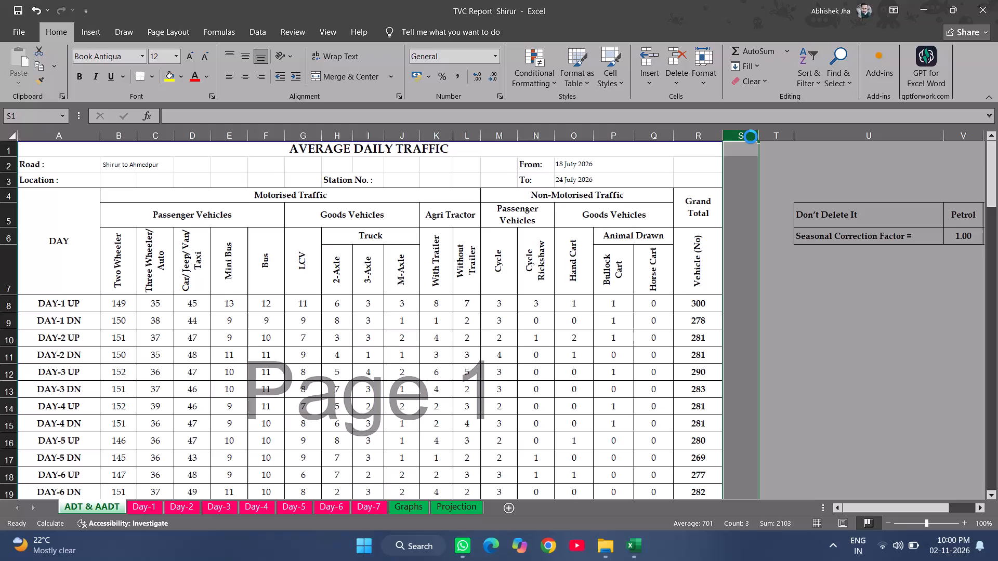
Examine the ADT & AADT sheet of the TVC Report Shirur workbook, from the traffic composition tables to the pie charts.
{"action": "scroll", "coordinate": [742, 166], "scroll_direction": "down", "scroll_amount": 7}
{"action": "scroll", "coordinate": [732, 219], "scroll_direction": "down", "scroll_amount": 4}
{"action": "scroll", "coordinate": [732, 219], "scroll_direction": "up", "scroll_amount": 1}
{"action": "scroll", "coordinate": [732, 219], "scroll_direction": "down", "scroll_amount": 1}
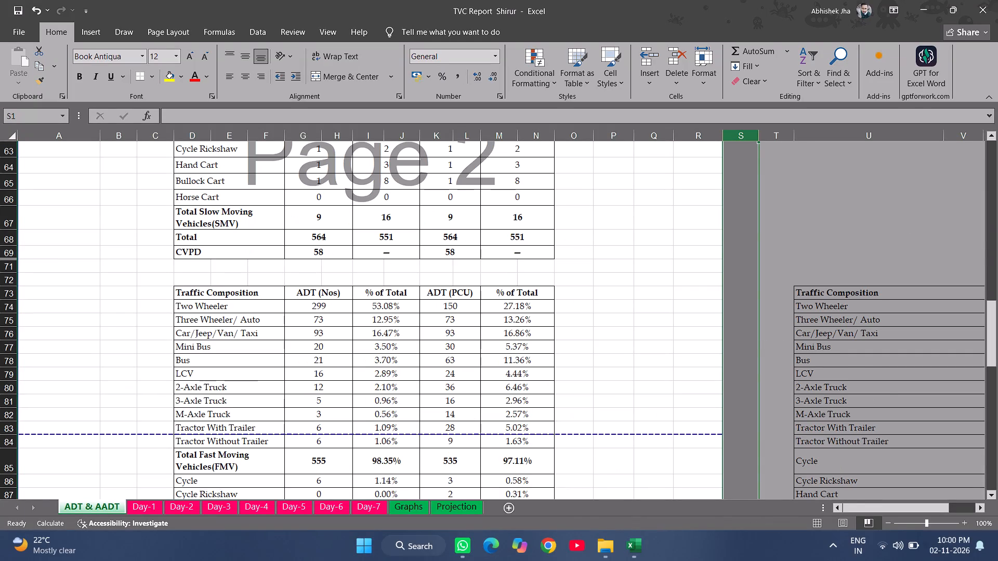
{"action": "scroll", "coordinate": [708, 269], "scroll_direction": "down", "scroll_amount": 3}
{"action": "scroll", "coordinate": [588, 297], "scroll_direction": "down", "scroll_amount": 5}
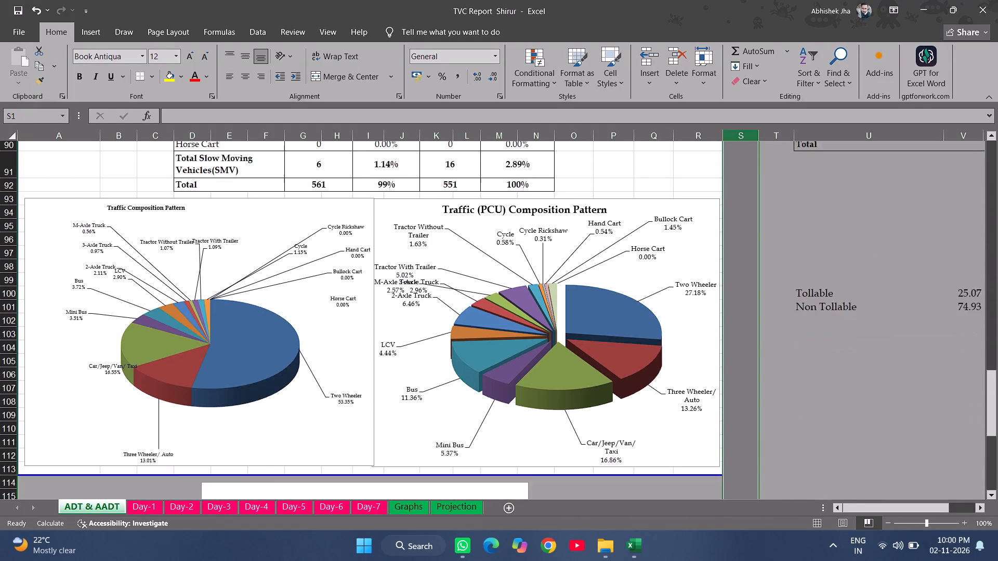
Open Annexure 2_TVC Report Shirur from the Excel subfolder of Shirur-Tajband's For Submission folder and enable editing.
{"action": "key", "text": "alt+Tab"}
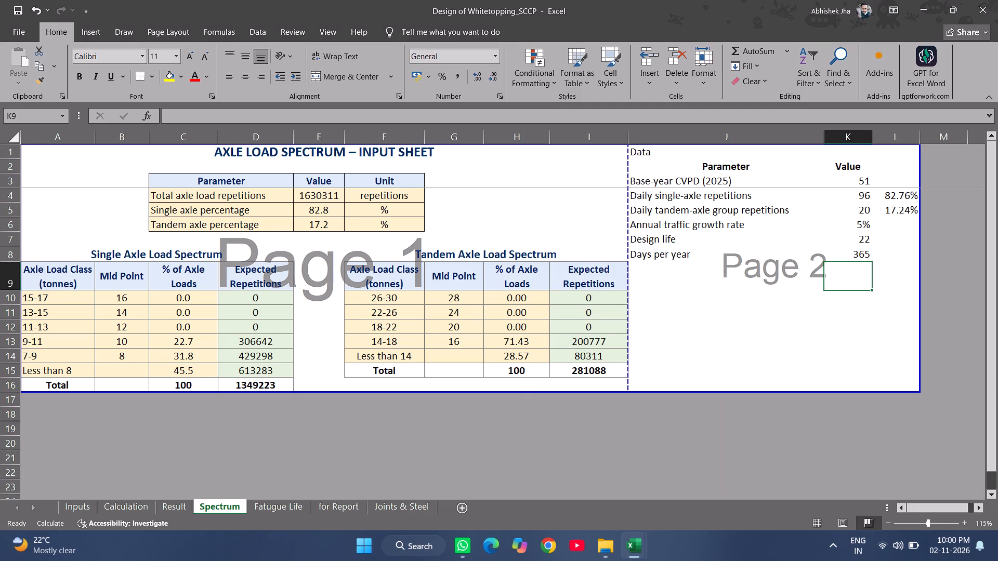
{"action": "key", "text": "alt+Tab"}
{"action": "key", "text": "alt+Tab"}
{"action": "key", "text": "alt+Tab"}
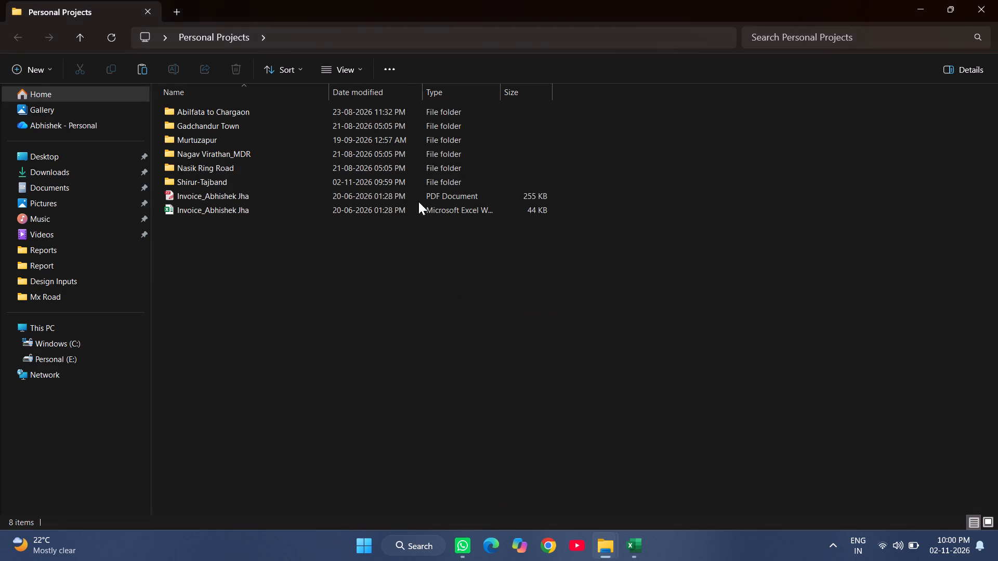
{"action": "double_click", "coordinate": [219, 181]}
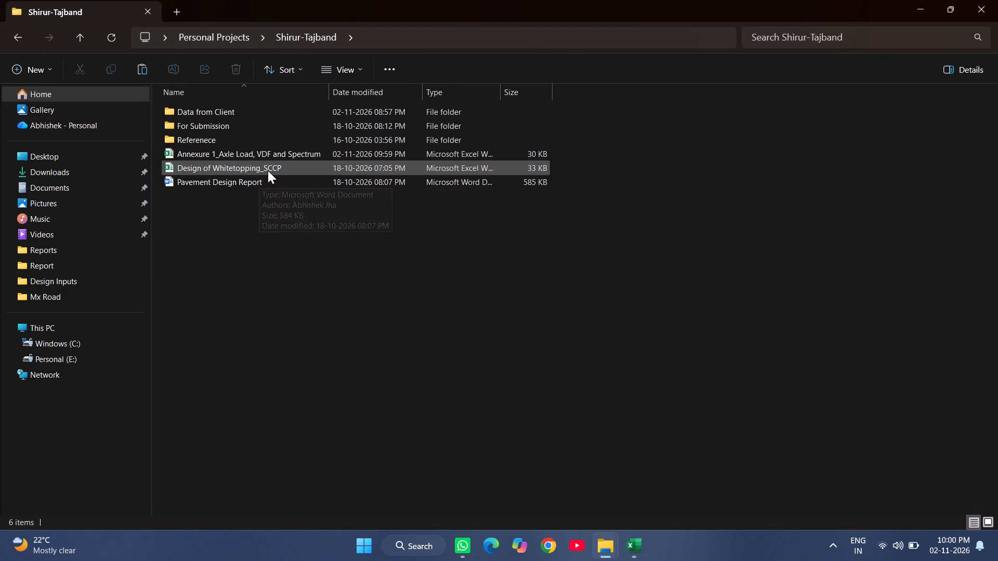
{"action": "left_click", "coordinate": [268, 170]}
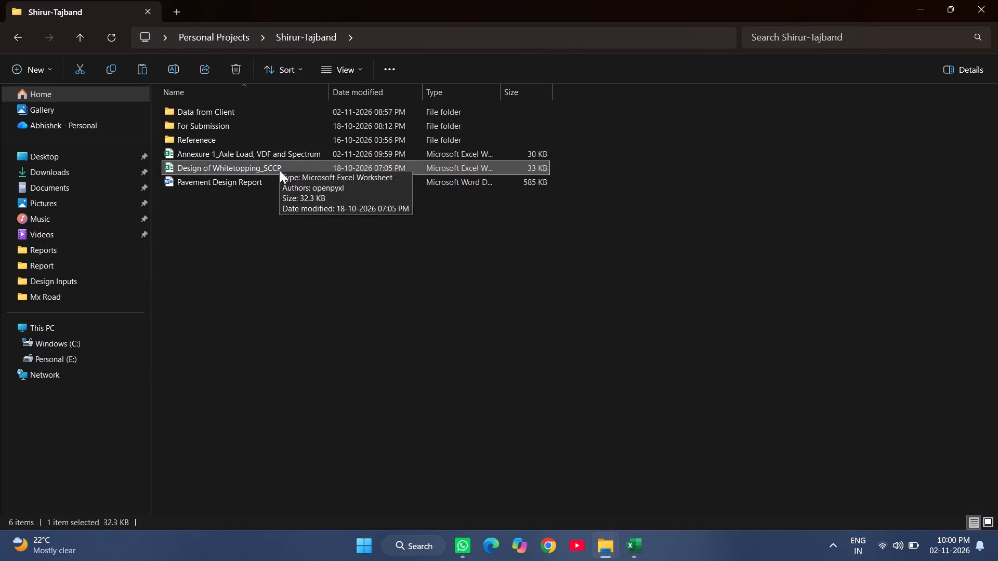
{"action": "double_click", "coordinate": [233, 125]}
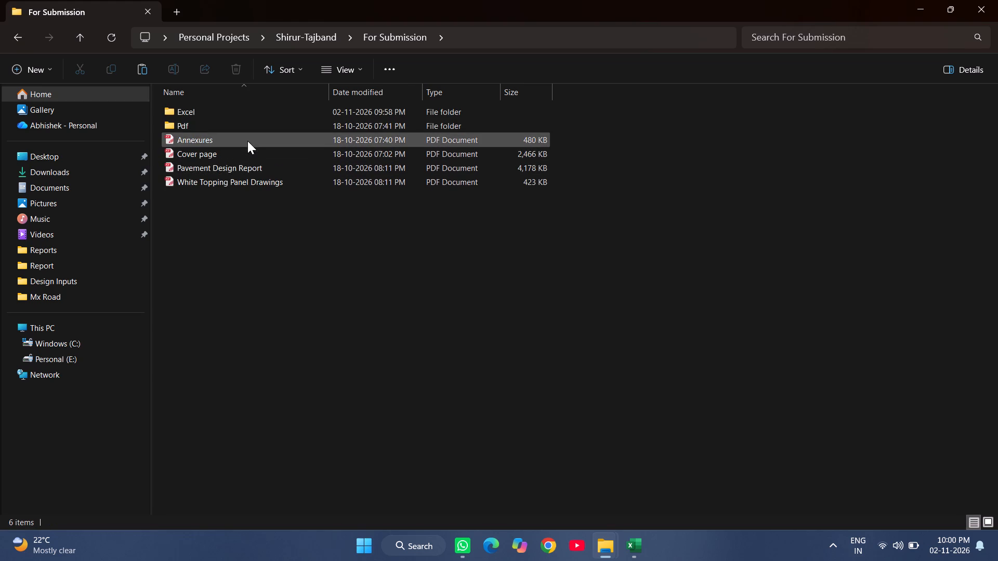
{"action": "double_click", "coordinate": [263, 112]}
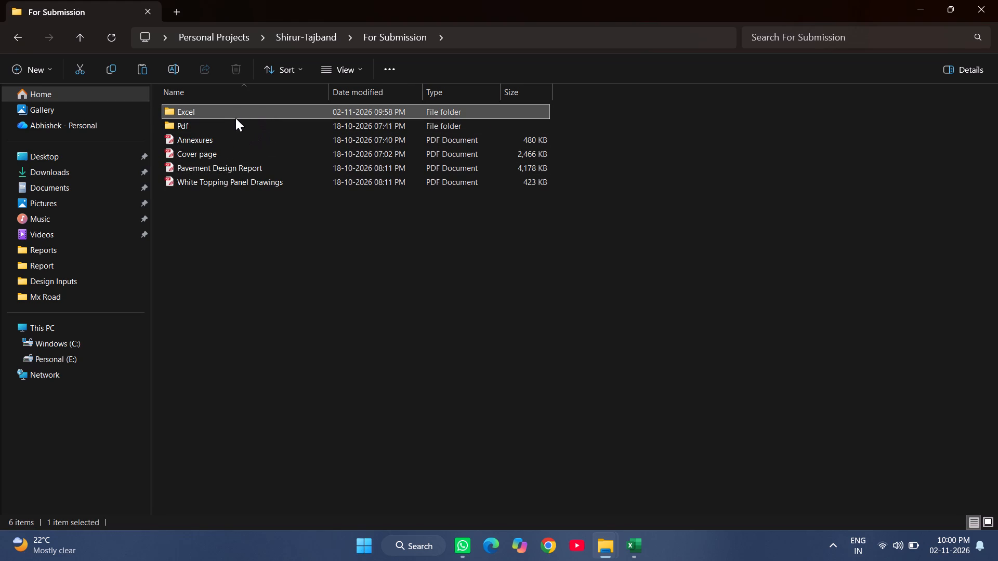
{"action": "double_click", "coordinate": [243, 112]}
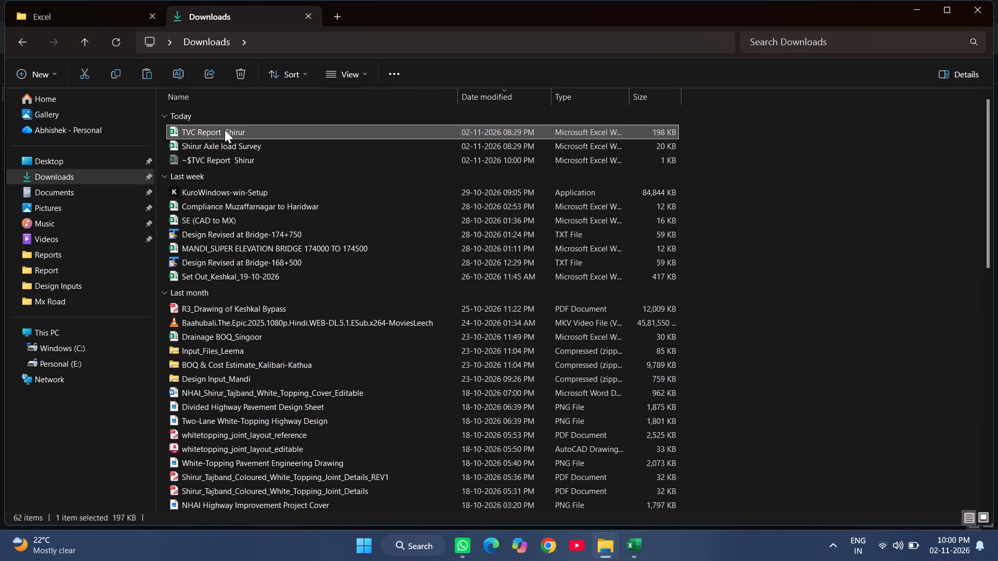
{"action": "left_click", "coordinate": [84, 14]}
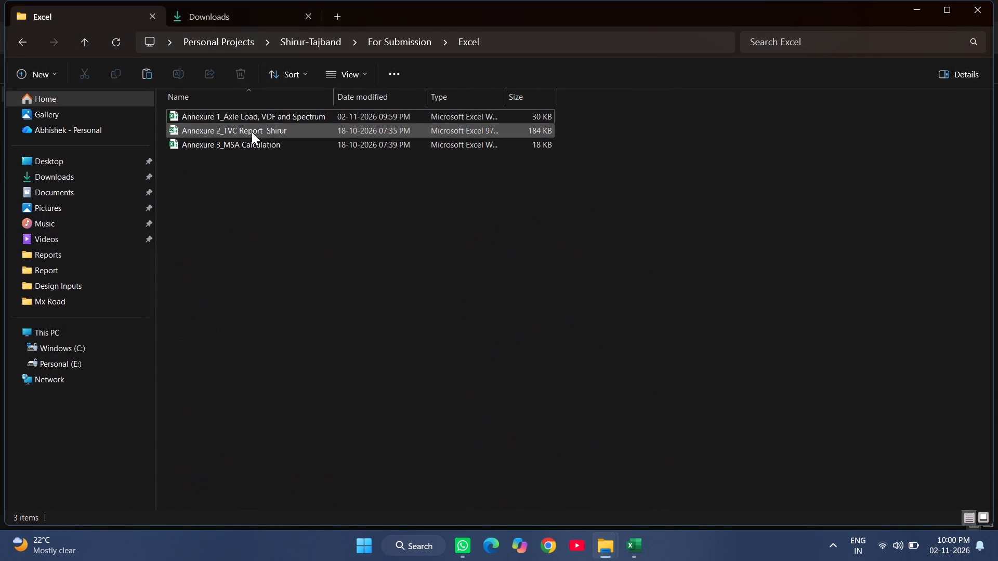
{"action": "left_click", "coordinate": [279, 133]}
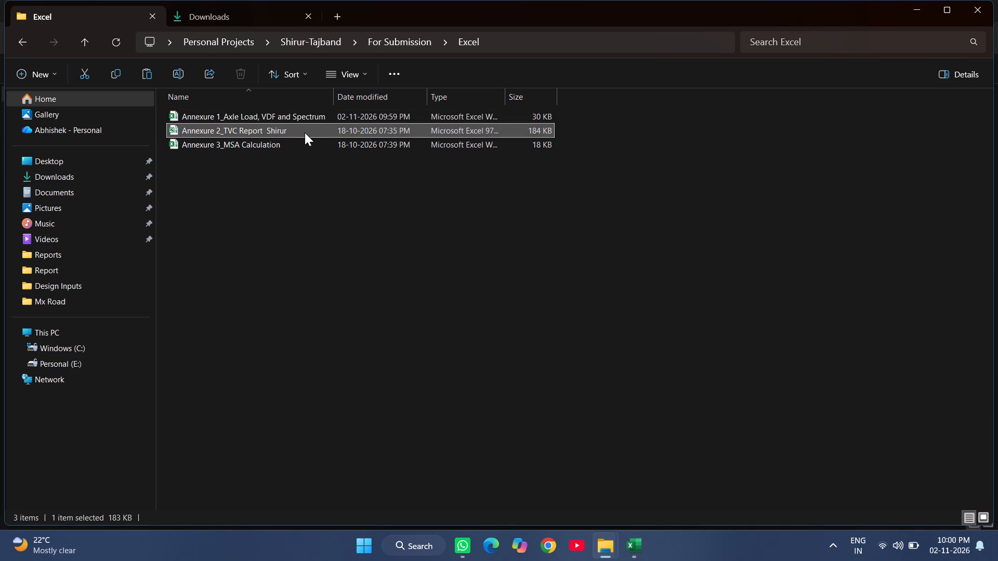
{"action": "double_click", "coordinate": [307, 131]}
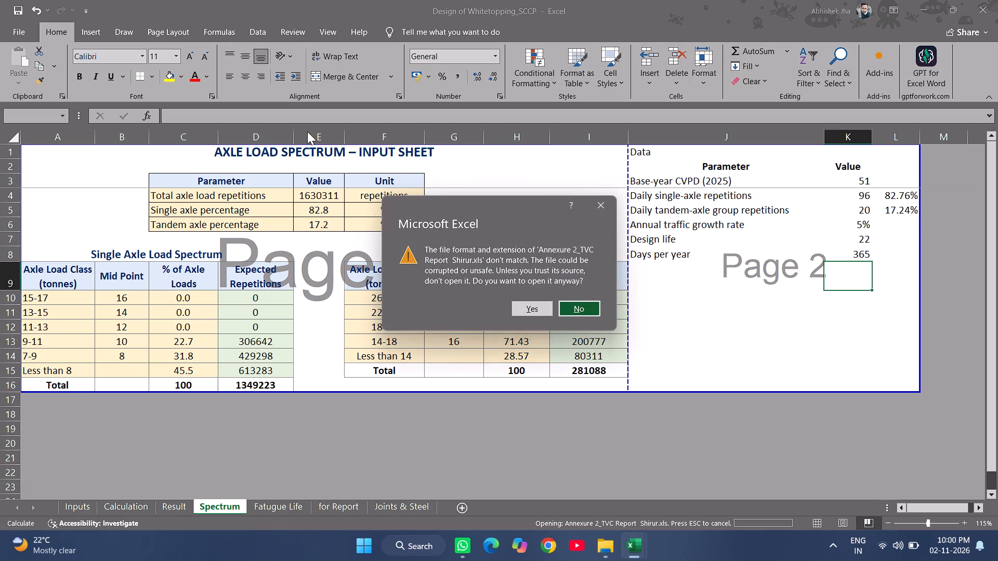
{"action": "left_click", "coordinate": [528, 302]}
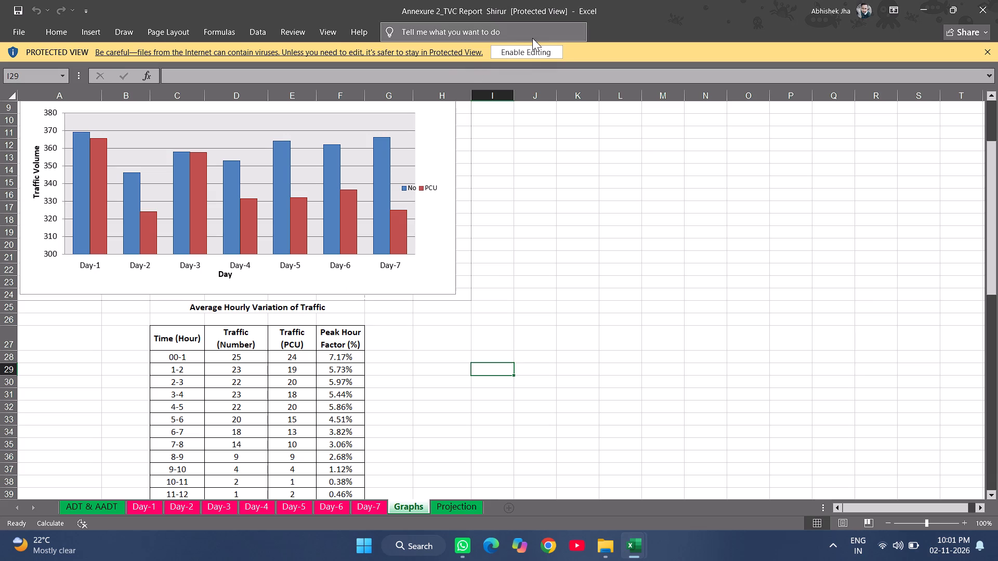
{"action": "left_click", "coordinate": [526, 49]}
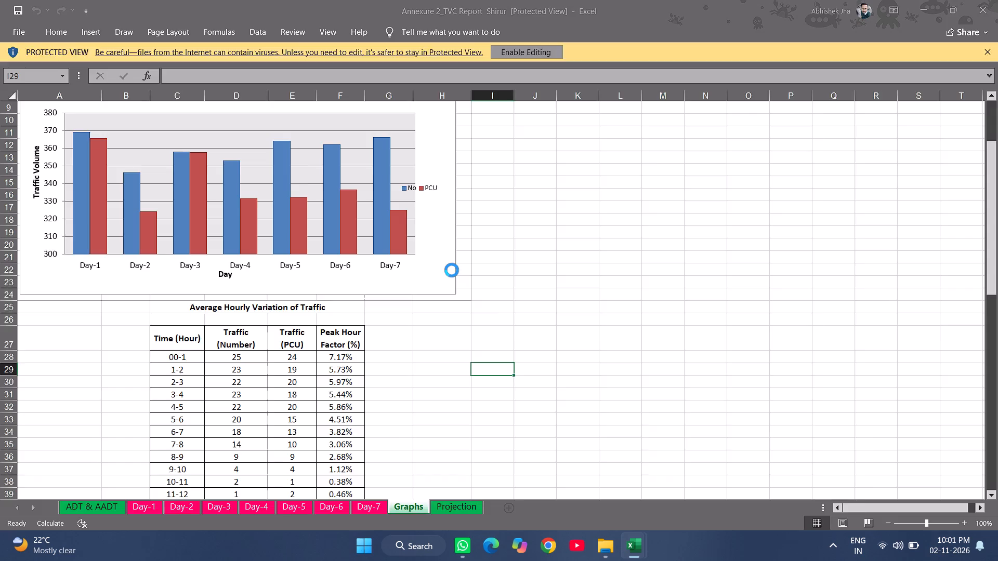
Examine the daily variation data on the Graphs sheet and the ADT & AADT tables in the Annexure 2 workbook.
{"action": "scroll", "coordinate": [354, 358], "scroll_direction": "up", "scroll_amount": 7}
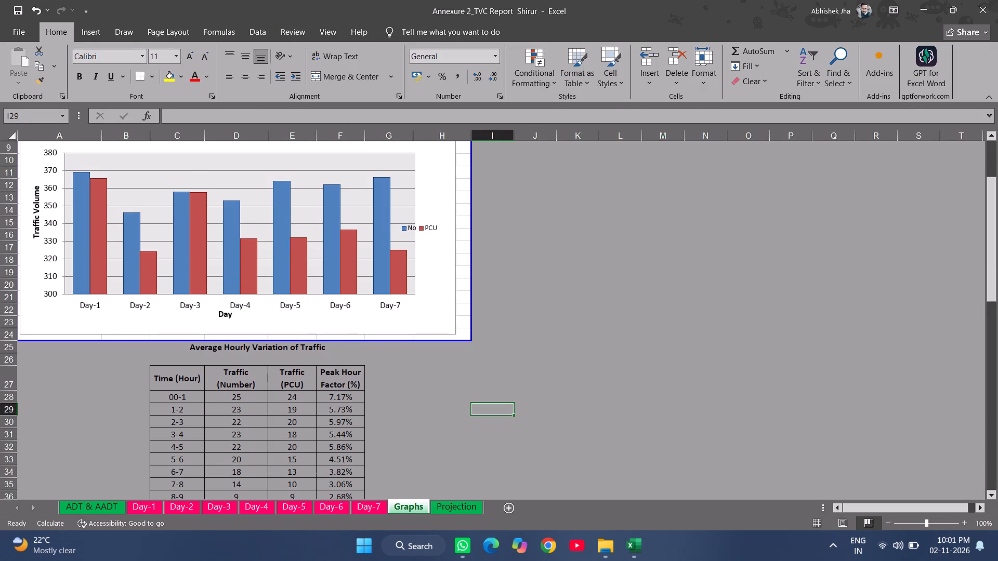
{"action": "scroll", "coordinate": [353, 360], "scroll_direction": "up", "scroll_amount": 9}
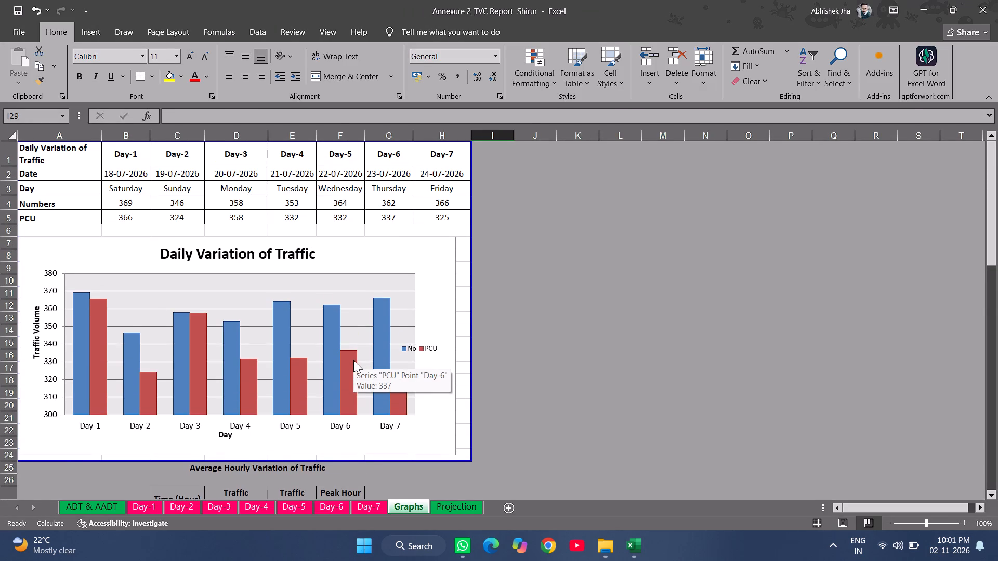
{"action": "scroll", "coordinate": [166, 460], "scroll_direction": "up", "scroll_amount": 3}
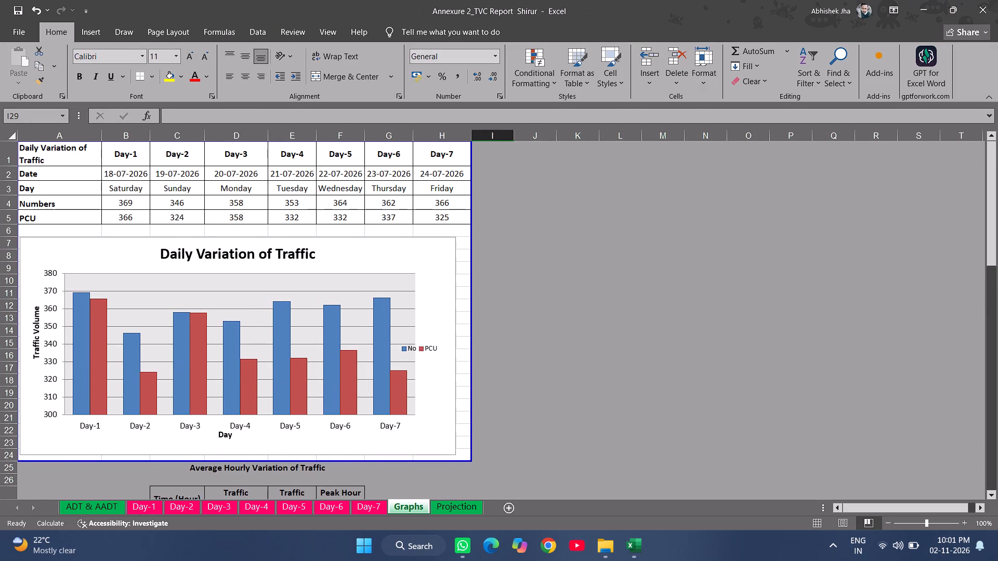
{"action": "left_click", "coordinate": [105, 516]}
{"action": "left_click", "coordinate": [107, 502]}
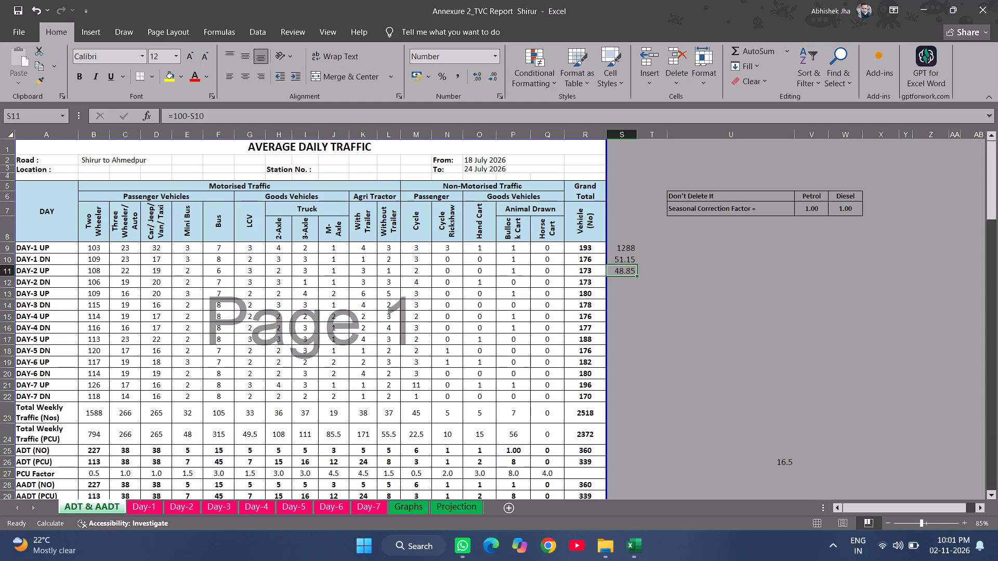
{"action": "scroll", "coordinate": [191, 434], "scroll_direction": "up", "scroll_amount": 6}
{"action": "scroll", "coordinate": [187, 438], "scroll_direction": "down", "scroll_amount": 4}
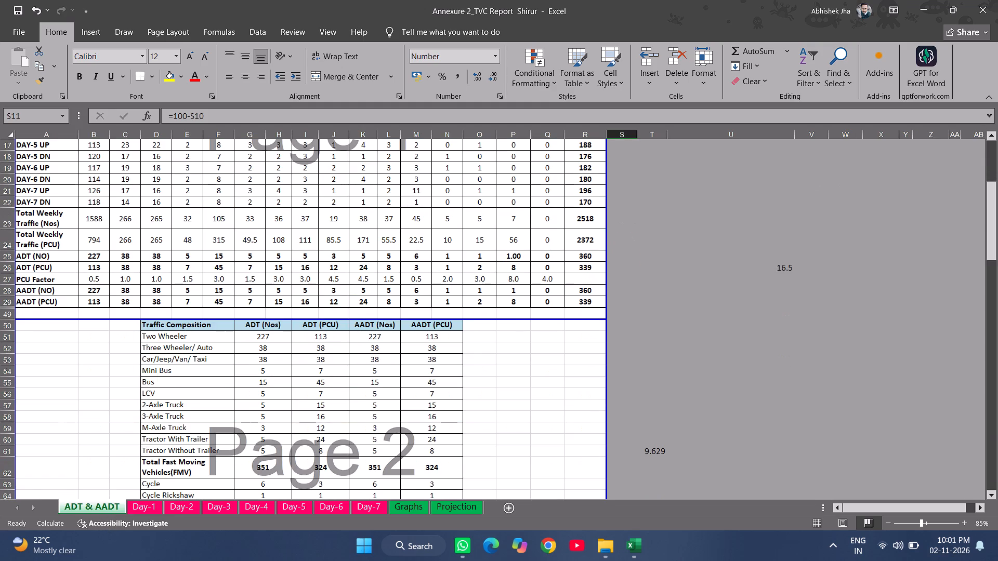
{"action": "scroll", "coordinate": [187, 438], "scroll_direction": "down", "scroll_amount": 4}
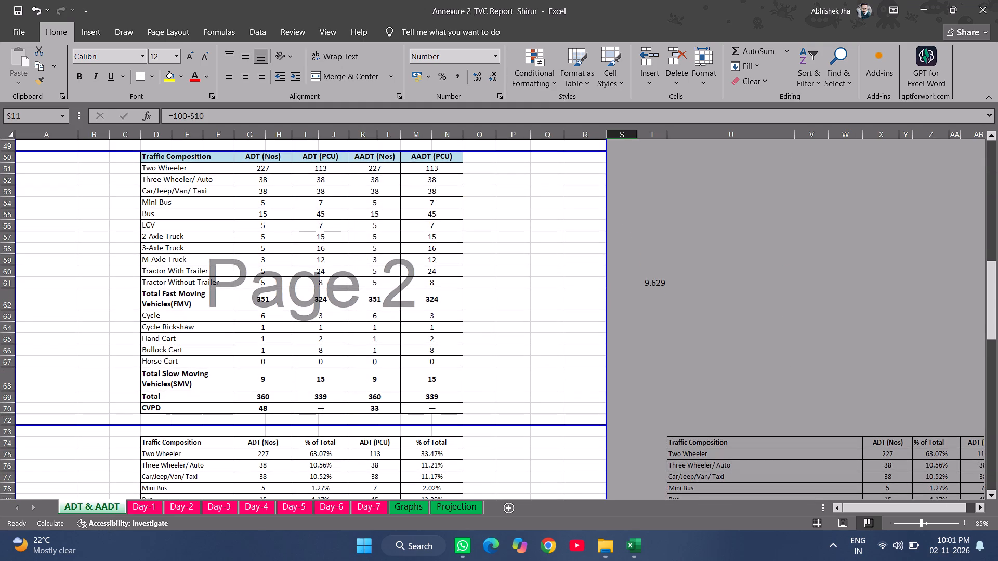
{"action": "scroll", "coordinate": [187, 436], "scroll_direction": "up", "scroll_amount": 16}
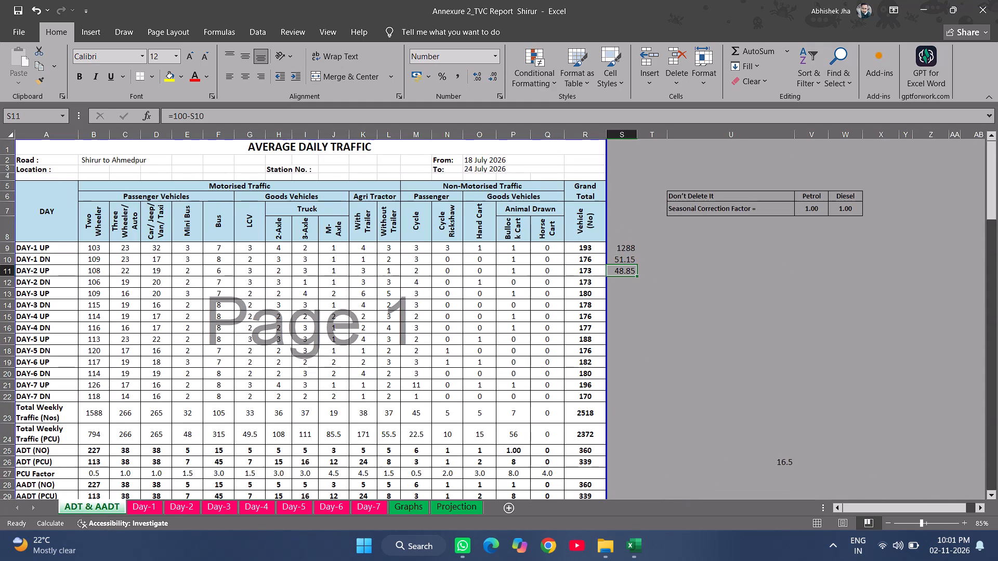
{"action": "scroll", "coordinate": [216, 413], "scroll_direction": "down", "scroll_amount": 2}
Examine the Day-1 hourly traffic count abstract in the Annexure 2 workbook.
{"action": "left_click", "coordinate": [150, 505]}
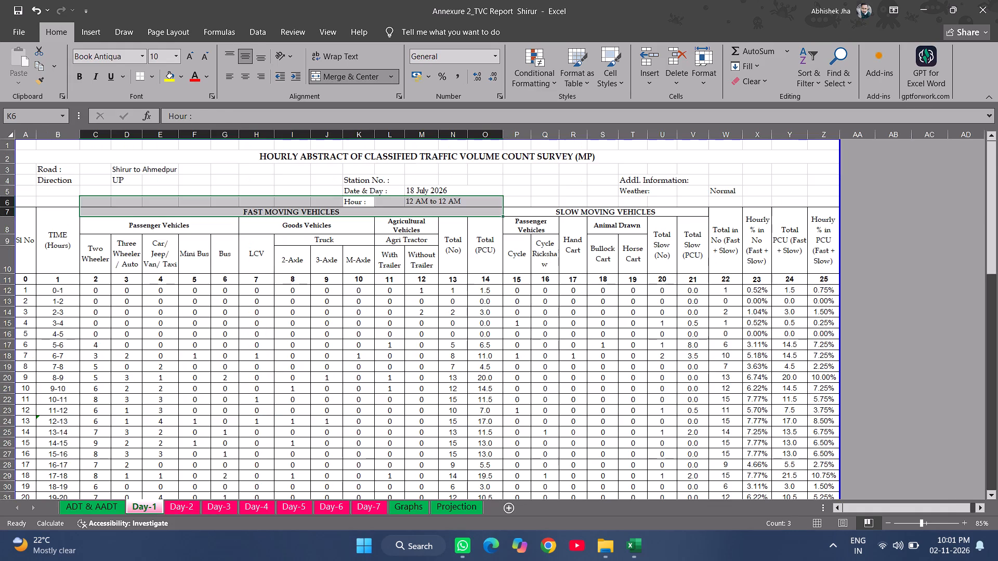
{"action": "scroll", "coordinate": [152, 323], "scroll_direction": "up", "scroll_amount": 6}
{"action": "scroll", "coordinate": [223, 331], "scroll_direction": "down", "scroll_amount": 5}
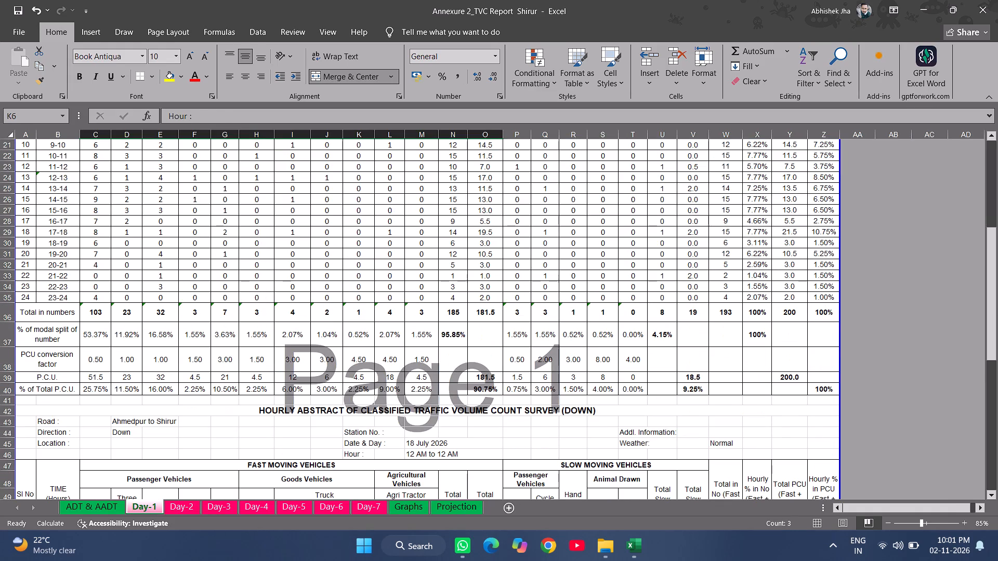
{"action": "scroll", "coordinate": [223, 331], "scroll_direction": "up", "scroll_amount": 2}
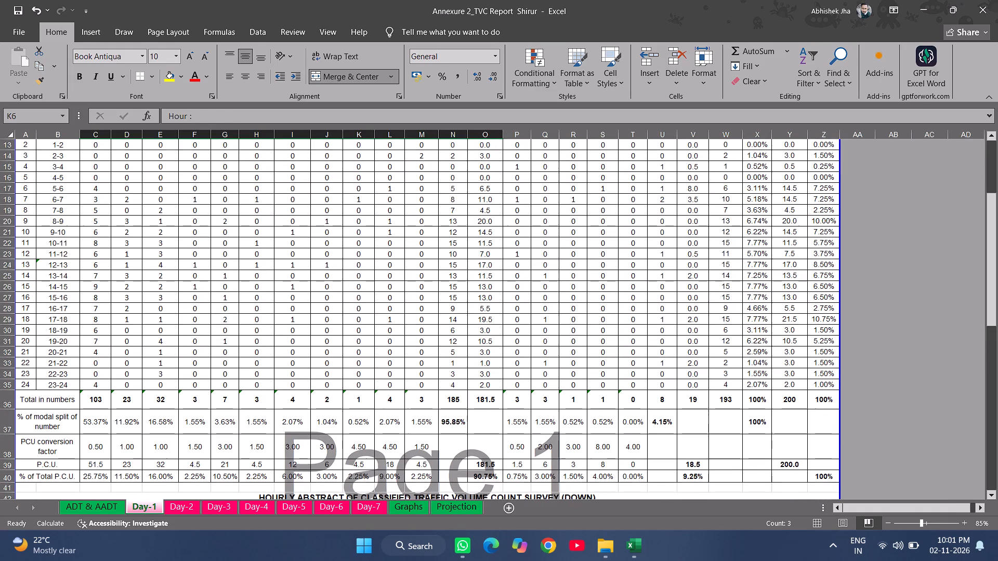
Switch to the Design of Whitetopping_SCCP workbook and view its fatigue life sheet.
{"action": "key", "text": "alt+Tab"}
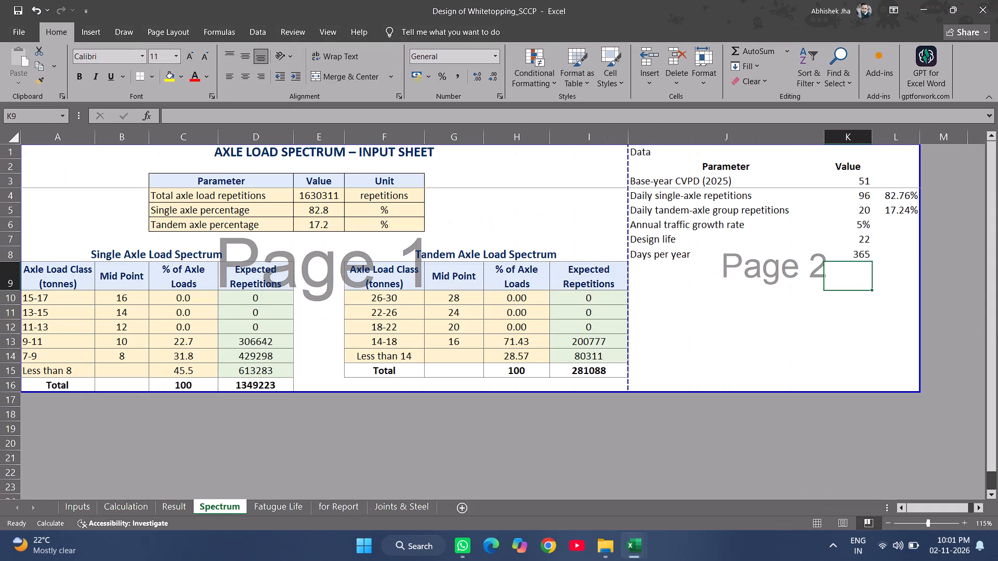
{"action": "left_click", "coordinate": [272, 510]}
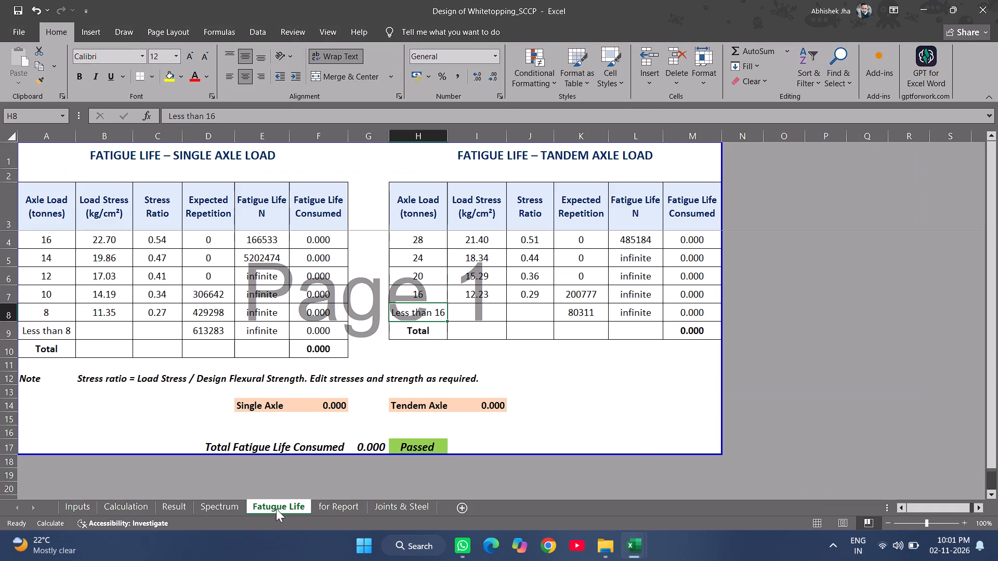
{"action": "scroll", "coordinate": [207, 371], "scroll_direction": "up", "scroll_amount": 4}
Open the TVC Report Shirur workbook from the Downloads folder.
{"action": "key", "text": "alt+Tab"}
{"action": "key", "text": "alt+Tab"}
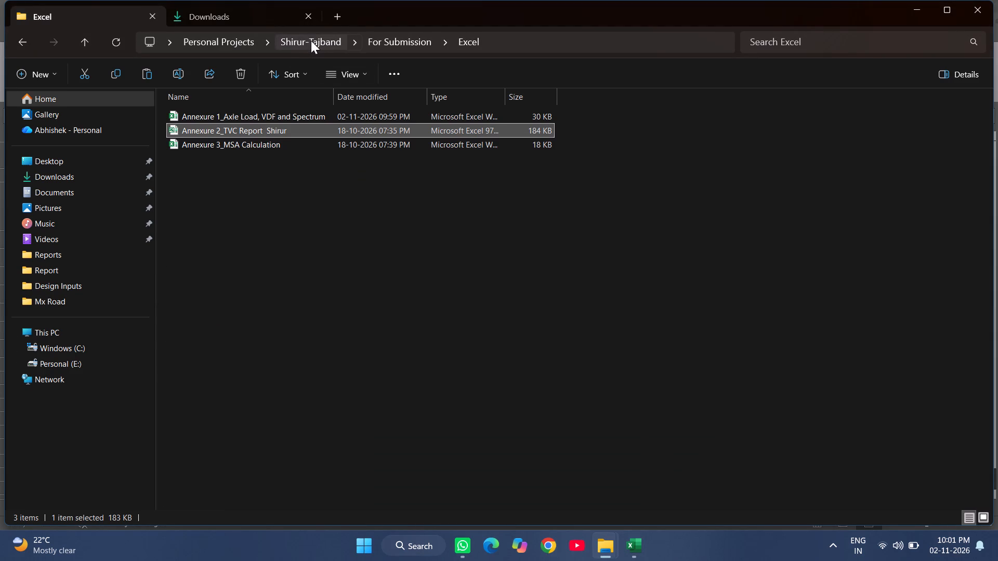
{"action": "left_click", "coordinate": [209, 12]}
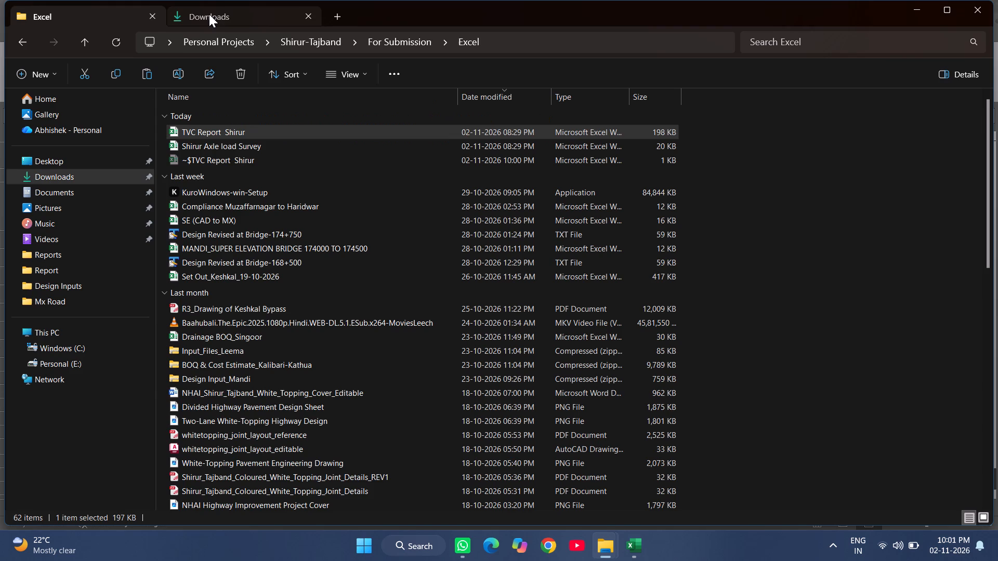
{"action": "double_click", "coordinate": [249, 131]}
{"action": "double_click", "coordinate": [274, 130]}
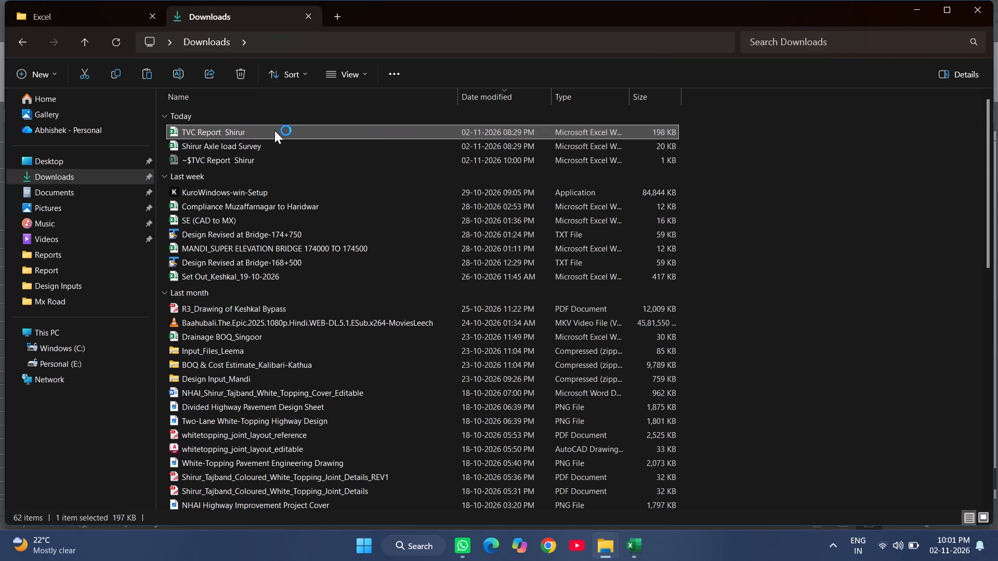
Examine the Day-1 sheet's hourly traffic counts and totals in the TVC Report Shirur workbook.
{"action": "scroll", "coordinate": [209, 362], "scroll_direction": "up", "scroll_amount": 11}
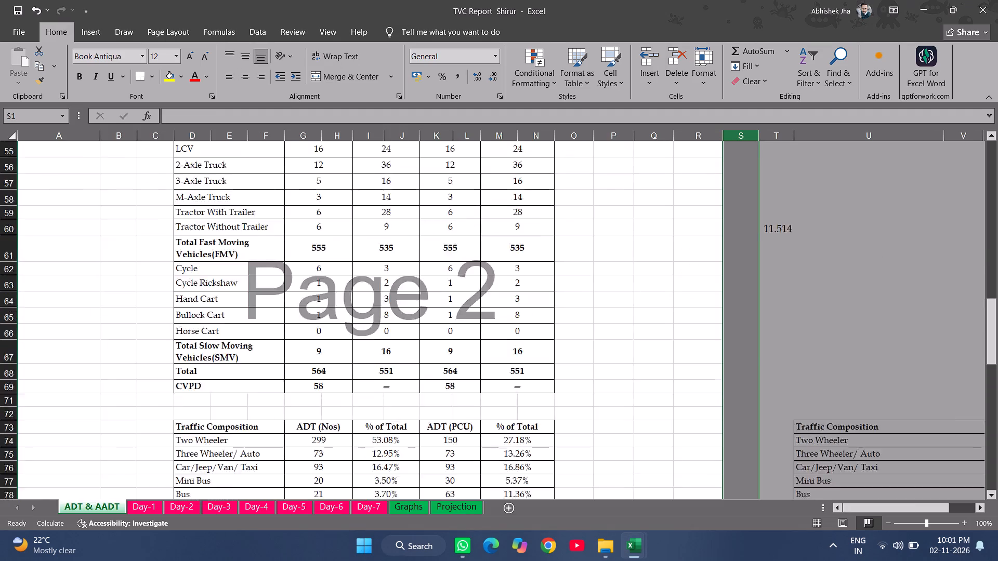
{"action": "scroll", "coordinate": [209, 362], "scroll_direction": "up", "scroll_amount": 9}
{"action": "left_click", "coordinate": [147, 507]}
{"action": "scroll", "coordinate": [126, 349], "scroll_direction": "up", "scroll_amount": 8}
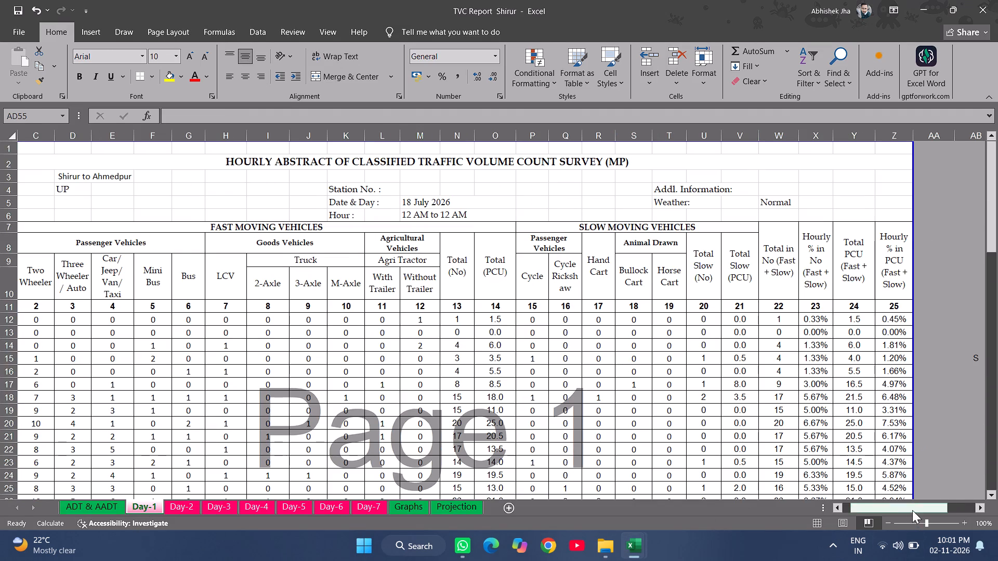
{"action": "left_click_drag", "start_coordinate": [912, 510], "coordinate": [747, 497]}
{"action": "scroll", "coordinate": [185, 339], "scroll_direction": "down", "scroll_amount": 8}
{"action": "scroll", "coordinate": [183, 339], "scroll_direction": "up", "scroll_amount": 3}
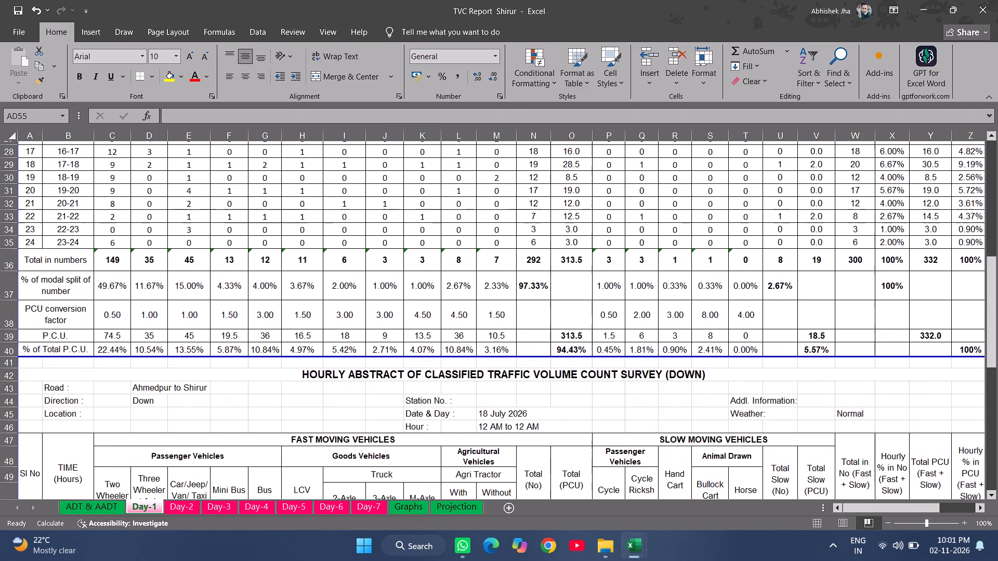
{"action": "scroll", "coordinate": [183, 339], "scroll_direction": "up", "scroll_amount": 5}
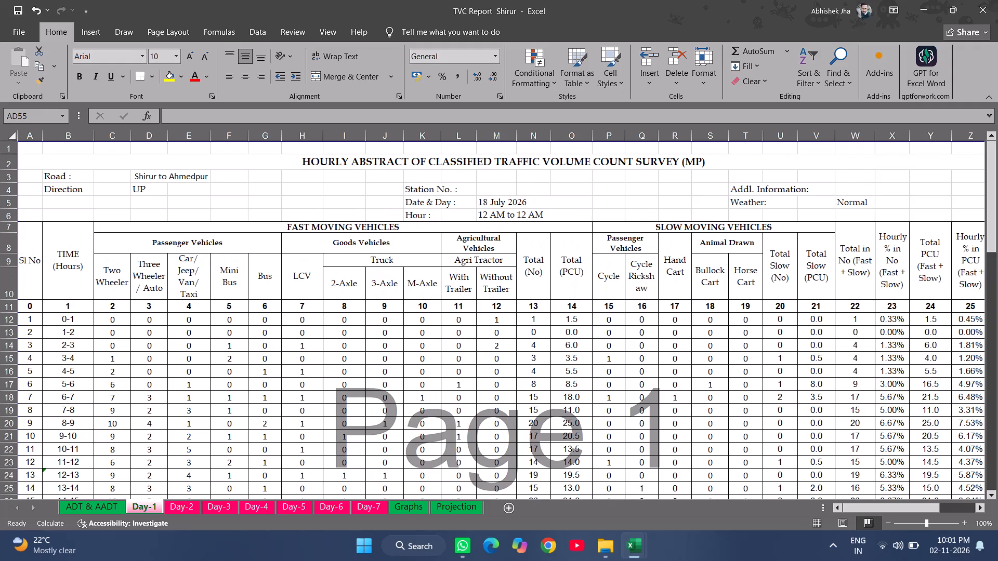
{"action": "scroll", "coordinate": [66, 324], "scroll_direction": "down", "scroll_amount": 2}
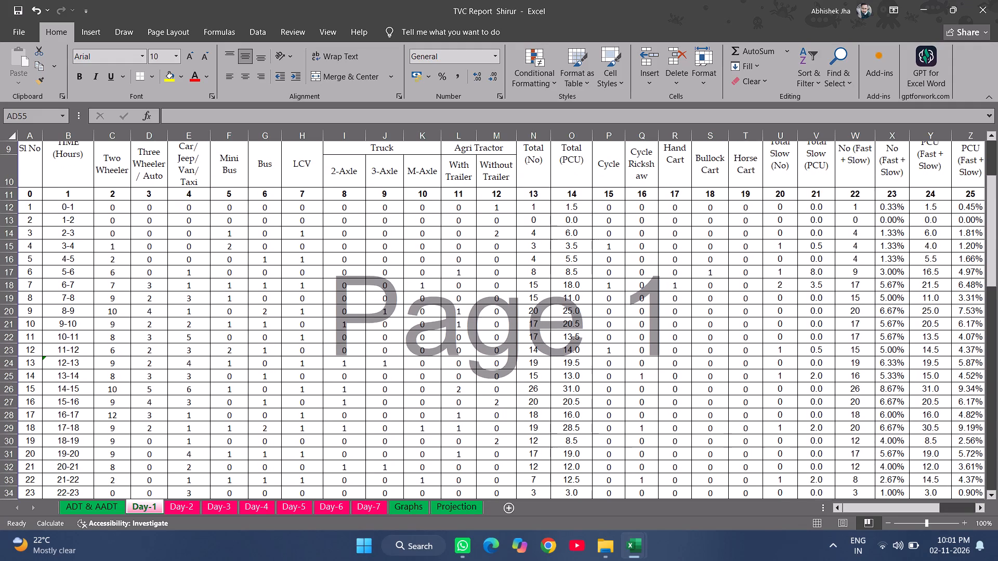
{"action": "scroll", "coordinate": [67, 323], "scroll_direction": "up", "scroll_amount": 1}
Switch to the Annexure 2_TVC Report Shirur workbook and examine the Day-1 hourly counts, totals and PCU rows.
{"action": "key", "text": "alt+Tab"}
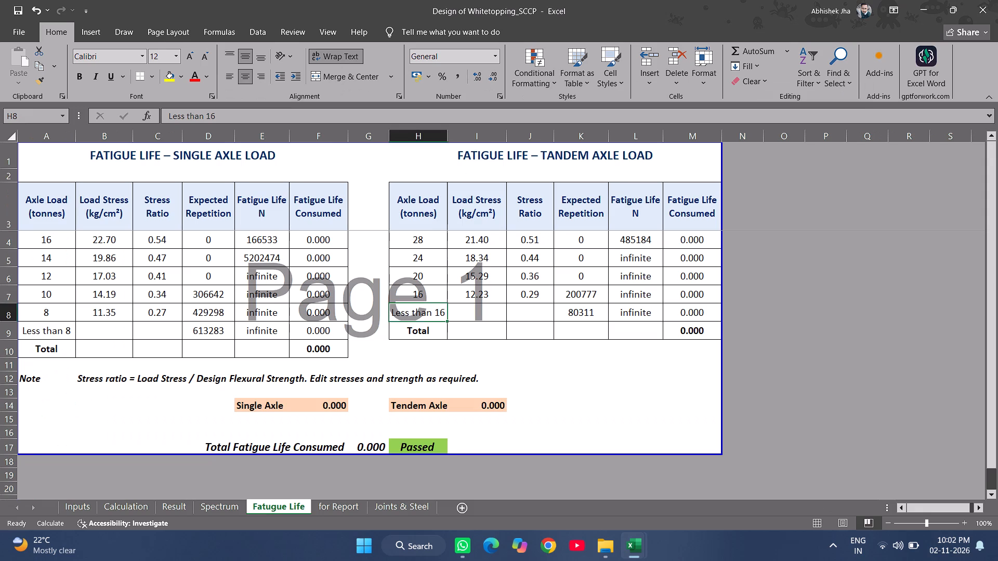
{"action": "key", "text": "alt+Tab"}
{"action": "key", "text": "alt+Tab"}
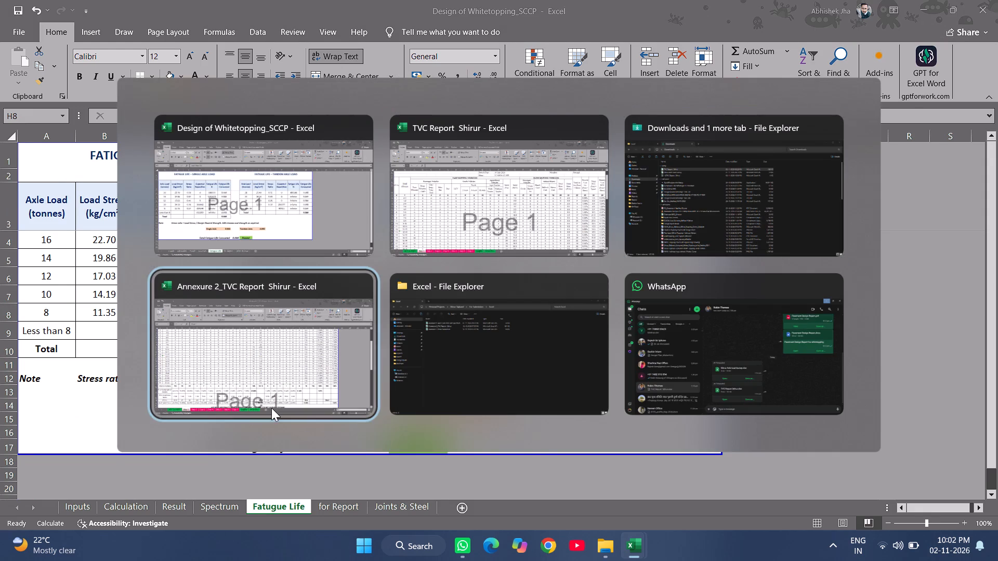
{"action": "key", "text": "alt+Tab"}
{"action": "scroll", "coordinate": [198, 373], "scroll_direction": "up", "scroll_amount": 11}
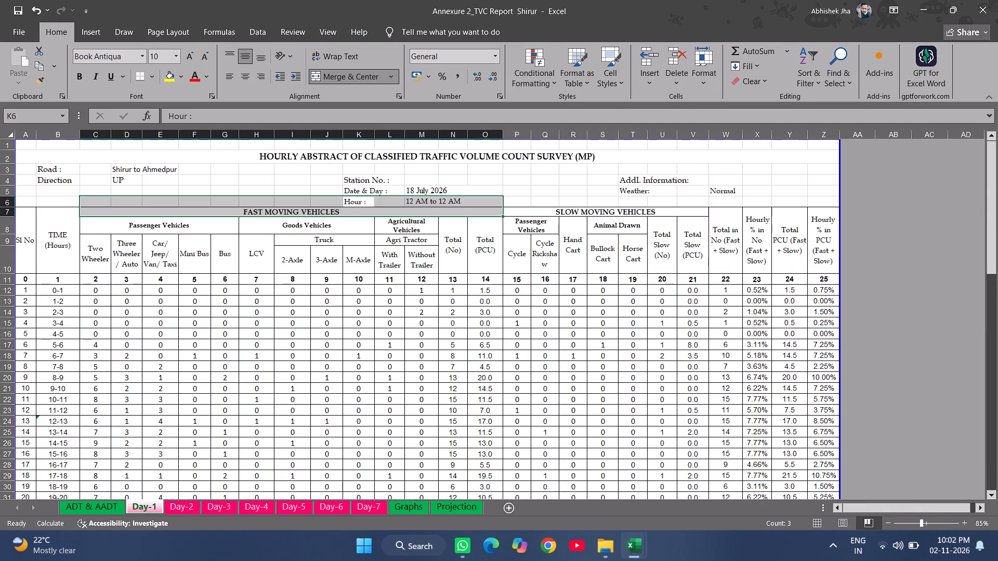
{"action": "left_click", "coordinate": [216, 360]}
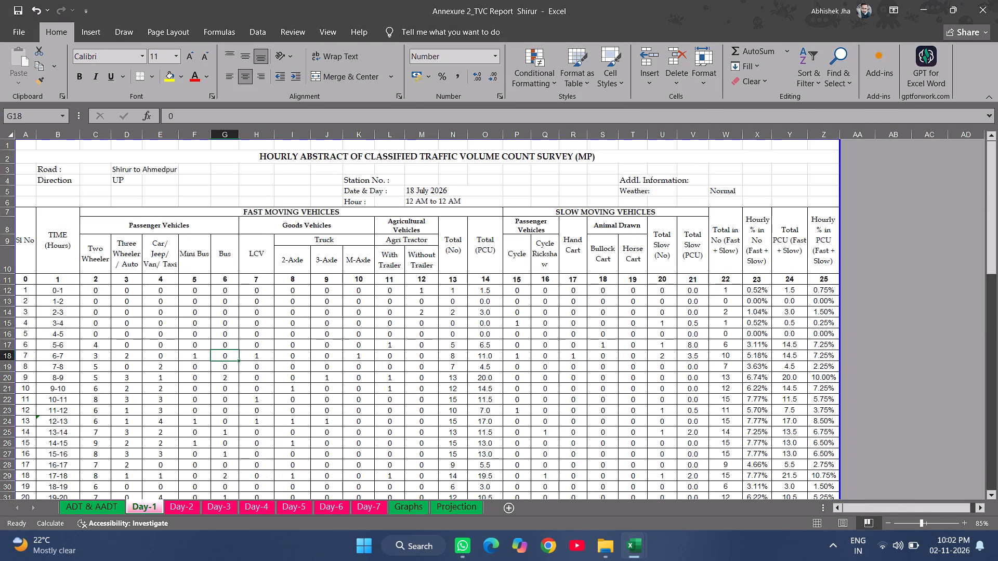
{"action": "scroll", "coordinate": [194, 362], "scroll_direction": "down", "scroll_amount": 6}
{"action": "scroll", "coordinate": [186, 362], "scroll_direction": "up", "scroll_amount": 2}
{"action": "key", "text": "alt+Tab"}
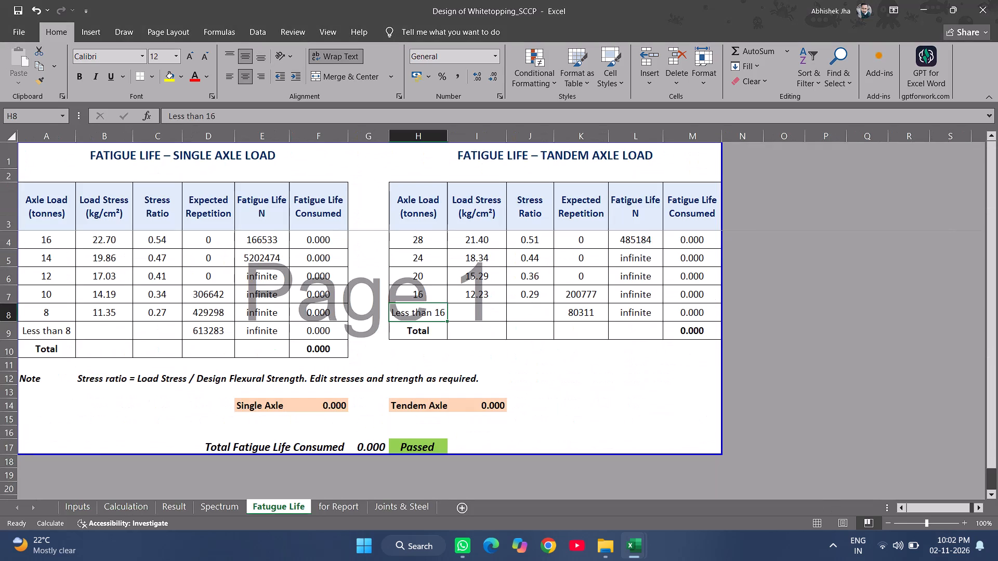
{"action": "key", "text": "alt+Tab"}
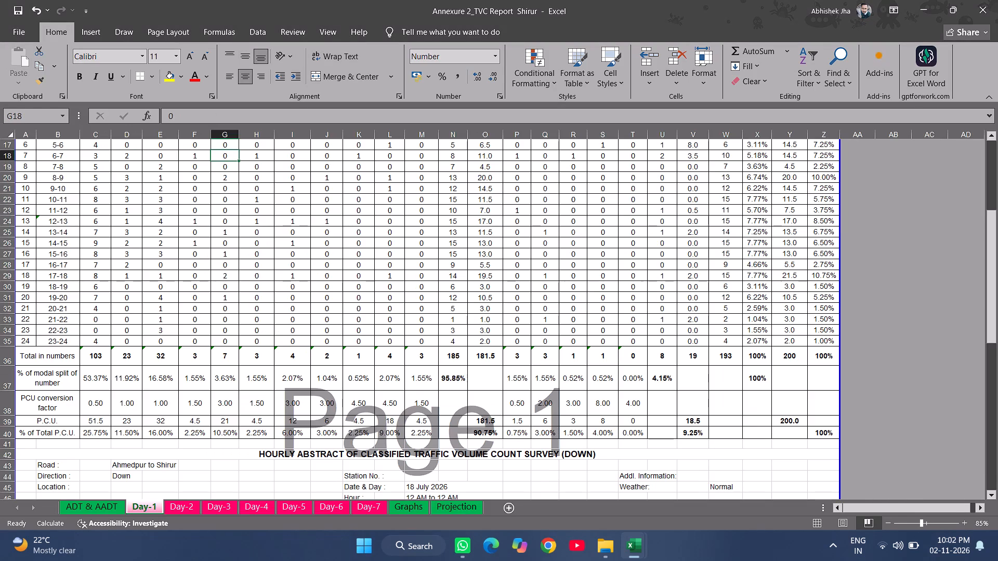
{"action": "scroll", "coordinate": [229, 382], "scroll_direction": "up", "scroll_amount": 4}
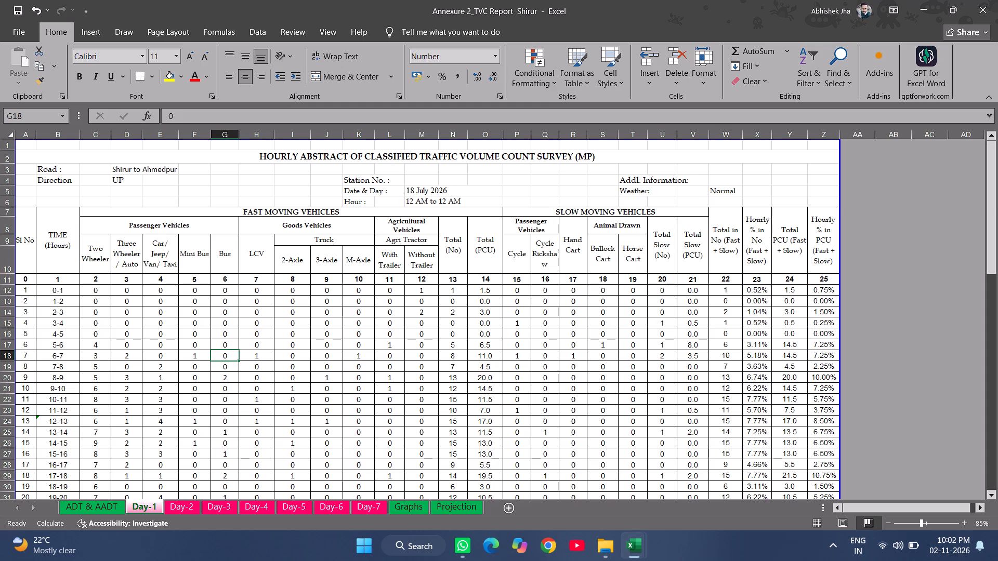
{"action": "scroll", "coordinate": [167, 275], "scroll_direction": "down", "scroll_amount": 6}
{"action": "scroll", "coordinate": [244, 366], "scroll_direction": "up", "scroll_amount": 2}
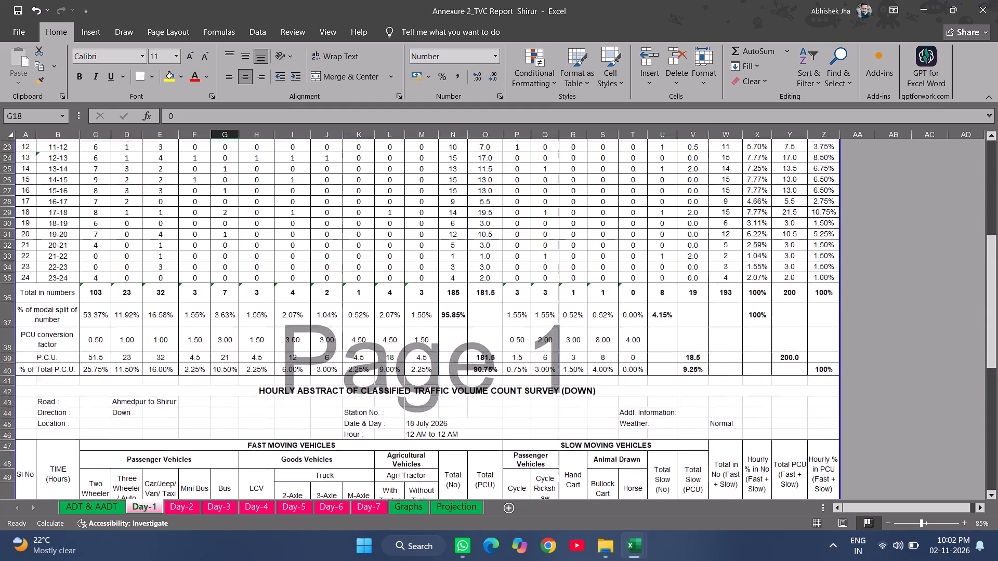
{"action": "scroll", "coordinate": [244, 366], "scroll_direction": "up", "scroll_amount": 10}
Switch to the TVC Report Shirur workbook and view the start of its Day-1 hourly abstract.
{"action": "key", "text": "alt+Tab"}
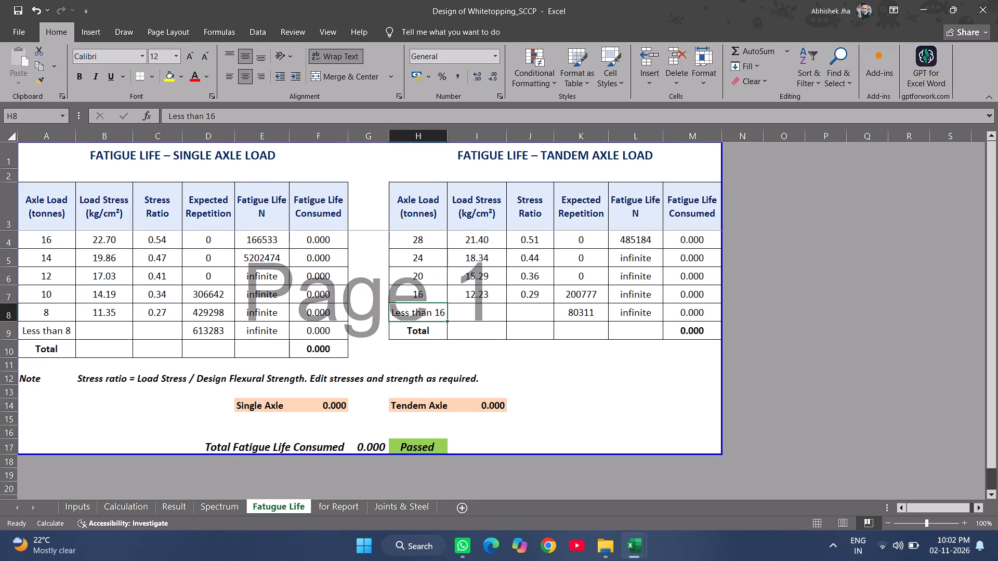
{"action": "key", "text": "alt+Tab"}
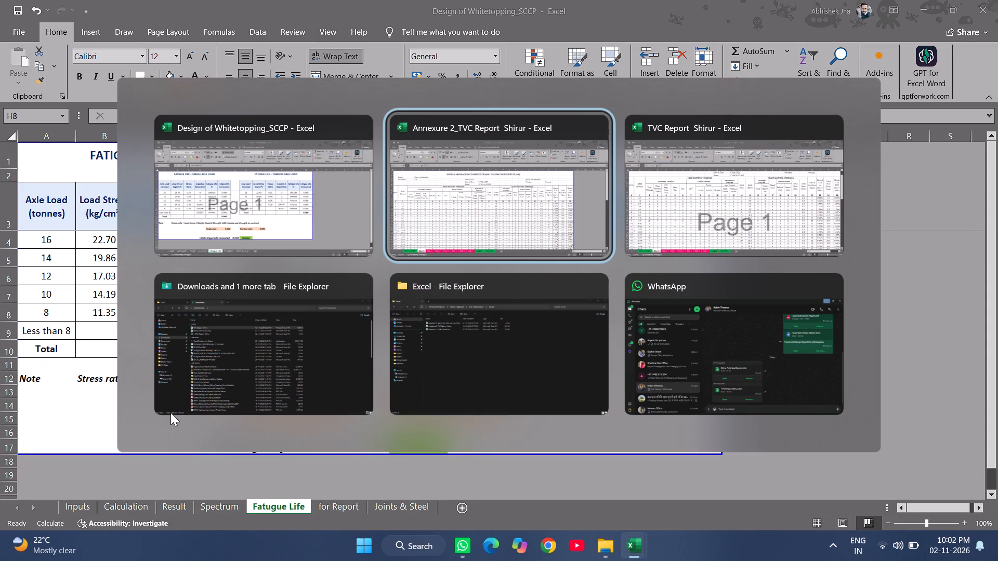
{"action": "key", "text": "alt+Tab"}
{"action": "scroll", "coordinate": [51, 388], "scroll_direction": "up", "scroll_amount": 5}
{"action": "scroll", "coordinate": [193, 381], "scroll_direction": "up", "scroll_amount": 5}
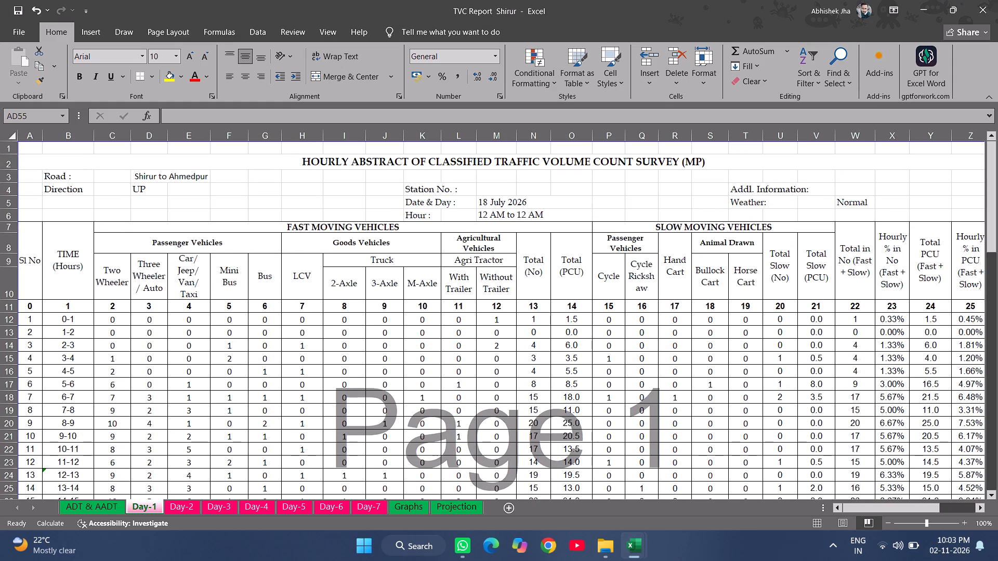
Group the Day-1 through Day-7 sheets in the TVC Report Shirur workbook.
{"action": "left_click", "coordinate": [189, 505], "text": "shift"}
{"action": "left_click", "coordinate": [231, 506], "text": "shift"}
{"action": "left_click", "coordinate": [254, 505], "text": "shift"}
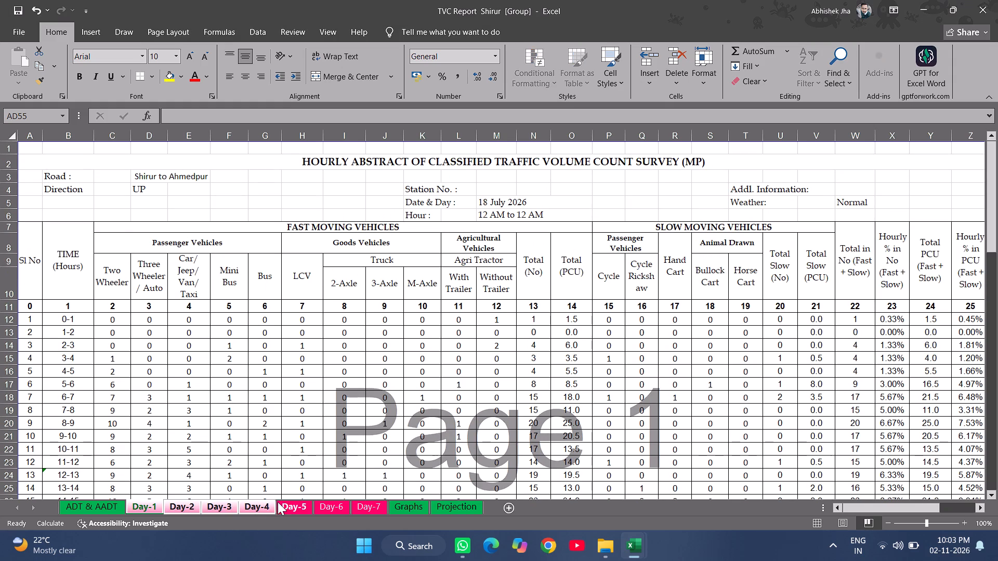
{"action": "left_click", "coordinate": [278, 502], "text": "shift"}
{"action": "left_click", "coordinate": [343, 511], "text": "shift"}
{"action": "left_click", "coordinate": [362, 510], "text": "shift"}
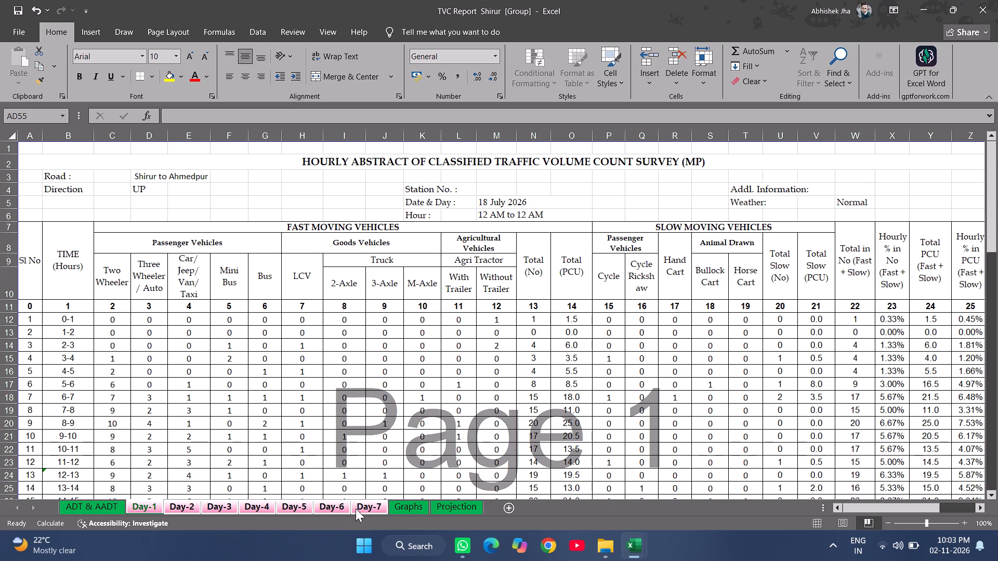
Examine the traffic composition table on the ADT & AADT sheet of the TVC Report Shirur workbook.
{"action": "left_click", "coordinate": [103, 514]}
{"action": "scroll", "coordinate": [316, 441], "scroll_direction": "up", "scroll_amount": 13}
{"action": "scroll", "coordinate": [297, 451], "scroll_direction": "down", "scroll_amount": 7}
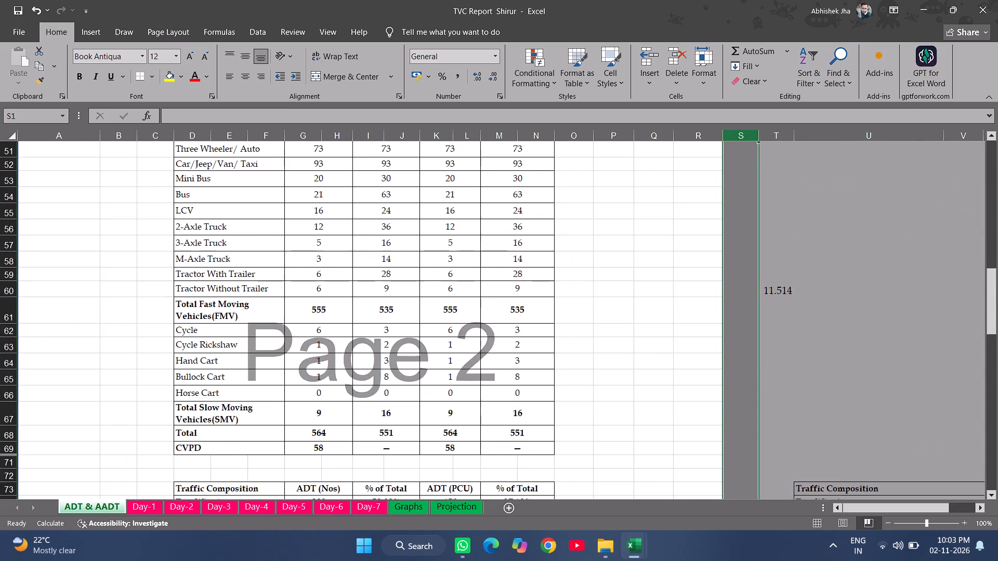
{"action": "scroll", "coordinate": [291, 456], "scroll_direction": "down", "scroll_amount": 4}
{"action": "scroll", "coordinate": [289, 458], "scroll_direction": "up", "scroll_amount": 6}
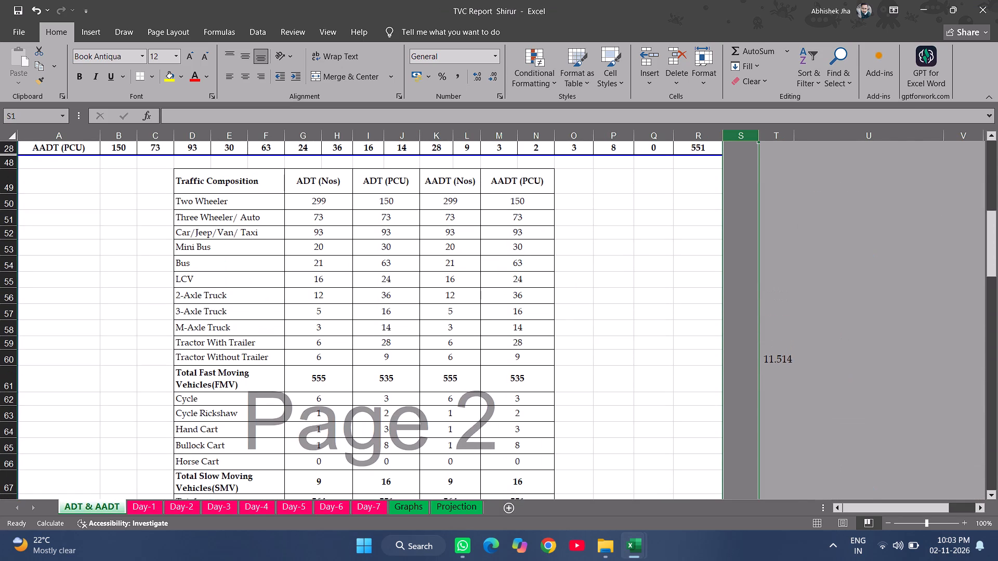
Switch to the Design of Whitetopping_SCCP workbook and inspect the single-axle stress ratio and repetition cells on the fatigue life sheet.
{"action": "key", "text": "alt+Tab"}
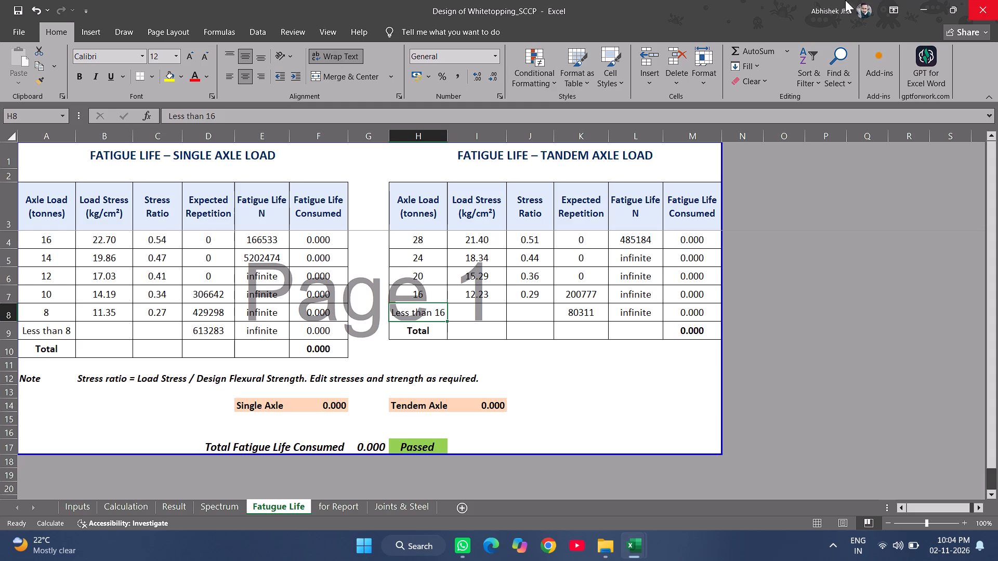
{"action": "left_click", "coordinate": [443, 379]}
{"action": "scroll", "coordinate": [358, 387], "scroll_direction": "up", "scroll_amount": 2}
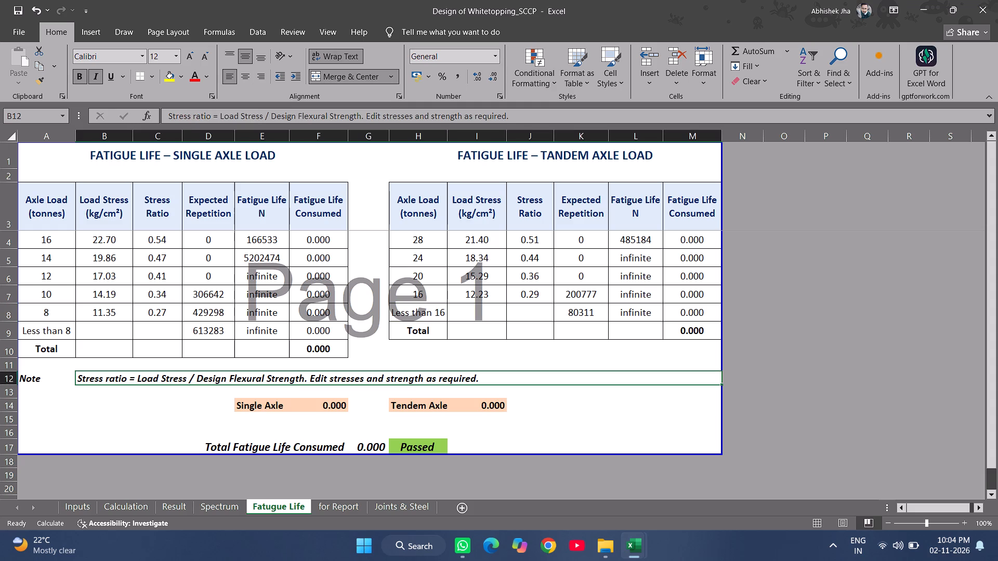
{"action": "scroll", "coordinate": [358, 387], "scroll_direction": "up", "scroll_amount": 5}
{"action": "left_click", "coordinate": [218, 299]}
{"action": "left_click", "coordinate": [164, 252]}
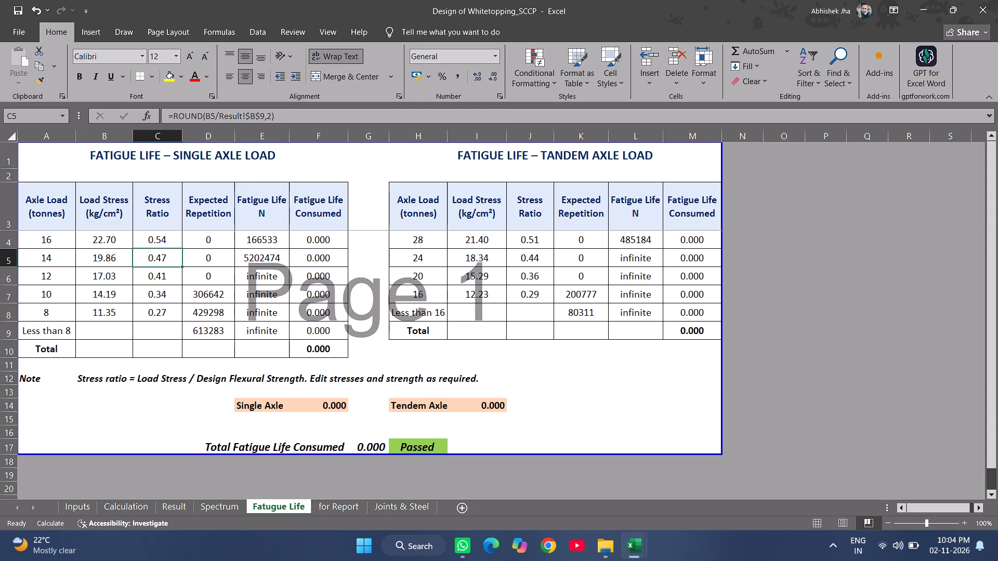
Open the Spectrum sheet and inspect the formula behind the total axle load repetitions value.
{"action": "left_click", "coordinate": [229, 509]}
{"action": "scroll", "coordinate": [145, 400], "scroll_direction": "up", "scroll_amount": 7}
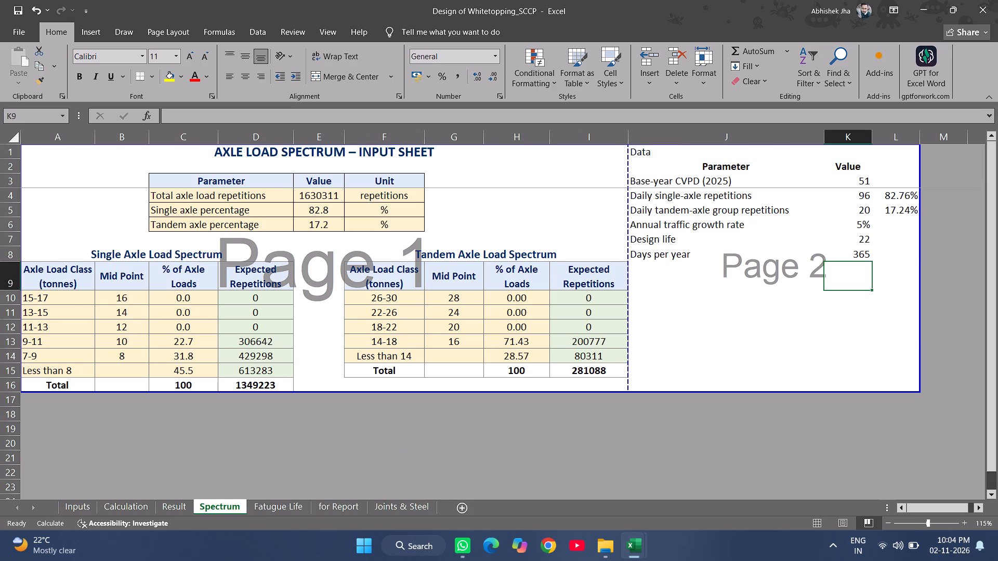
{"action": "left_click", "coordinate": [314, 199]}
{"action": "double_click", "coordinate": [321, 195]}
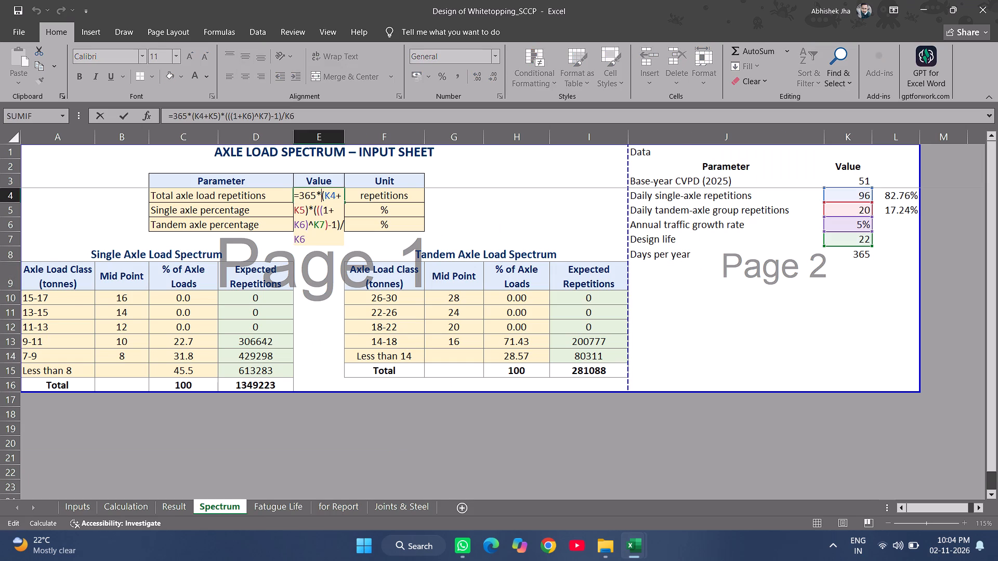
{"action": "key", "text": "Escape"}
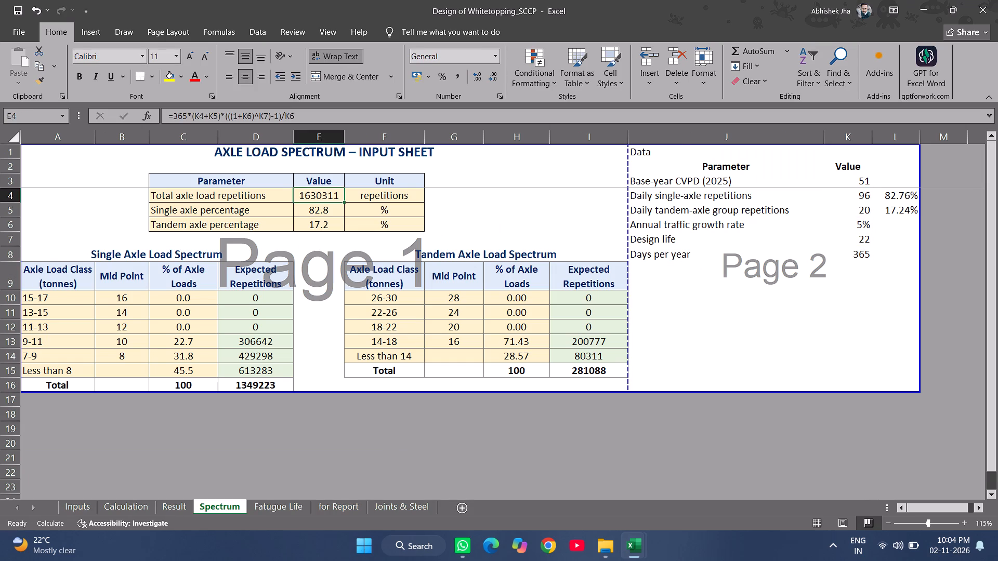
Inspect the contents of the daily single-axle repetitions, daily tandem-axle group repetitions and annual traffic growth rate cells on the Spectrum sheet.
{"action": "scroll", "coordinate": [904, 282], "scroll_direction": "up", "scroll_amount": 5}
{"action": "key", "text": "Right"}
{"action": "key", "text": "Right"}
{"action": "key", "text": "Right"}
{"action": "key", "text": "Right"}
{"action": "key", "text": "Right"}
{"action": "key", "text": "Right"}
{"action": "key", "text": "Right"}
{"action": "key", "text": "Right"}
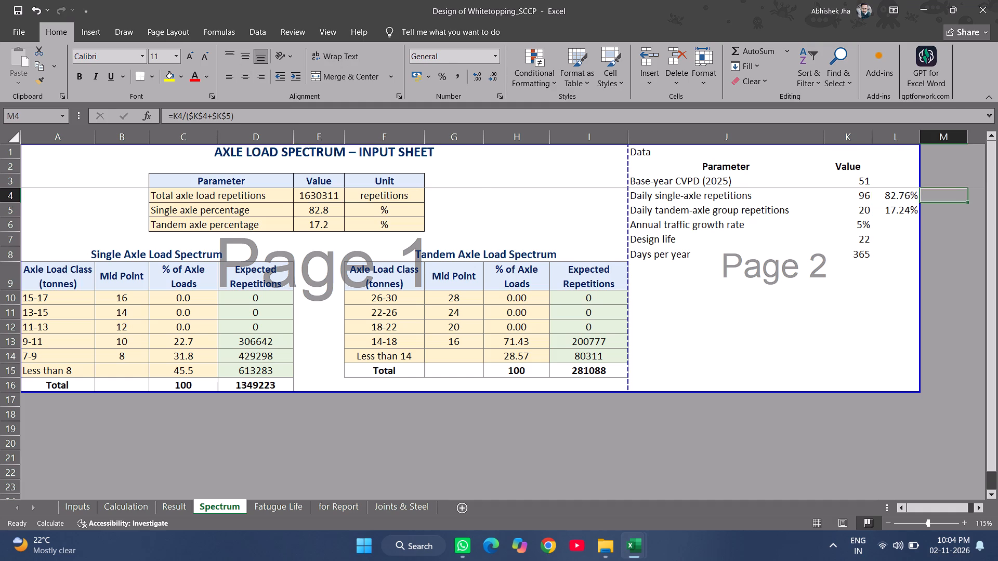
{"action": "key", "text": "Left"}
{"action": "key", "text": "Left"}
{"action": "key", "text": "F2"}
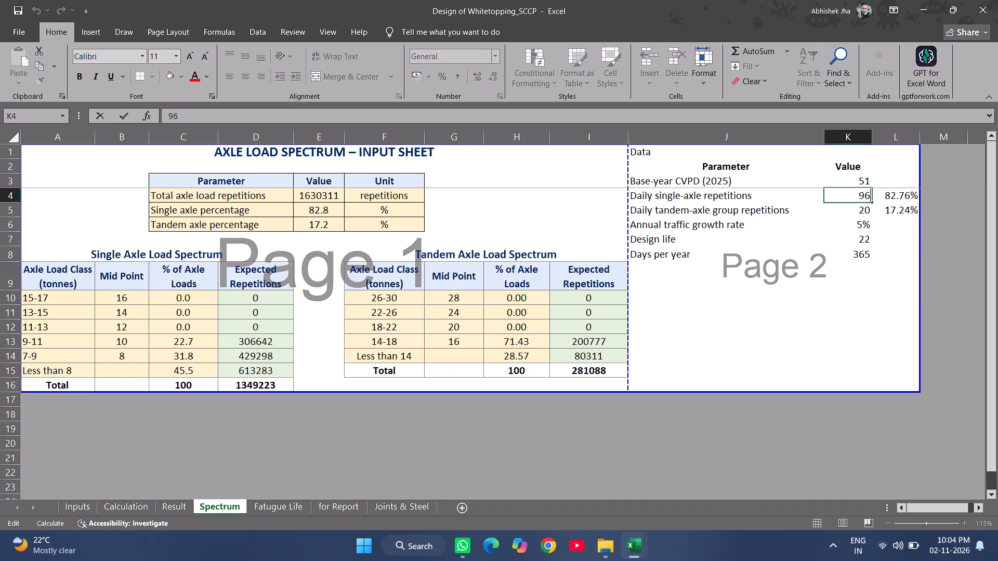
{"action": "key", "text": "Escape"}
{"action": "key", "text": "Down"}
{"action": "key", "text": "F2"}
{"action": "key", "text": "Escape"}
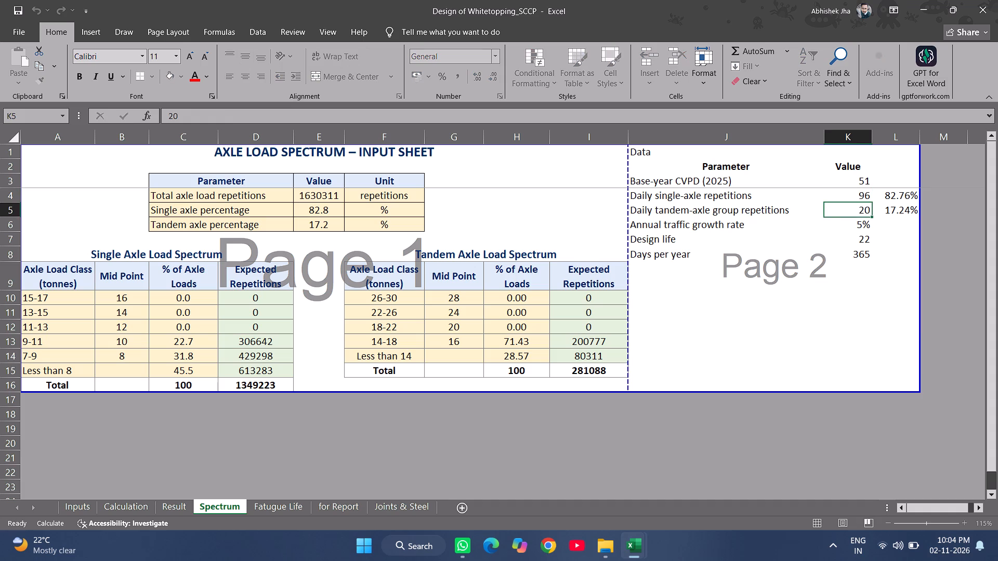
{"action": "key", "text": "Down"}
{"action": "key", "text": "F2"}
{"action": "key", "text": "Escape"}
{"action": "key", "text": "Up"}
{"action": "key", "text": "Up"}
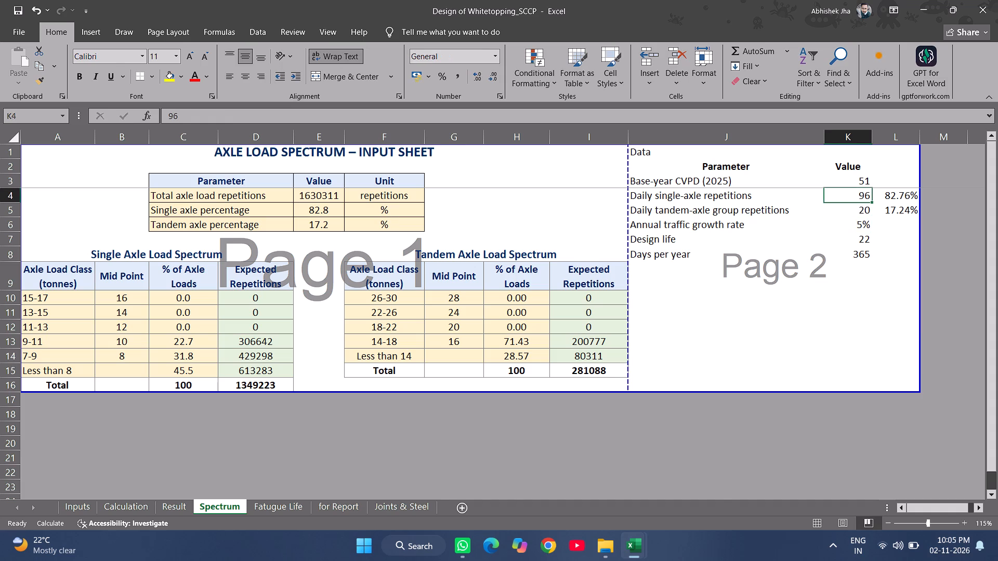
Check the average daily traffic table in the TVC Report Shirur workbook, and return to the Spectrum sheet of the Design of Whitetopping_SCCP workbook.
{"action": "key", "text": "alt+Tab"}
{"action": "scroll", "coordinate": [320, 348], "scroll_direction": "up", "scroll_amount": 5}
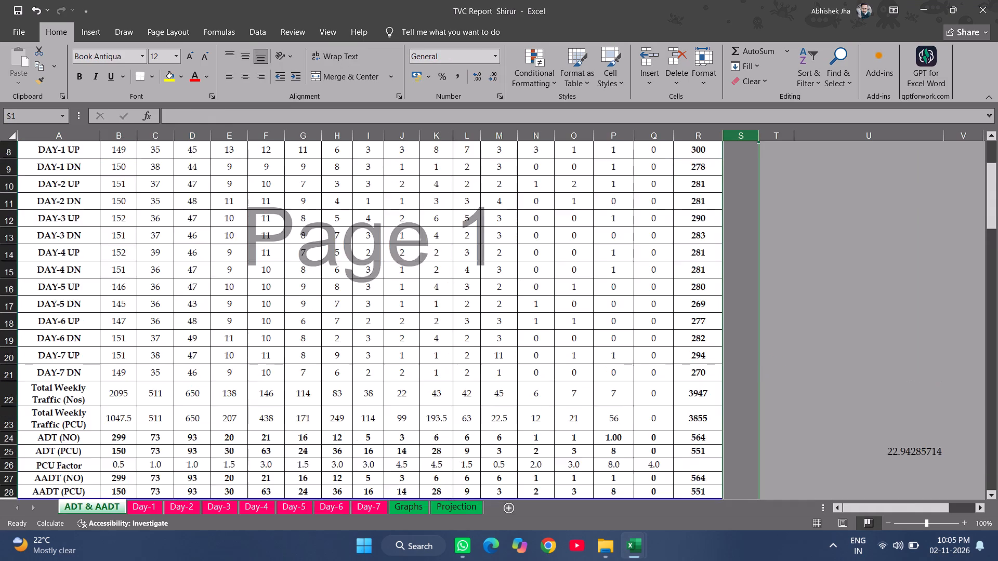
{"action": "scroll", "coordinate": [320, 348], "scroll_direction": "up", "scroll_amount": 20}
{"action": "scroll", "coordinate": [320, 348], "scroll_direction": "up", "scroll_amount": 3}
{"action": "key", "text": "alt+Tab"}
{"action": "key", "text": "alt+Tab"}
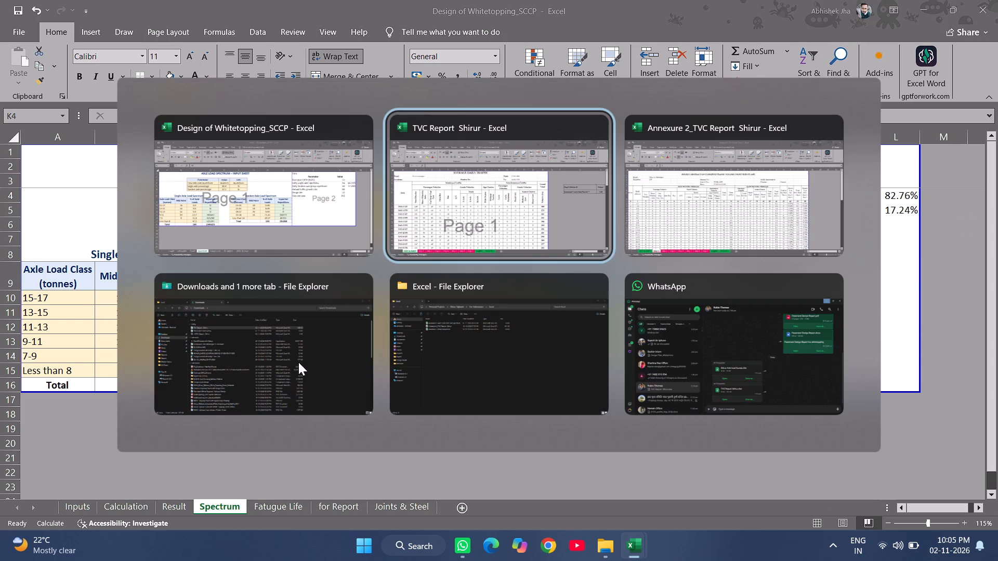
{"action": "key", "text": "alt+Tab"}
{"action": "key", "text": "alt+Tab"}
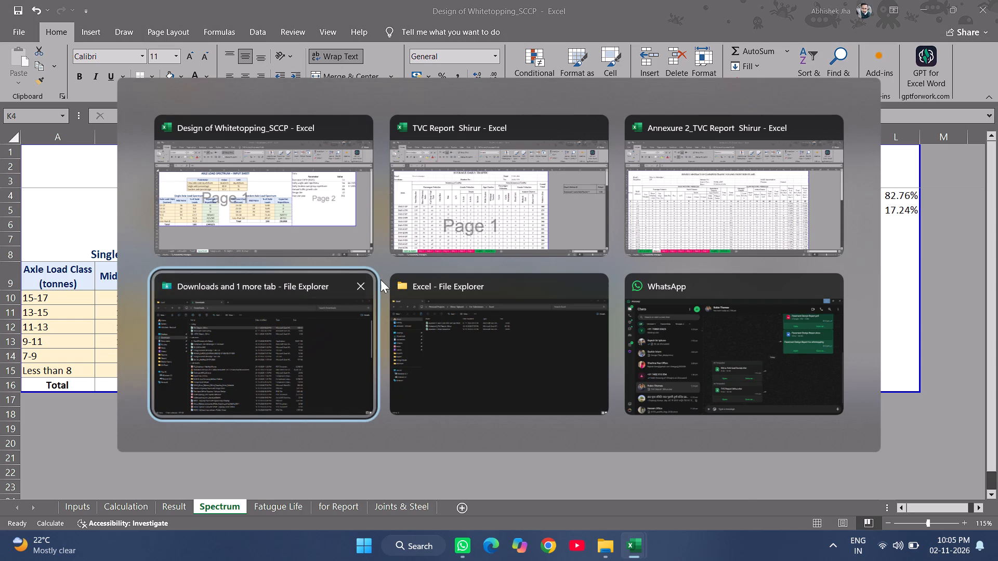
{"action": "left_click", "coordinate": [530, 213], "text": "alt"}
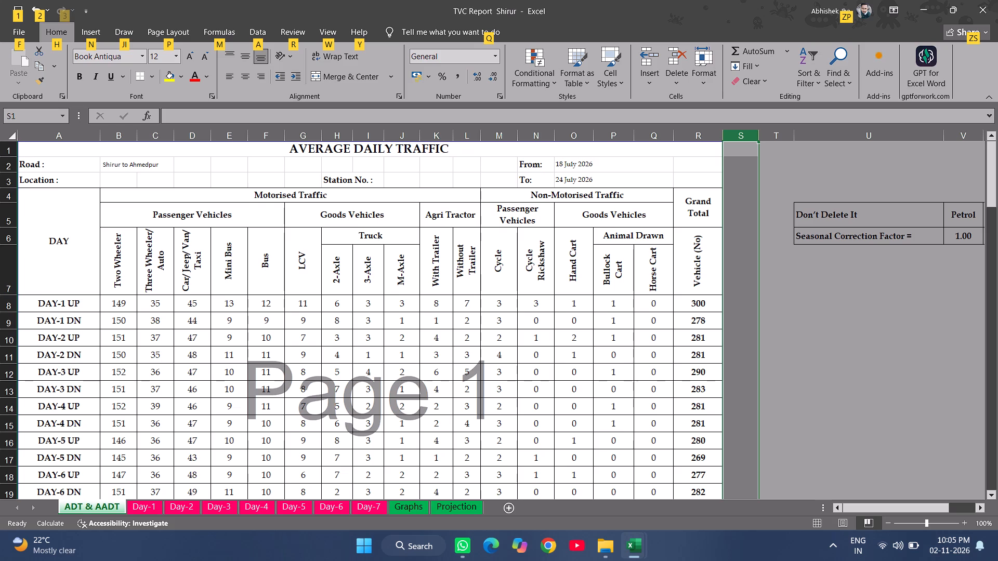
{"action": "left_click", "coordinate": [401, 330]}
{"action": "key", "text": "alt+Tab"}
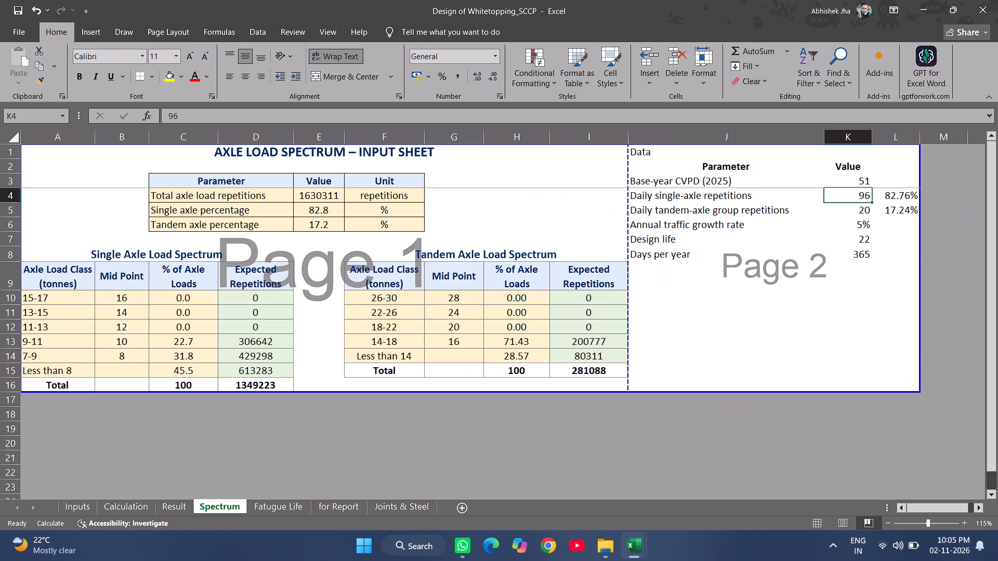
{"action": "scroll", "coordinate": [344, 375], "scroll_direction": "up", "scroll_amount": 4}
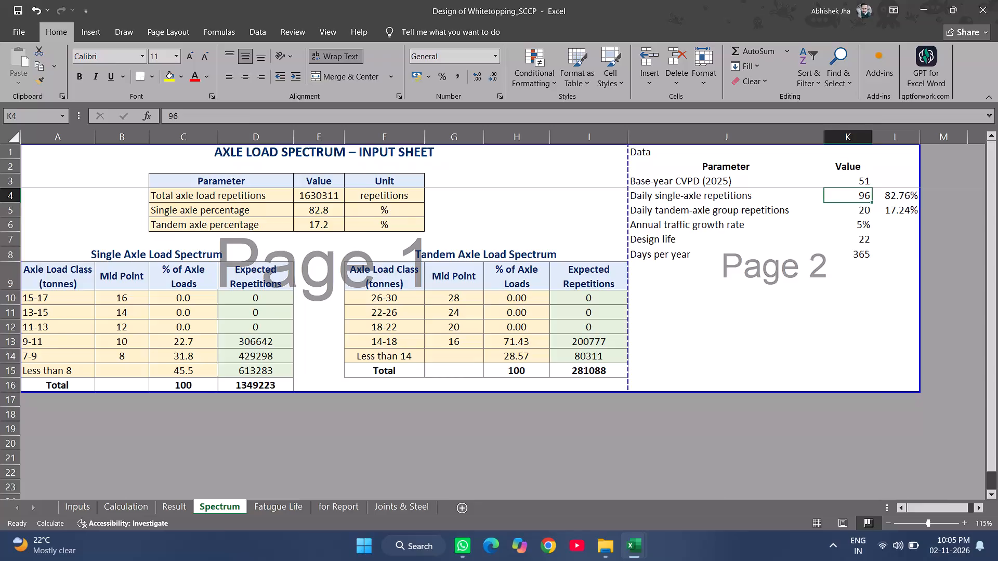
Arrange the TVC Report Shirur and Annexure 2_TVC Report Shirur workbooks side by side.
{"action": "key", "text": "alt+Tab"}
{"action": "scroll", "coordinate": [333, 370], "scroll_direction": "up", "scroll_amount": 4}
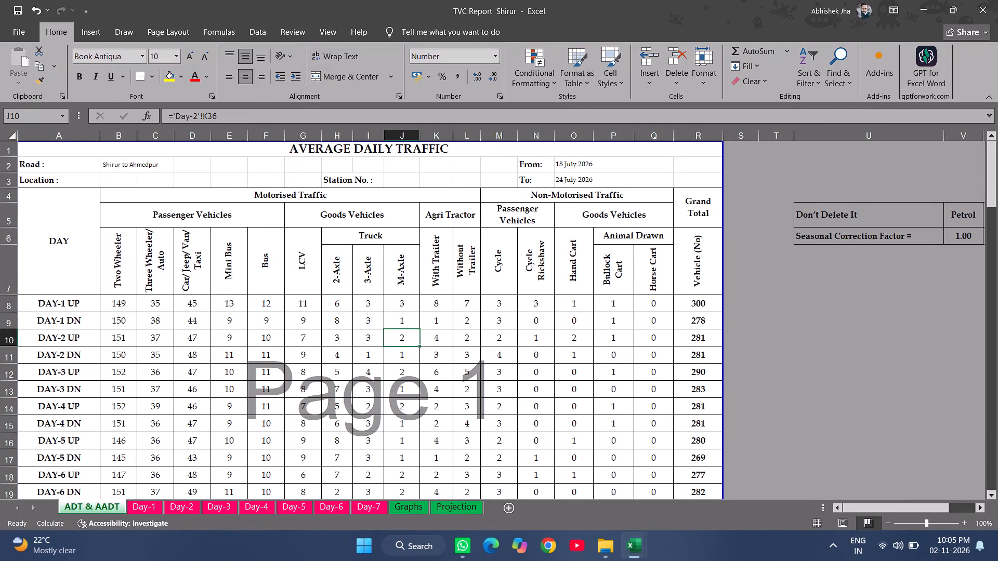
{"action": "key", "text": "super+Right"}
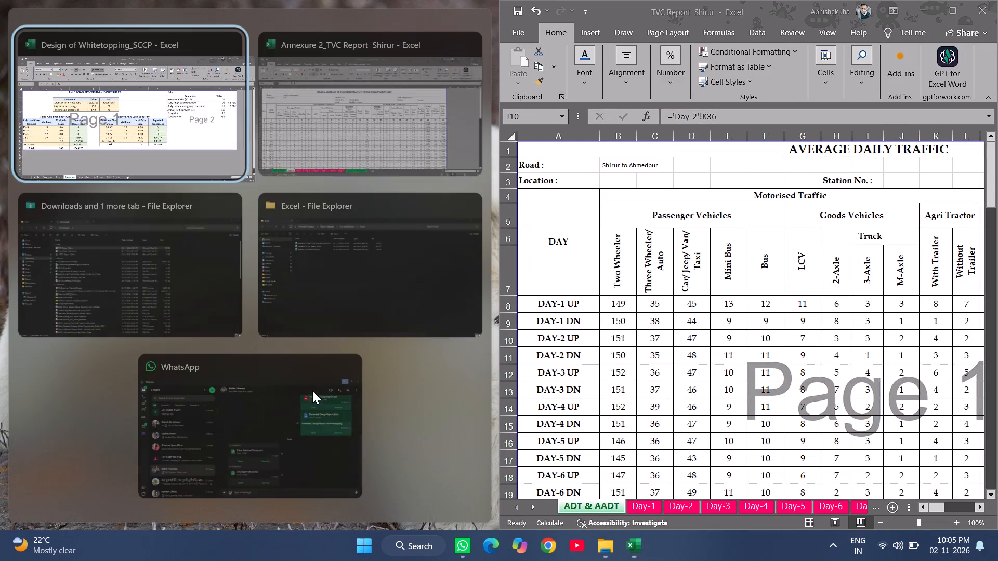
{"action": "left_click", "coordinate": [380, 121]}
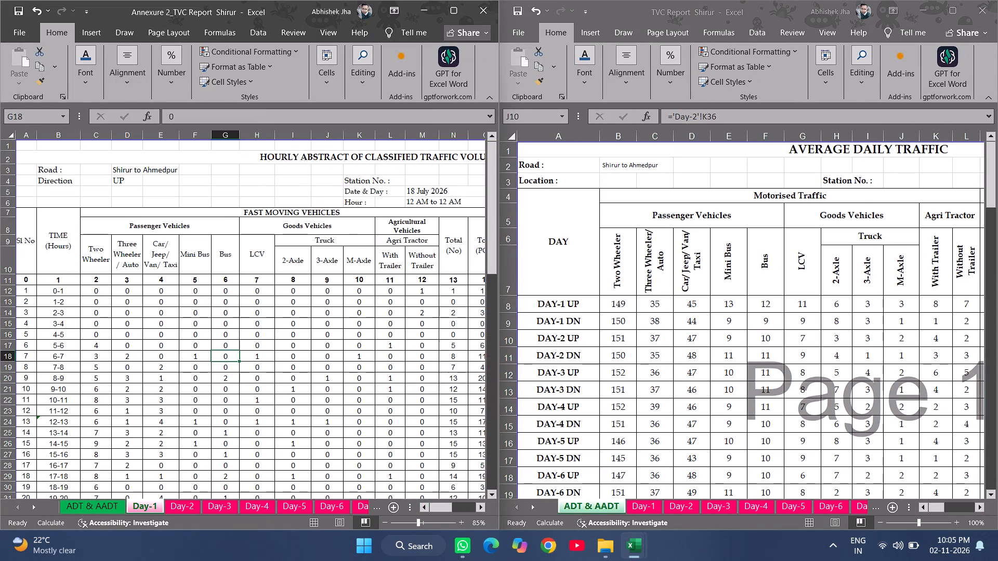
Link cell C12 of Annexure 2's Day-1 sheet to cell C12 of the Day-1 sheet in TVC Report Shirur.
{"action": "scroll", "coordinate": [148, 432], "scroll_direction": "down", "scroll_amount": 1, "text": "ctrl"}
{"action": "scroll", "coordinate": [148, 432], "scroll_direction": "down", "scroll_amount": 9}
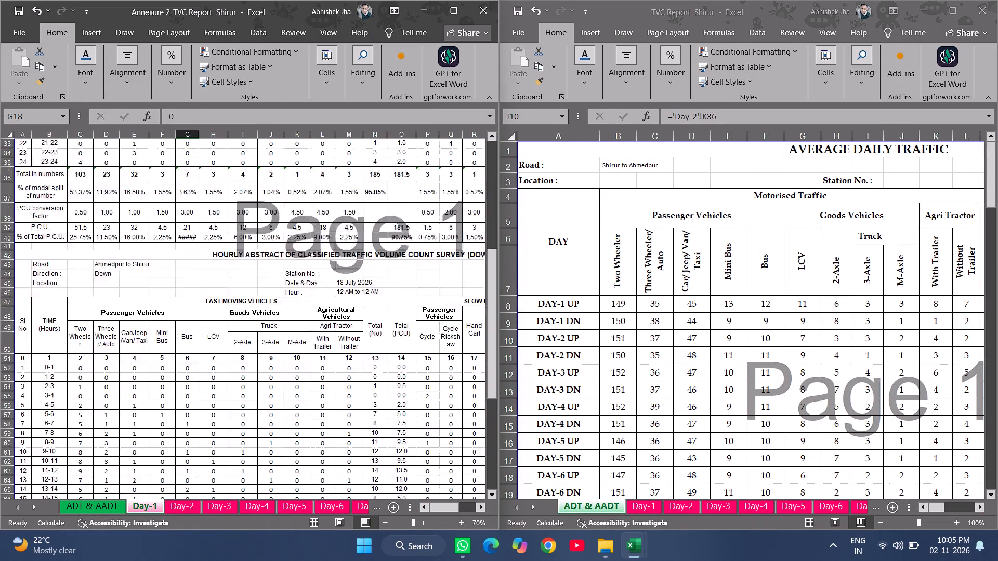
{"action": "scroll", "coordinate": [150, 431], "scroll_direction": "down", "scroll_amount": 7}
{"action": "scroll", "coordinate": [151, 430], "scroll_direction": "up", "scroll_amount": 16}
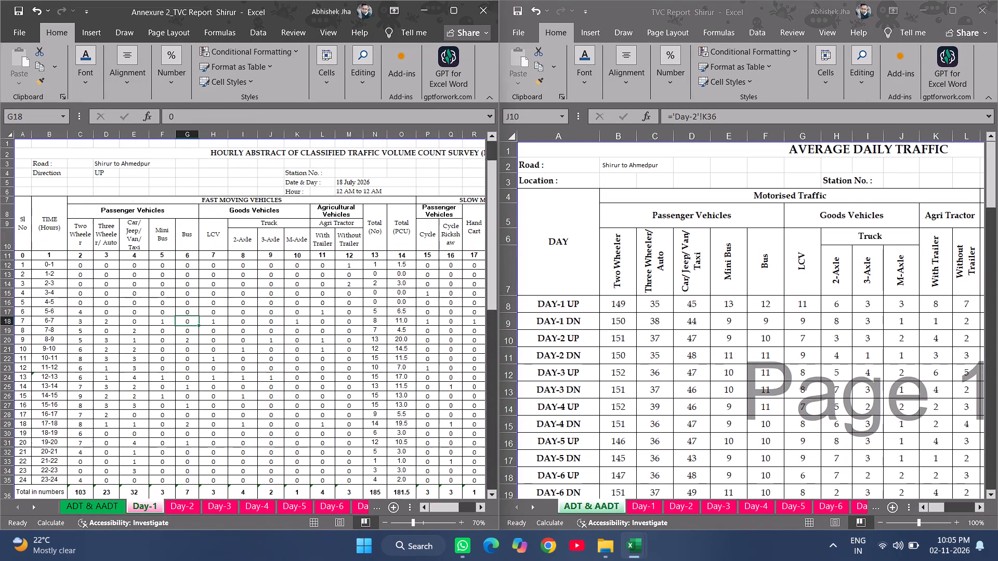
{"action": "scroll", "coordinate": [151, 430], "scroll_direction": "up", "scroll_amount": 10}
{"action": "left_click", "coordinate": [45, 263]}
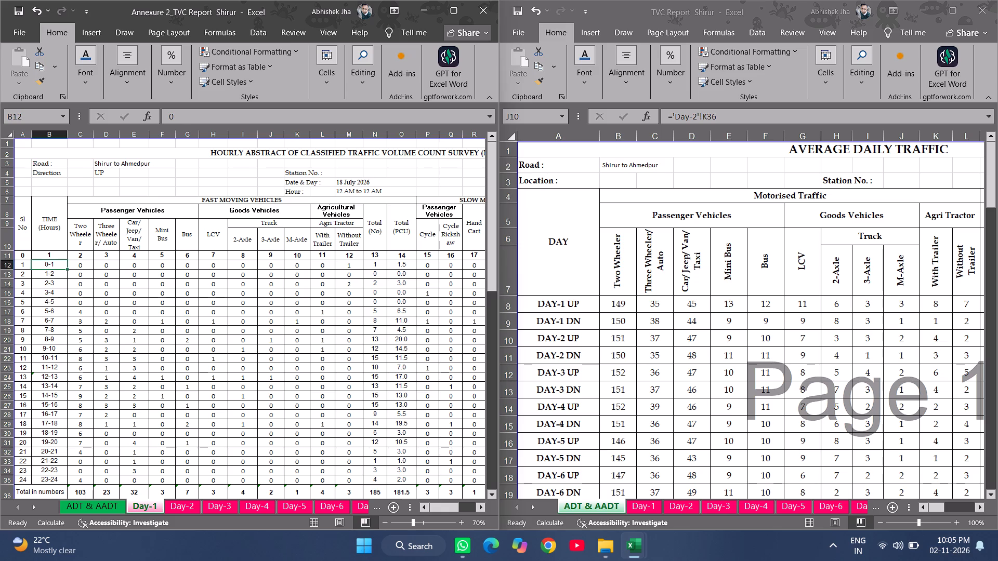
{"action": "left_click", "coordinate": [82, 264]}
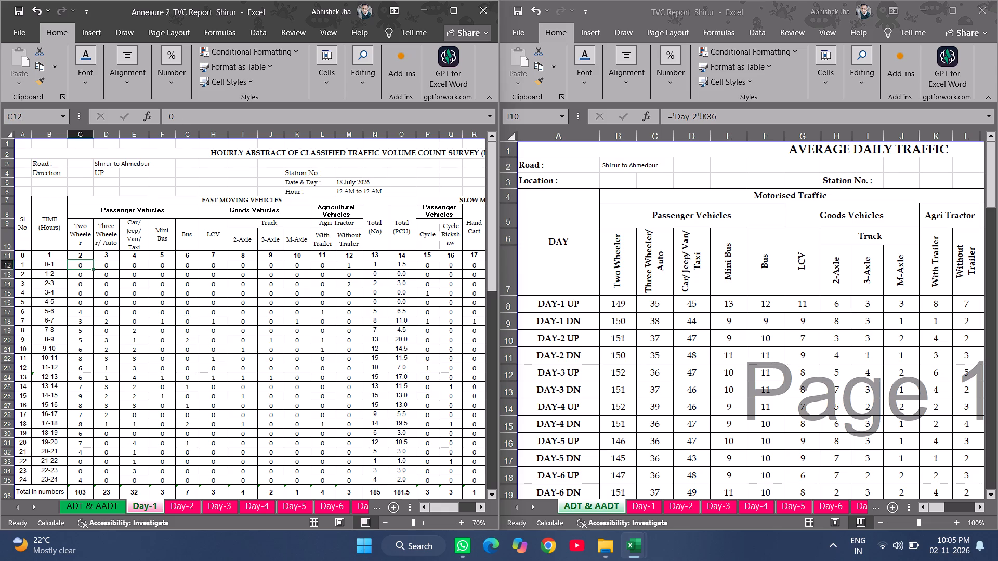
{"action": "key", "text": "equal"}
{"action": "double_click", "coordinate": [650, 506]}
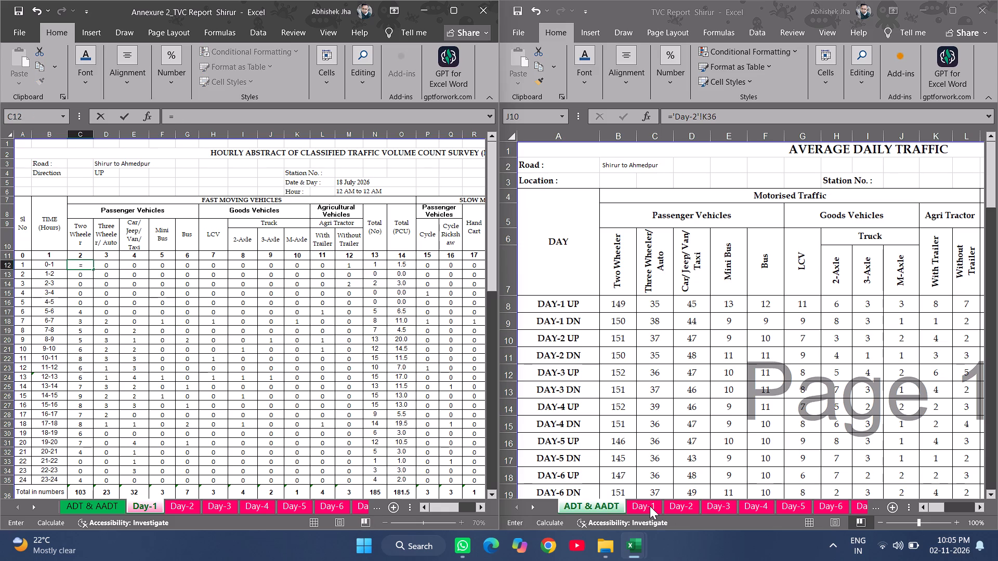
{"action": "left_click", "coordinate": [647, 507]}
{"action": "scroll", "coordinate": [635, 338], "scroll_direction": "up", "scroll_amount": 3}
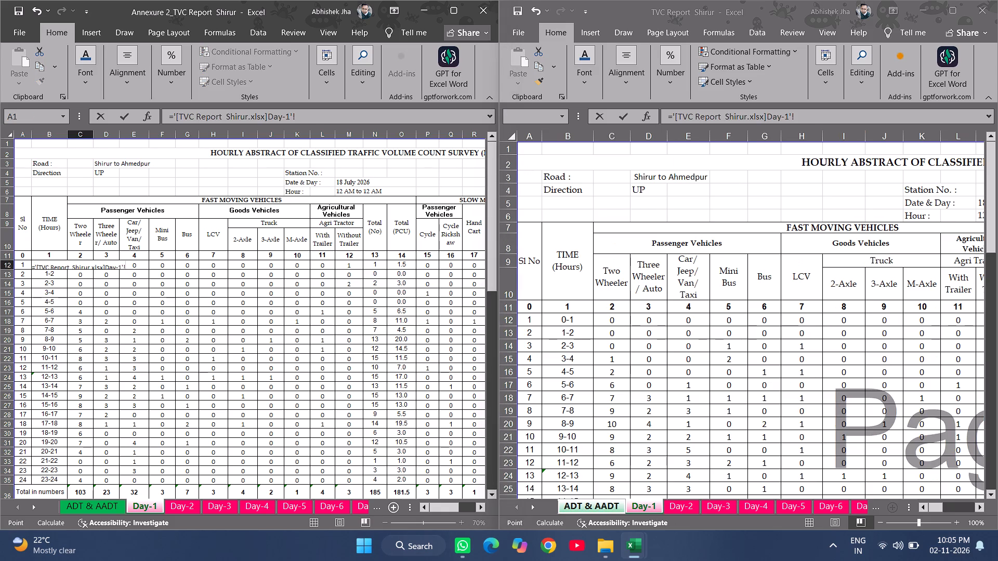
{"action": "left_click", "coordinate": [619, 322]}
{"action": "key", "text": "Return"}
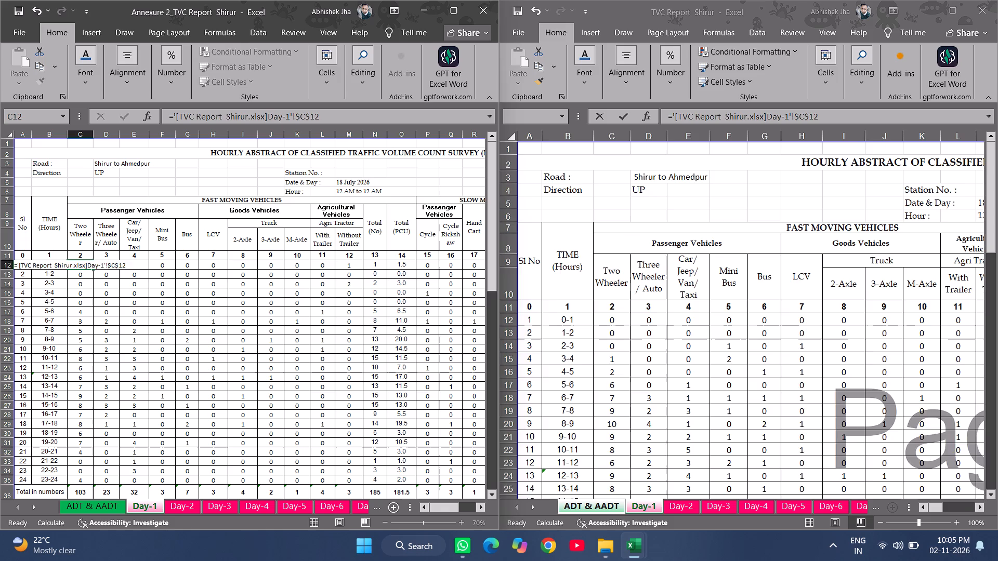
Change the external reference in Annexure 2's Day-1 cell C12 from absolute to the fully relative C12.
{"action": "left_click", "coordinate": [87, 266]}
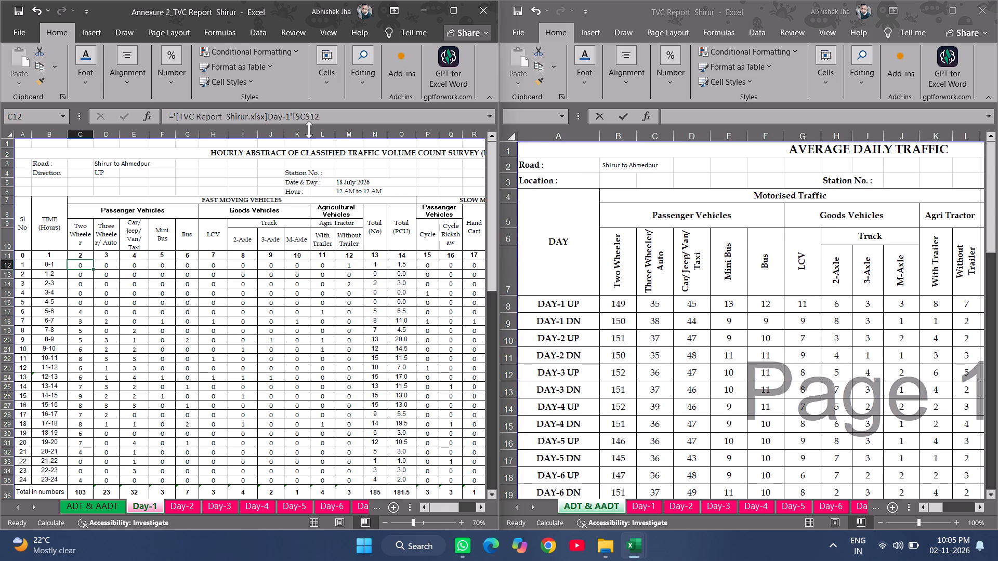
{"action": "left_click", "coordinate": [315, 118]}
{"action": "key", "text": "F4"}
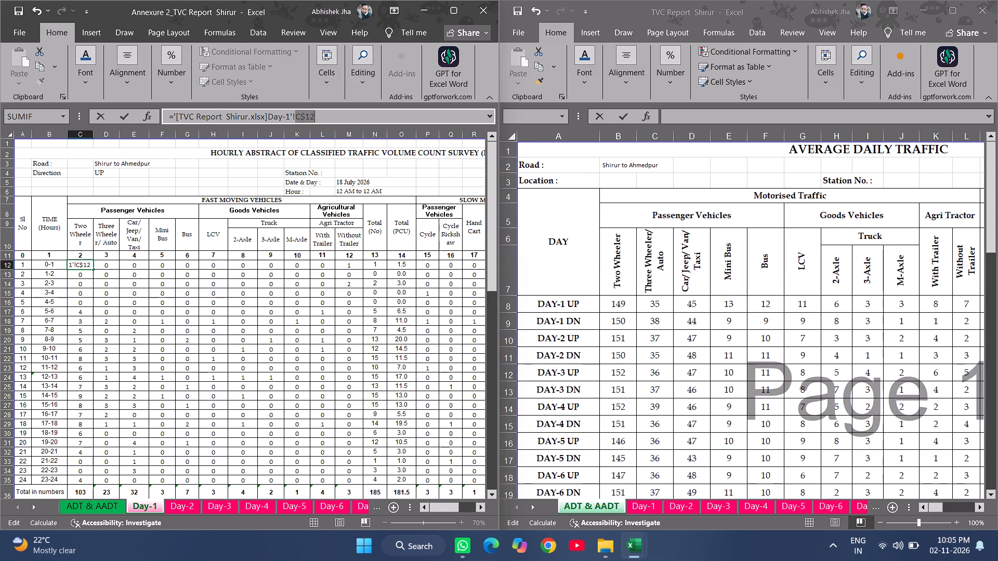
{"action": "key", "text": "F4"}
{"action": "key", "text": "F4"}
{"action": "key", "text": "Return"}
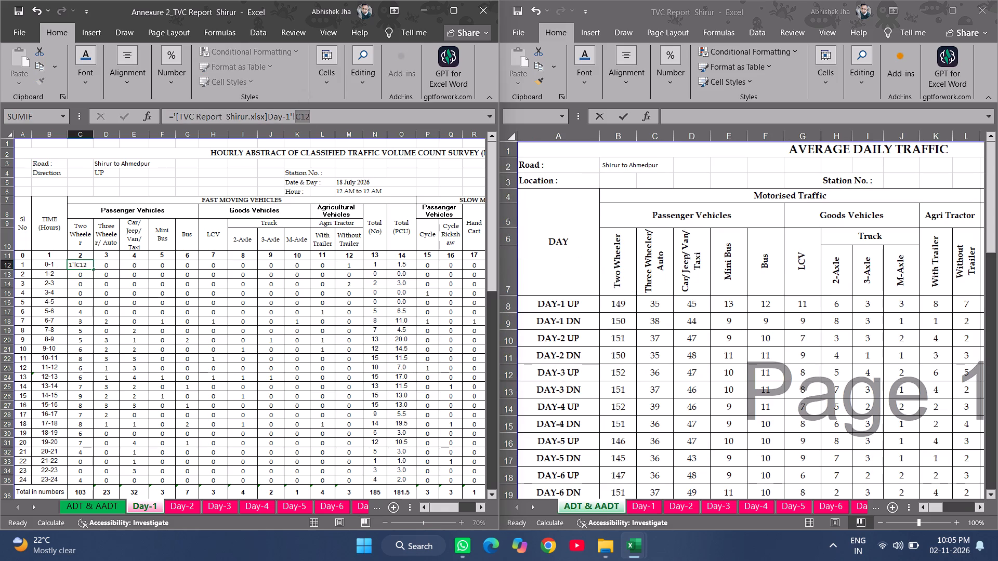
Enlarge the Annexure 2_TVC Report Shirur workbook to full screen on its Day-1 sheet.
{"action": "left_click", "coordinate": [927, 4]}
{"action": "left_click", "coordinate": [455, 2]}
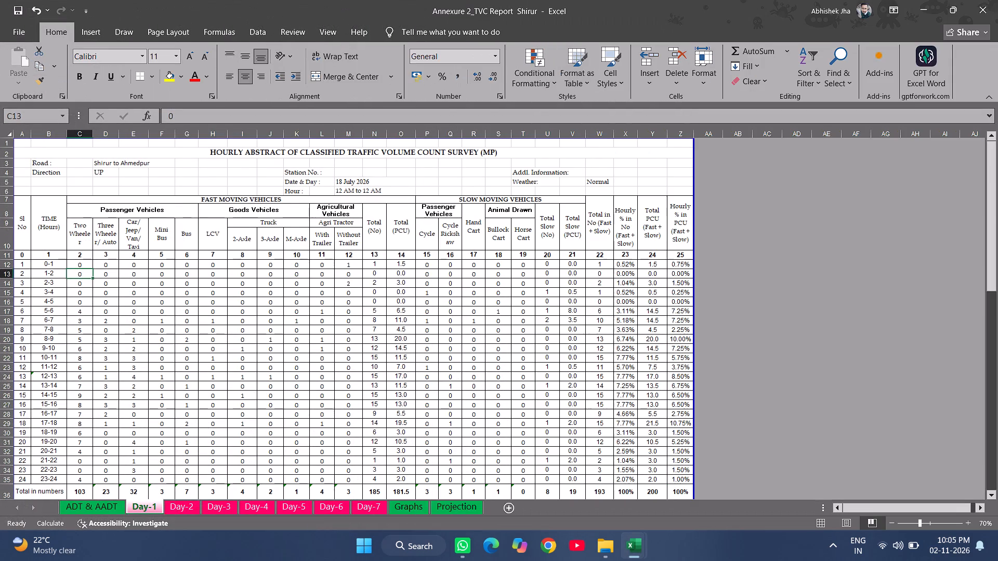
{"action": "scroll", "coordinate": [36, 270], "scroll_direction": "up", "scroll_amount": 1, "text": "ctrl"}
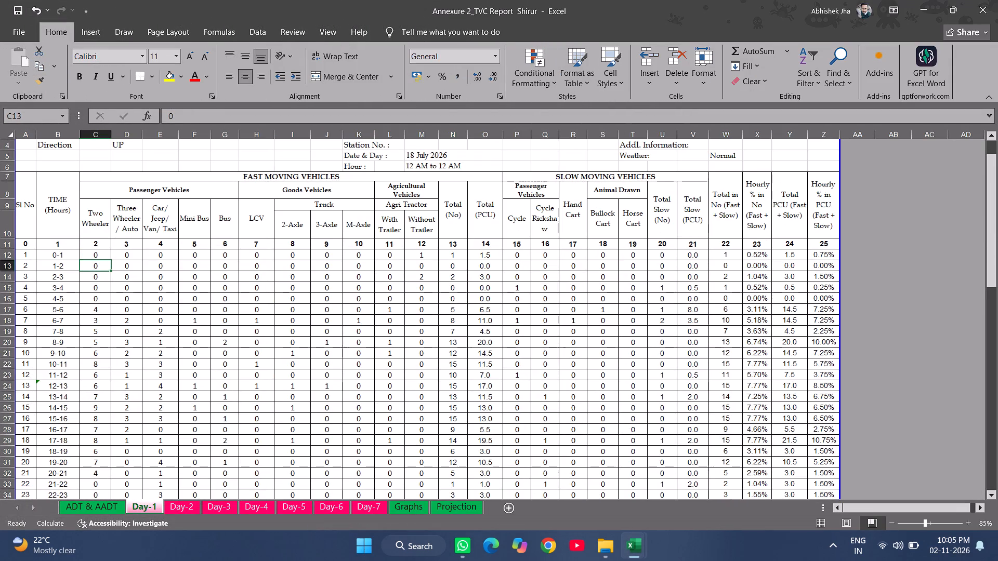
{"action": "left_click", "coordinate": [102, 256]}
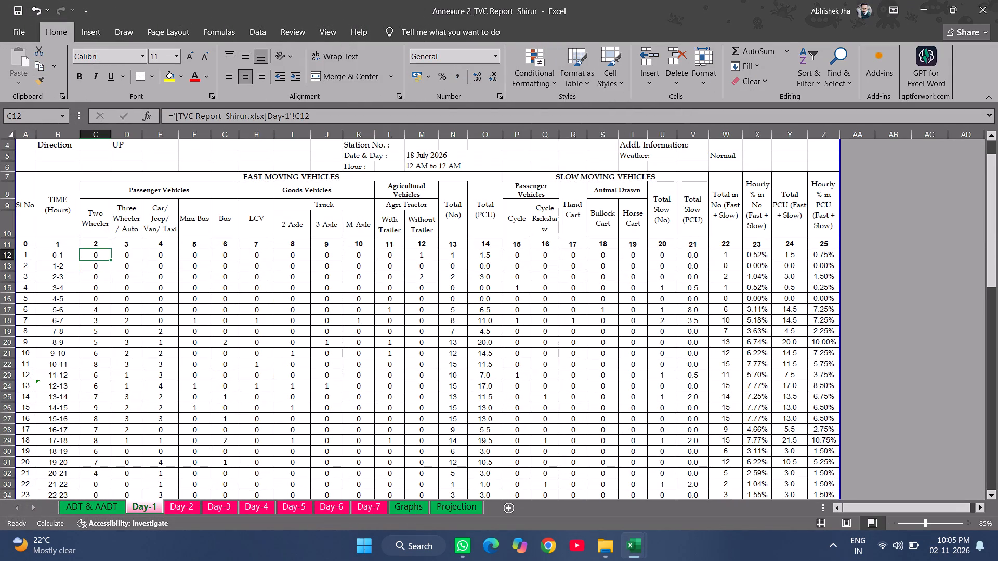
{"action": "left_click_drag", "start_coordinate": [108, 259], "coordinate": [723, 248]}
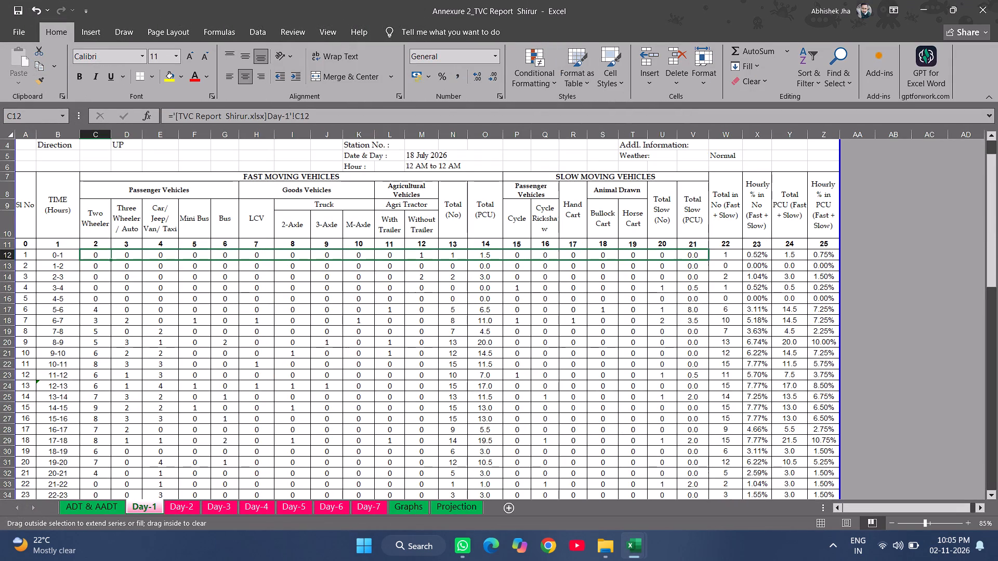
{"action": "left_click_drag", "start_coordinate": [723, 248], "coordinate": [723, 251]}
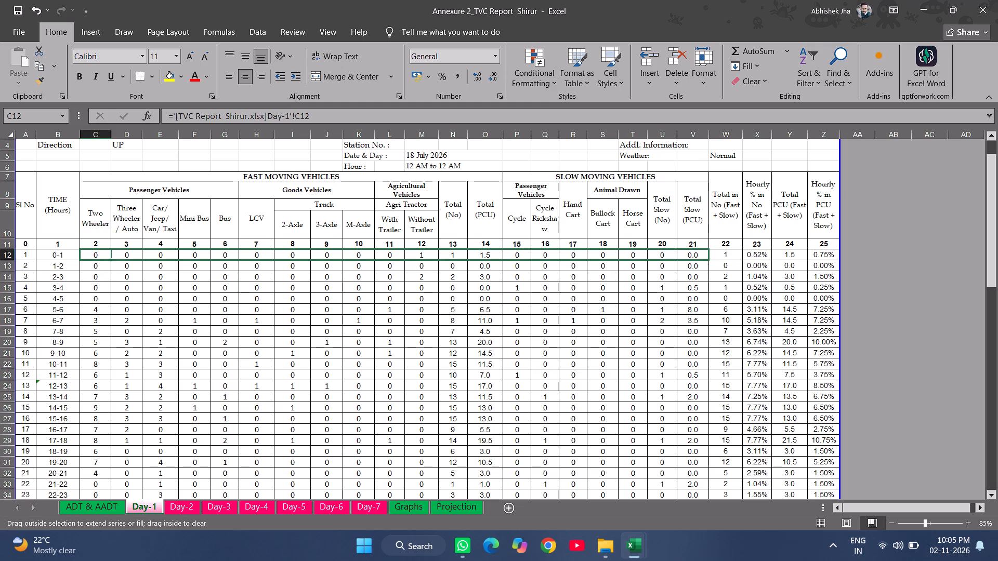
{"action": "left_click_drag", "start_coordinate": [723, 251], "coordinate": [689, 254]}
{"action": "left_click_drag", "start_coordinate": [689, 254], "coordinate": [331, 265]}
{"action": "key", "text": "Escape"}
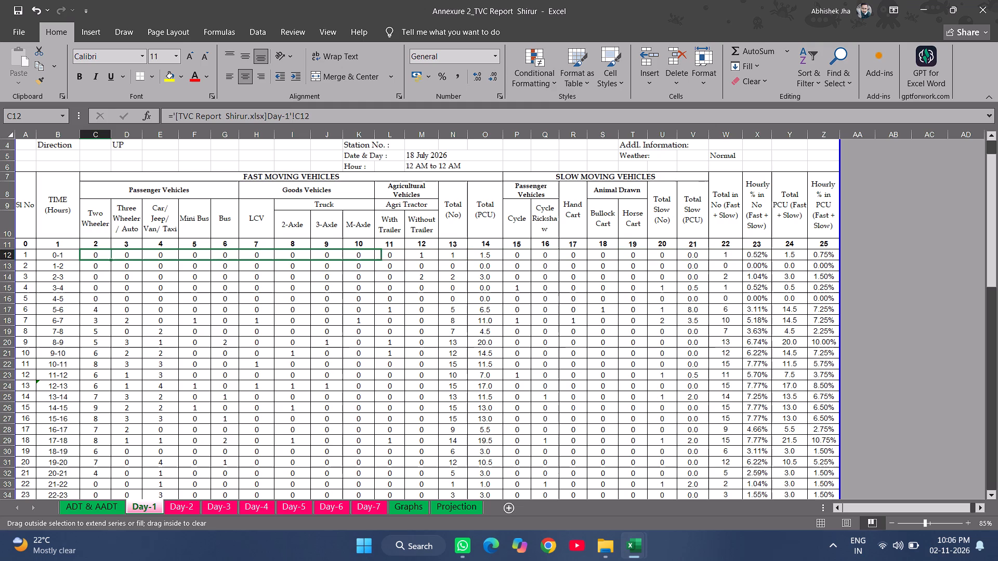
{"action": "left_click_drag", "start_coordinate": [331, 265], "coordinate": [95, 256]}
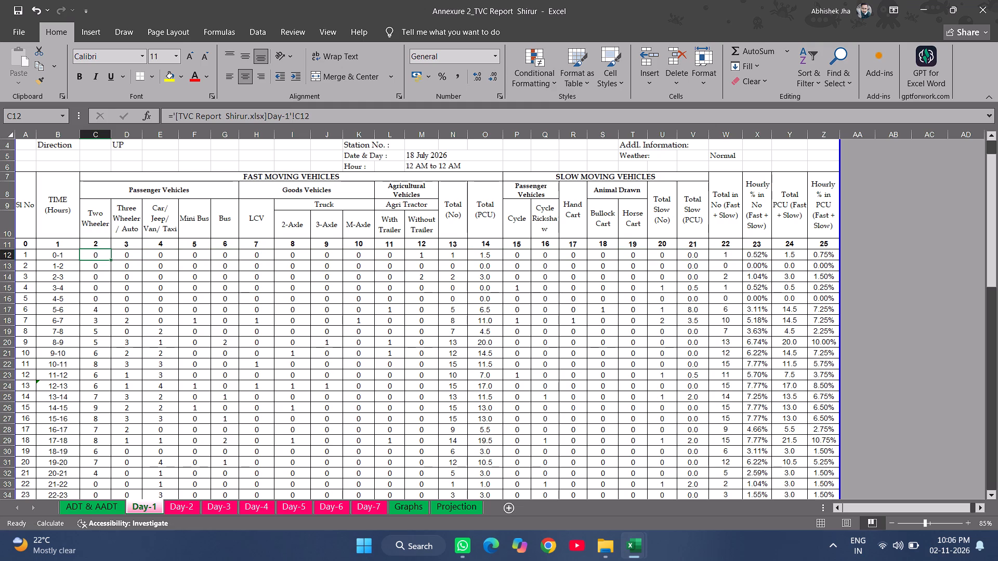
Inspect the row 12 entries in cells O12, N12 and M12 to see which hold formulas and which hold counts.
{"action": "left_click", "coordinate": [491, 255]}
{"action": "double_click", "coordinate": [493, 252]}
{"action": "key", "text": "Escape"}
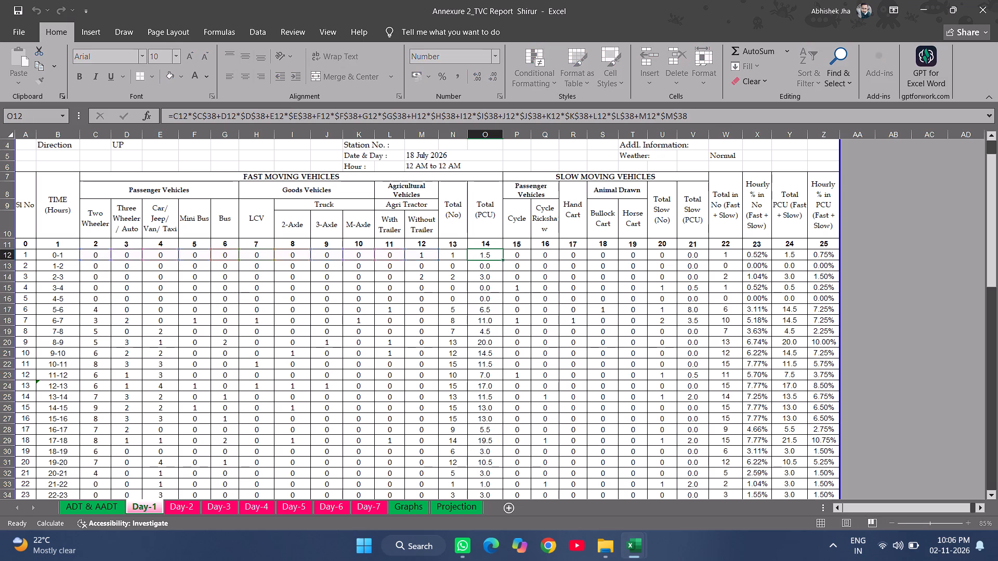
{"action": "triple_click", "coordinate": [457, 255]}
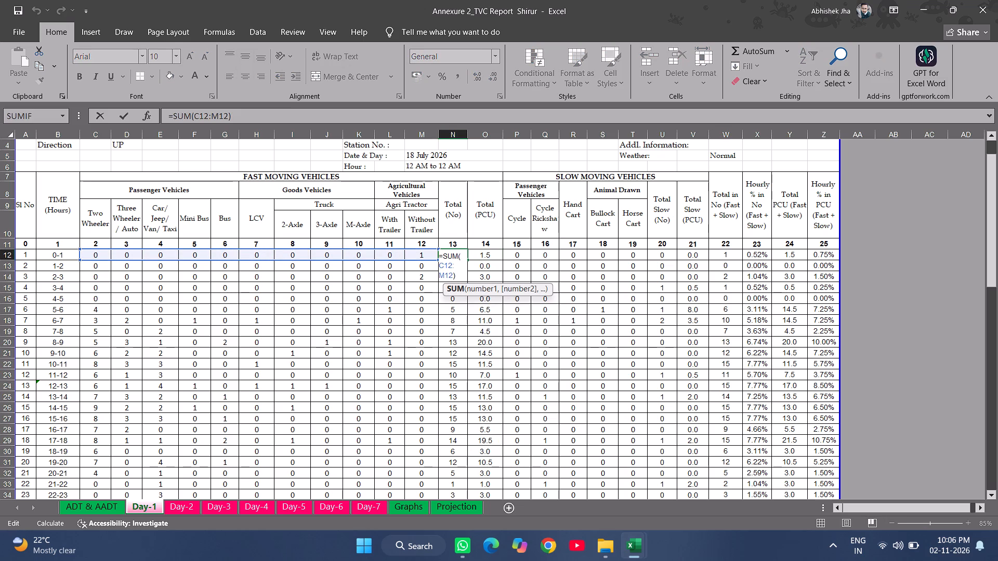
{"action": "key", "text": "Escape"}
{"action": "double_click", "coordinate": [423, 254]}
{"action": "key", "text": "Escape"}
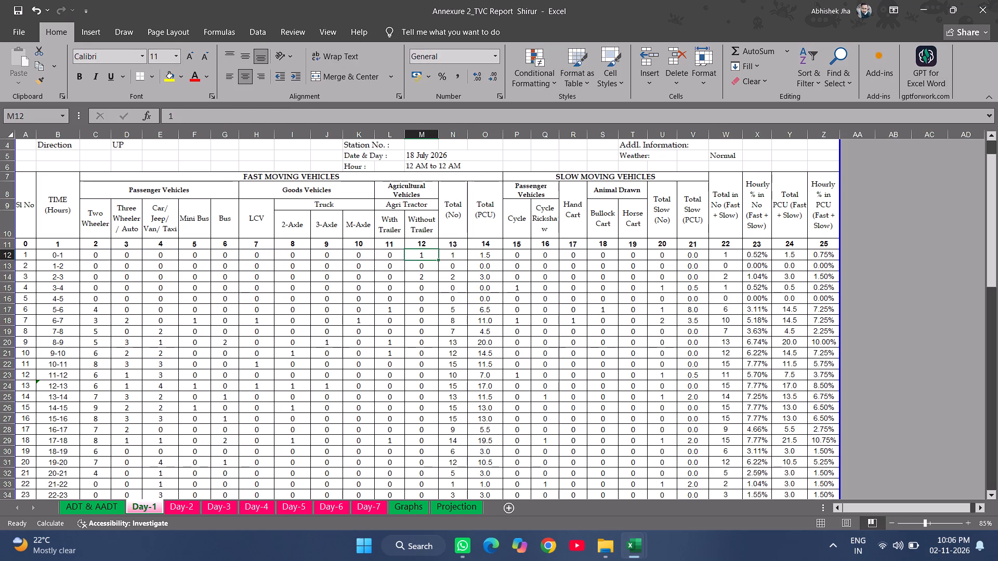
Fill the external link in cell C12 across the fast-moving vehicle columns to M12.
{"action": "left_click", "coordinate": [98, 257]}
{"action": "left_click_drag", "start_coordinate": [111, 260], "coordinate": [426, 257]}
Inspect the contents of the fast-vehicle total cells N12 and O12 and the Cycle cell P12.
{"action": "double_click", "coordinate": [463, 255]}
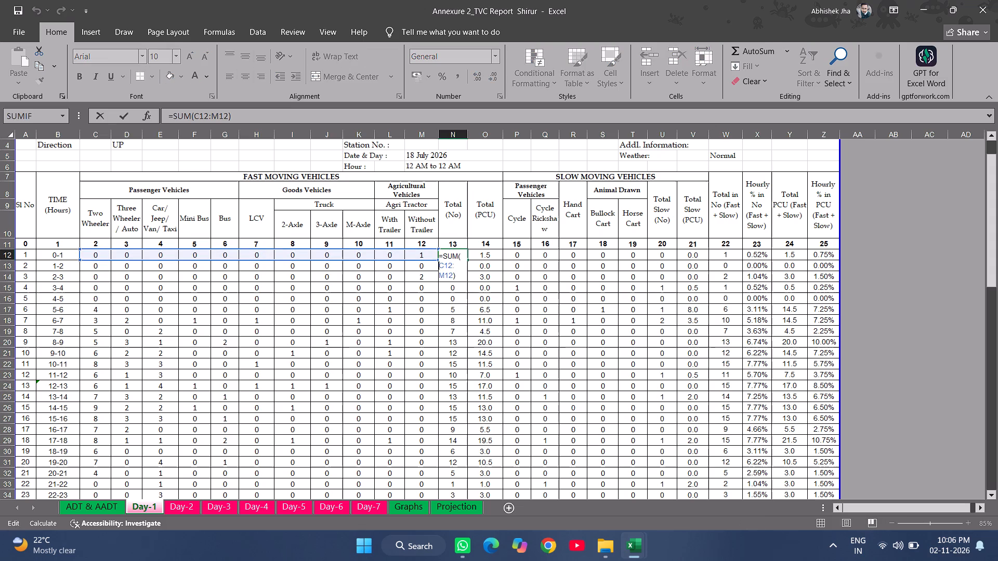
{"action": "key", "text": "Escape"}
{"action": "double_click", "coordinate": [485, 256]}
{"action": "key", "text": "Escape"}
{"action": "left_click", "coordinate": [517, 256]}
{"action": "double_click", "coordinate": [517, 256]}
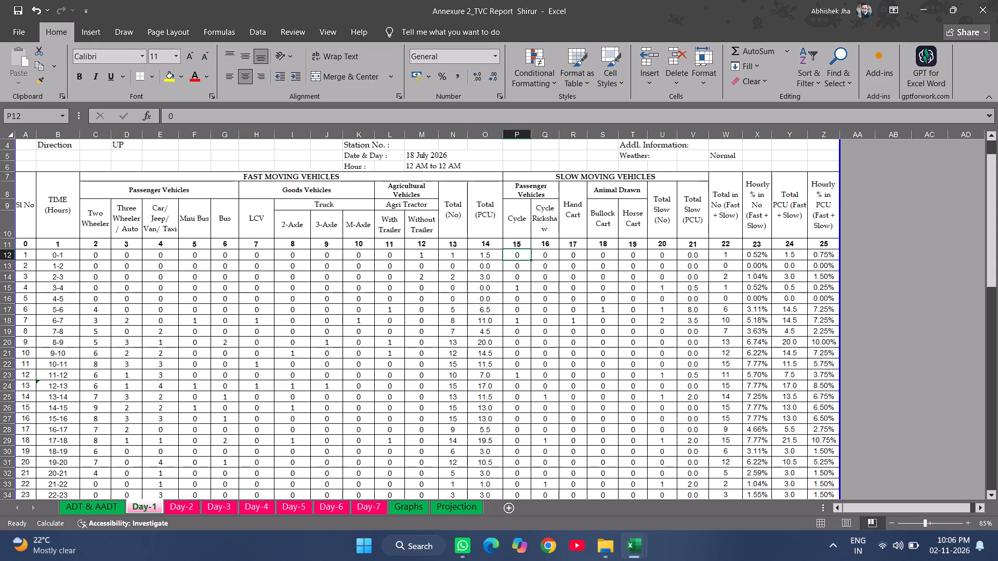
{"action": "key", "text": "Escape"}
Copy the external link from M12 into each slow-moving vehicle cell from P12 to T12.
{"action": "left_click", "coordinate": [426, 256]}
{"action": "key", "text": "ctrl+c"}
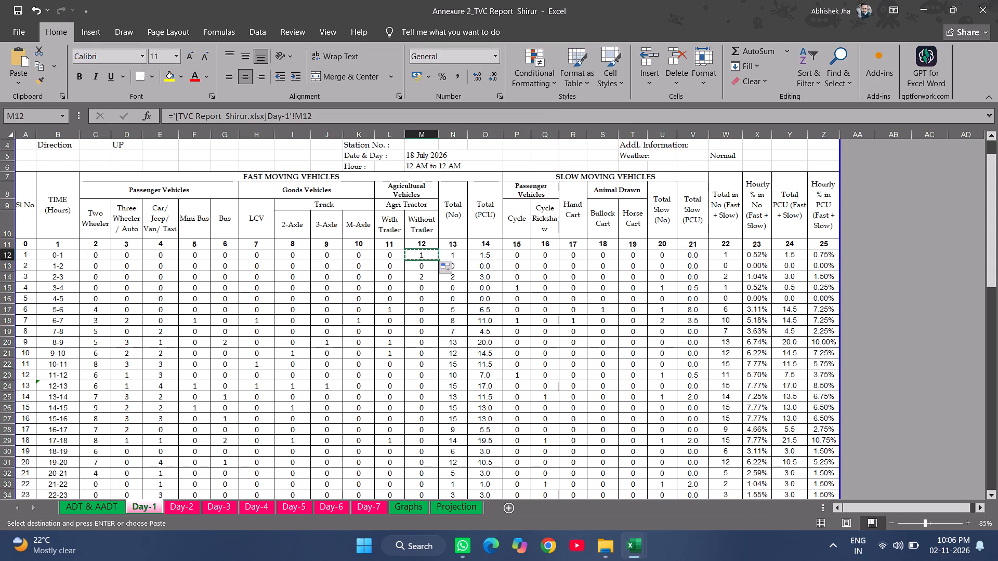
{"action": "left_click", "coordinate": [524, 257]}
{"action": "key", "text": "ctrl+v"}
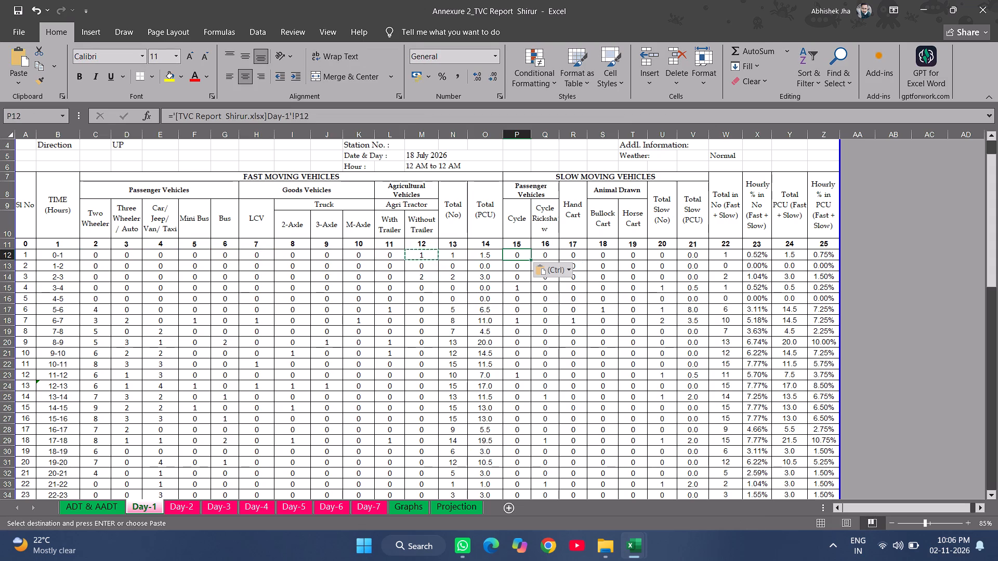
{"action": "left_click", "coordinate": [549, 256]}
{"action": "key", "text": "ctrl+v"}
{"action": "left_click", "coordinate": [582, 255]}
{"action": "key", "text": "ctrl+v"}
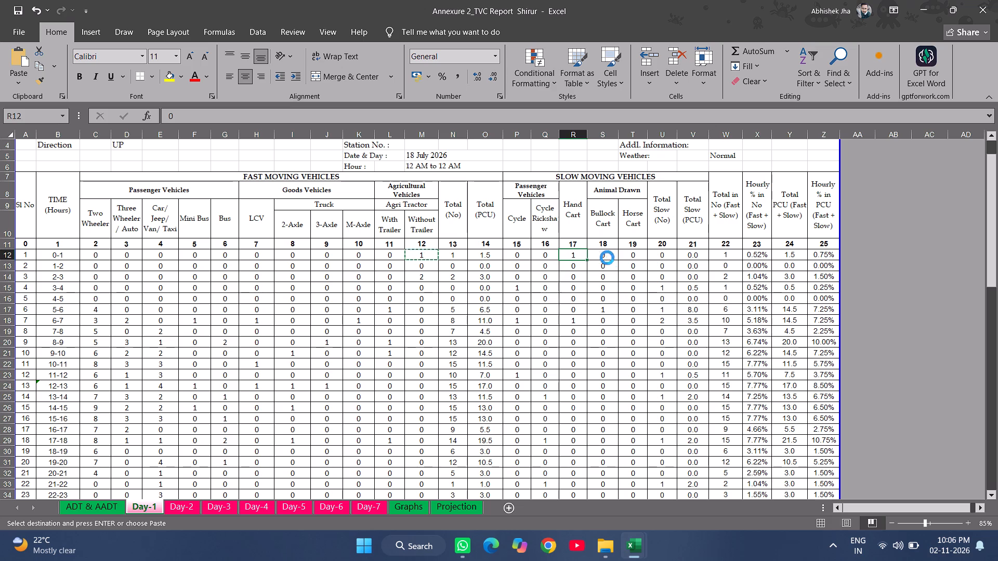
{"action": "left_click", "coordinate": [606, 256]}
{"action": "key", "text": "ctrl+v"}
{"action": "left_click", "coordinate": [638, 256]}
{"action": "key", "text": "ctrl+v"}
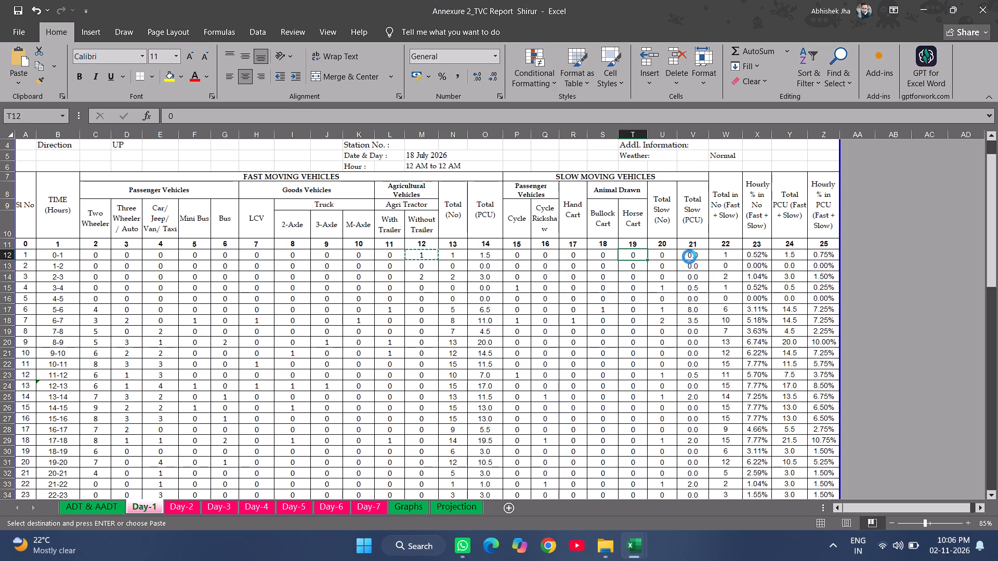
Inspect the row 12 formulas for the slow-vehicle totals, combined totals and hourly percentage in columns U to Y.
{"action": "double_click", "coordinate": [665, 256]}
{"action": "key", "text": "Escape"}
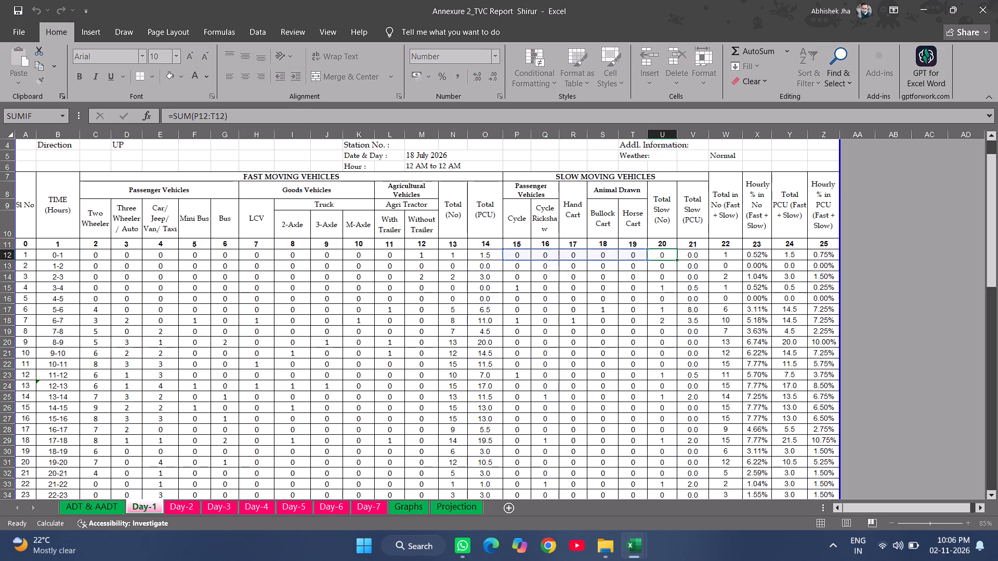
{"action": "double_click", "coordinate": [694, 256]}
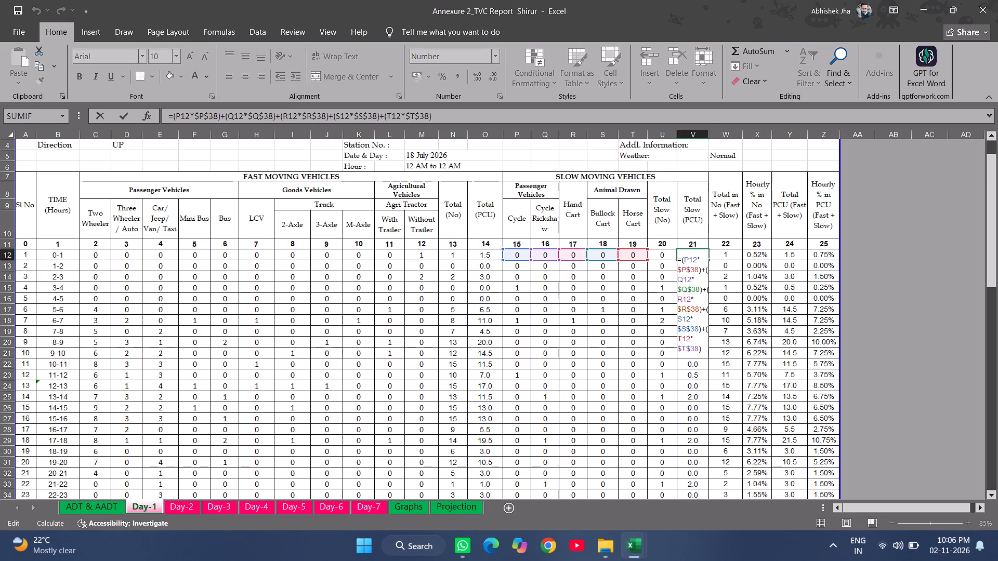
{"action": "key", "text": "Escape"}
{"action": "double_click", "coordinate": [732, 262]}
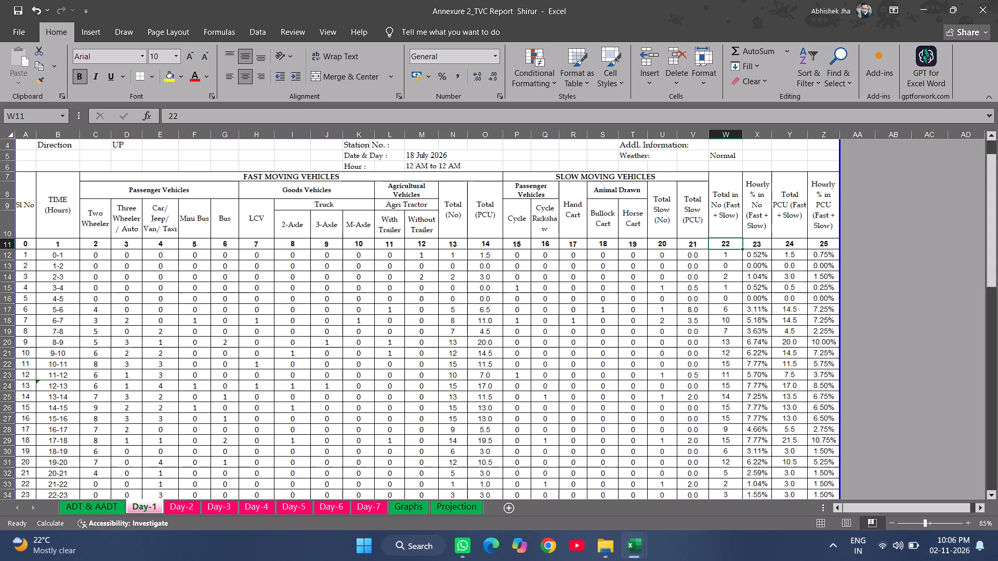
{"action": "double_click", "coordinate": [737, 257]}
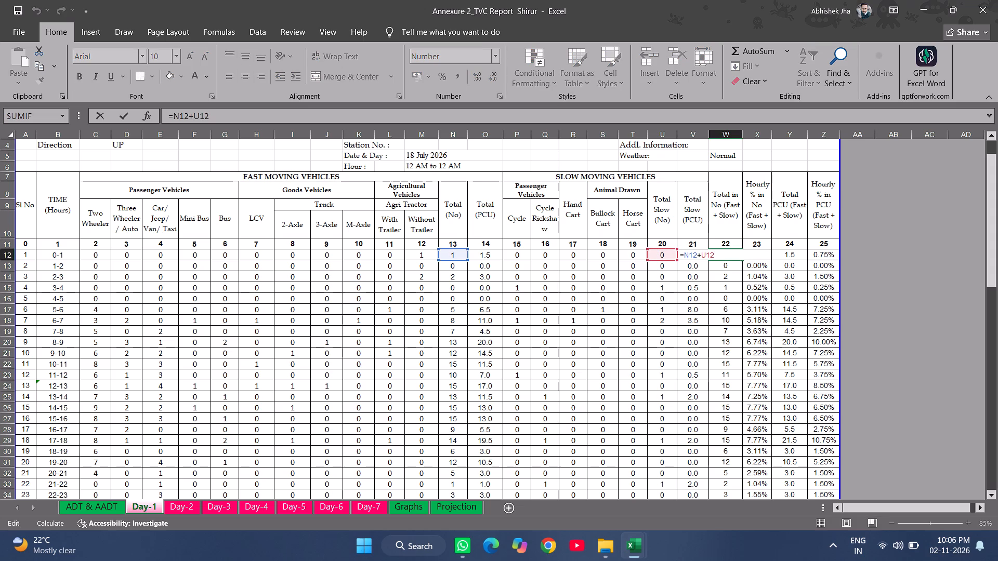
{"action": "key", "text": "Escape"}
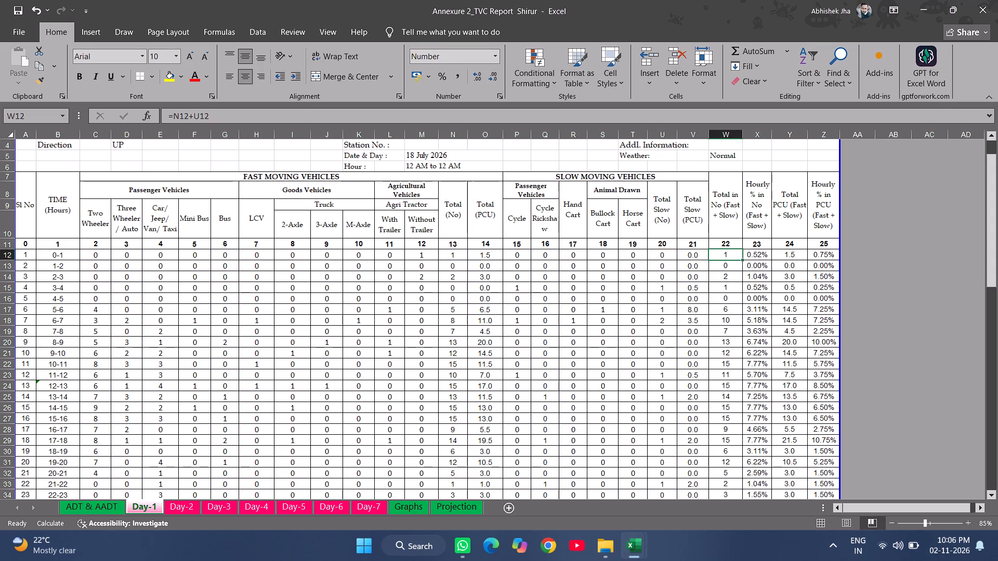
{"action": "double_click", "coordinate": [765, 258]}
{"action": "scroll", "coordinate": [767, 257], "scroll_direction": "up", "scroll_amount": 6}
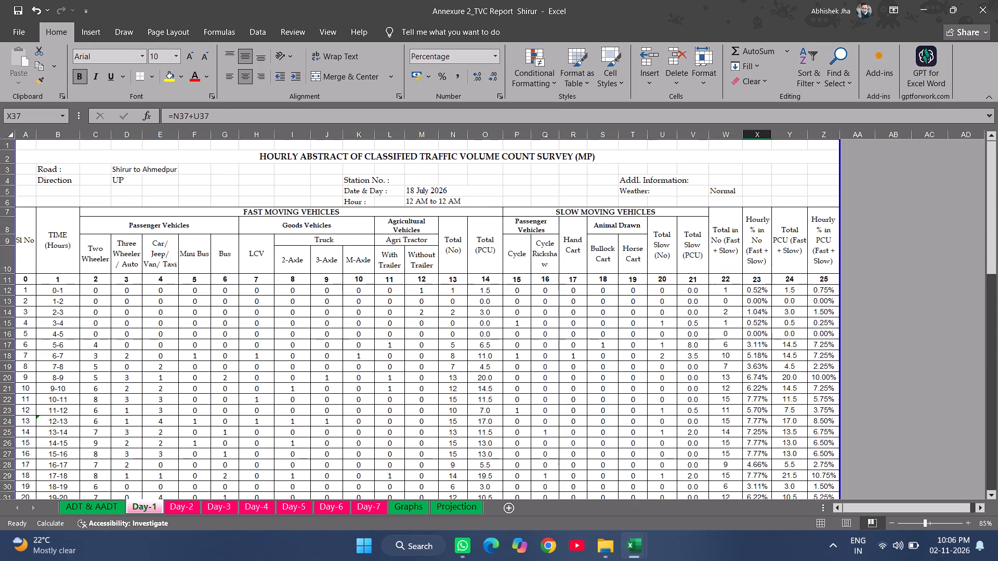
{"action": "double_click", "coordinate": [753, 289]}
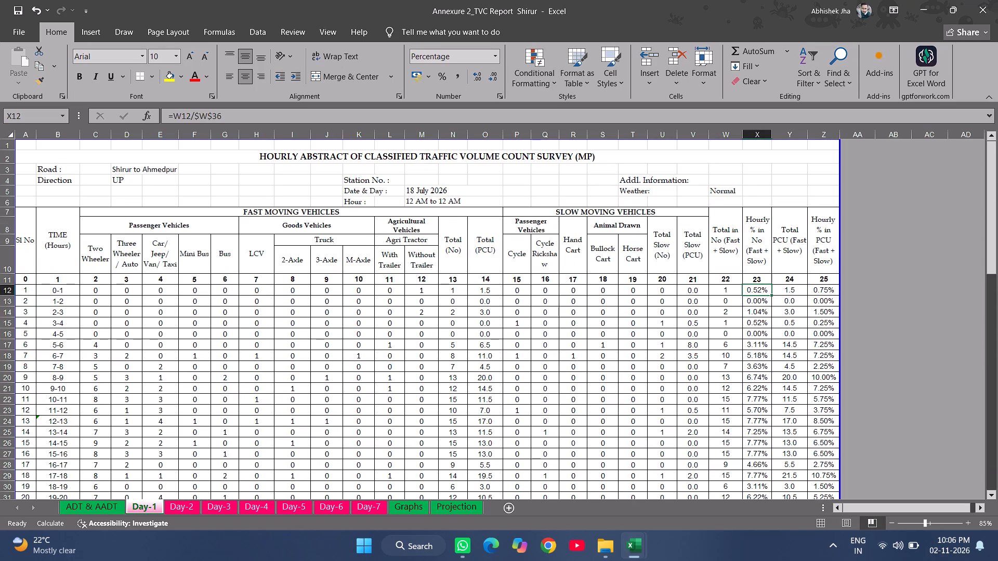
{"action": "double_click", "coordinate": [751, 291]}
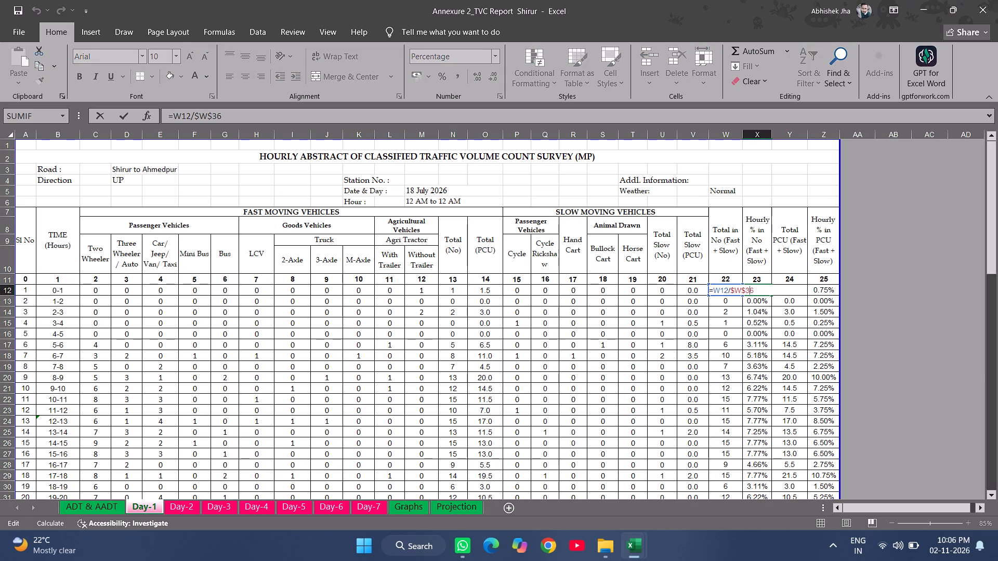
{"action": "key", "text": "Escape"}
{"action": "double_click", "coordinate": [785, 291]}
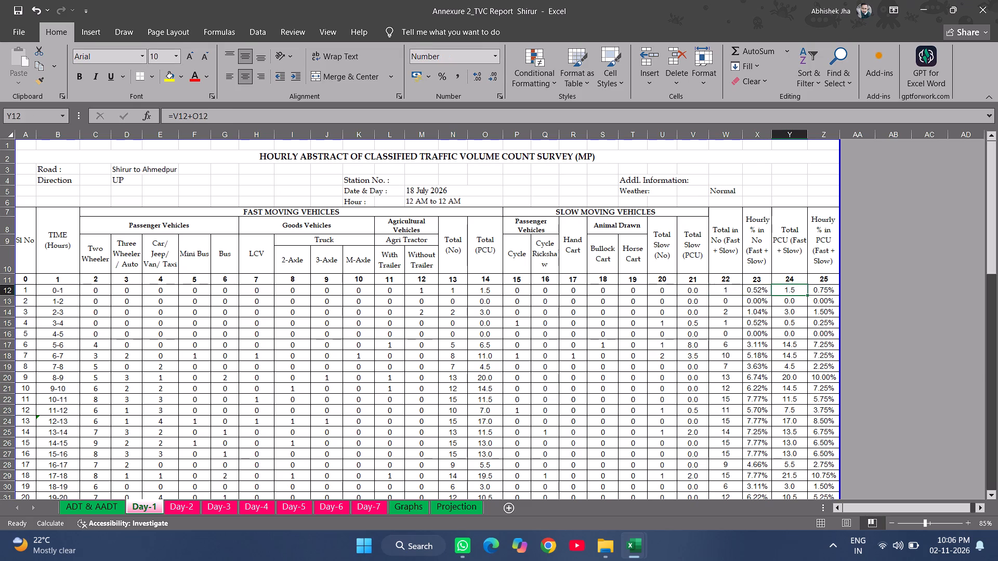
{"action": "double_click", "coordinate": [787, 290]}
{"action": "key", "text": "Escape"}
Fill the linked row C12:M12 down through row 35 for all hourly fast-moving vehicle counts.
{"action": "left_click_drag", "start_coordinate": [94, 292], "coordinate": [450, 300]}
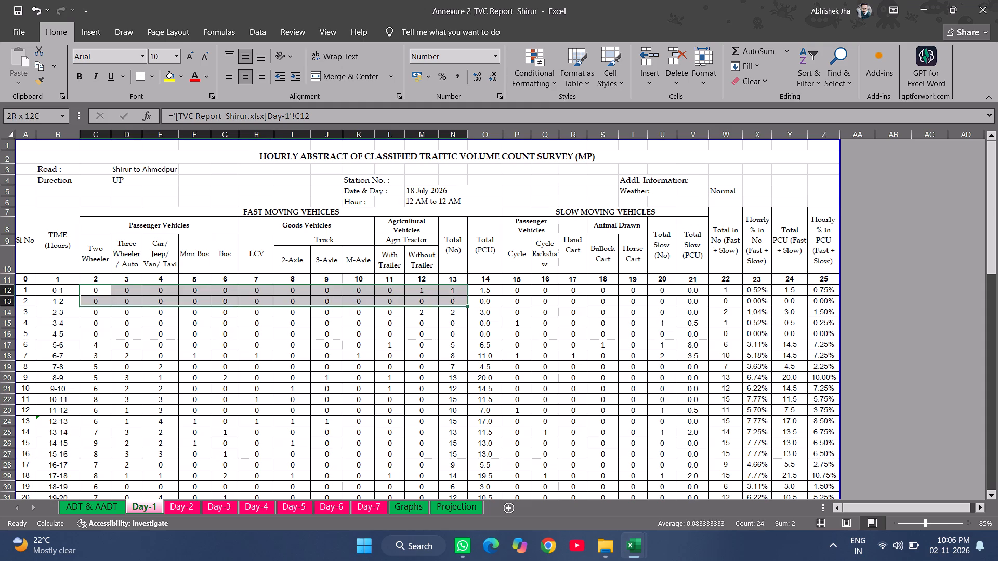
{"action": "left_click_drag", "start_coordinate": [450, 300], "coordinate": [416, 289]}
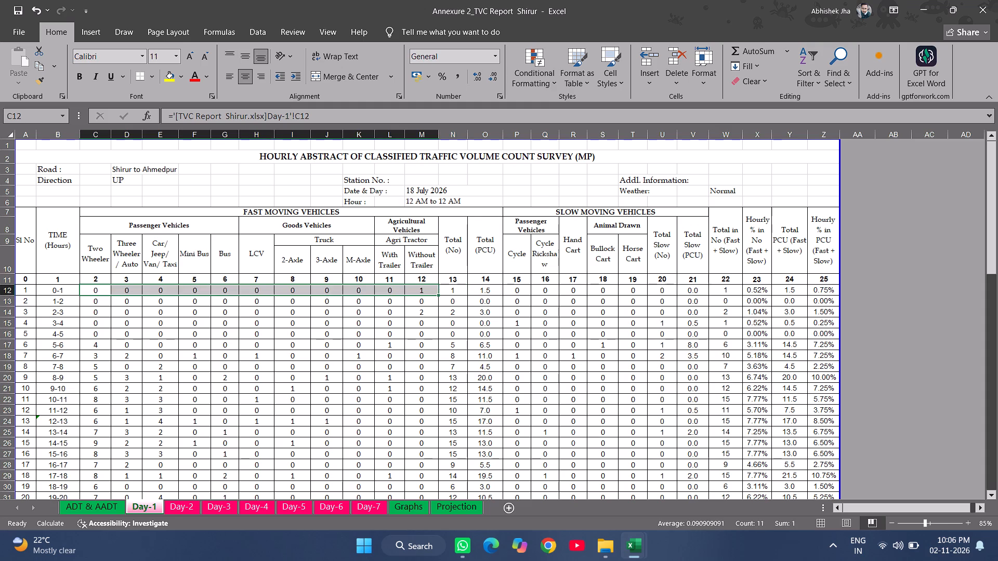
{"action": "left_click_drag", "start_coordinate": [436, 295], "coordinate": [429, 516]}
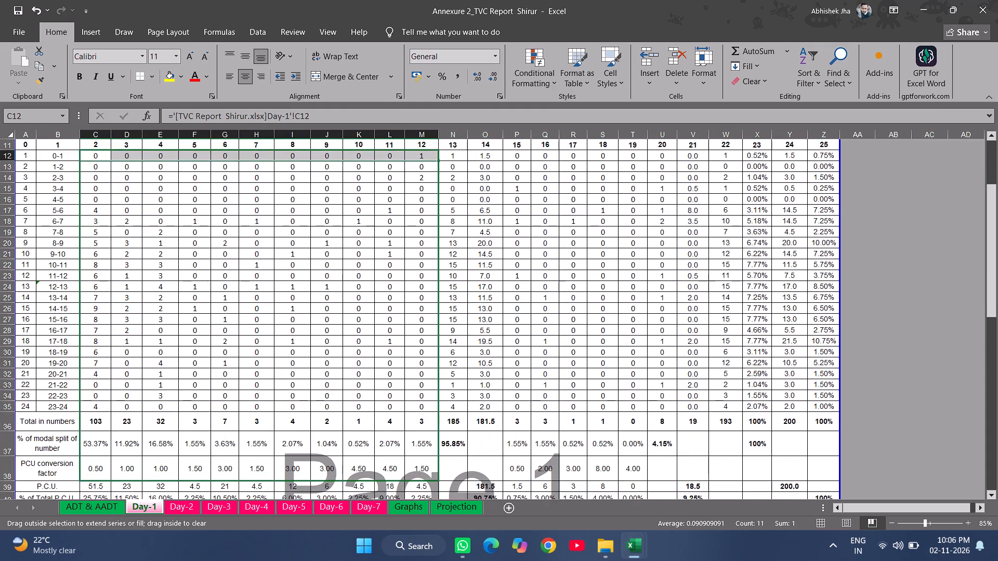
{"action": "left_click_drag", "start_coordinate": [429, 516], "coordinate": [438, 396]}
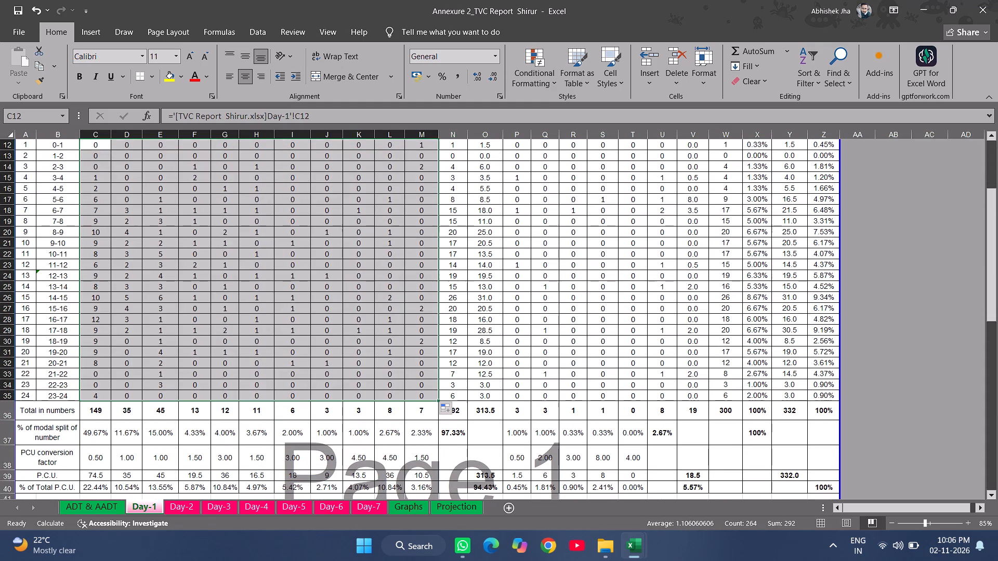
Fill the linked slow-vehicle cells P12:T12 down through row 35 for all hourly counts.
{"action": "scroll", "coordinate": [476, 372], "scroll_direction": "up", "scroll_amount": 2}
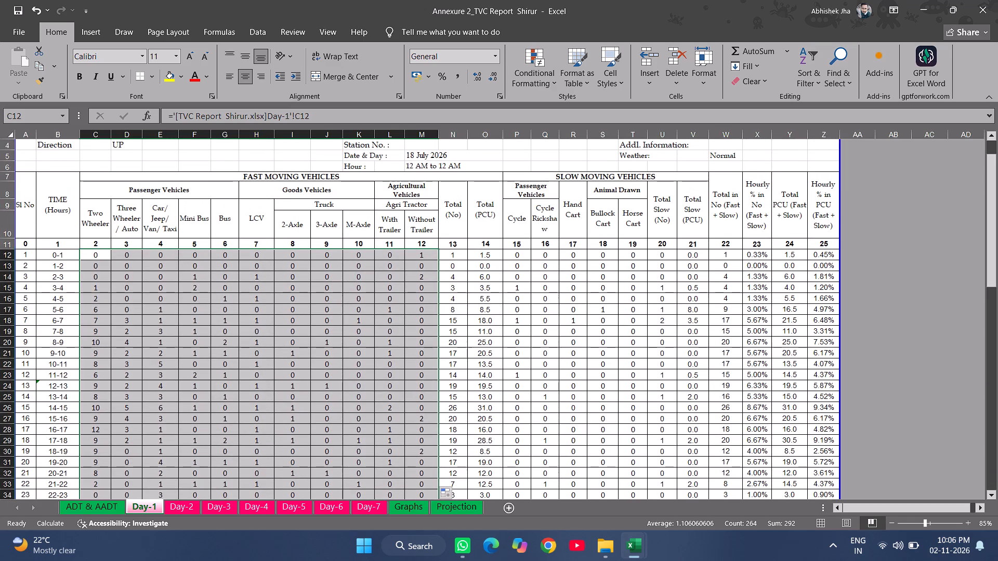
{"action": "left_click_drag", "start_coordinate": [521, 255], "coordinate": [618, 258]}
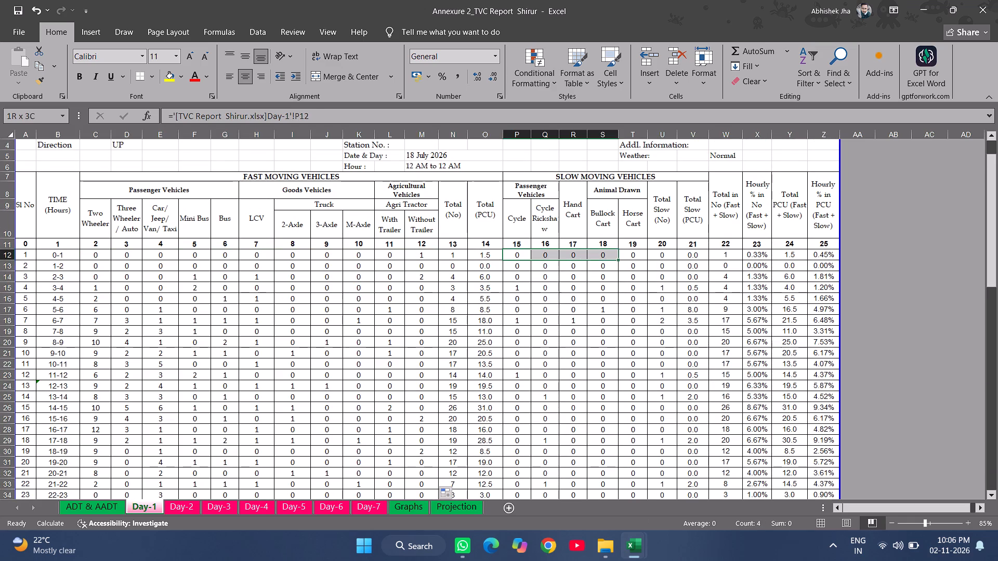
{"action": "left_click_drag", "start_coordinate": [618, 258], "coordinate": [636, 260]}
{"action": "left_click", "coordinate": [636, 260]}
{"action": "left_click_drag", "start_coordinate": [520, 253], "coordinate": [676, 256]}
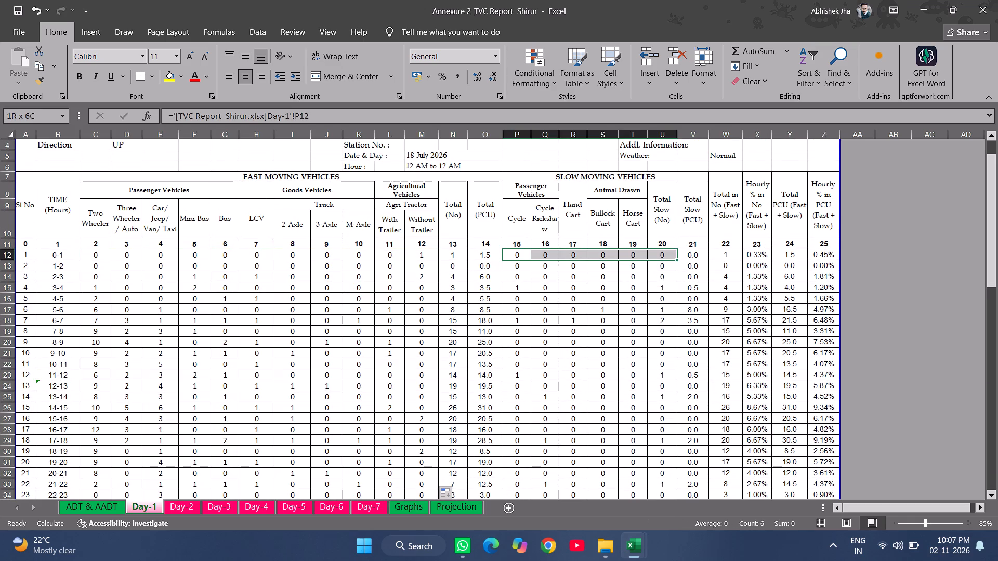
{"action": "left_click_drag", "start_coordinate": [676, 256], "coordinate": [645, 258]}
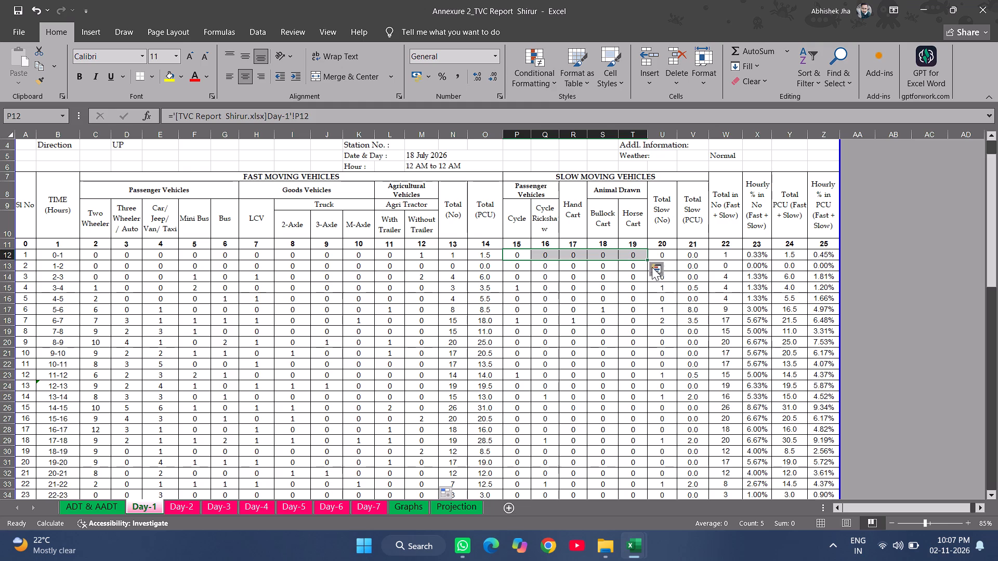
{"action": "left_click_drag", "start_coordinate": [647, 260], "coordinate": [636, 371]}
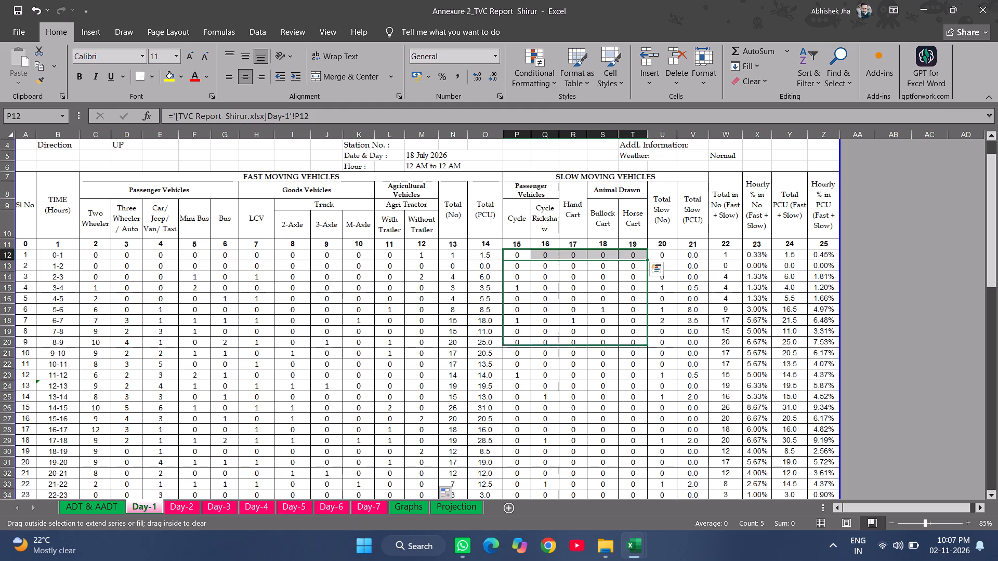
{"action": "left_click_drag", "start_coordinate": [636, 371], "coordinate": [646, 390]}
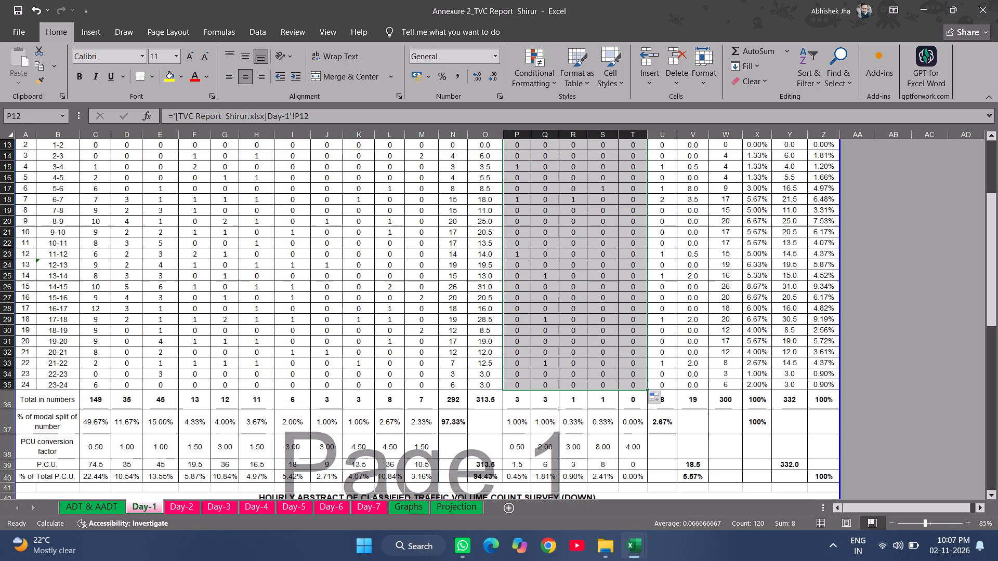
Inspect the row 36 total formulas in W36, O36 and N36 of the UP table.
{"action": "scroll", "coordinate": [646, 390], "scroll_direction": "down", "scroll_amount": 1}
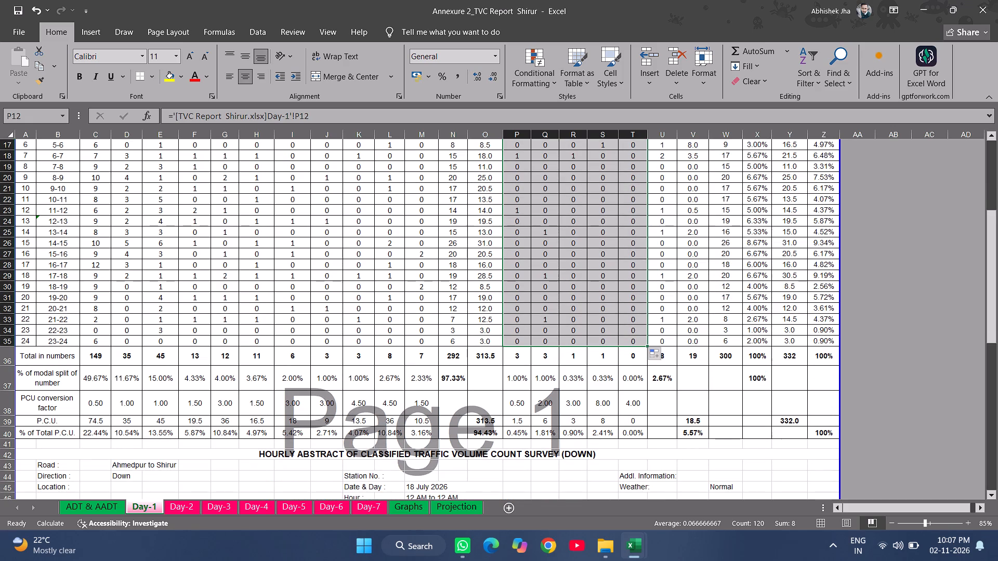
{"action": "scroll", "coordinate": [695, 378], "scroll_direction": "up", "scroll_amount": 3}
{"action": "scroll", "coordinate": [695, 379], "scroll_direction": "down", "scroll_amount": 2}
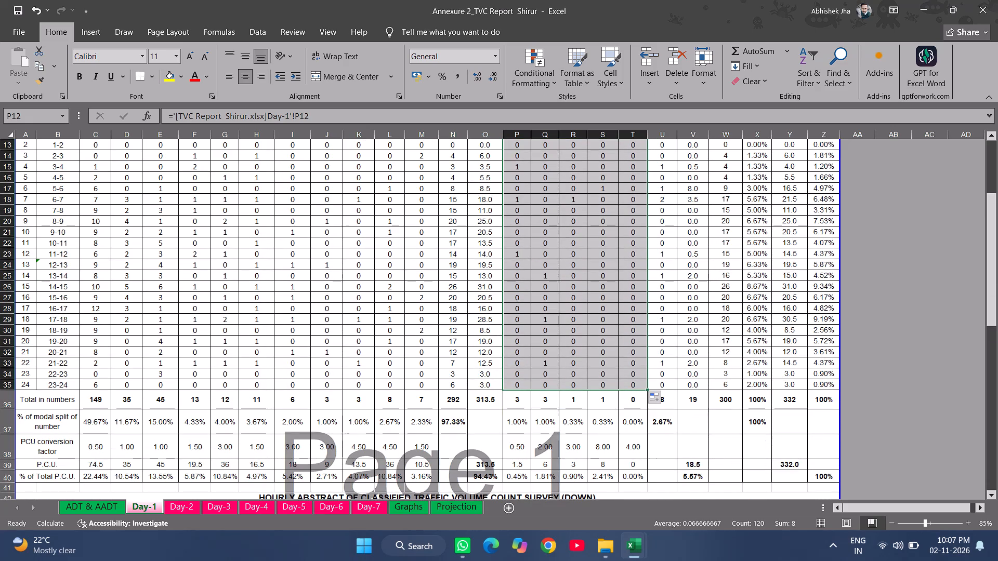
{"action": "double_click", "coordinate": [725, 397]}
{"action": "key", "text": "Escape"}
{"action": "left_click", "coordinate": [469, 397]}
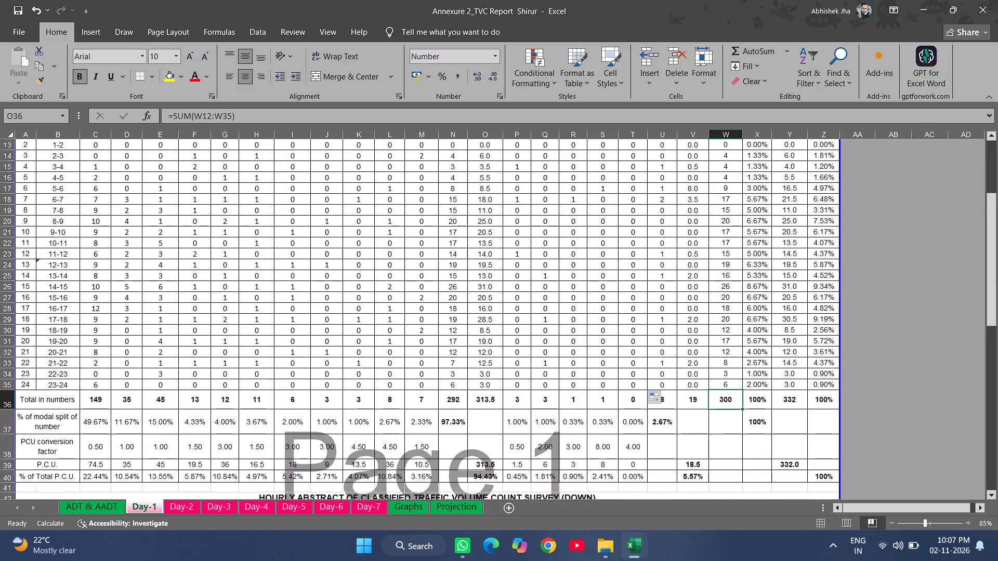
{"action": "triple_click", "coordinate": [486, 397]}
{"action": "key", "text": "Escape"}
{"action": "double_click", "coordinate": [452, 400]}
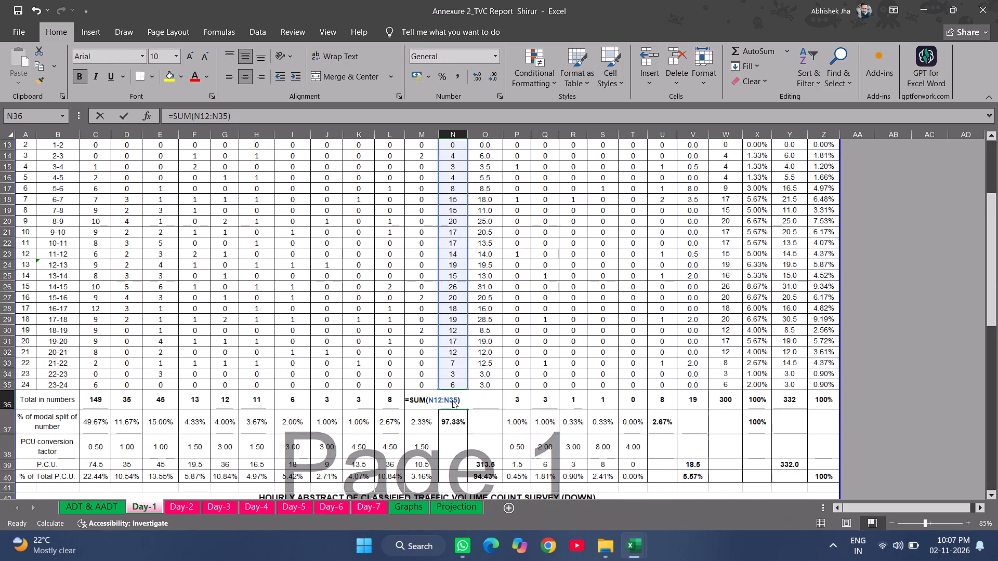
{"action": "key", "text": "Escape"}
Copy the external link from C12 into C52 of the DOWN table and fill it across to M52 and down through row 80.
{"action": "scroll", "coordinate": [154, 384], "scroll_direction": "up", "scroll_amount": 1}
{"action": "left_click", "coordinate": [95, 193]}
{"action": "key", "text": "ctrl+c"}
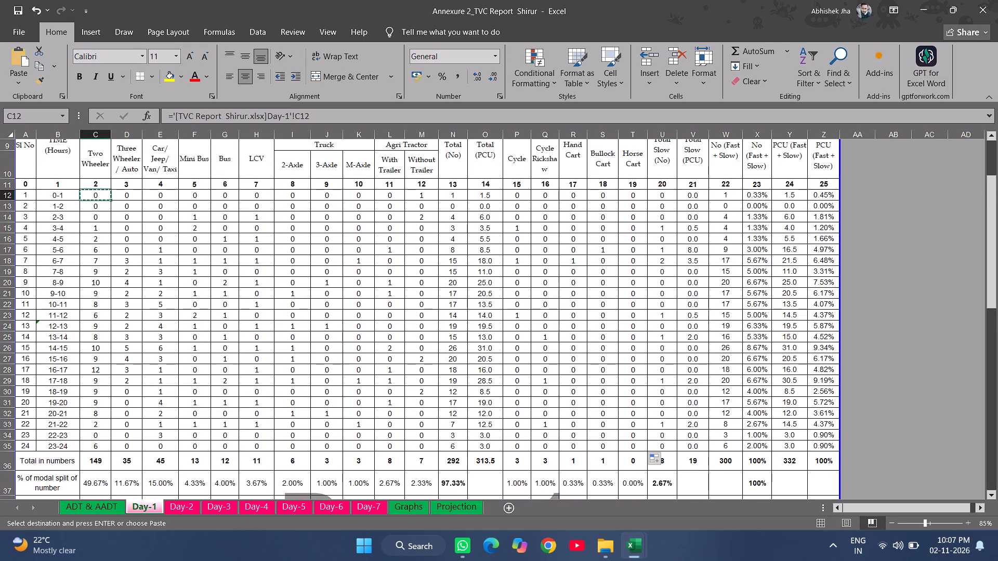
{"action": "scroll", "coordinate": [180, 344], "scroll_direction": "down", "scroll_amount": 7}
{"action": "left_click", "coordinate": [102, 359]}
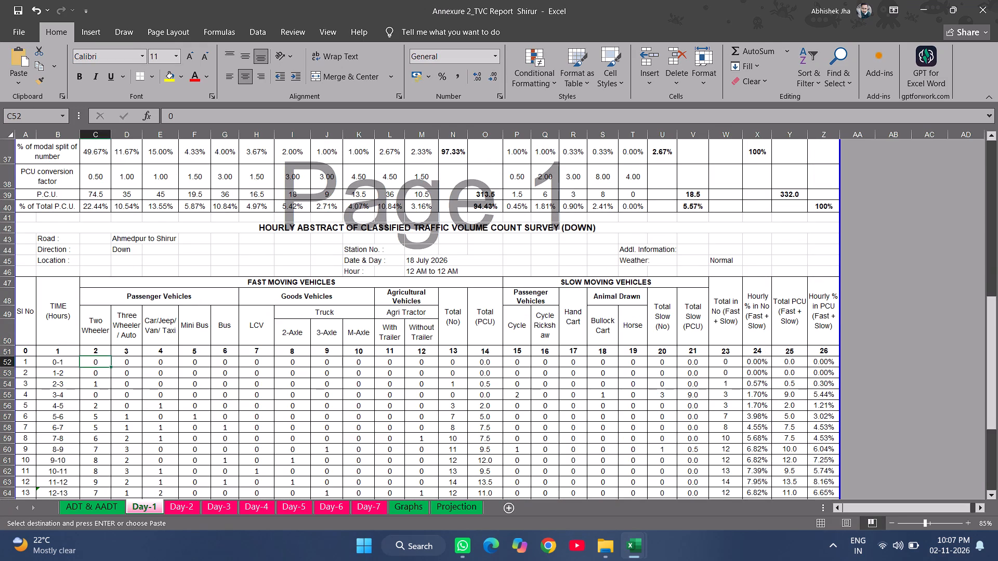
{"action": "key", "text": "ctrl+v"}
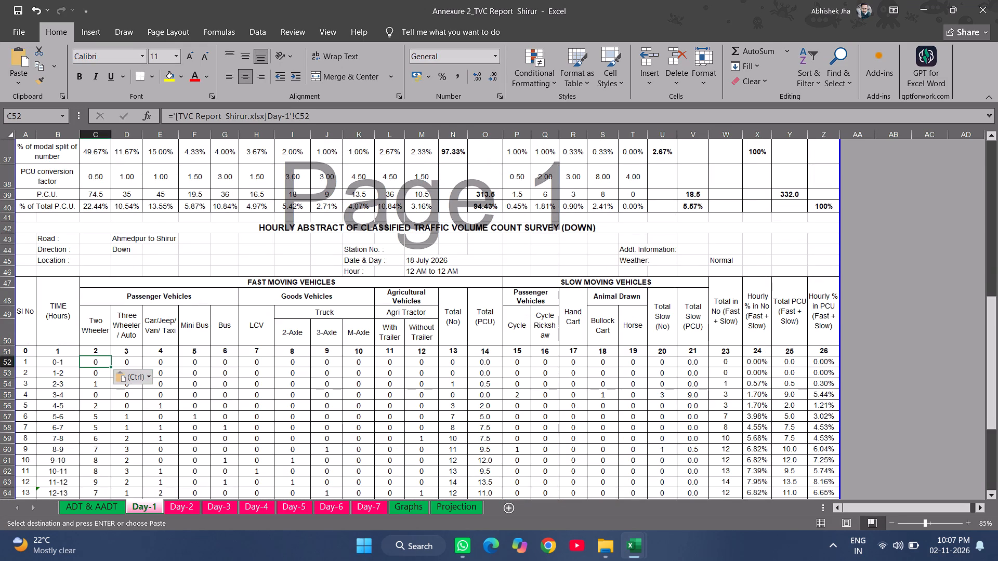
{"action": "left_click_drag", "start_coordinate": [111, 367], "coordinate": [372, 369]}
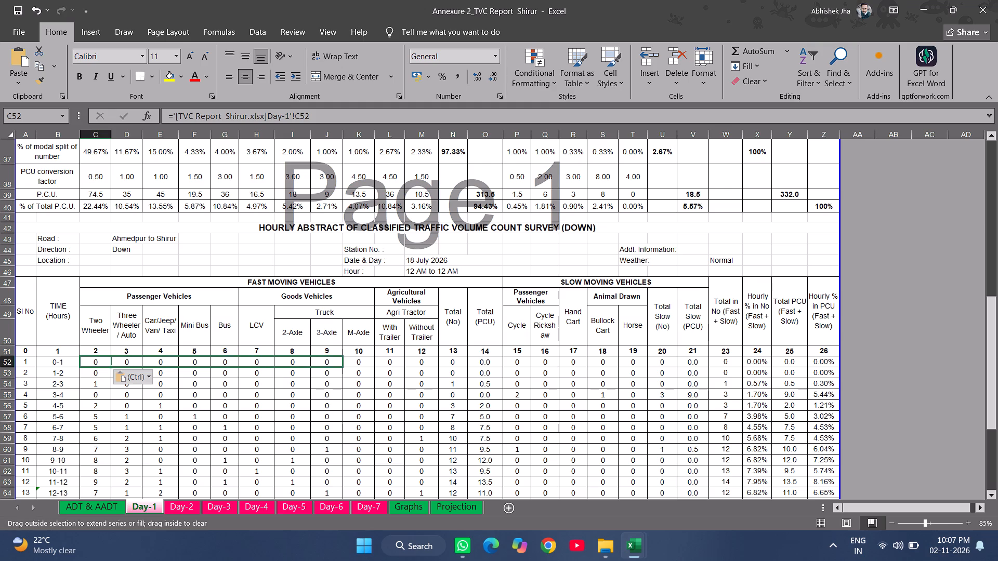
{"action": "left_click_drag", "start_coordinate": [372, 369], "coordinate": [428, 361]}
{"action": "double_click", "coordinate": [438, 368]}
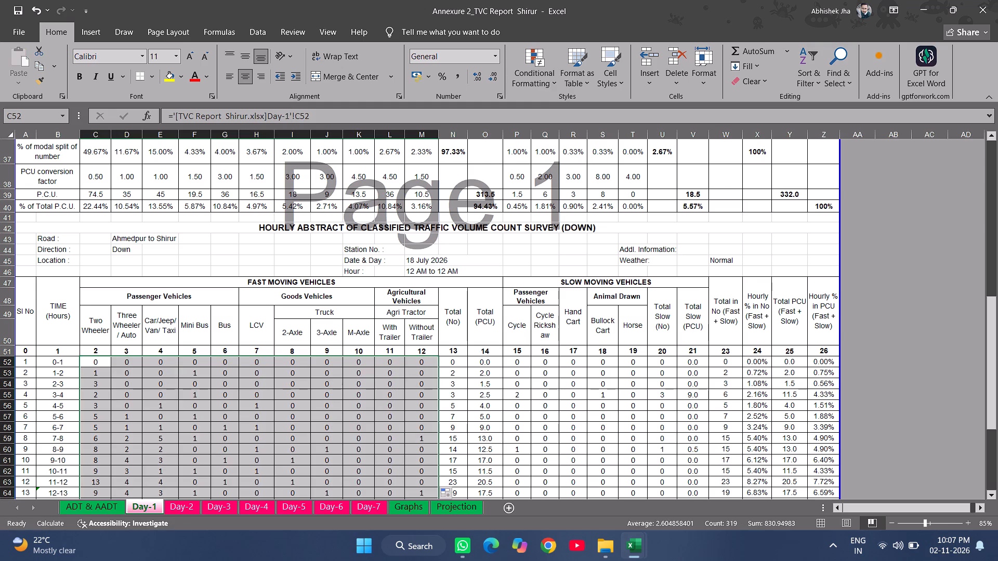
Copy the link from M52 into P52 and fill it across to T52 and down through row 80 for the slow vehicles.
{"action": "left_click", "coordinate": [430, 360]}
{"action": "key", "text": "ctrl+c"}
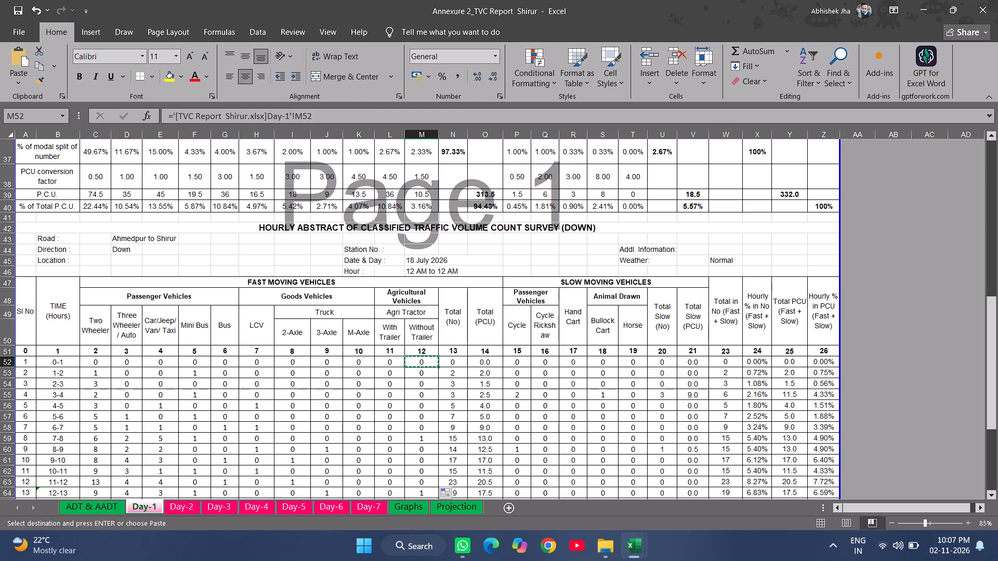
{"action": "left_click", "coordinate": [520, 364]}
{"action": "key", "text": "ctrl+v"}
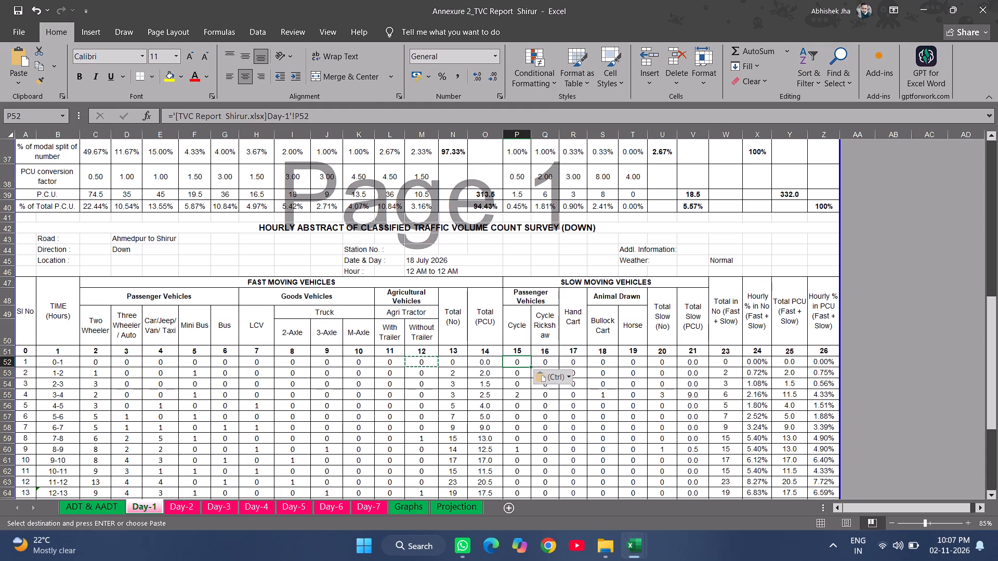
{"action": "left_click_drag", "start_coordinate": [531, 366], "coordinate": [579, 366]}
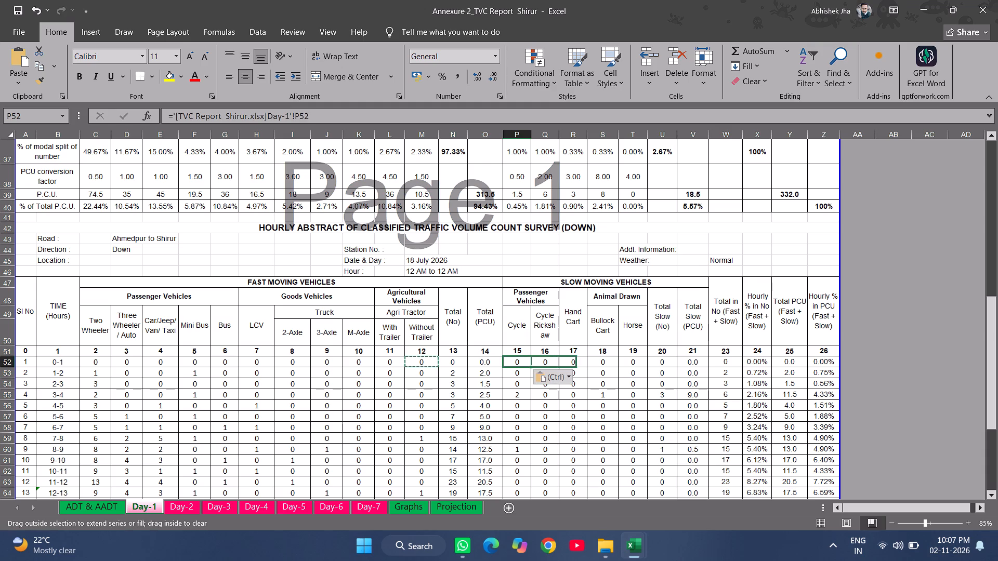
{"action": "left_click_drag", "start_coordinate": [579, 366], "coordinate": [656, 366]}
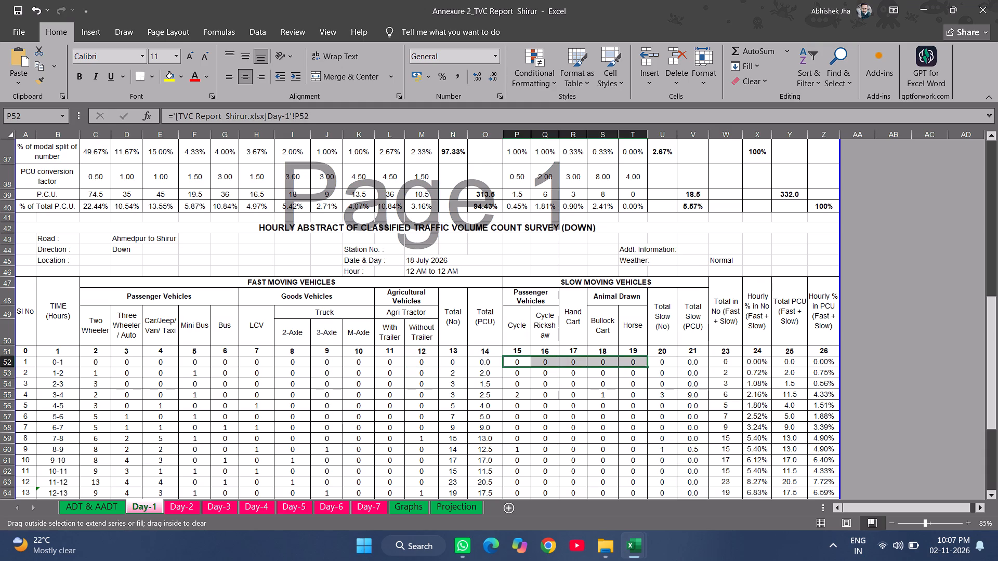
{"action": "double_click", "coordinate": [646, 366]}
Inspect the formulas in slow-vehicle total U52, modal split C77 and two-wheeler total C76.
{"action": "double_click", "coordinate": [666, 364]}
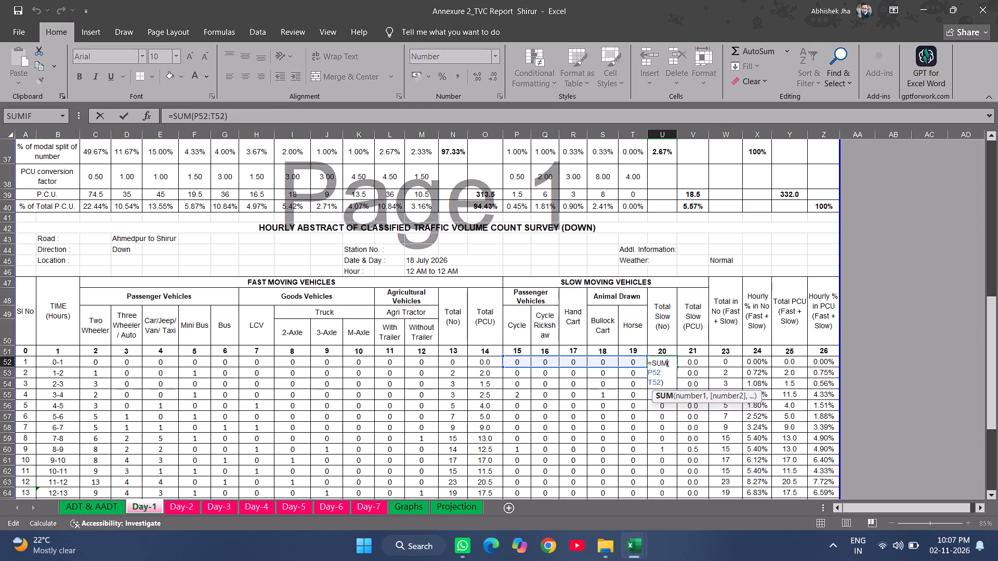
{"action": "key", "text": "Escape"}
{"action": "scroll", "coordinate": [669, 378], "scroll_direction": "down", "scroll_amount": 6}
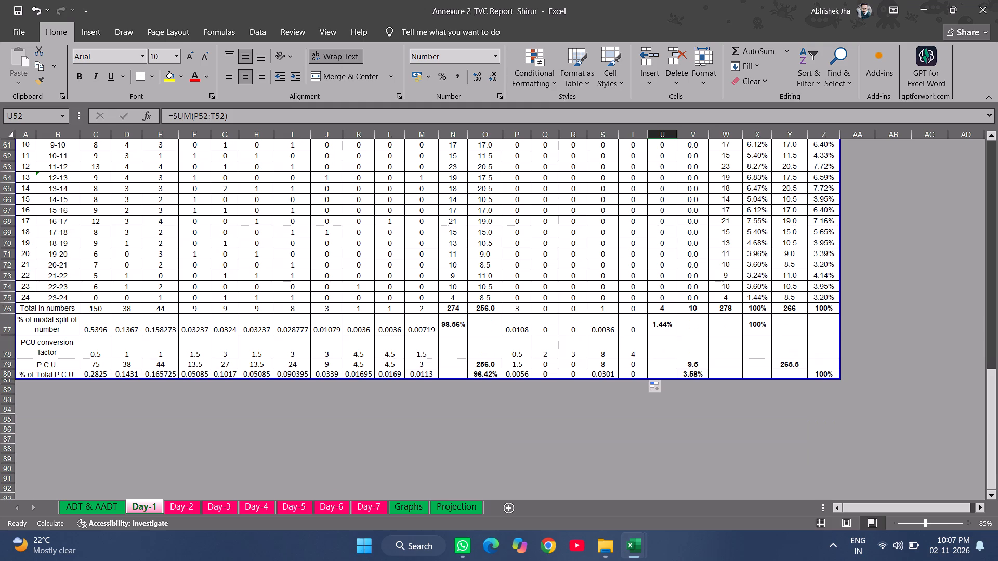
{"action": "double_click", "coordinate": [98, 330]}
{"action": "key", "text": "Escape"}
{"action": "left_click", "coordinate": [103, 311]}
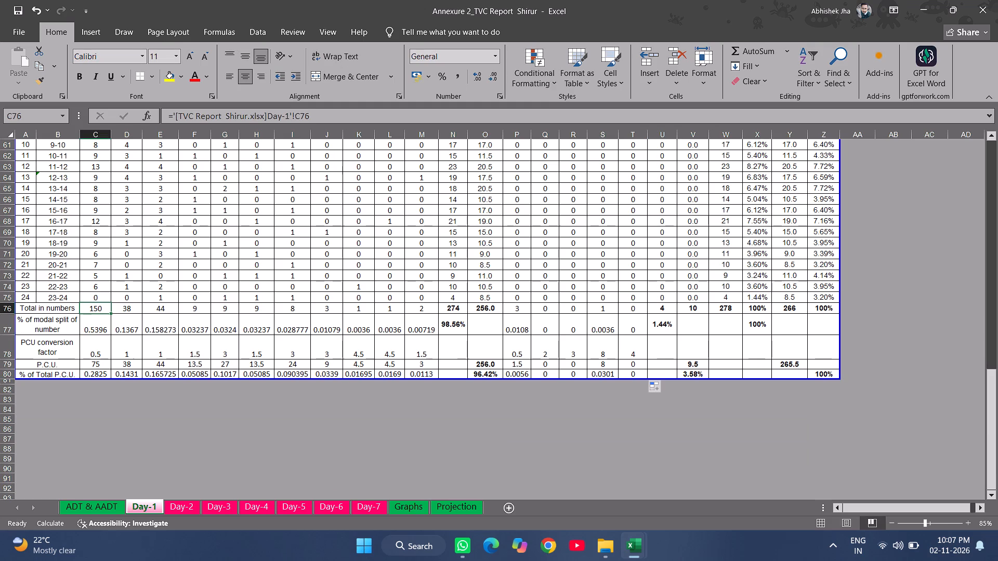
{"action": "double_click", "coordinate": [103, 311]}
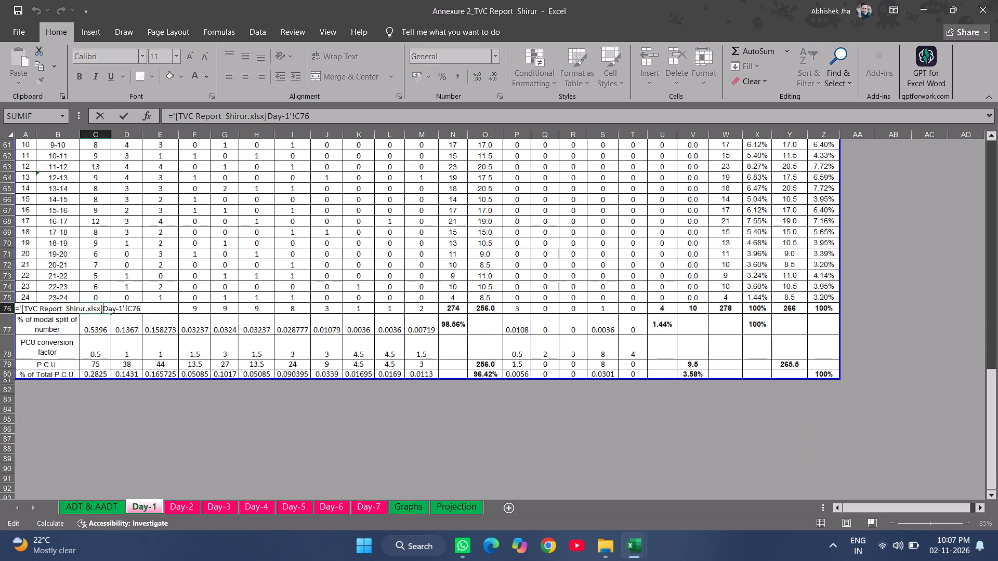
{"action": "key", "text": "Escape"}
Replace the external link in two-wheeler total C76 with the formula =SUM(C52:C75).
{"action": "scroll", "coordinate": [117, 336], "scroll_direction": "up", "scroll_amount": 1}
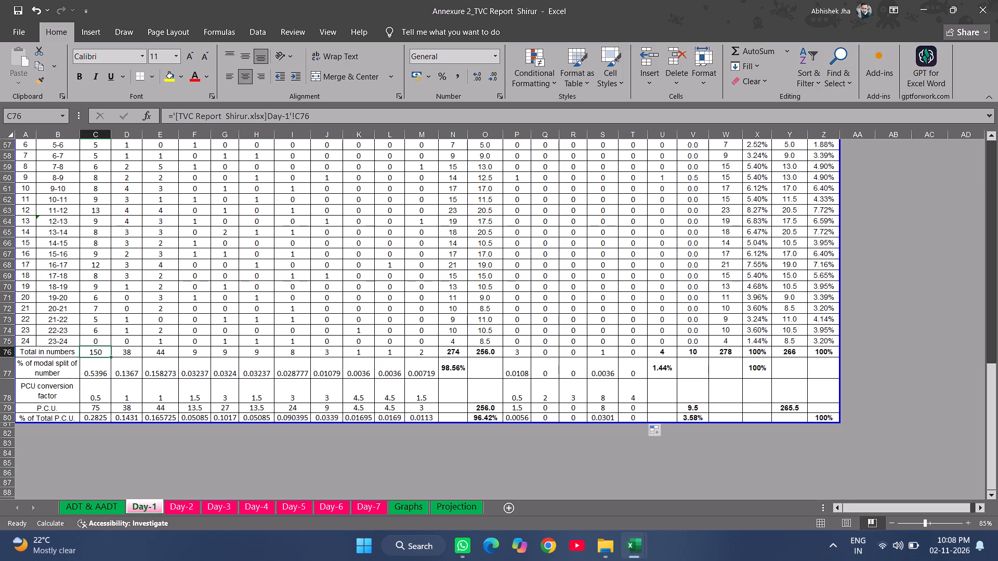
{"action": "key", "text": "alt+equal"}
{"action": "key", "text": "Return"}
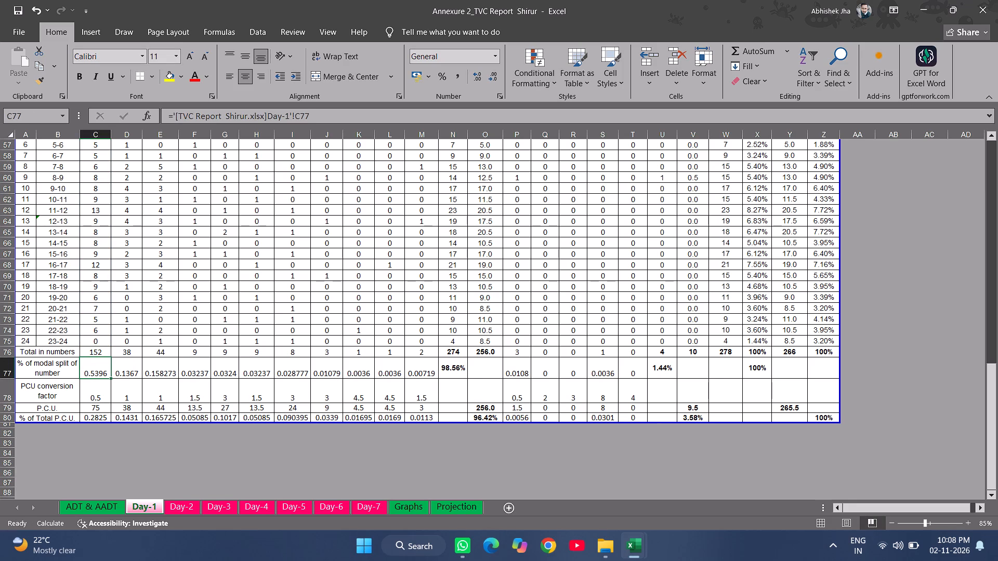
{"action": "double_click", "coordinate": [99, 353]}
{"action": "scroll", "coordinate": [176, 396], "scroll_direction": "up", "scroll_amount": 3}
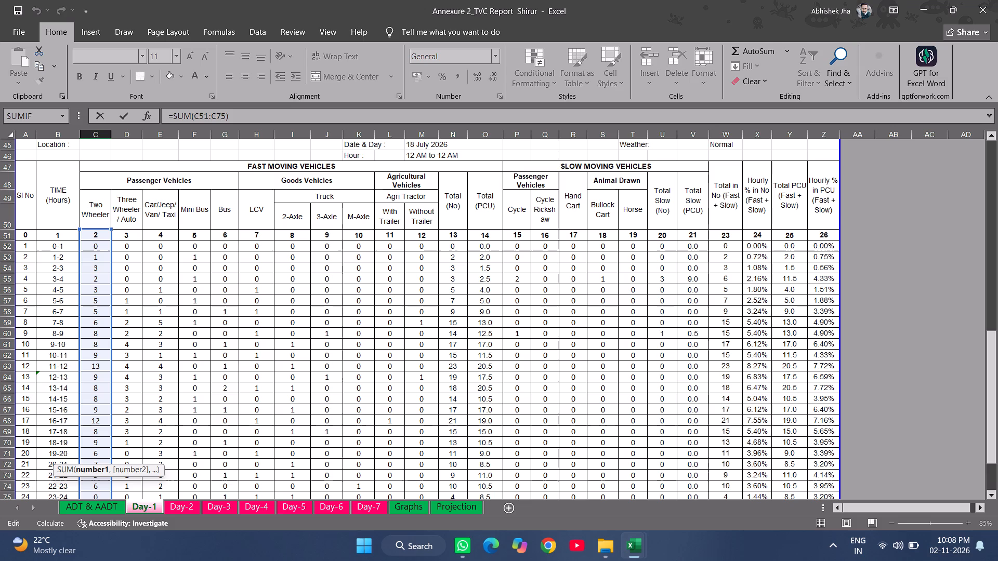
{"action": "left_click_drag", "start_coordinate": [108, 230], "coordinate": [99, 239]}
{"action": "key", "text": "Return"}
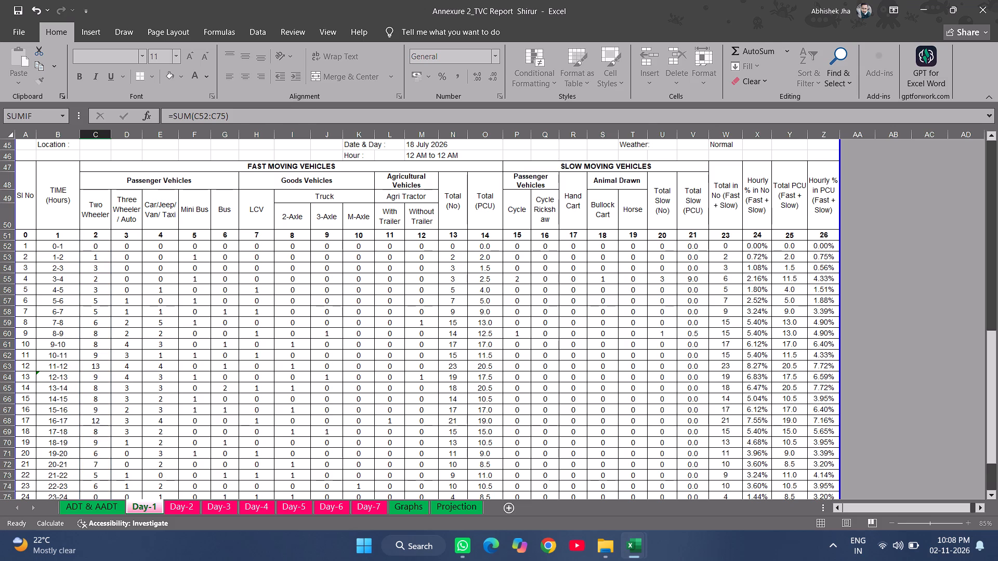
Check the sum formula in C76 and the modal split formula in C77.
{"action": "scroll", "coordinate": [95, 271], "scroll_direction": "down", "scroll_amount": 2}
{"action": "left_click", "coordinate": [103, 350]}
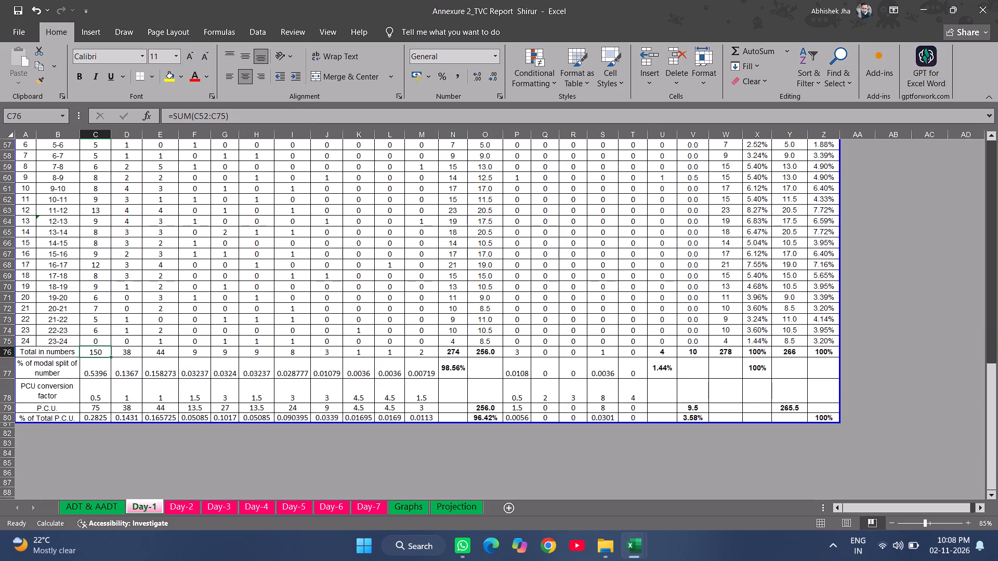
{"action": "double_click", "coordinate": [100, 368]}
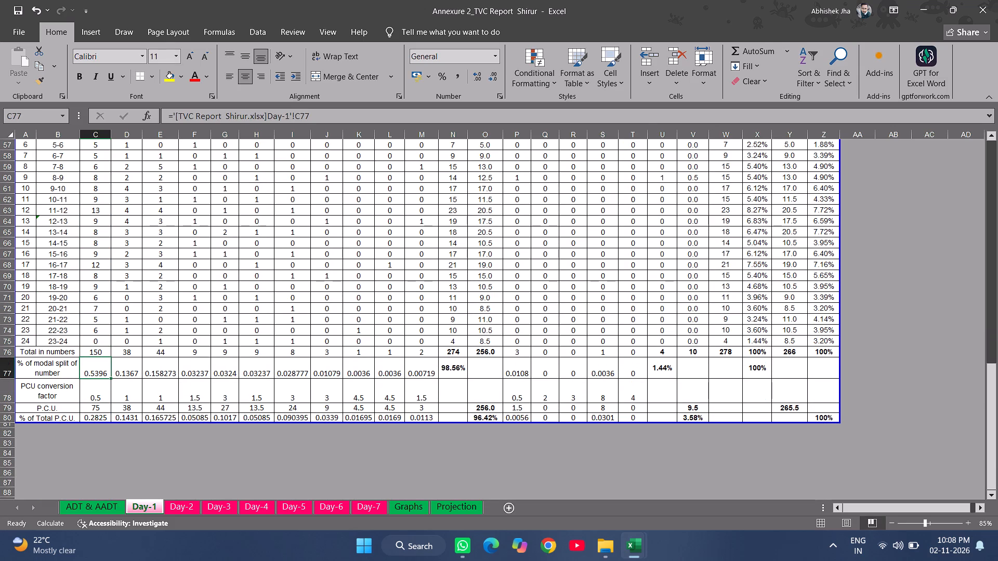
{"action": "key", "text": "Escape"}
{"action": "double_click", "coordinate": [105, 370]}
{"action": "key", "text": "Escape"}
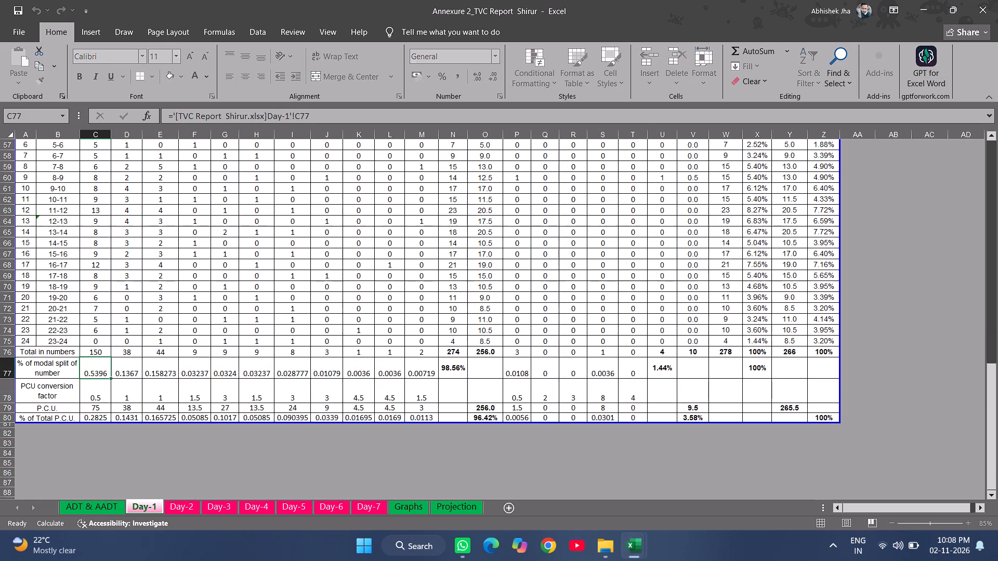
Undo the link fills in the DOWN table back until total C76 holds =SUM(C52:C75), checking C76 between undos.
{"action": "key", "text": "ctrl+z"}
{"action": "key", "text": "ctrl+z"}
{"action": "key", "text": "ctrl+z"}
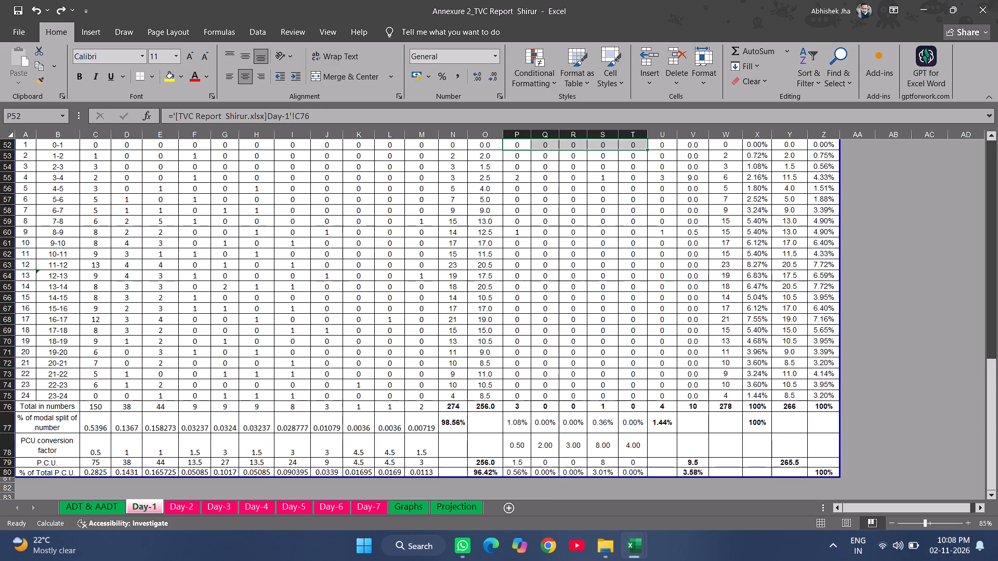
{"action": "key", "text": "ctrl+z"}
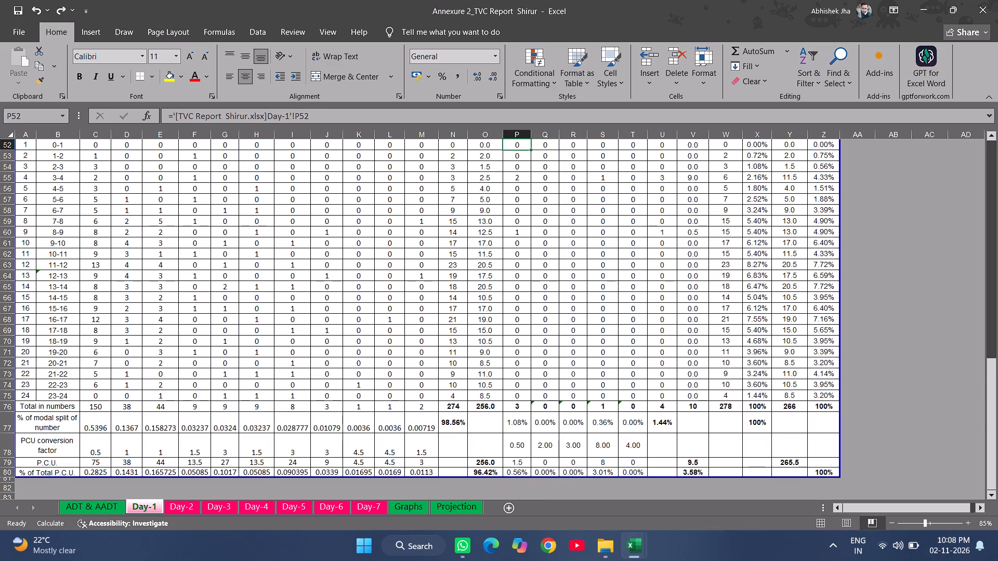
{"action": "double_click", "coordinate": [97, 407]}
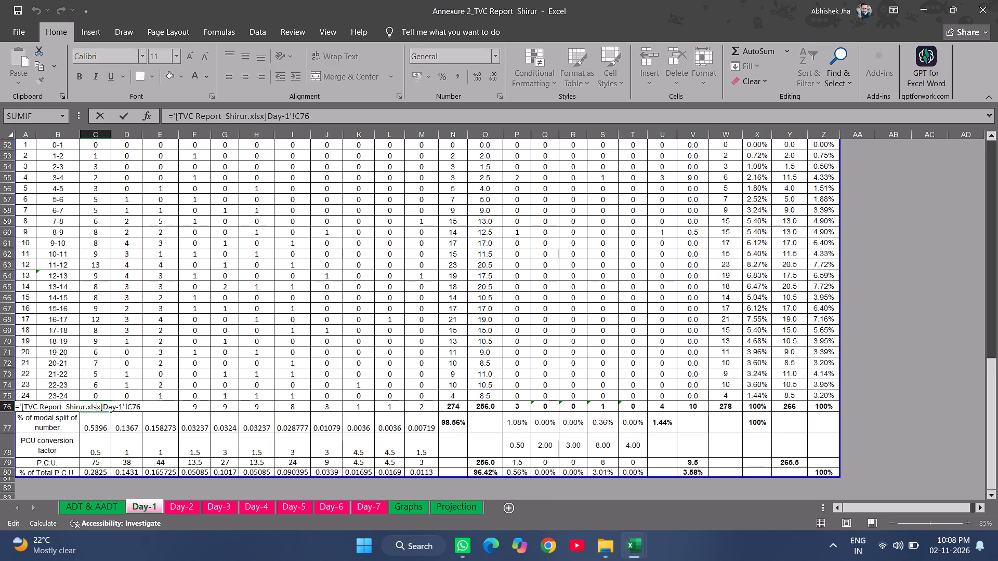
{"action": "key", "text": "Escape"}
{"action": "key", "text": "ctrl+z"}
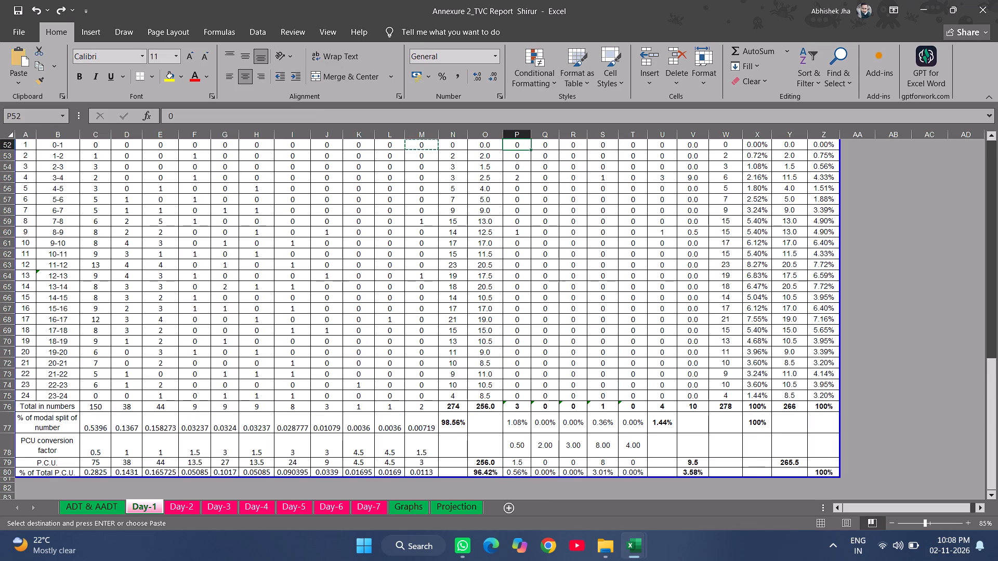
{"action": "double_click", "coordinate": [102, 404]}
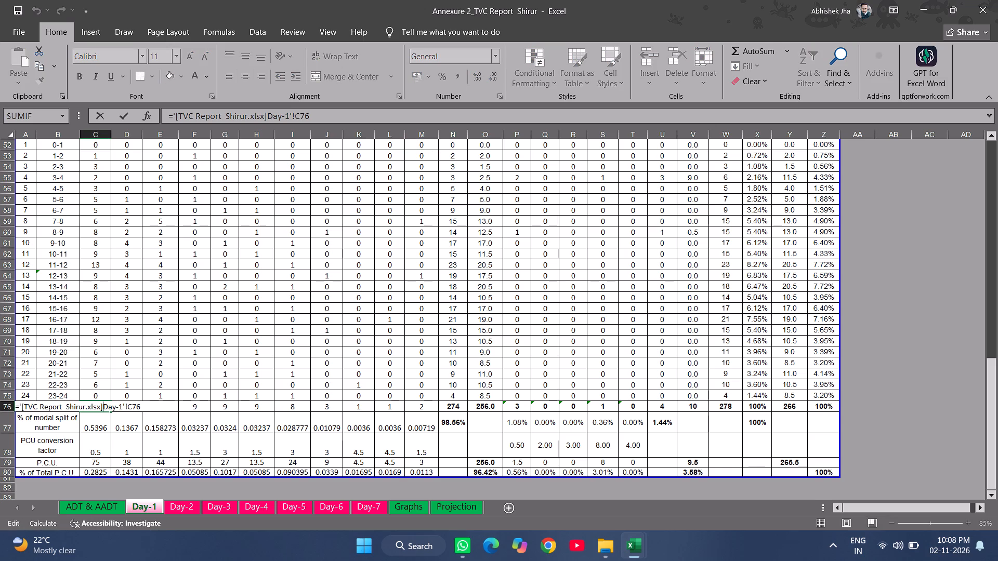
{"action": "key", "text": "Escape"}
{"action": "key", "text": "ctrl+z"}
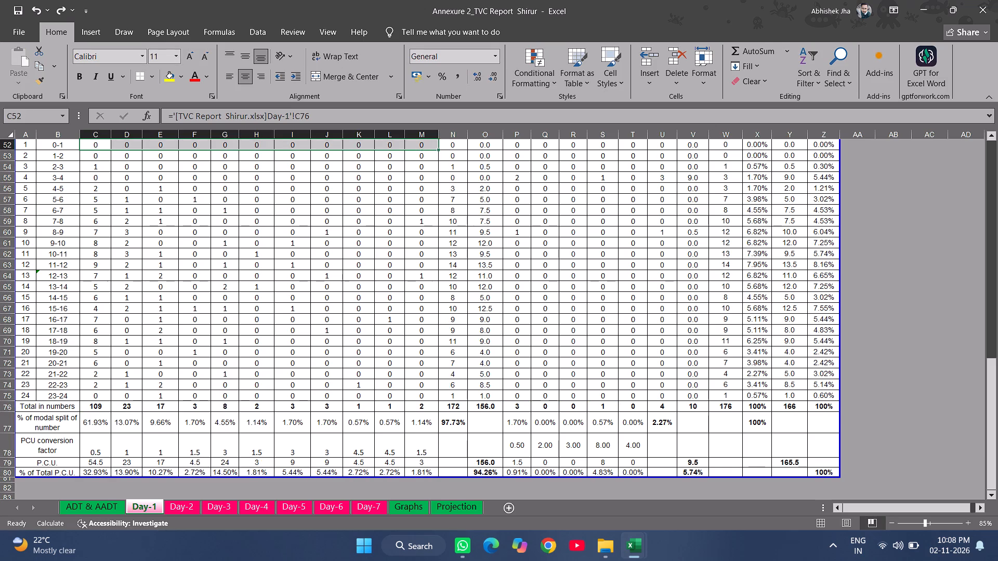
{"action": "double_click", "coordinate": [103, 406]}
{"action": "scroll", "coordinate": [222, 421], "scroll_direction": "up", "scroll_amount": 1}
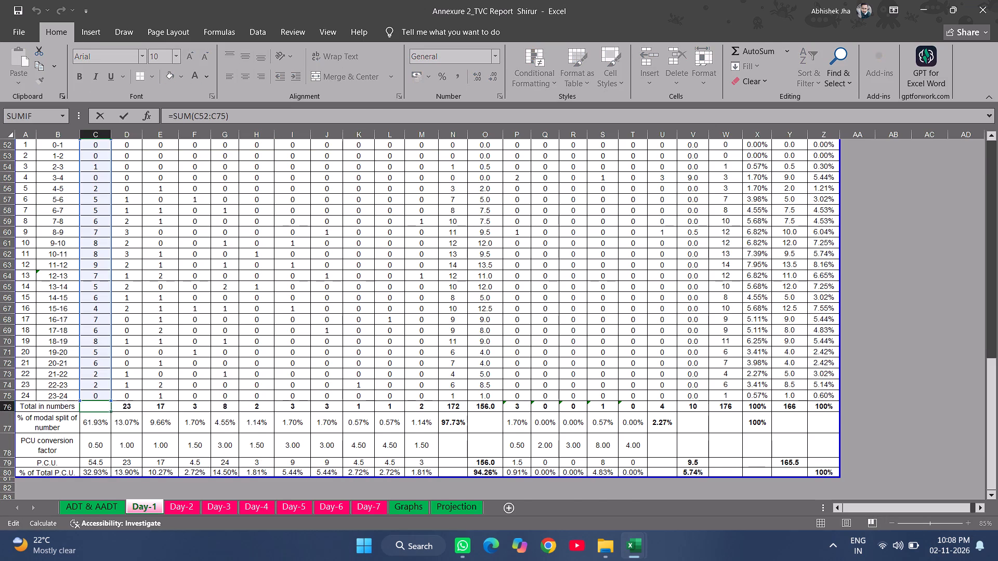
{"action": "scroll", "coordinate": [222, 421], "scroll_direction": "up", "scroll_amount": 1}
{"action": "scroll", "coordinate": [226, 419], "scroll_direction": "down", "scroll_amount": 1}
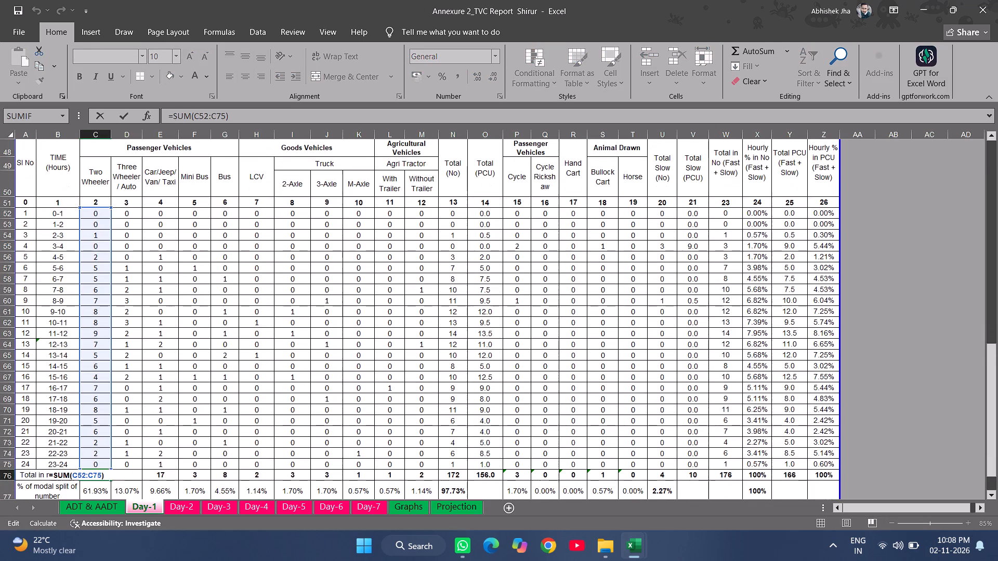
{"action": "key", "text": "Escape"}
Fill the external link in C52 across to M52 and down through row 75 only, for the DOWN fast vehicles.
{"action": "double_click", "coordinate": [90, 209]}
{"action": "double_click", "coordinate": [99, 213]}
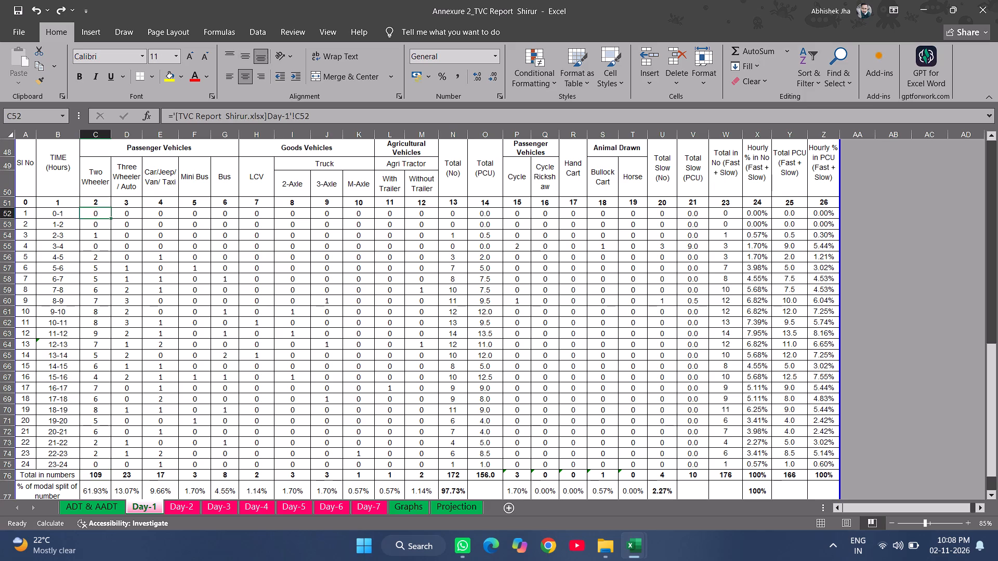
{"action": "key", "text": "Escape"}
{"action": "left_click_drag", "start_coordinate": [110, 218], "coordinate": [111, 218]}
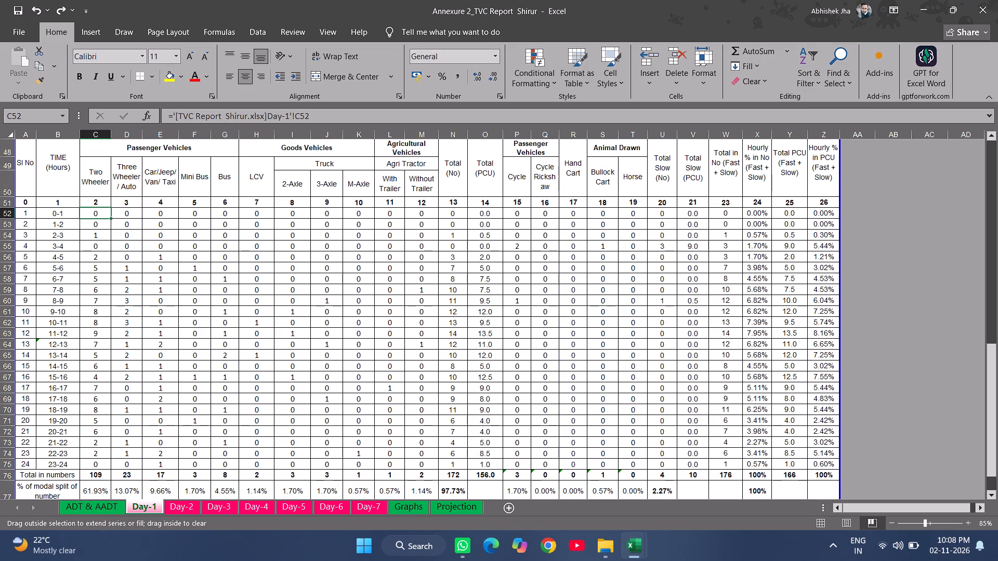
{"action": "left_click_drag", "start_coordinate": [111, 218], "coordinate": [371, 217]}
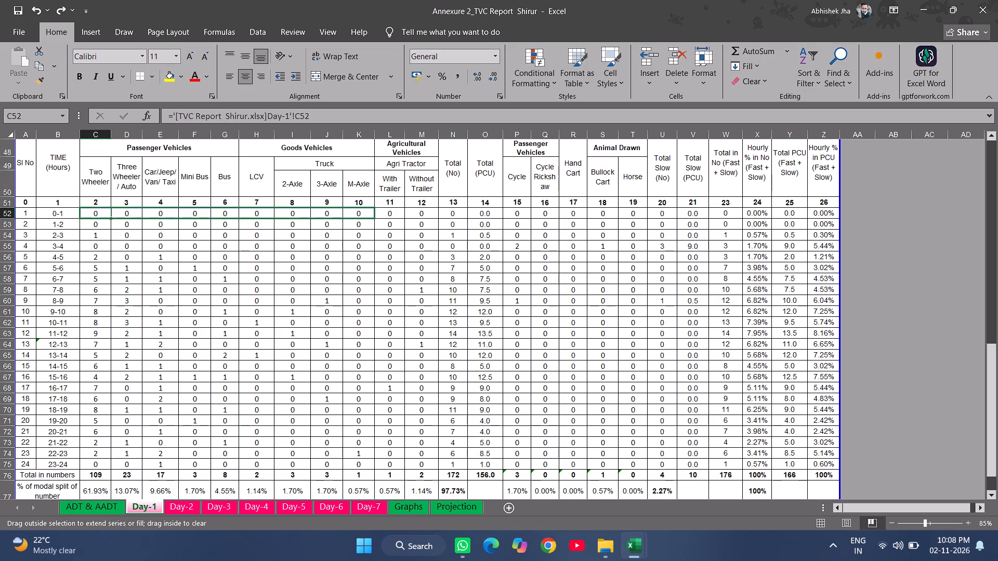
{"action": "left_click_drag", "start_coordinate": [371, 217], "coordinate": [432, 214]}
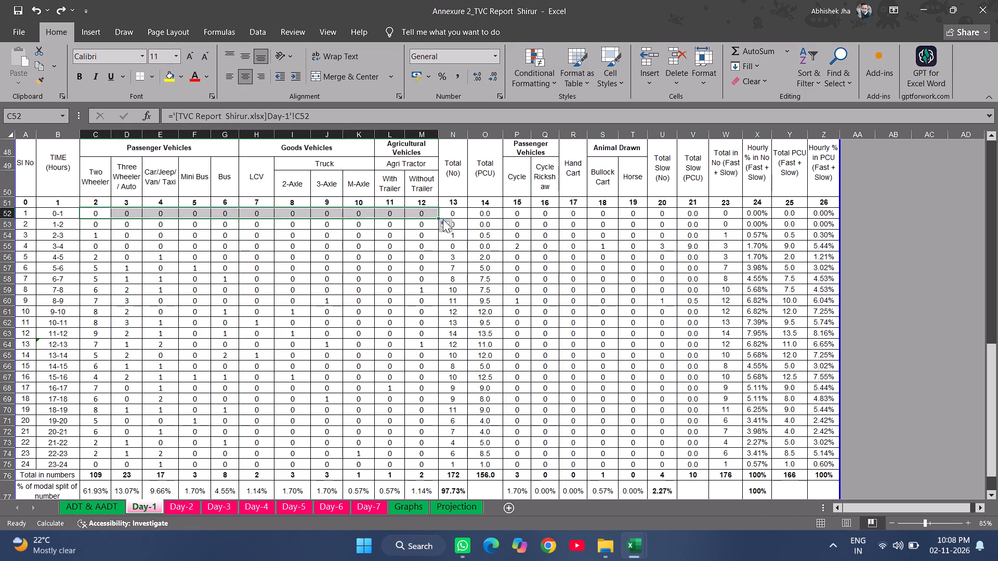
{"action": "left_click_drag", "start_coordinate": [436, 215], "coordinate": [436, 455]}
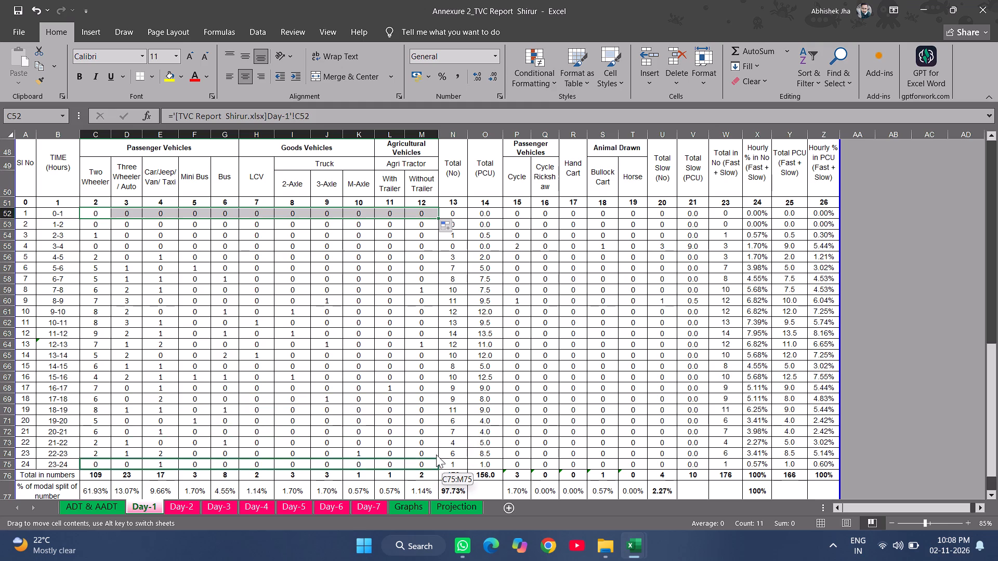
{"action": "left_click_drag", "start_coordinate": [436, 455], "coordinate": [431, 210]}
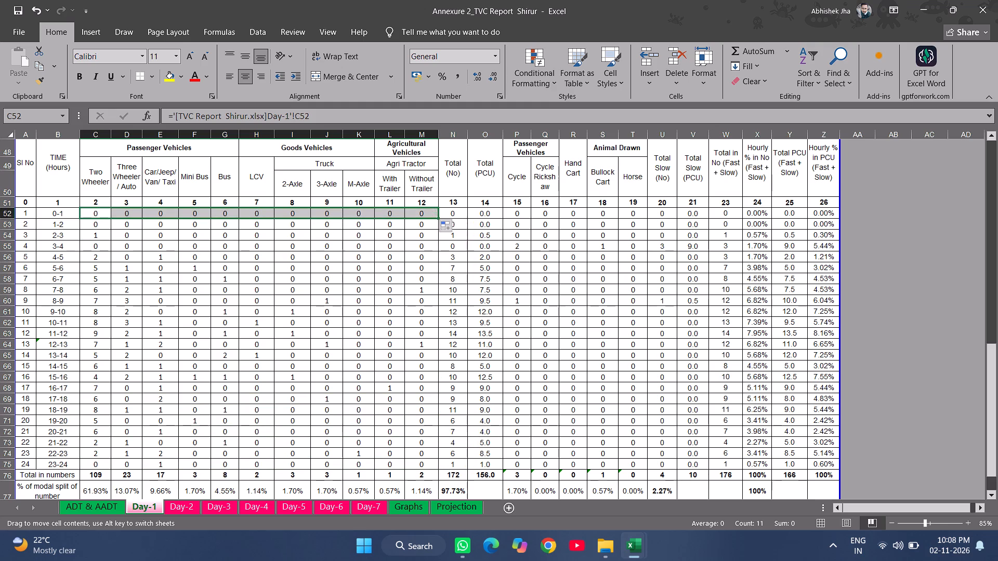
{"action": "left_click_drag", "start_coordinate": [437, 219], "coordinate": [440, 343]}
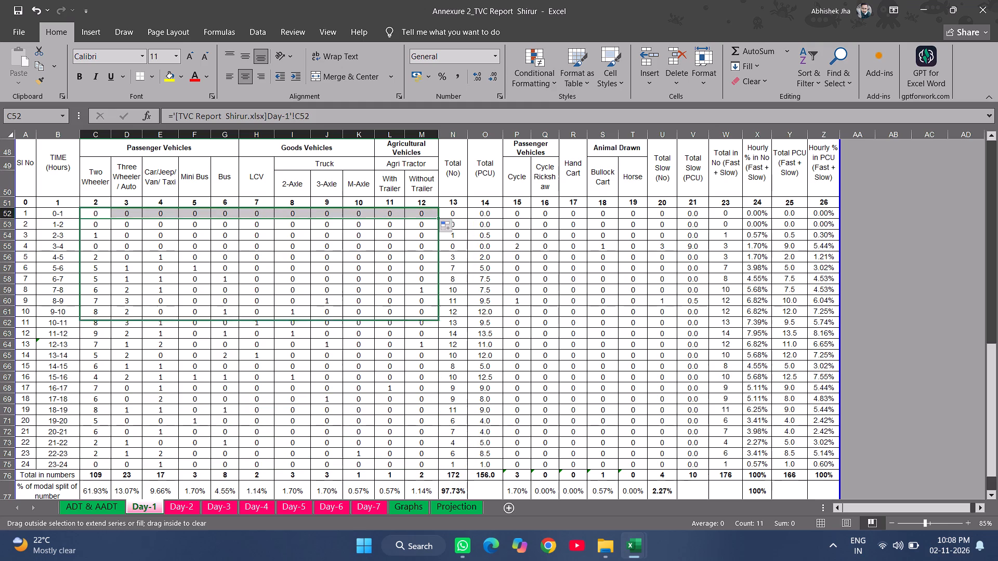
{"action": "left_click_drag", "start_coordinate": [440, 343], "coordinate": [434, 466]}
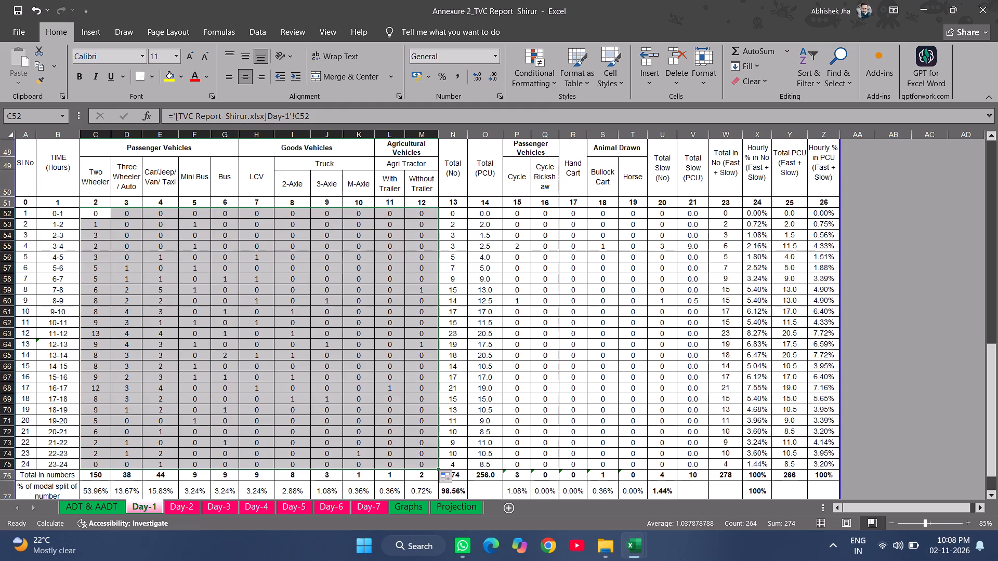
Copy the link from C52 into P52:T52 and fill it down through row 75 for the DOWN slow vehicles.
{"action": "left_click_drag", "start_coordinate": [98, 214], "coordinate": [102, 211]}
{"action": "key", "text": "ctrl+c"}
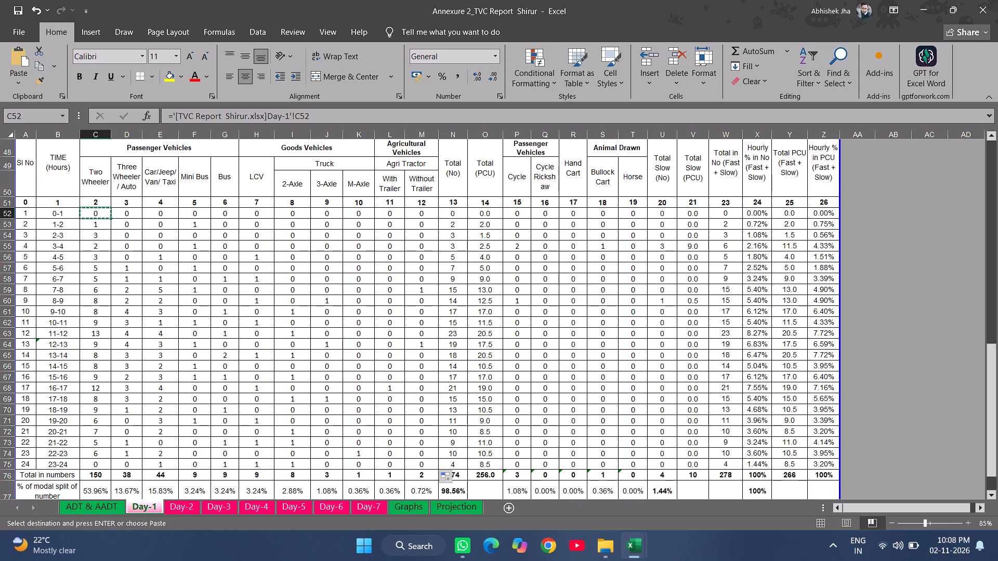
{"action": "left_click_drag", "start_coordinate": [523, 214], "coordinate": [636, 210]}
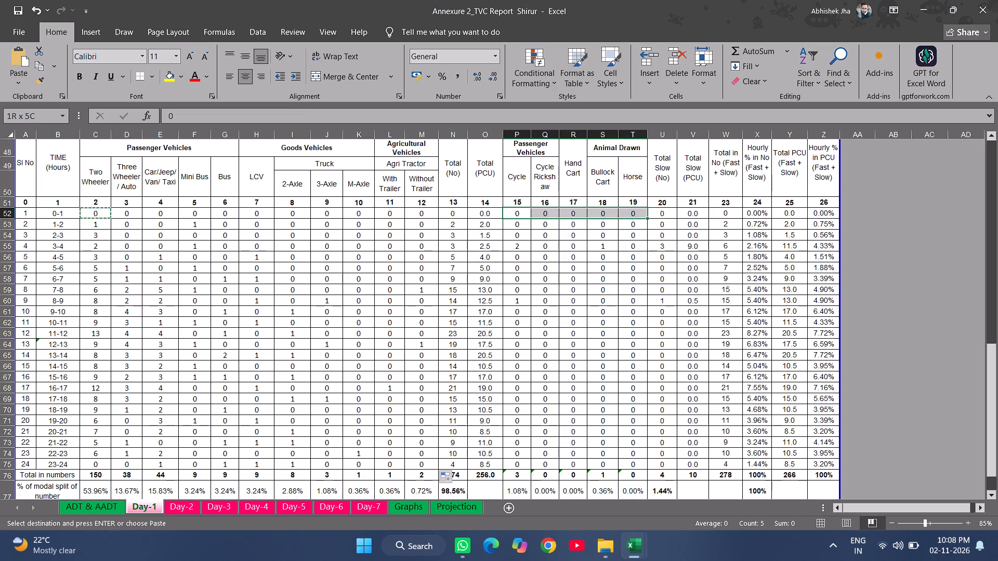
{"action": "left_click_drag", "start_coordinate": [636, 210], "coordinate": [636, 212]}
{"action": "key", "text": "ctrl+v"}
{"action": "left_click_drag", "start_coordinate": [646, 218], "coordinate": [654, 472]}
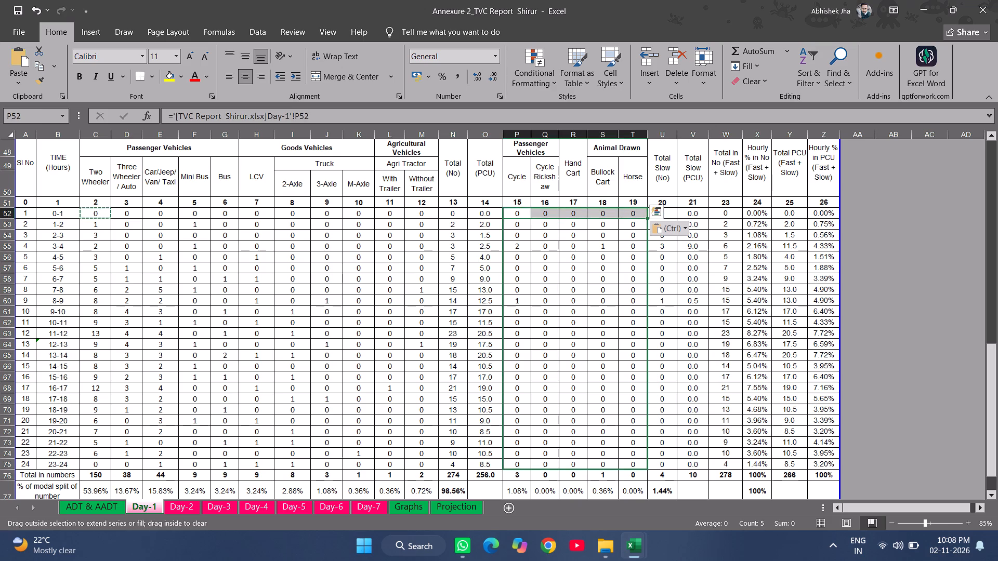
{"action": "left_click_drag", "start_coordinate": [654, 472], "coordinate": [654, 472]}
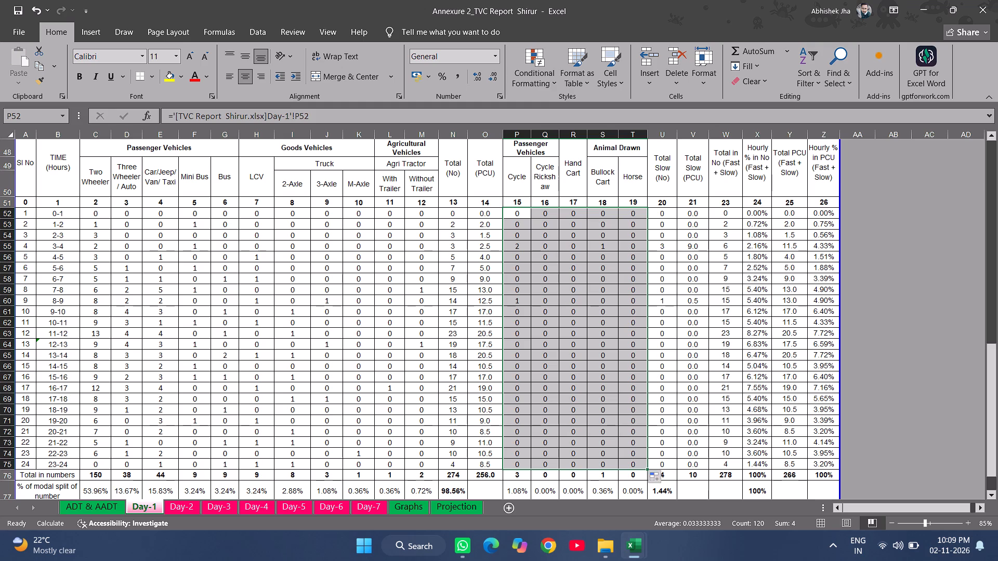
Copy the UP row C12:Z12 from the Day-1 sheet and paste it at C12 of the Day-2 sheet.
{"action": "scroll", "coordinate": [205, 345], "scroll_direction": "up", "scroll_amount": 7}
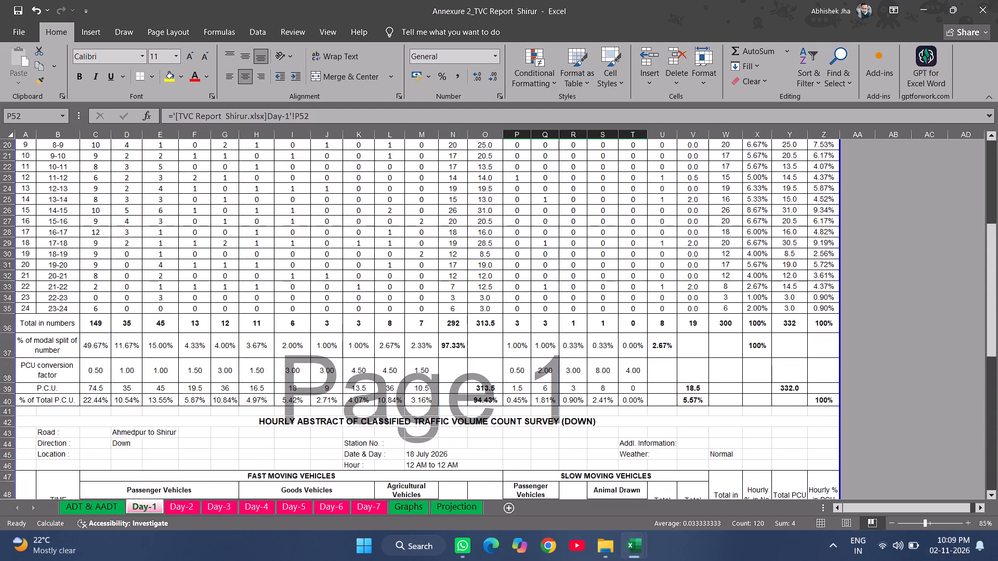
{"action": "scroll", "coordinate": [205, 345], "scroll_direction": "up", "scroll_amount": 3}
{"action": "left_click_drag", "start_coordinate": [98, 209], "coordinate": [386, 211]}
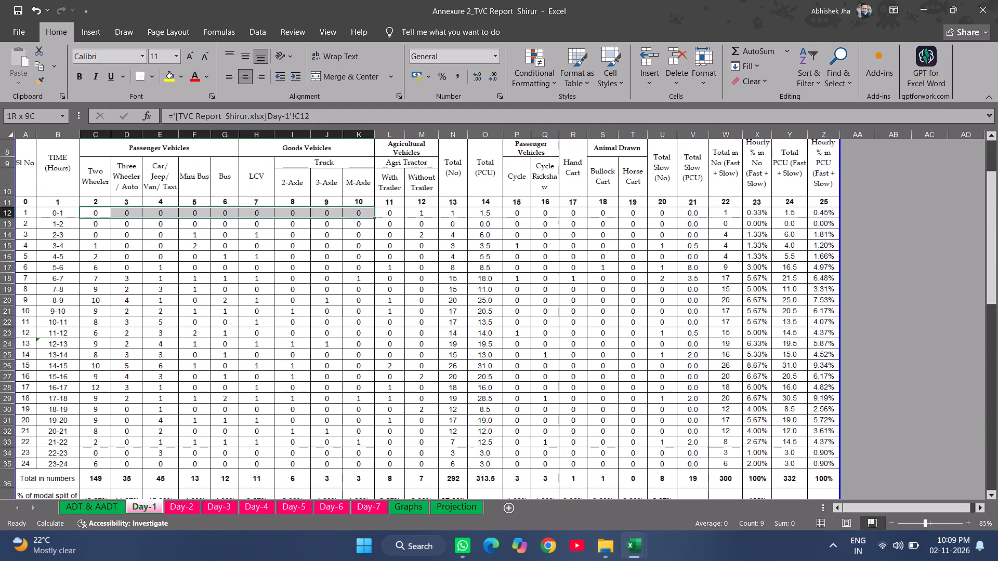
{"action": "left_click_drag", "start_coordinate": [386, 211], "coordinate": [818, 214]}
{"action": "key", "text": "ctrl+c"}
{"action": "left_click", "coordinate": [179, 509]}
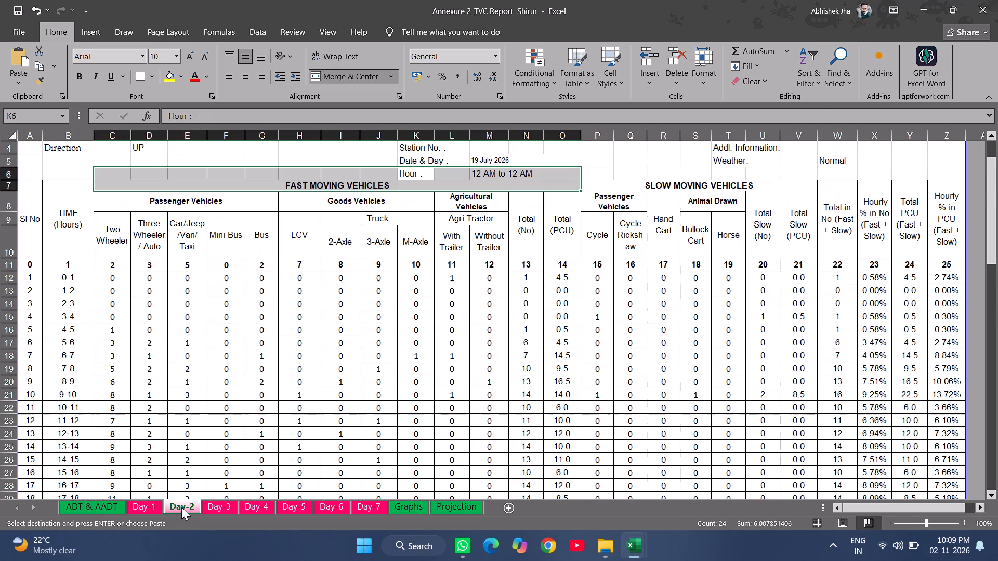
{"action": "left_click", "coordinate": [111, 274]}
{"action": "key", "text": "ctrl+v"}
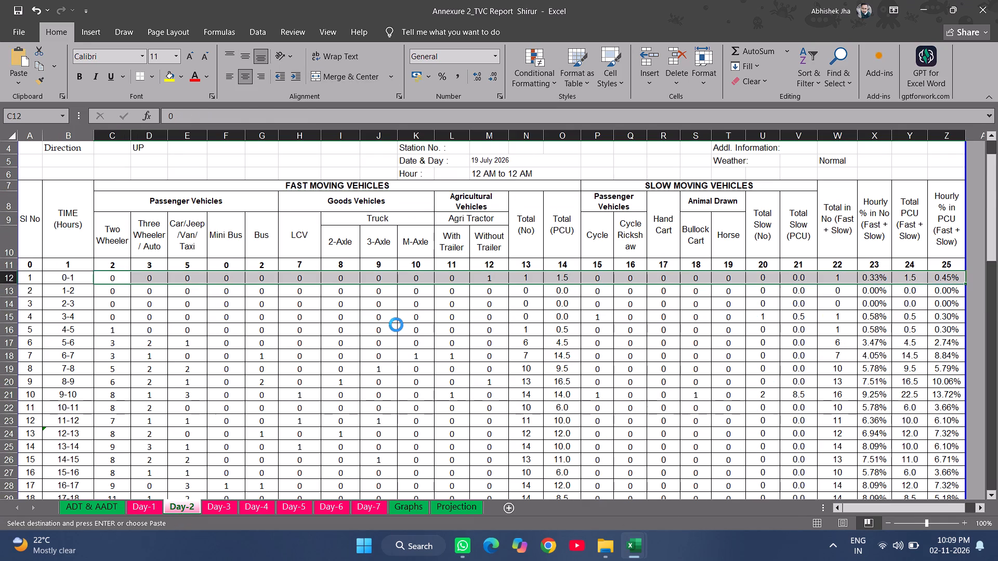
Replace all occurrences of Day-1 with Day-2 in the Day-2 sheet's formulas and check the links in row 12.
{"action": "scroll", "coordinate": [258, 329], "scroll_direction": "down", "scroll_amount": 1, "text": "ctrl"}
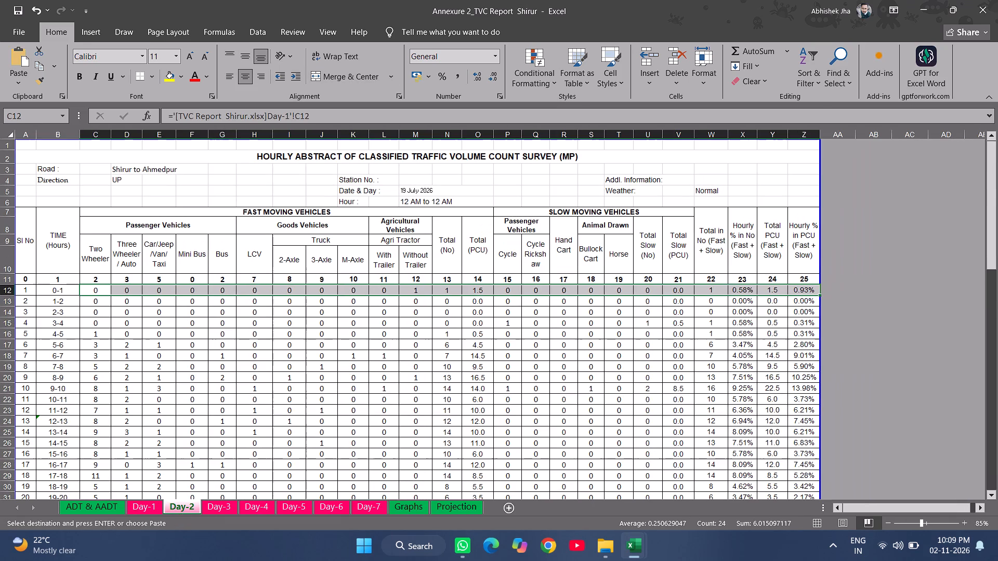
{"action": "key", "text": "ctrl+h"}
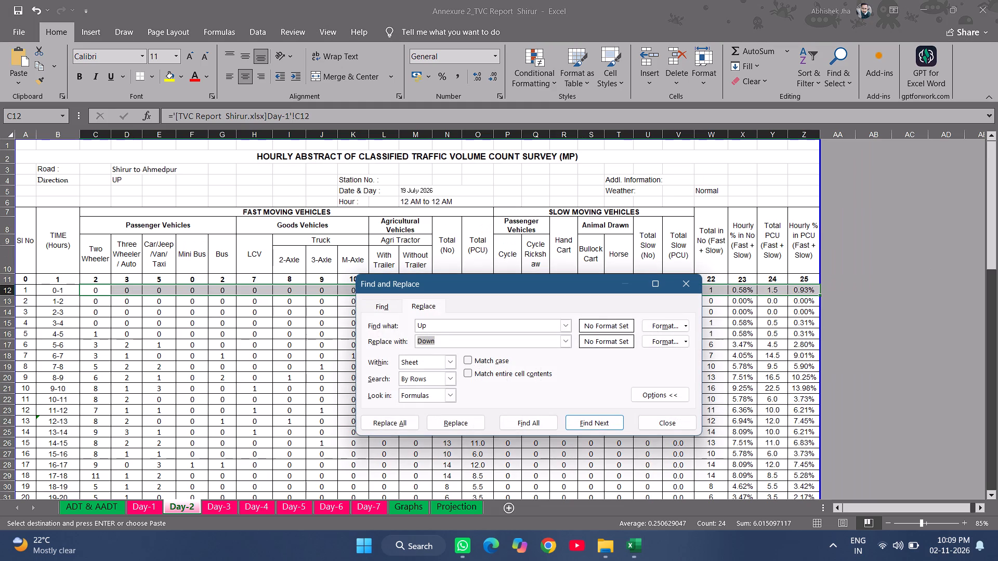
{"action": "left_click_drag", "start_coordinate": [450, 326], "coordinate": [393, 323]}
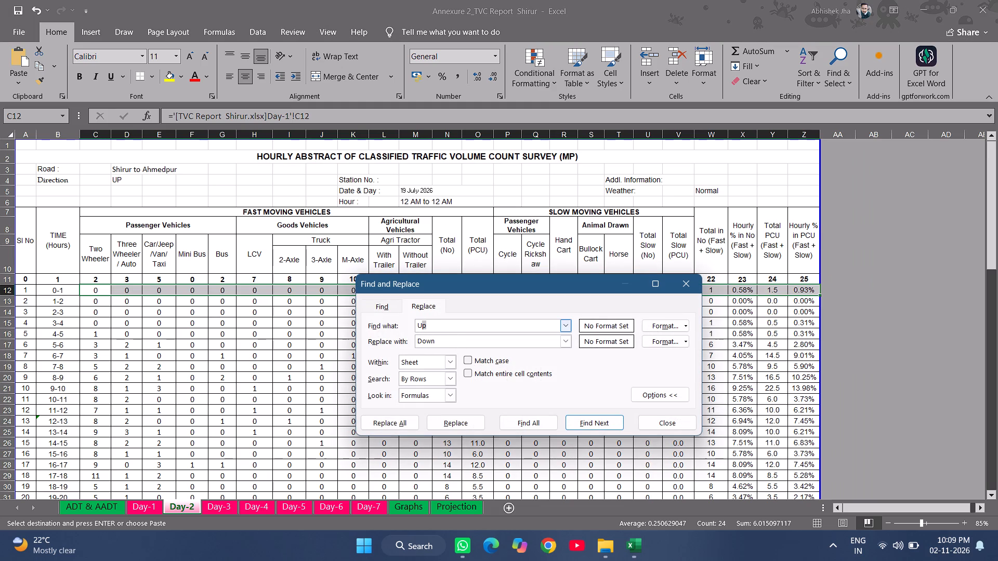
{"action": "left_click_drag", "start_coordinate": [393, 323], "coordinate": [393, 322]}
{"action": "type", "text": "Day-1"}
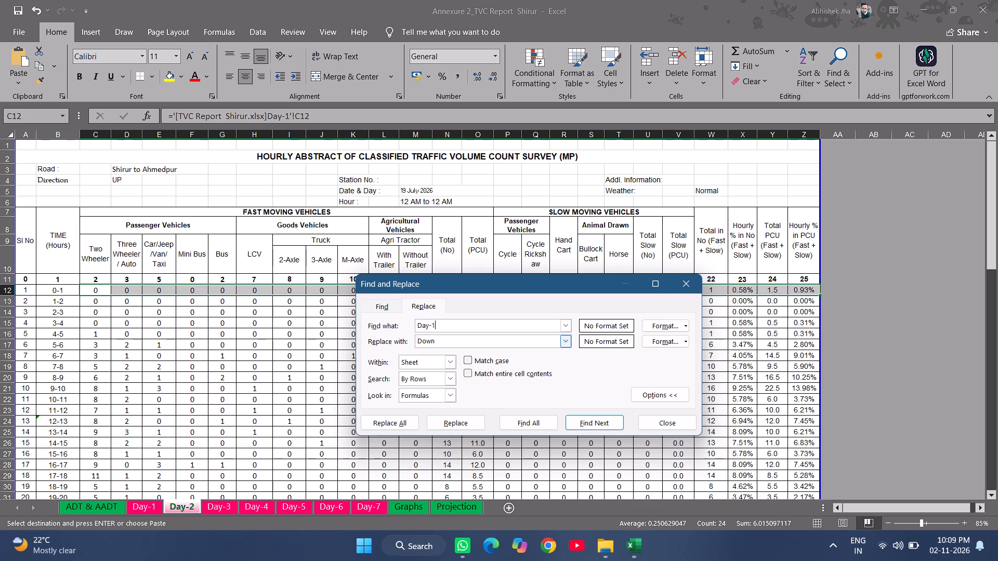
{"action": "left_click_drag", "start_coordinate": [444, 337], "coordinate": [388, 337]}
{"action": "type", "text": "Day-2"}
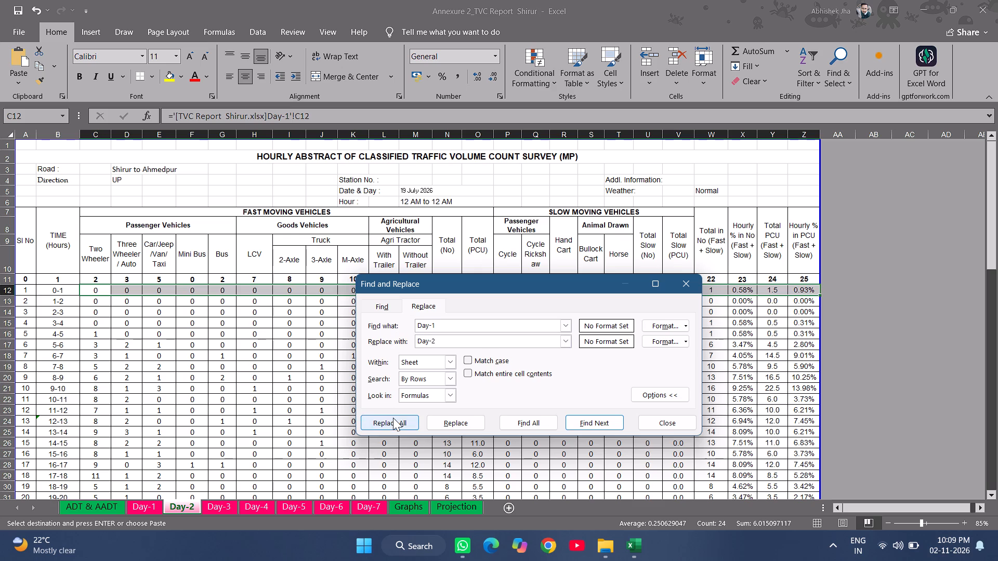
{"action": "left_click", "coordinate": [393, 418]}
{"action": "left_click", "coordinate": [605, 389]}
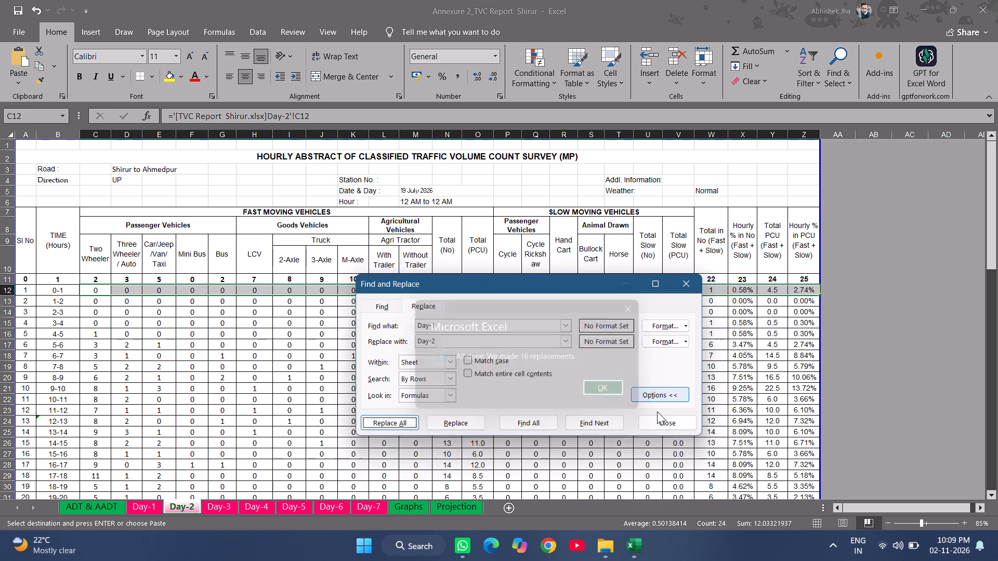
{"action": "left_click", "coordinate": [678, 429]}
{"action": "left_click", "coordinate": [128, 302]}
{"action": "left_click", "coordinate": [100, 289]}
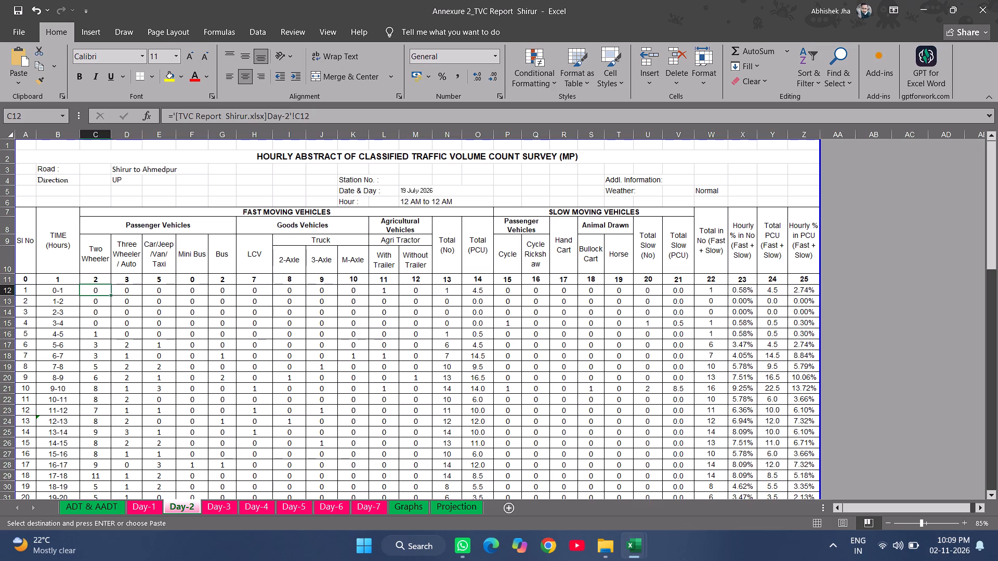
{"action": "left_click", "coordinate": [138, 295]}
{"action": "left_click", "coordinate": [179, 293]}
Fill the UP links in C12:Z12 down through row 35 of the Day-2 sheet.
{"action": "left_click_drag", "start_coordinate": [103, 293], "coordinate": [702, 285]}
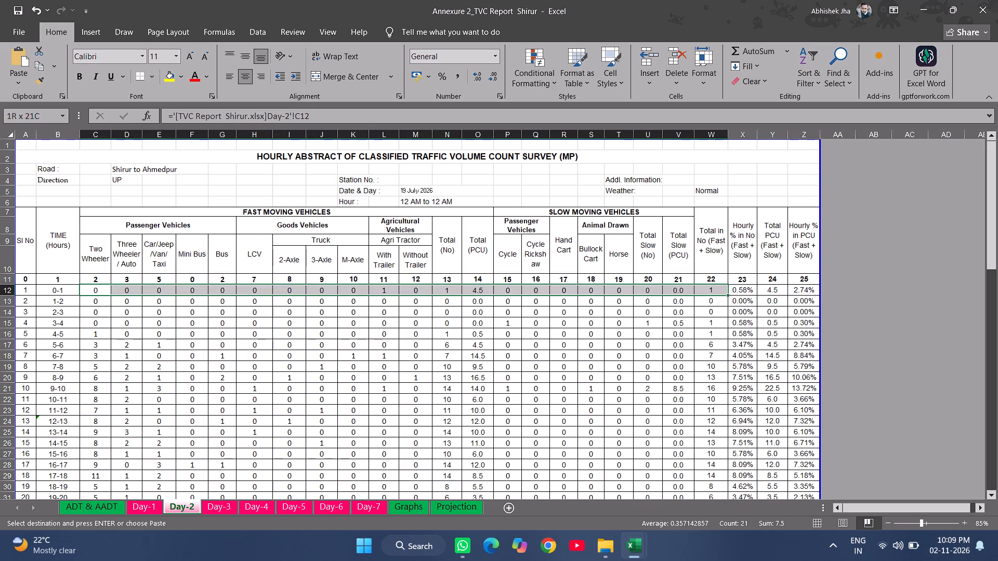
{"action": "left_click_drag", "start_coordinate": [702, 285], "coordinate": [710, 286]}
{"action": "left_click_drag", "start_coordinate": [710, 286], "coordinate": [802, 291]}
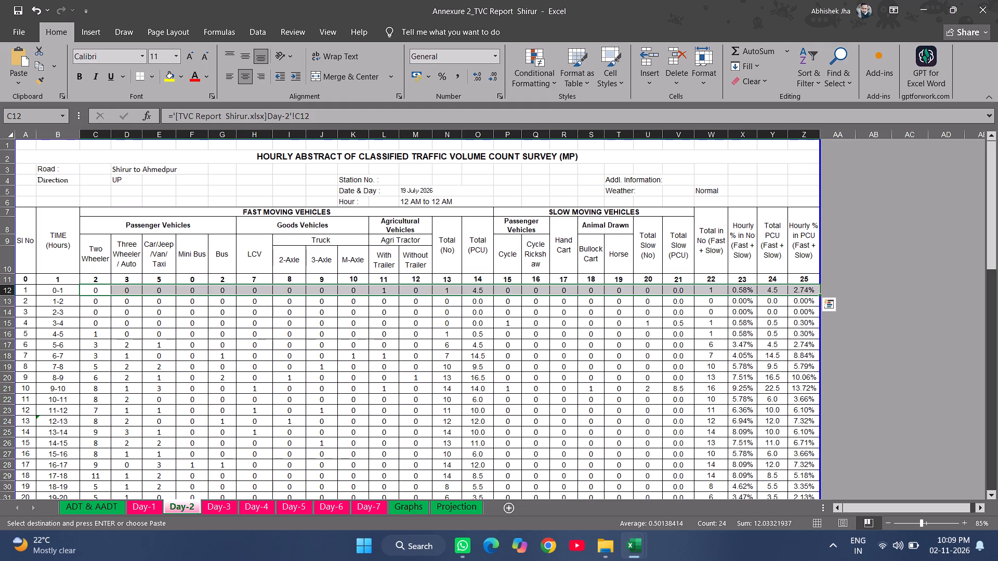
{"action": "left_click_drag", "start_coordinate": [820, 296], "coordinate": [834, 490]}
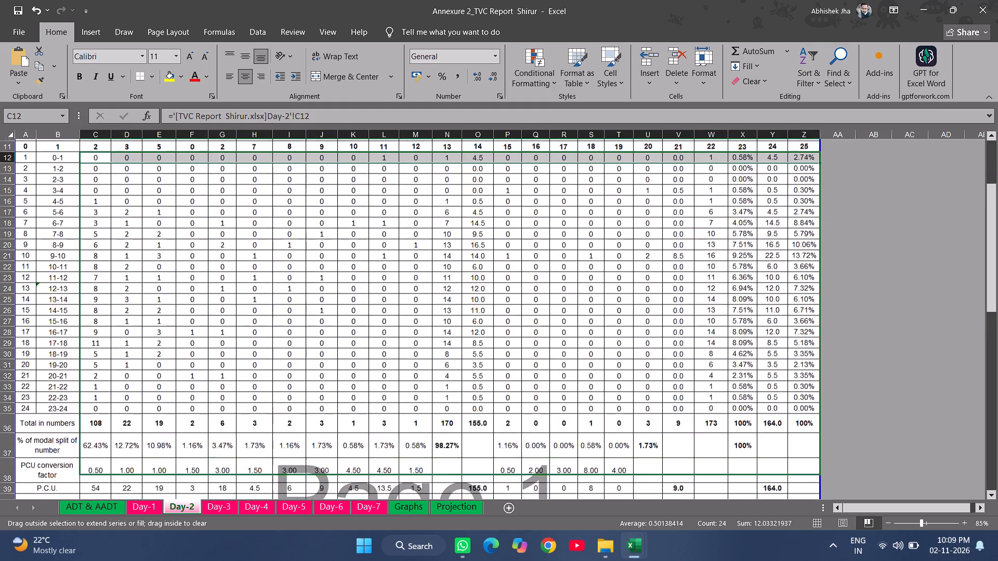
{"action": "left_click_drag", "start_coordinate": [834, 490], "coordinate": [831, 409]}
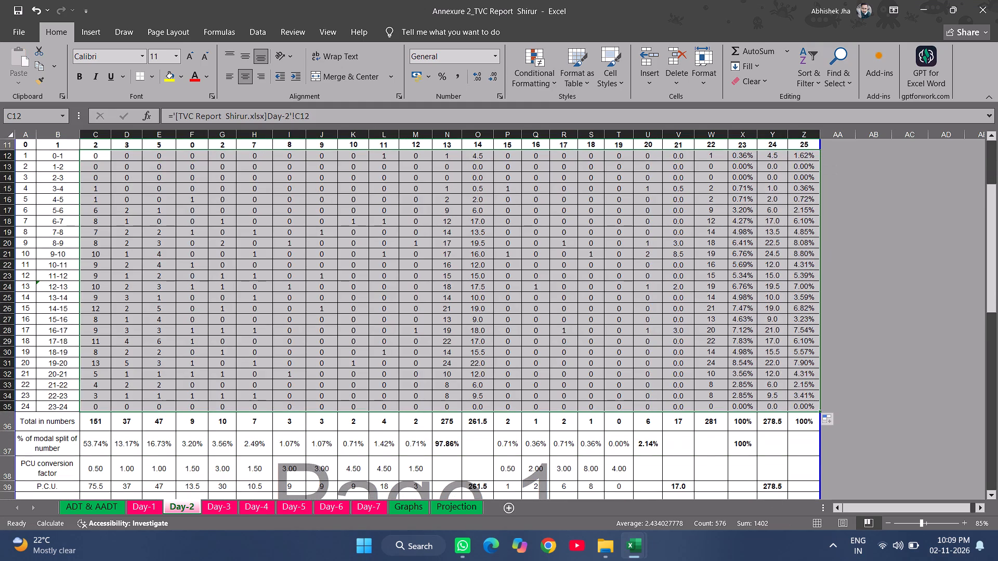
Copy the Day-2 UP row C35:Z35 into the DOWN table at C52 and fill it down through row 75.
{"action": "scroll", "coordinate": [103, 405], "scroll_direction": "down", "scroll_amount": 2}
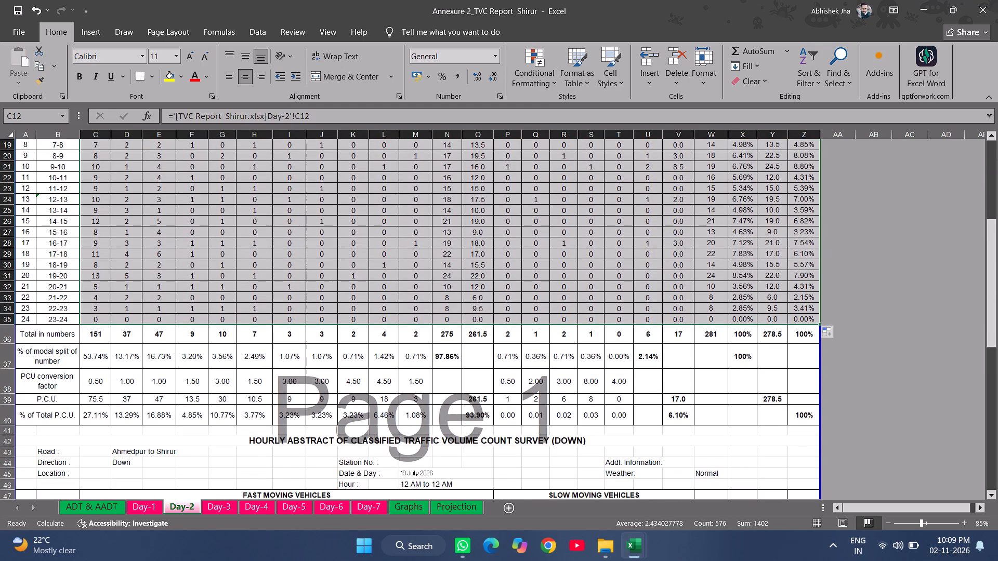
{"action": "left_click_drag", "start_coordinate": [95, 320], "coordinate": [791, 319]}
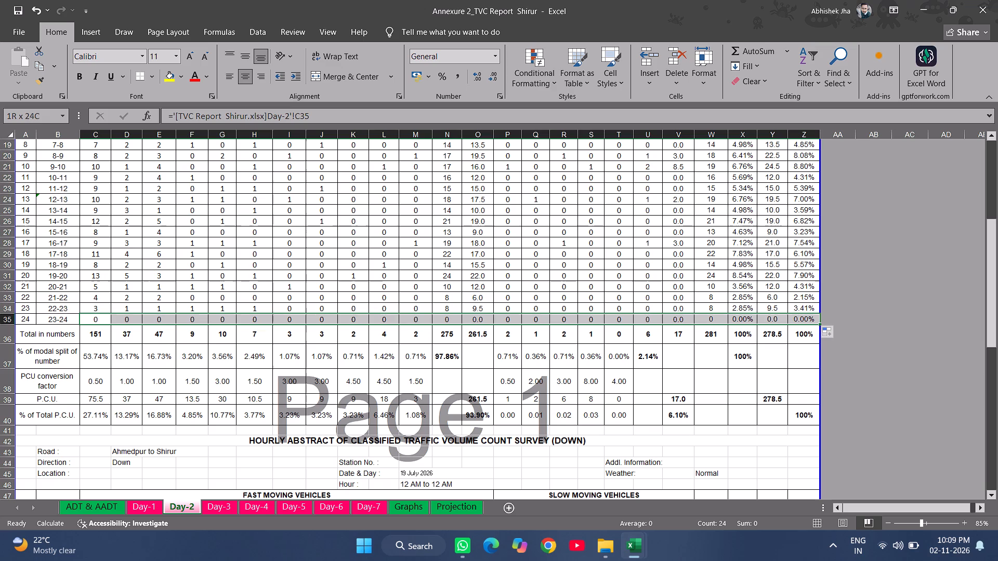
{"action": "left_click_drag", "start_coordinate": [791, 319], "coordinate": [793, 318]}
{"action": "key", "text": "ctrl+c"}
{"action": "scroll", "coordinate": [51, 377], "scroll_direction": "down", "scroll_amount": 4}
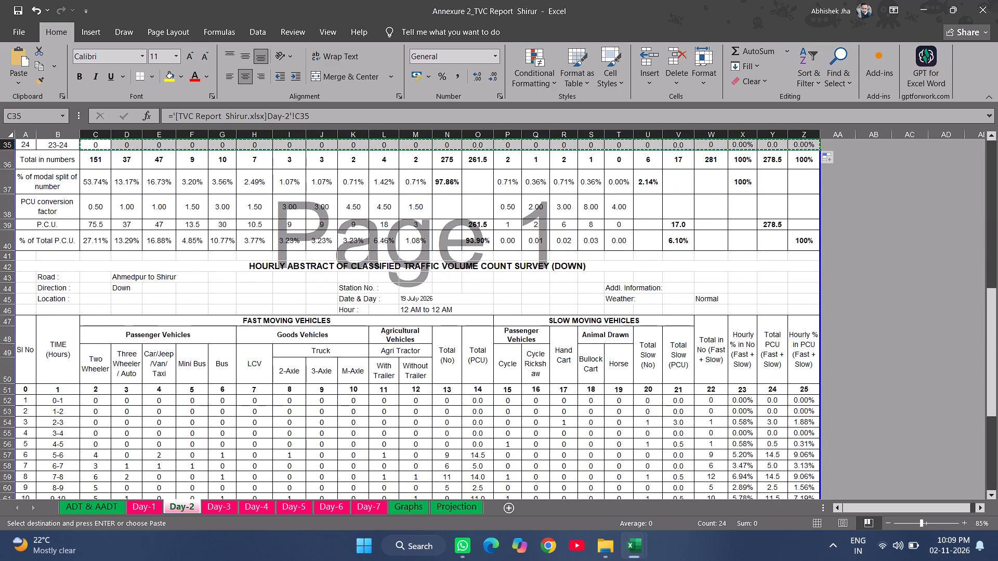
{"action": "left_click_drag", "start_coordinate": [95, 397], "coordinate": [99, 397]}
{"action": "key", "text": "ctrl+v"}
{"action": "scroll", "coordinate": [784, 388], "scroll_direction": "down", "scroll_amount": 2}
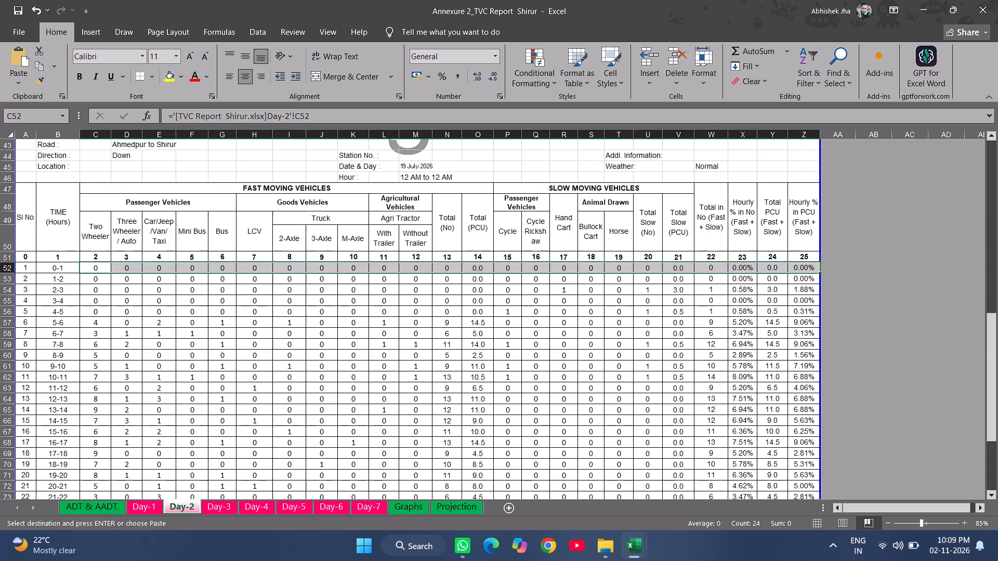
{"action": "scroll", "coordinate": [799, 381], "scroll_direction": "down", "scroll_amount": 1}
{"action": "left_click_drag", "start_coordinate": [817, 226], "coordinate": [818, 240]}
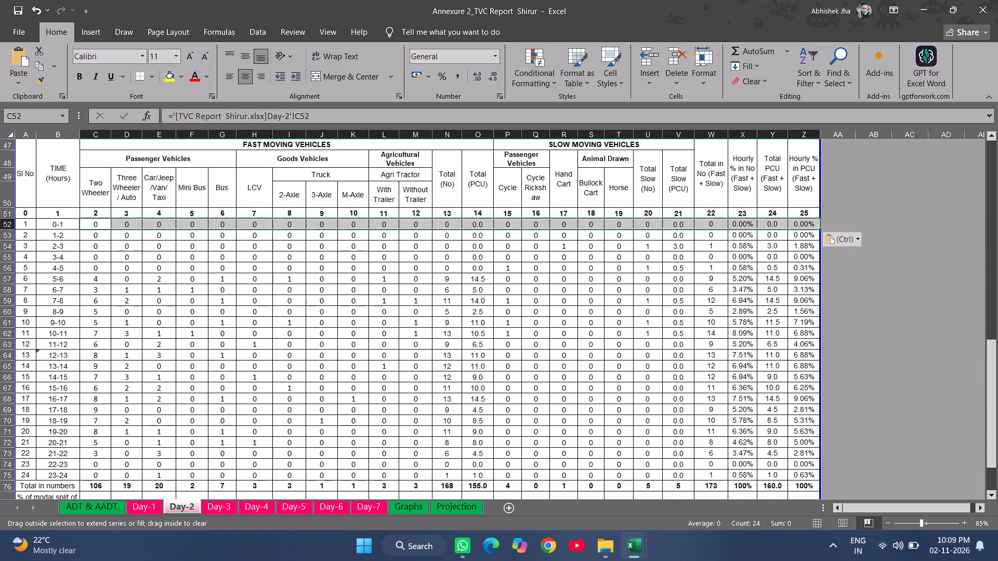
{"action": "left_click_drag", "start_coordinate": [818, 240], "coordinate": [846, 479]}
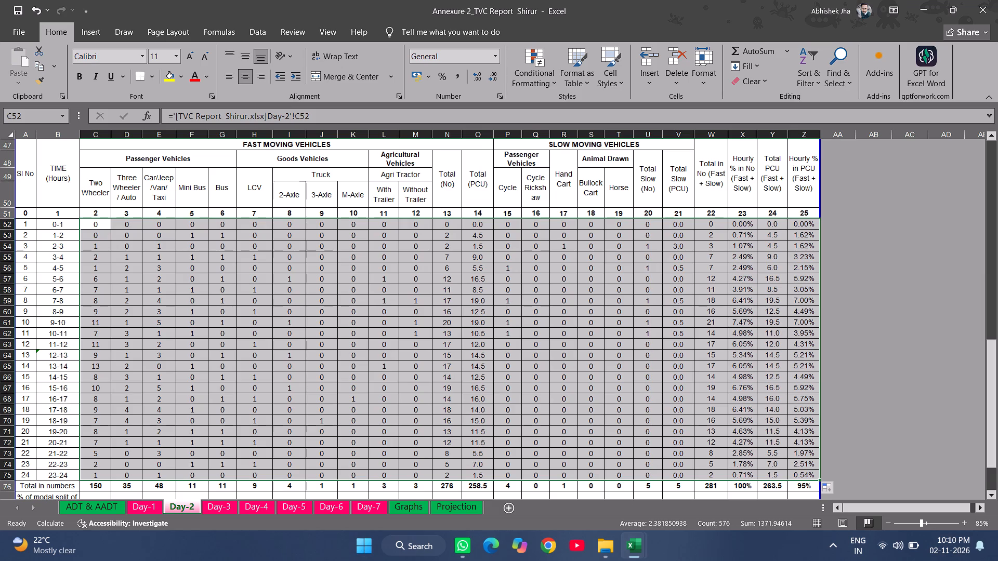
Copy the UP row C12:Z12 from the Day-2 sheet and paste it at C52 of the Day-3 sheet.
{"action": "left_click_drag", "start_coordinate": [97, 225], "coordinate": [796, 222]}
{"action": "scroll", "coordinate": [256, 289], "scroll_direction": "up", "scroll_amount": 18}
{"action": "left_click_drag", "start_coordinate": [111, 294], "coordinate": [511, 293]}
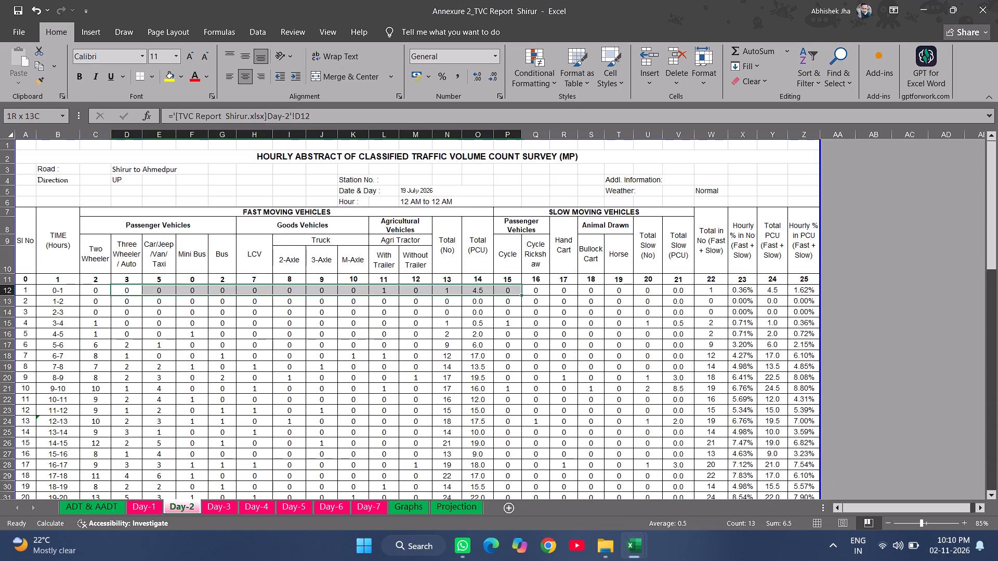
{"action": "left_click_drag", "start_coordinate": [511, 293], "coordinate": [533, 292]}
{"action": "left_click_drag", "start_coordinate": [96, 291], "coordinate": [769, 287]}
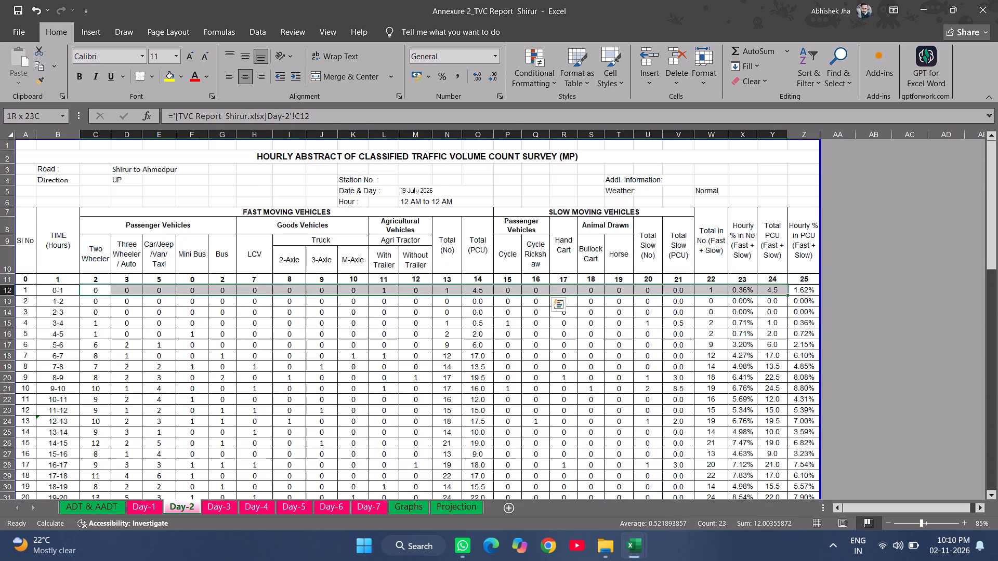
{"action": "left_click_drag", "start_coordinate": [769, 287], "coordinate": [792, 285]}
{"action": "key", "text": "ctrl+c"}
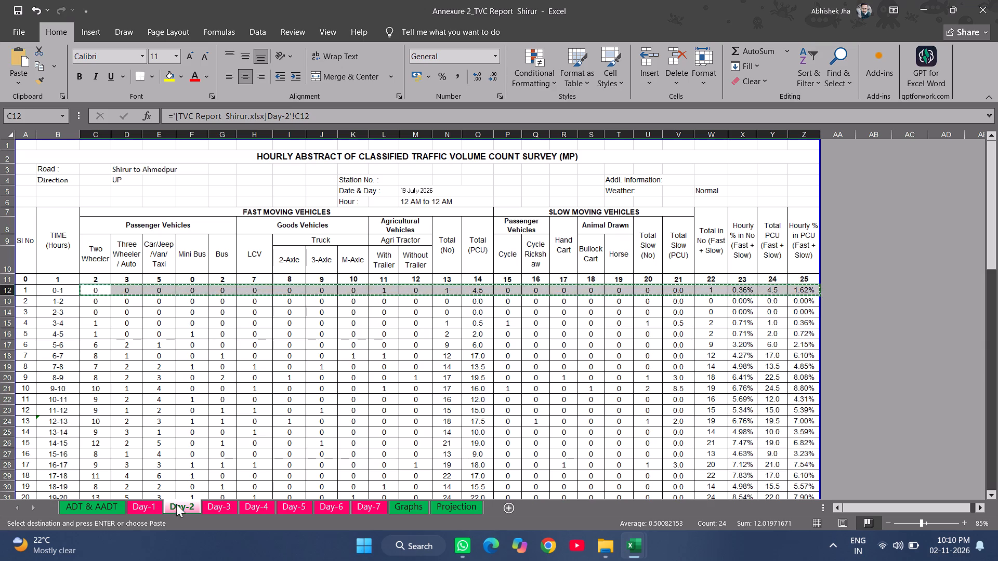
{"action": "left_click", "coordinate": [216, 507]}
{"action": "left_click", "coordinate": [114, 206]}
{"action": "key", "text": "ctrl+v"}
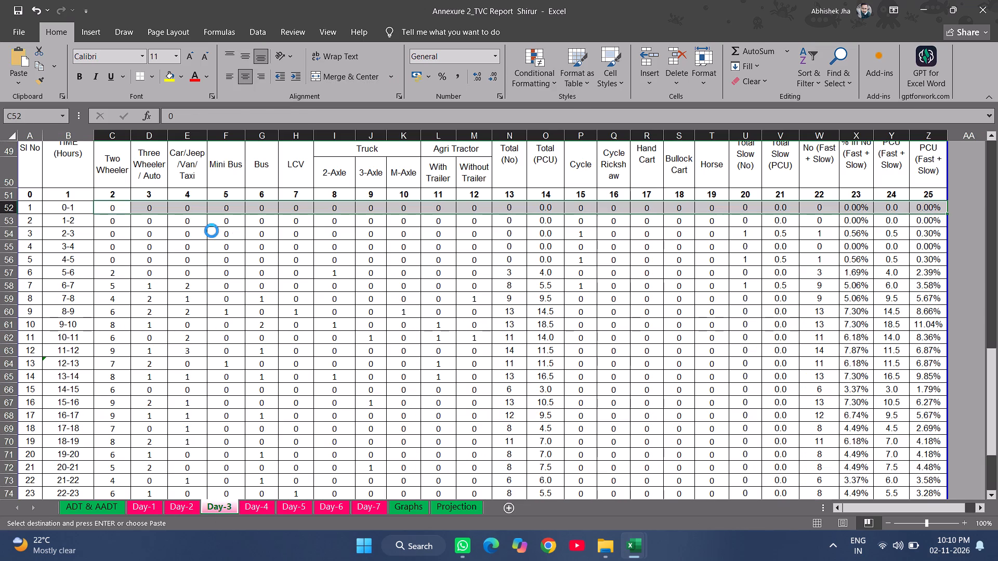
Replace all occurrences of Day-2 with Day-3 in the Day-3 sheet's formulas.
{"action": "key", "text": "ctrl+h"}
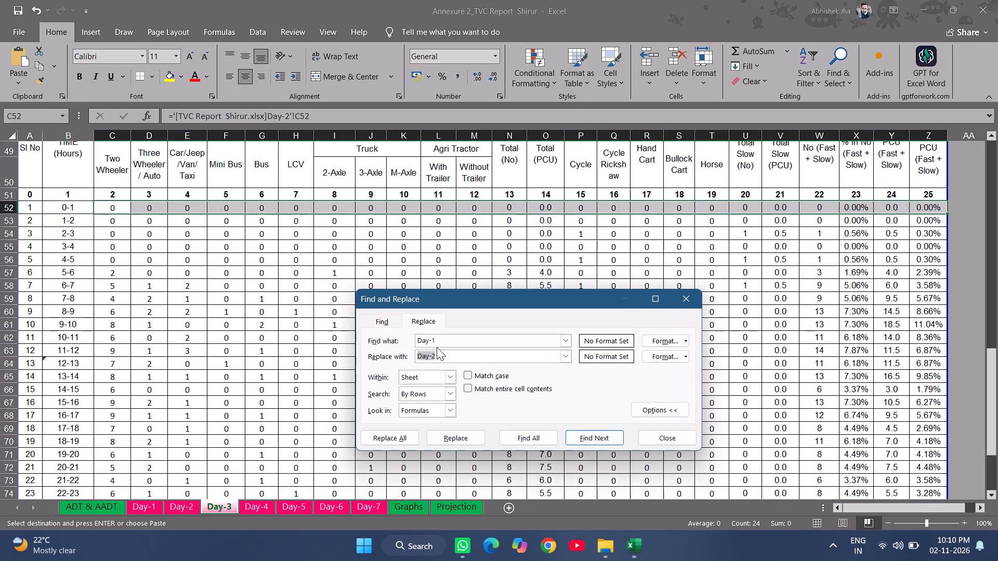
{"action": "left_click", "coordinate": [444, 341]}
{"action": "key", "text": "BackSpace"}
{"action": "key", "text": "2"}
{"action": "key", "text": "Tab"}
{"action": "key", "text": "Right"}
{"action": "key", "text": "BackSpace"}
{"action": "key", "text": "3"}
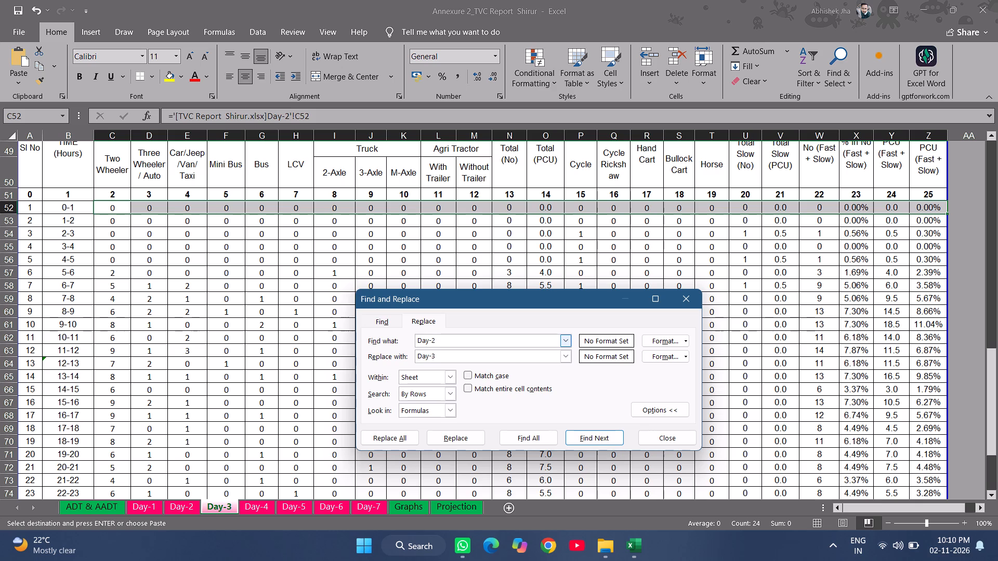
{"action": "left_click", "coordinate": [389, 433]}
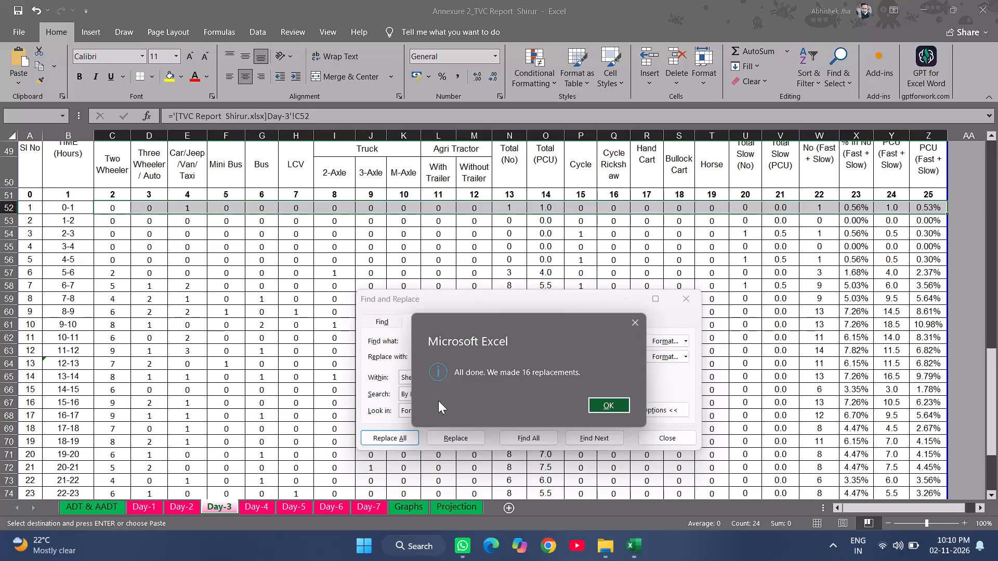
{"action": "left_click", "coordinate": [616, 402]}
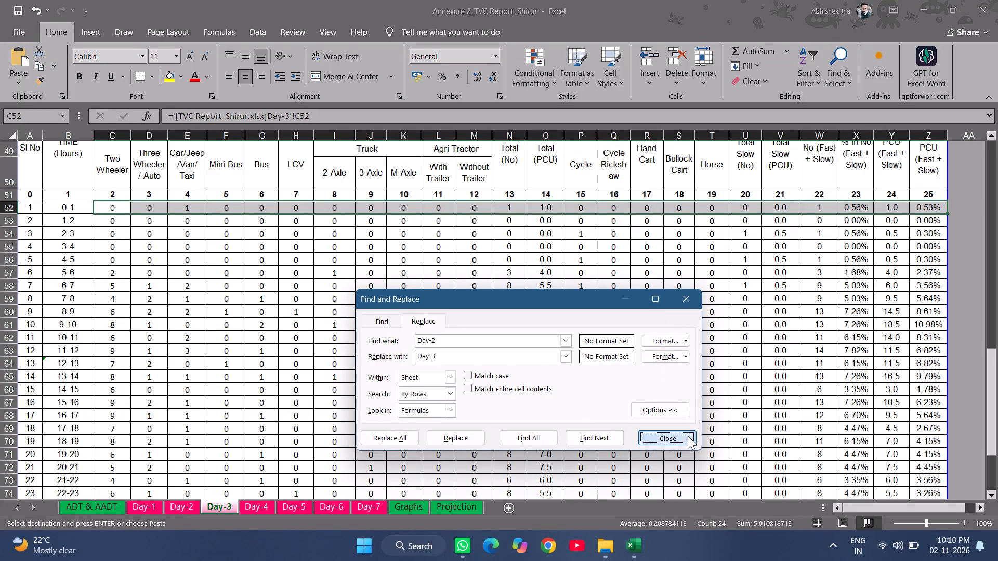
{"action": "left_click", "coordinate": [688, 436]}
Fill the DOWN links in C52:Z52 down through row 75 of the Day-3 sheet.
{"action": "left_click_drag", "start_coordinate": [947, 211], "coordinate": [948, 260]}
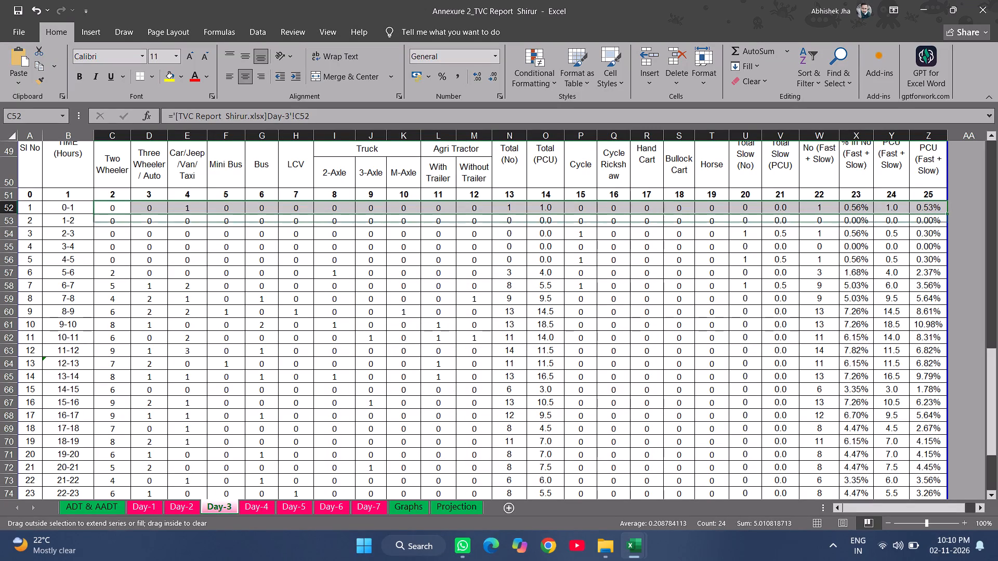
{"action": "left_click_drag", "start_coordinate": [948, 260], "coordinate": [954, 416]}
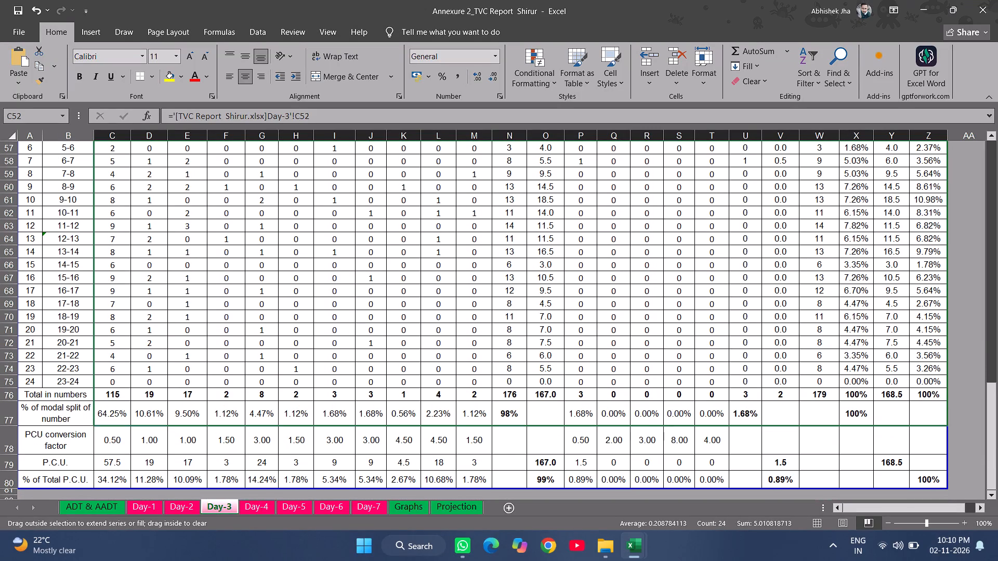
{"action": "left_click_drag", "start_coordinate": [954, 416], "coordinate": [957, 388]}
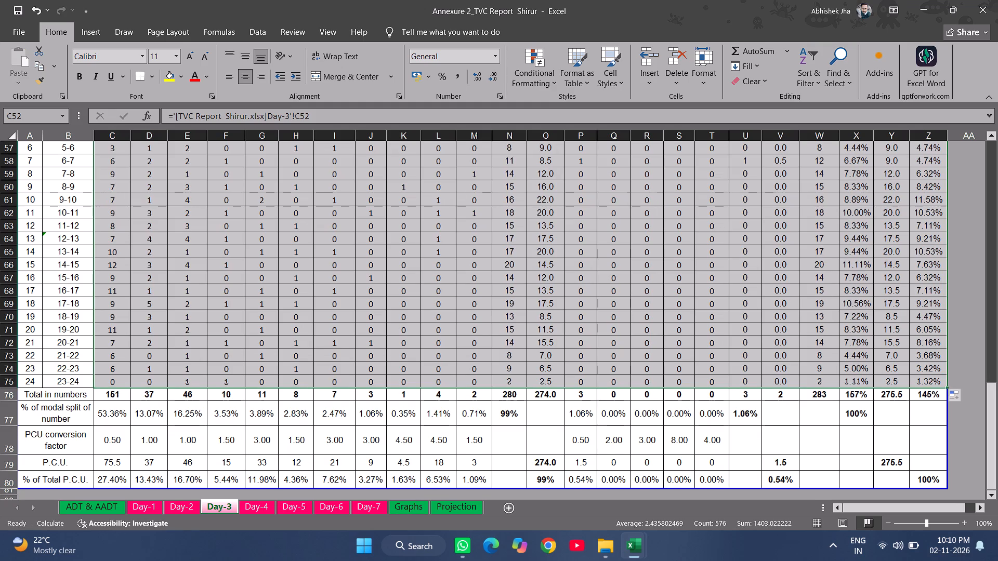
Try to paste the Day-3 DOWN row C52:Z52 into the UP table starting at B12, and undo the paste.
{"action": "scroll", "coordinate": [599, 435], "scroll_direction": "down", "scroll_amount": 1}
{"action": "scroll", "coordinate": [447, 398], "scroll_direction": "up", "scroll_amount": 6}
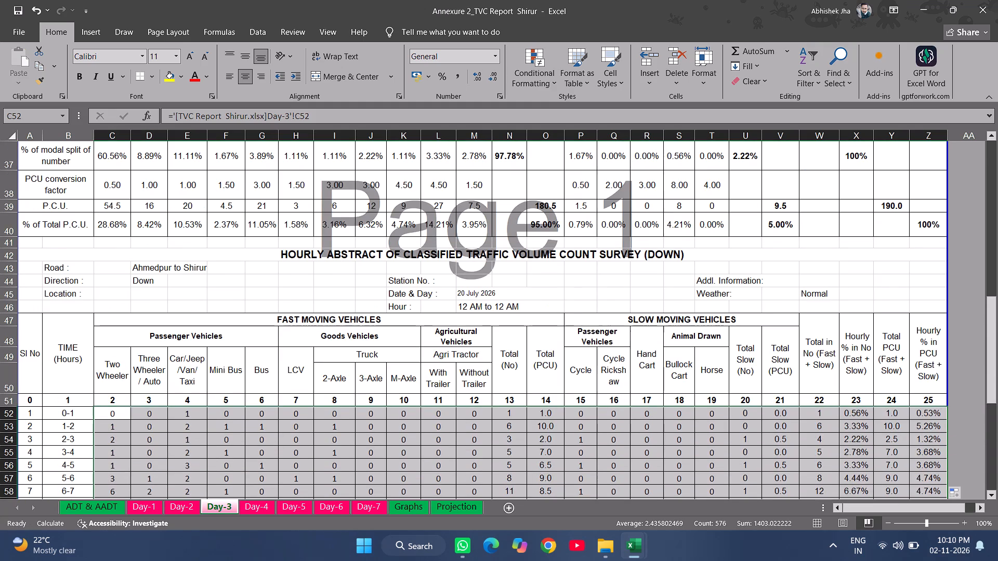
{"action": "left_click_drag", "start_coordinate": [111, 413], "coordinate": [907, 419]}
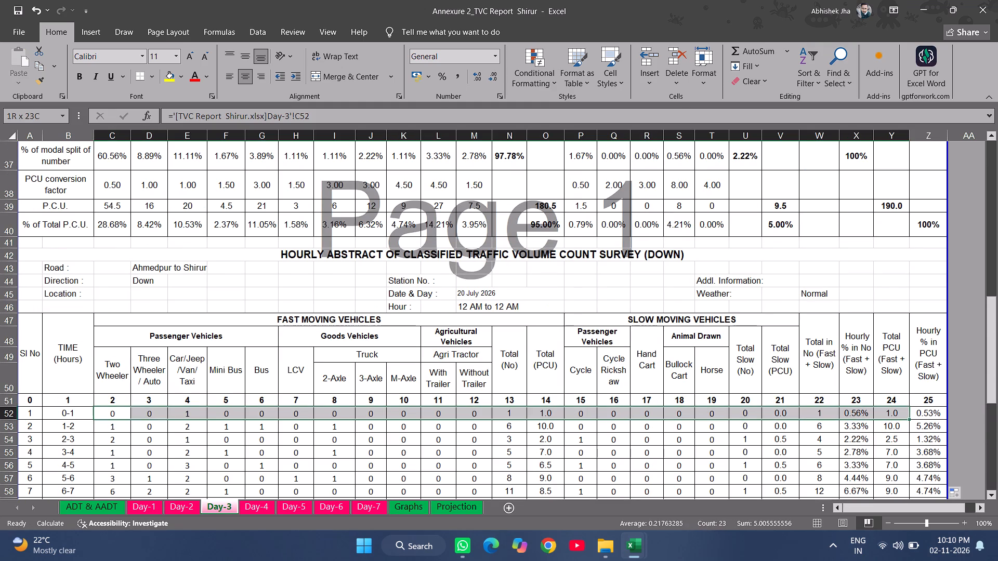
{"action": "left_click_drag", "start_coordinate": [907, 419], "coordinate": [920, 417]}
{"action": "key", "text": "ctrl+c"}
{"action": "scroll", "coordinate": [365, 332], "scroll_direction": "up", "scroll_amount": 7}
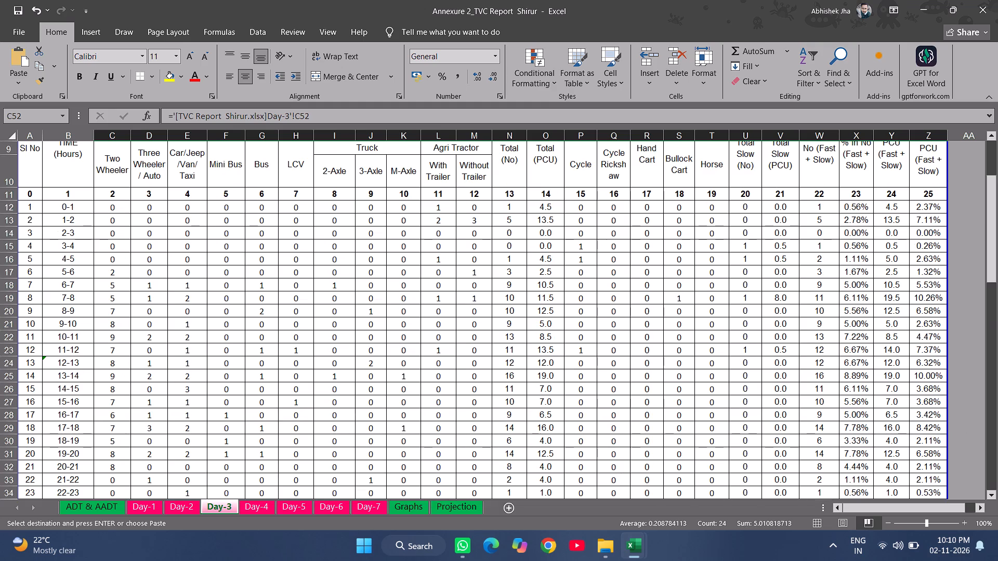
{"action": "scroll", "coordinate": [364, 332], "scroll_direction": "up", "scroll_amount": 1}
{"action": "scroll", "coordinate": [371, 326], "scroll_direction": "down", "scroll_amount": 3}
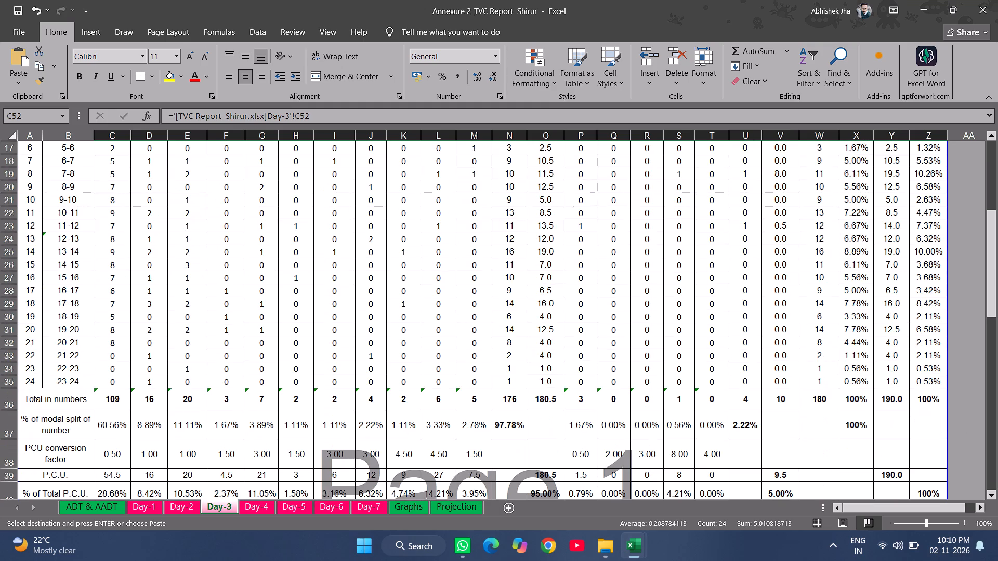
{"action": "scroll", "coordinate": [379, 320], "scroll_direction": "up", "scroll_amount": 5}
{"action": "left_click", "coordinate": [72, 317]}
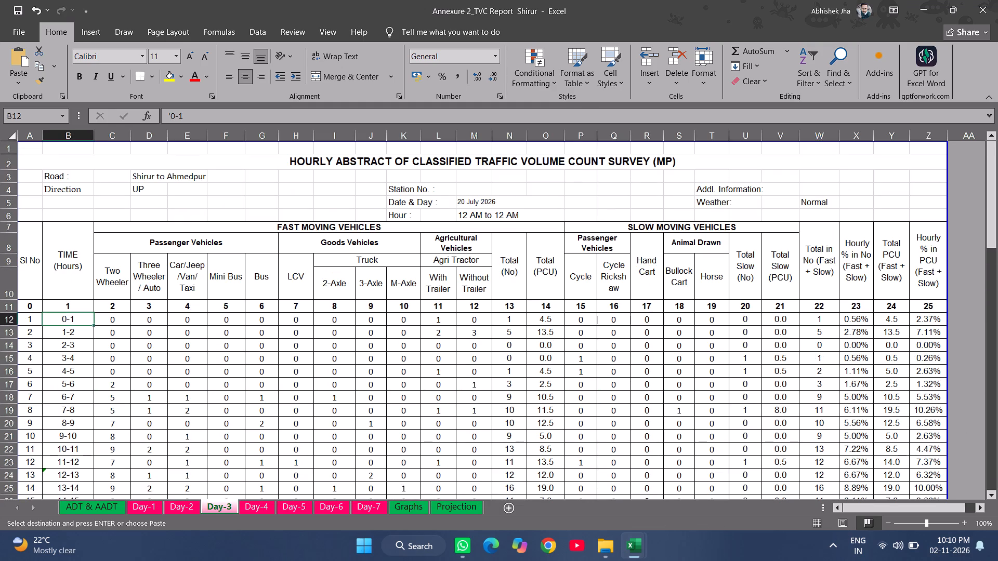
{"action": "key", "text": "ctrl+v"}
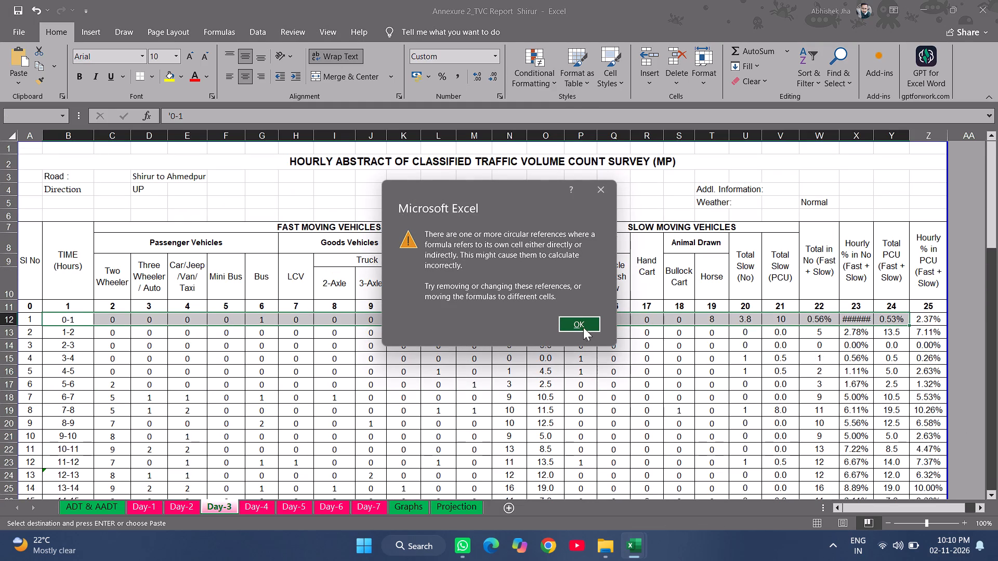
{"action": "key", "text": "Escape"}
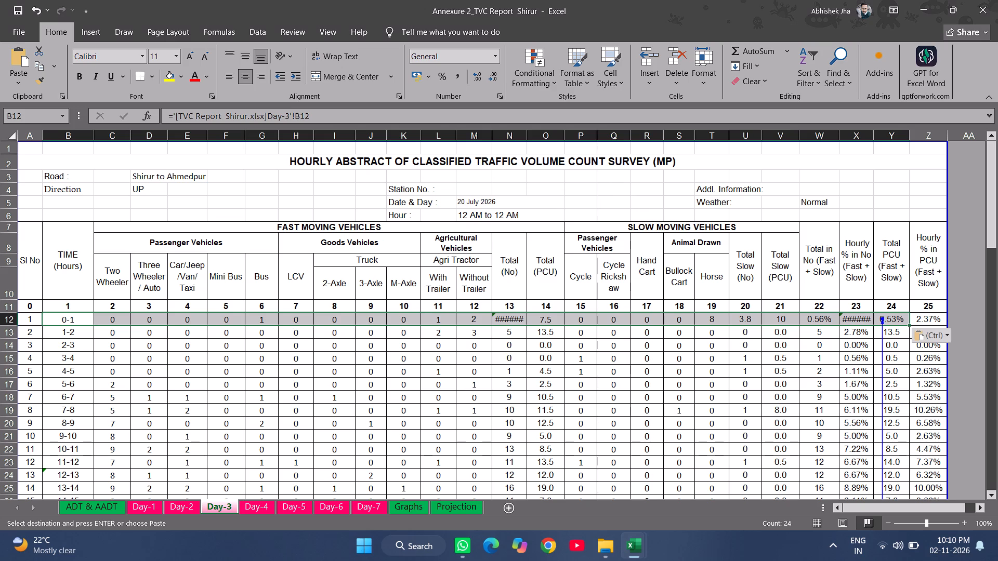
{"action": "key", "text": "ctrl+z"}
Copy the Day-3 DOWN row C52:Z52 and paste it into the UP table at C12.
{"action": "scroll", "coordinate": [244, 351], "scroll_direction": "down", "scroll_amount": 6}
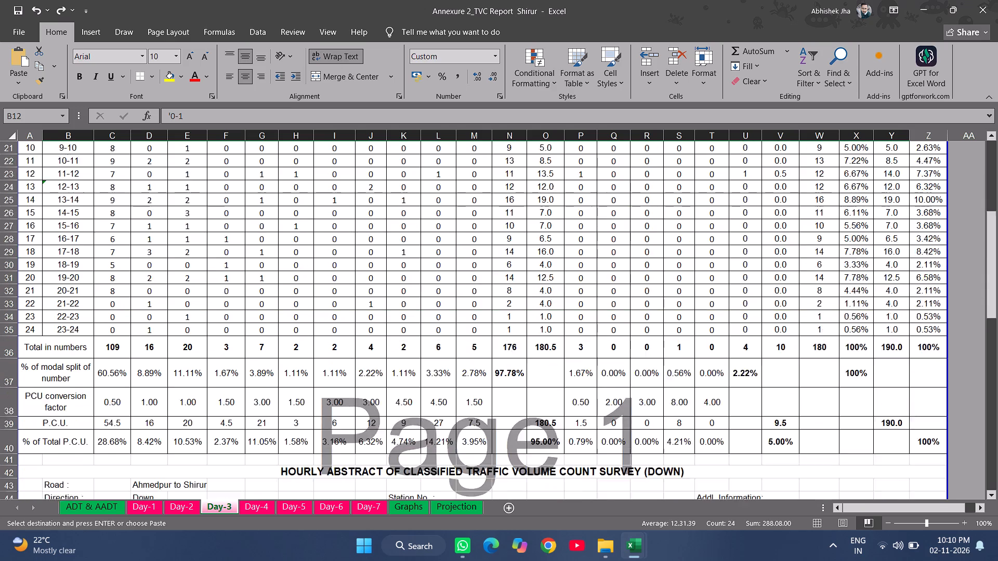
{"action": "scroll", "coordinate": [242, 350], "scroll_direction": "down", "scroll_amount": 1}
{"action": "scroll", "coordinate": [132, 447], "scroll_direction": "down", "scroll_amount": 3}
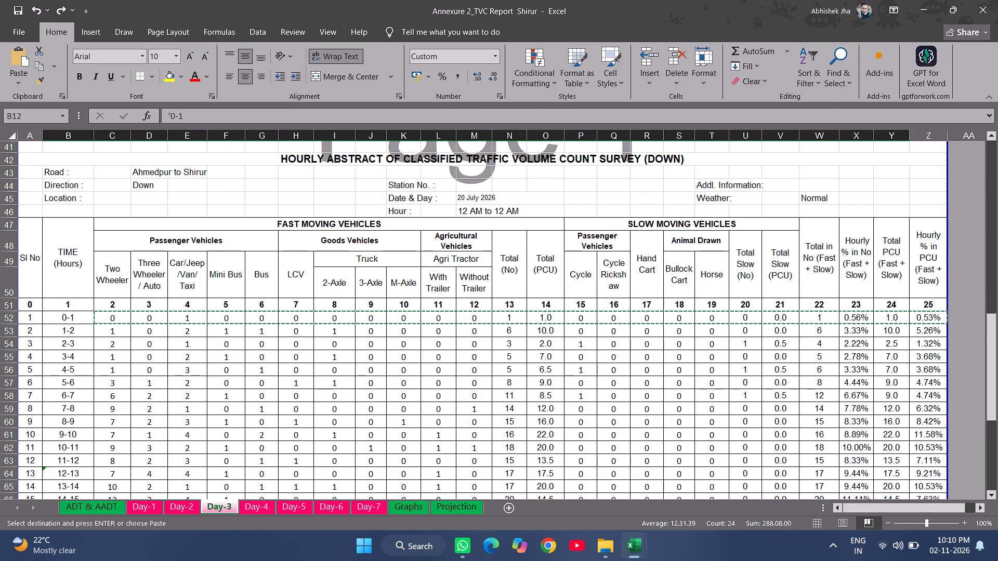
{"action": "left_click_drag", "start_coordinate": [109, 318], "coordinate": [944, 318]}
{"action": "key", "text": "ctrl+c"}
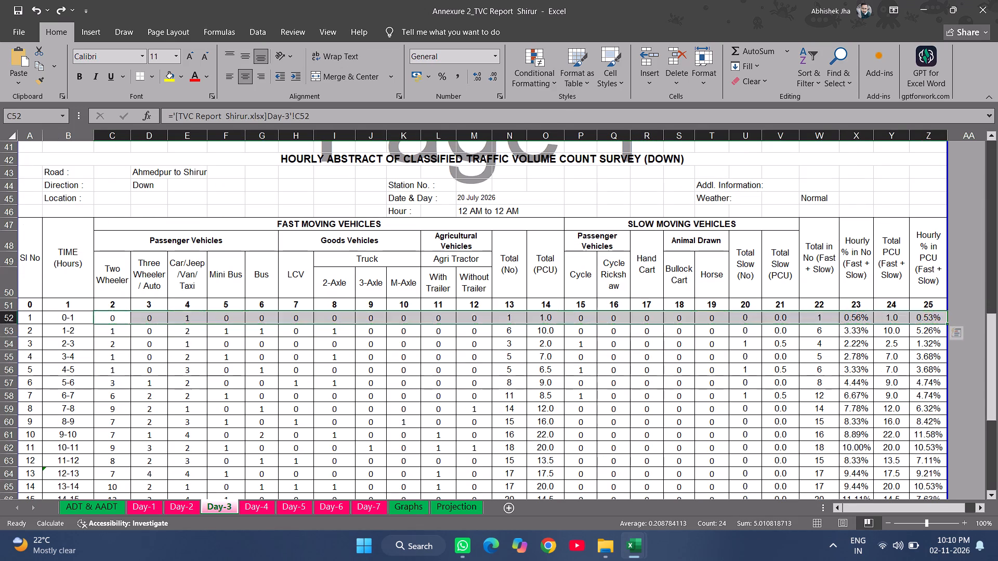
{"action": "scroll", "coordinate": [431, 354], "scroll_direction": "up", "scroll_amount": 7}
{"action": "scroll", "coordinate": [176, 318], "scroll_direction": "up", "scroll_amount": 3}
{"action": "left_click", "coordinate": [116, 316]}
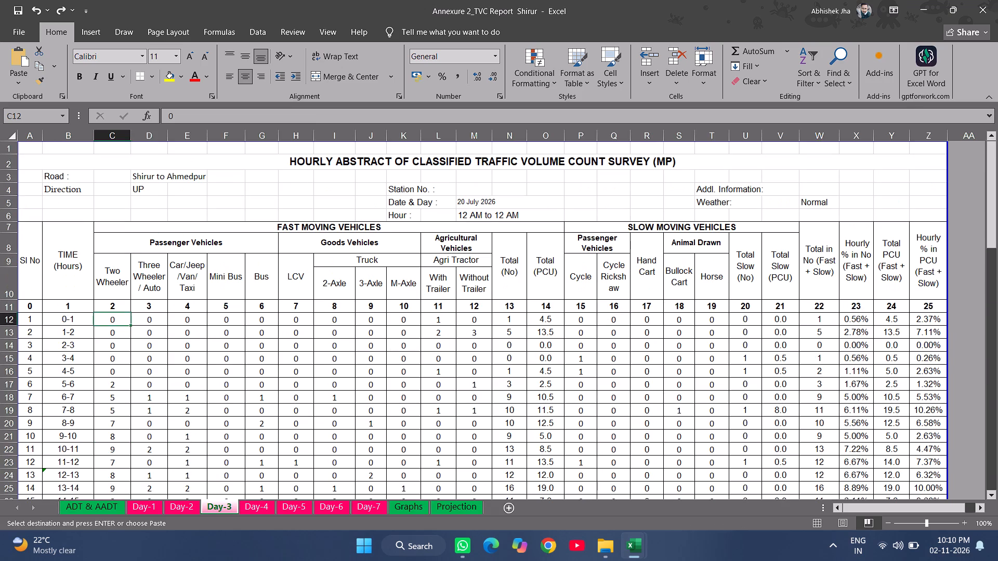
{"action": "key", "text": "ctrl+v"}
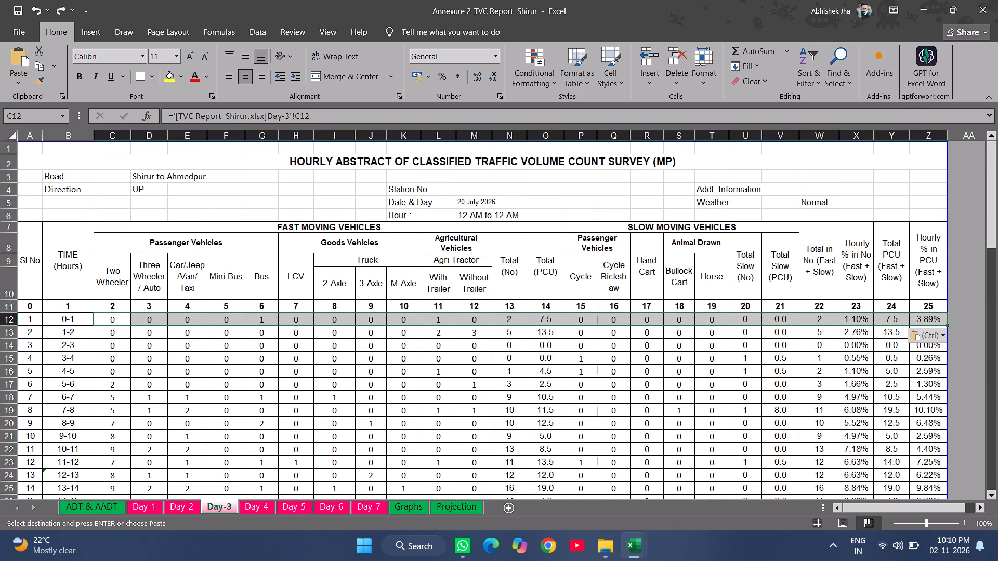
Fill the UP links in C12:Z12 down through row 35 of the Day-3 sheet.
{"action": "left_click_drag", "start_coordinate": [947, 324], "coordinate": [936, 481]}
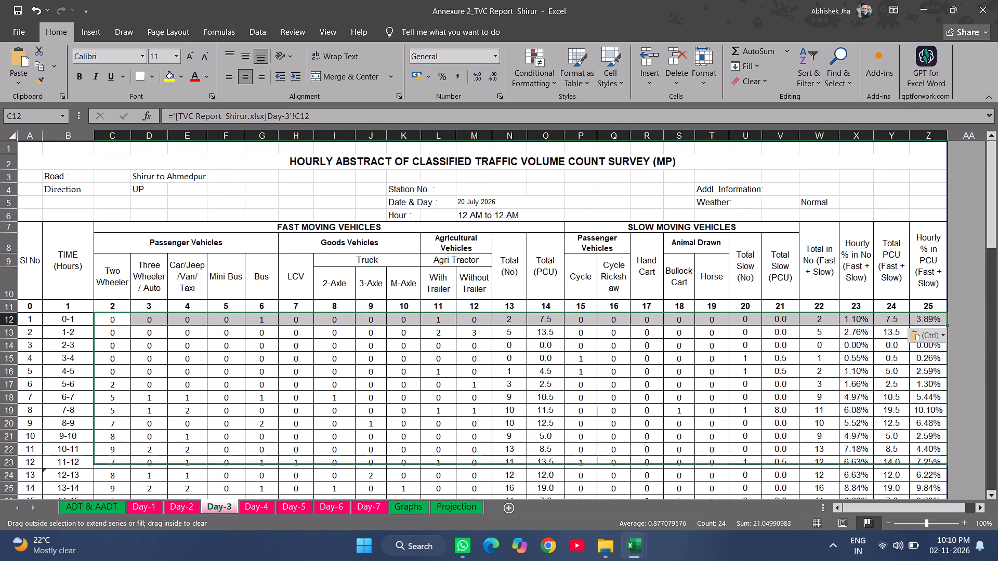
{"action": "left_click_drag", "start_coordinate": [936, 481], "coordinate": [962, 404]}
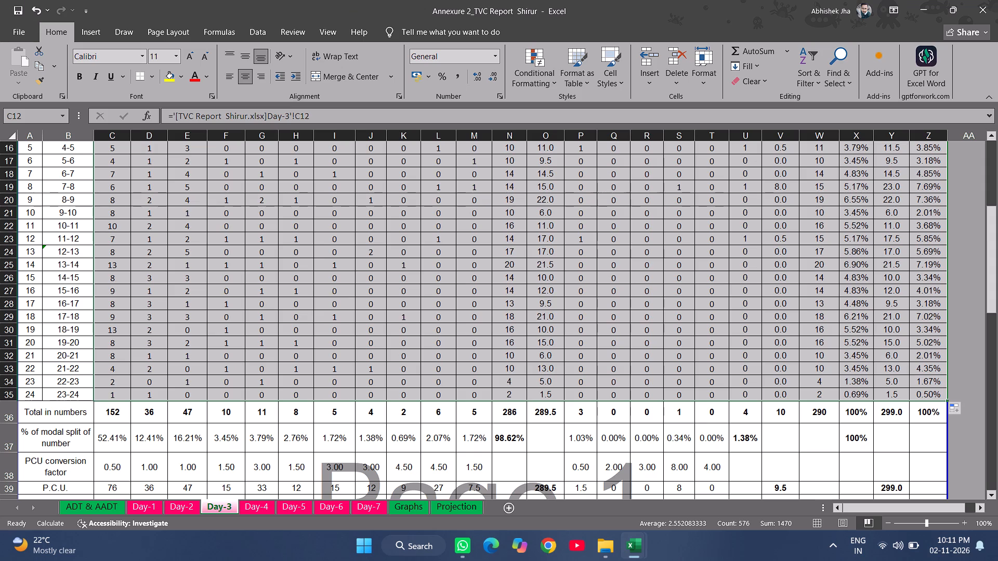
{"action": "scroll", "coordinate": [259, 436], "scroll_direction": "down", "scroll_amount": 1}
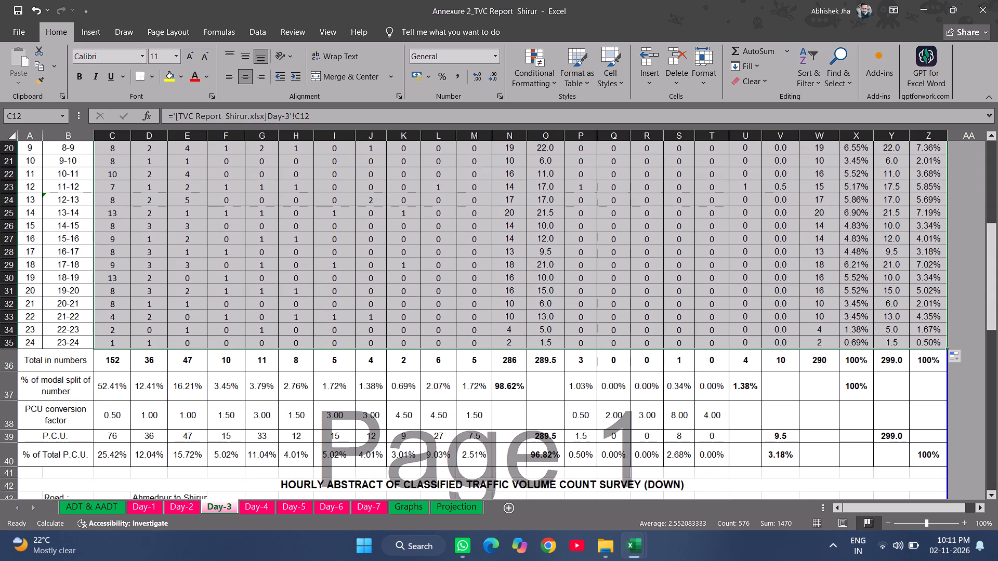
{"action": "scroll", "coordinate": [488, 404], "scroll_direction": "down", "scroll_amount": 3}
{"action": "scroll", "coordinate": [485, 404], "scroll_direction": "up", "scroll_amount": 7}
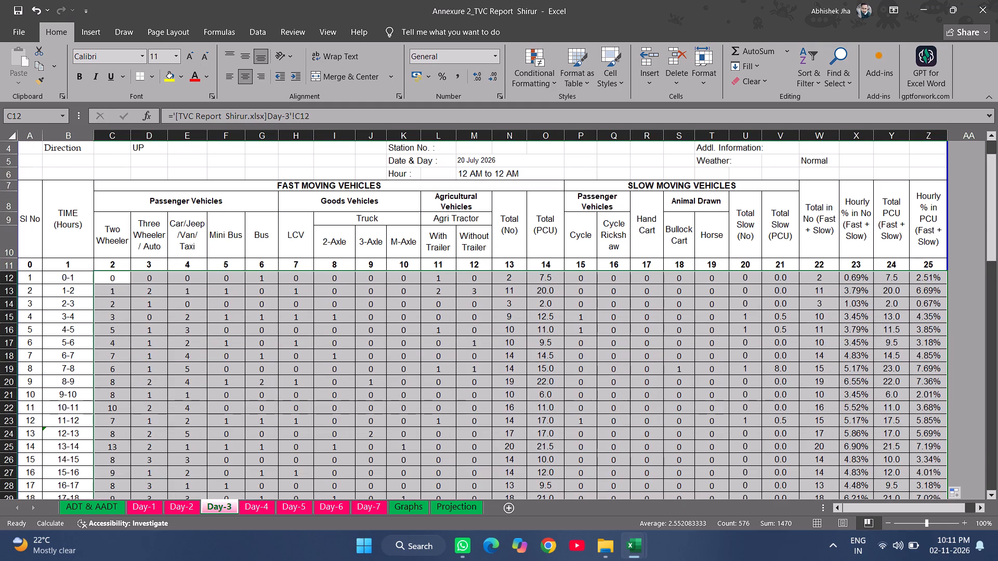
Inspect the Total (No) and Total (PCU) formulas in row 12 of Day-3's UP table.
{"action": "left_click", "coordinate": [120, 280]}
{"action": "left_click_drag", "start_coordinate": [113, 278], "coordinate": [452, 277]}
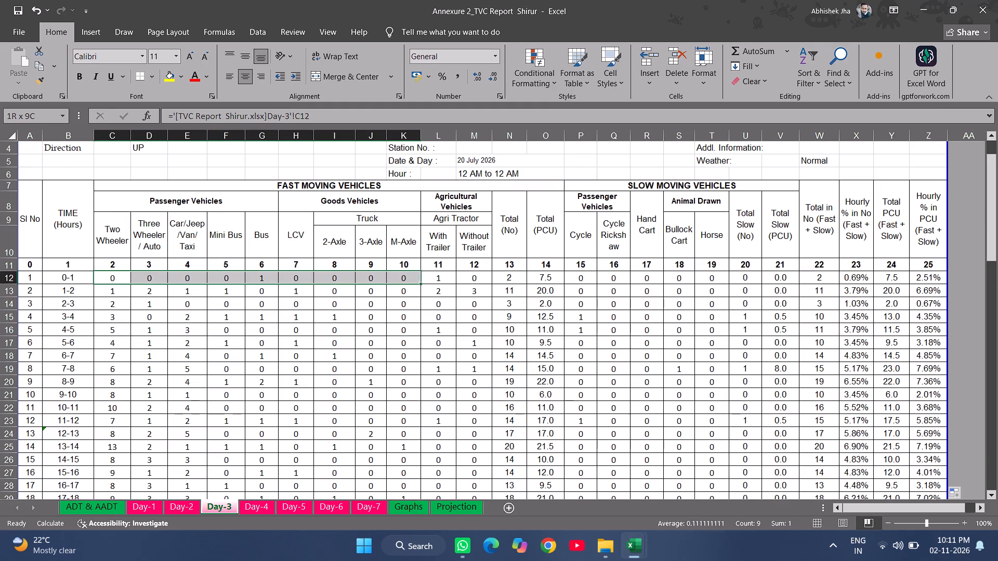
{"action": "left_click_drag", "start_coordinate": [452, 277], "coordinate": [916, 274]}
{"action": "left_click", "coordinate": [547, 279]}
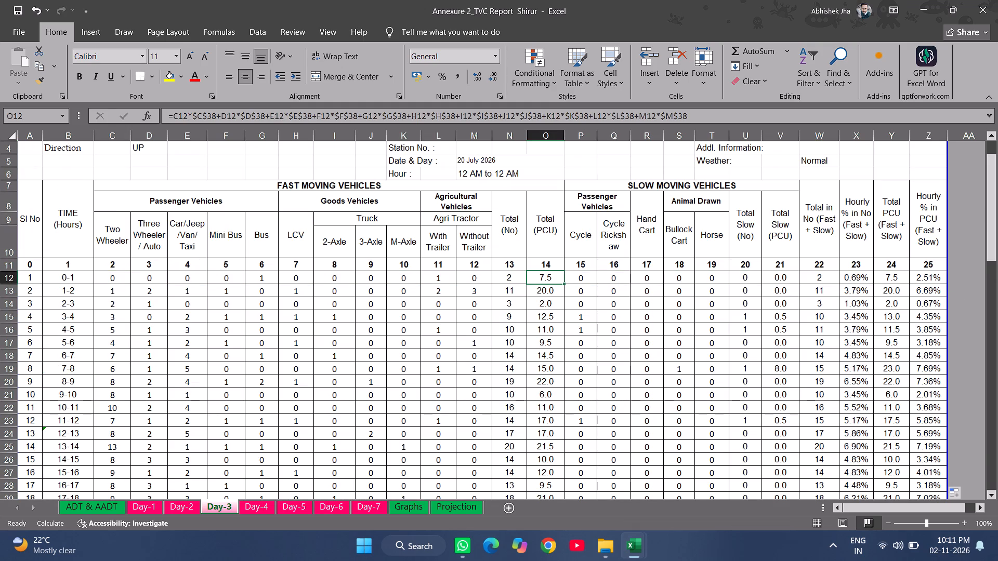
{"action": "left_click", "coordinate": [529, 282]}
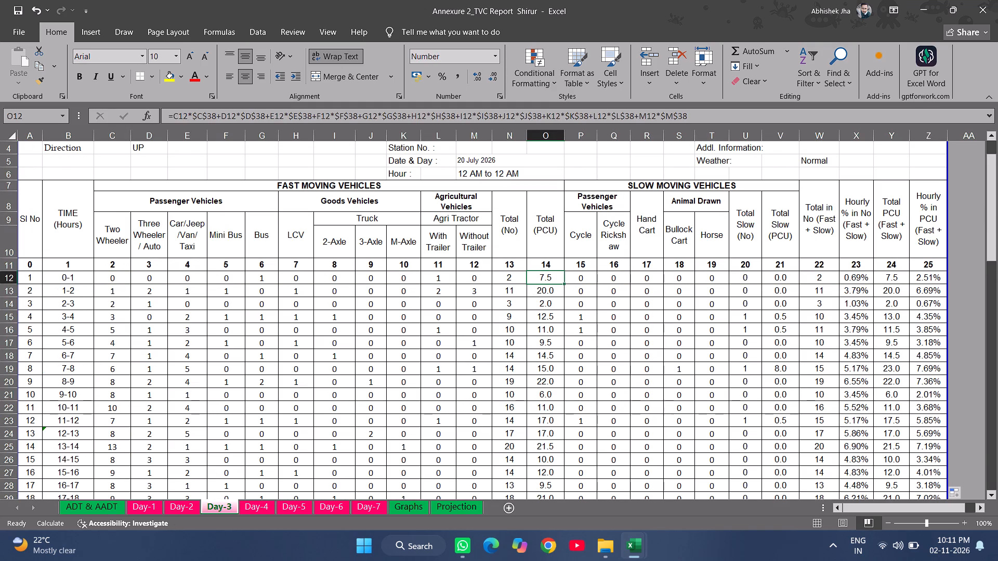
{"action": "left_click", "coordinate": [510, 280]}
{"action": "double_click", "coordinate": [512, 278]}
{"action": "key", "text": "Escape"}
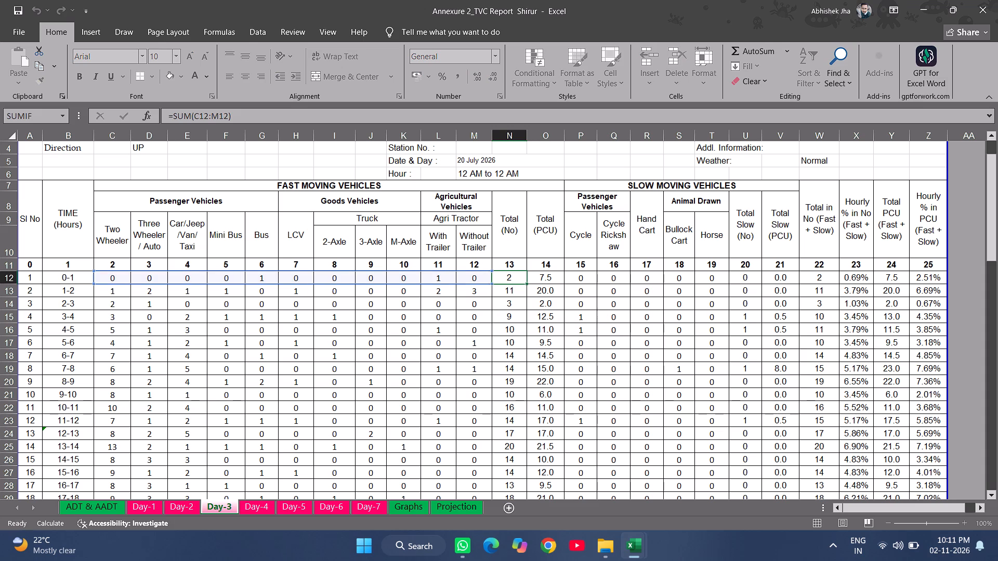
Copy the Day-3 UP row C12:Z12 and paste it into the Day-4 sheet's DOWN table at C52.
{"action": "left_click_drag", "start_coordinate": [113, 278], "coordinate": [944, 286]}
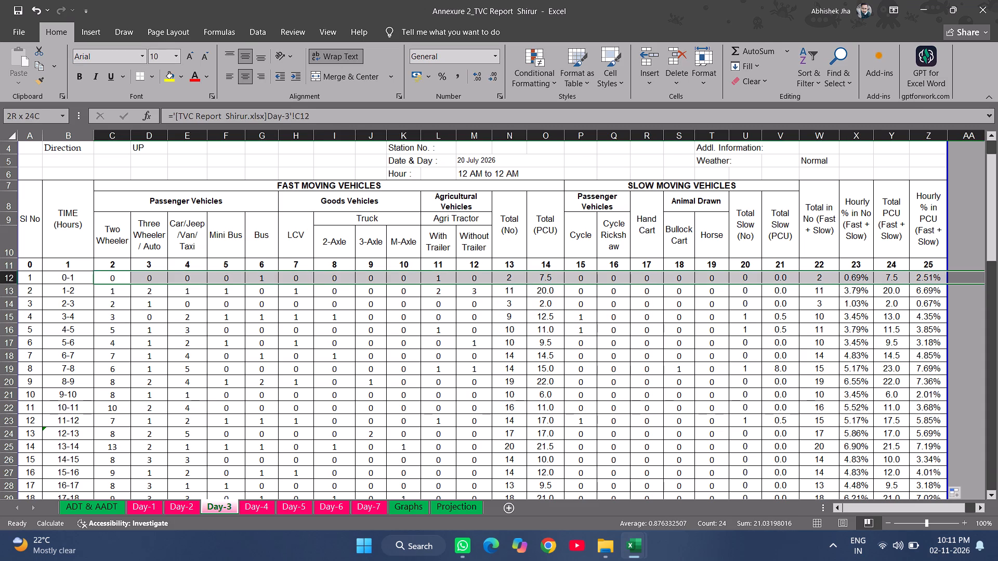
{"action": "left_click_drag", "start_coordinate": [944, 286], "coordinate": [946, 281]}
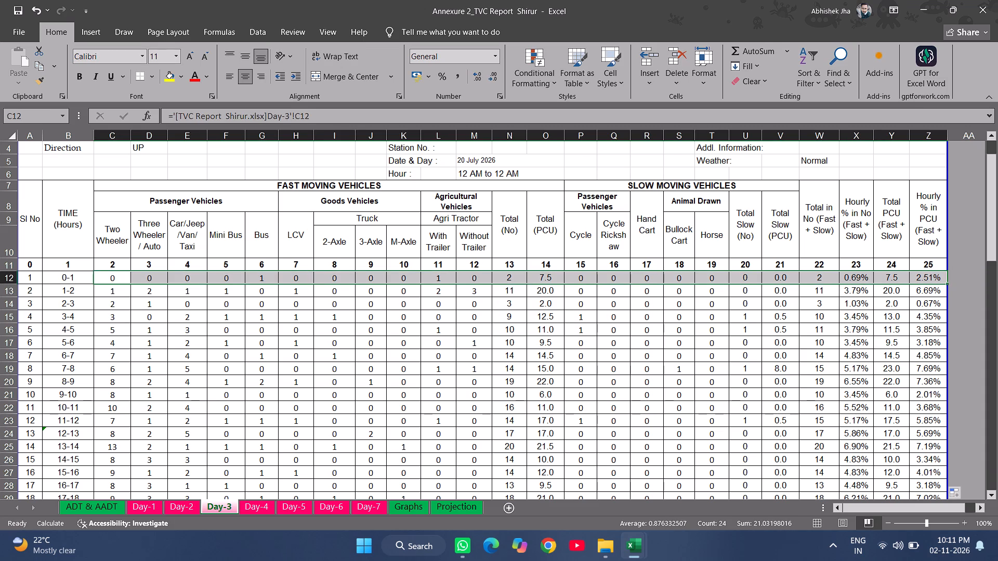
{"action": "key", "text": "ctrl+c"}
{"action": "left_click", "coordinate": [260, 508]}
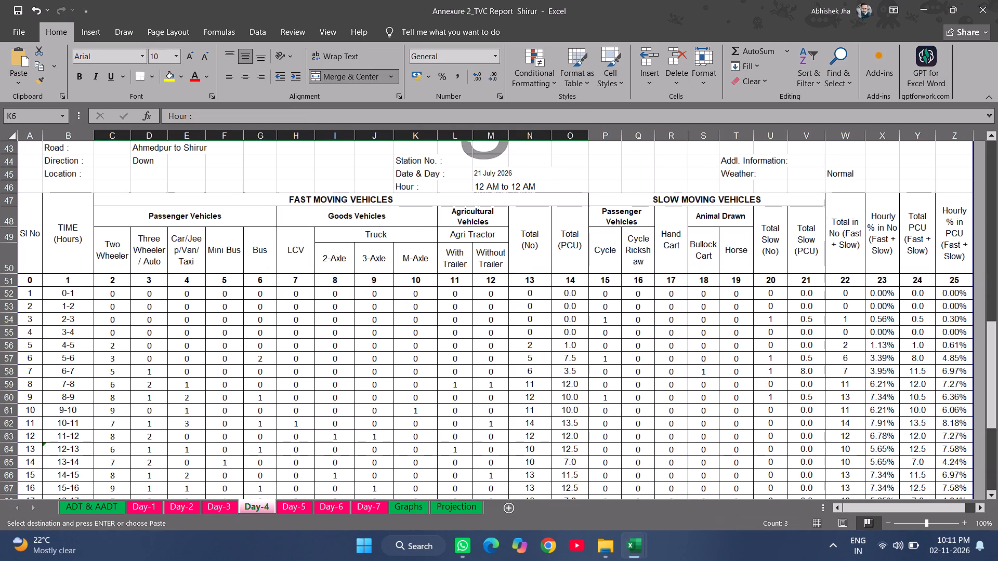
{"action": "left_click", "coordinate": [115, 293]}
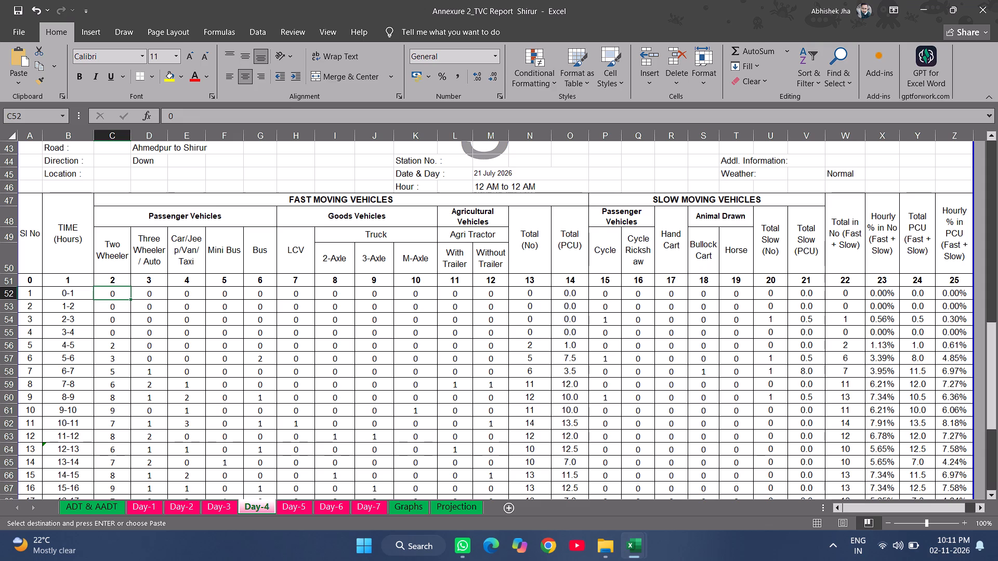
{"action": "key", "text": "ctrl+v"}
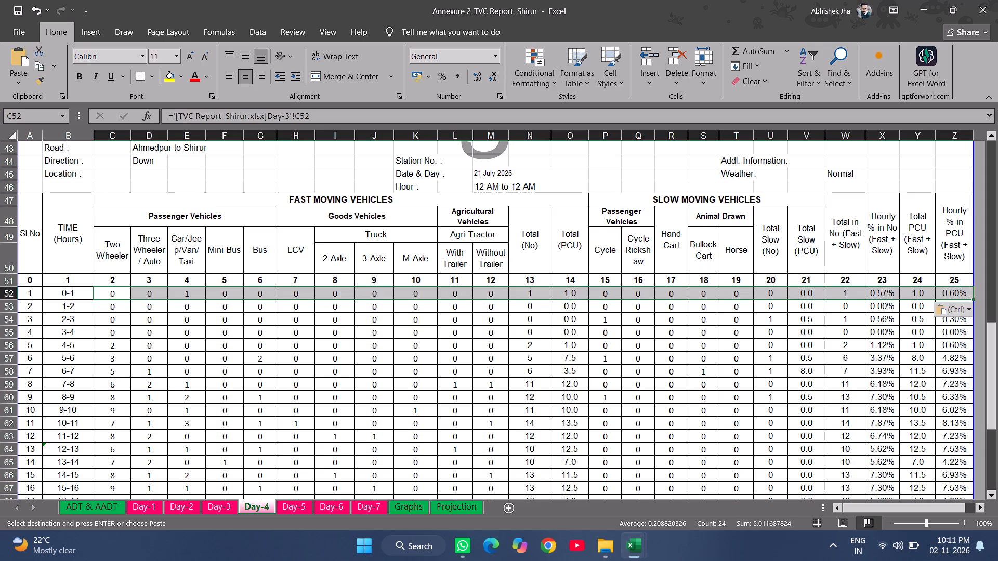
Replace all occurrences of Day-3 with Day-4 in the Day-4 sheet's formulas.
{"action": "key", "text": "ctrl+h"}
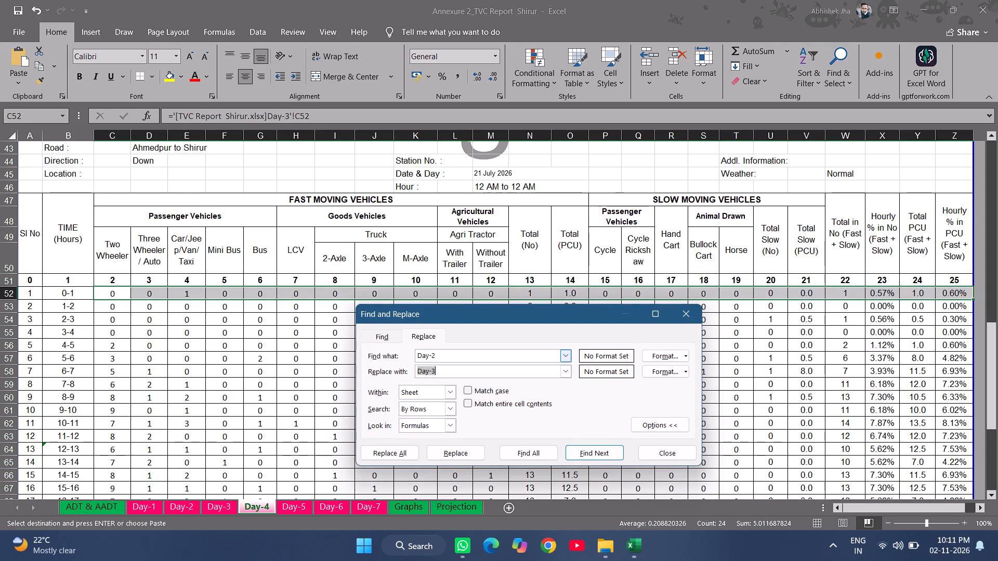
{"action": "left_click", "coordinate": [447, 351]}
{"action": "key", "text": "BackSpace"}
{"action": "key", "text": "3"}
{"action": "key", "text": "Tab"}
{"action": "key", "text": "Right"}
{"action": "key", "text": "BackSpace"}
{"action": "key", "text": "4"}
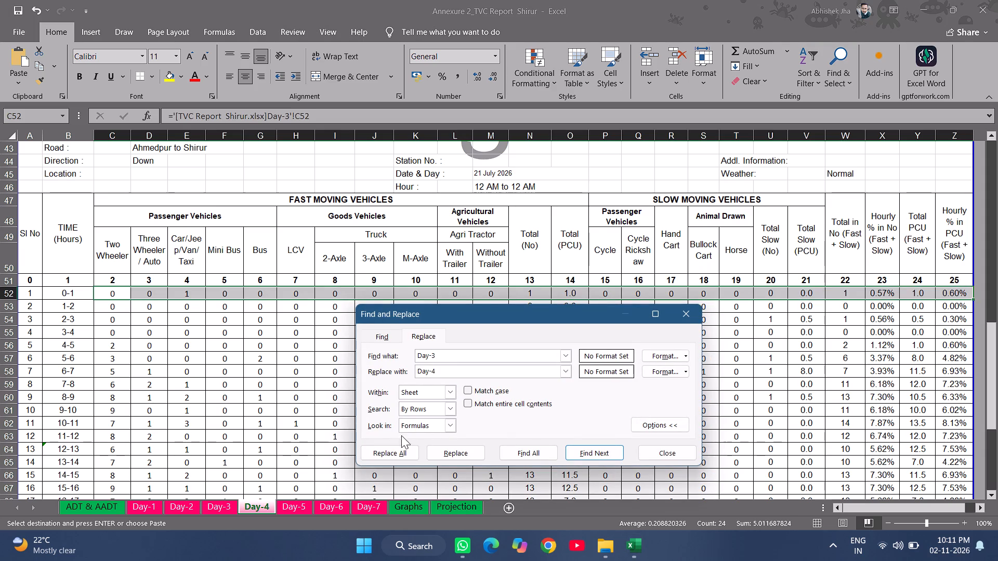
{"action": "left_click", "coordinate": [395, 450]}
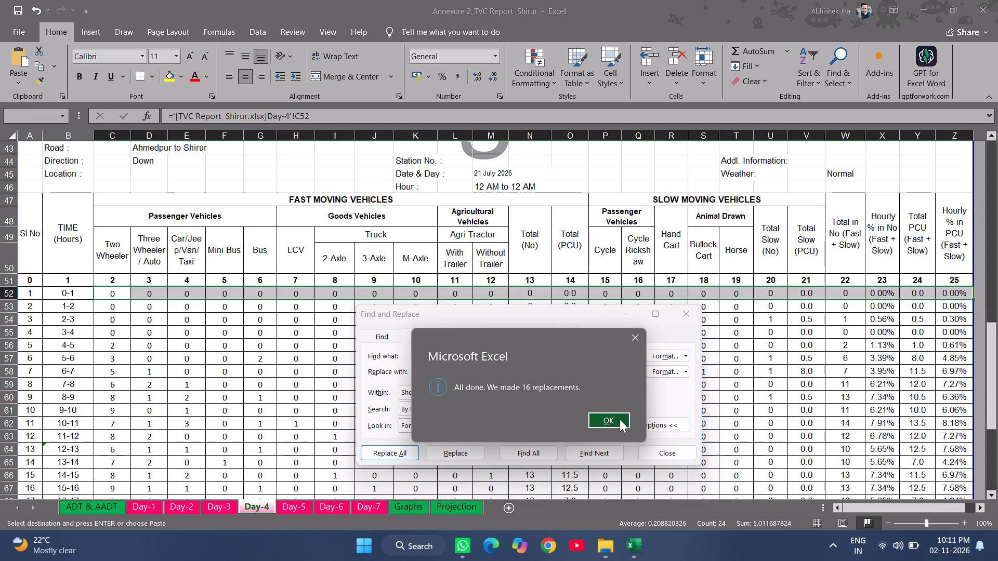
{"action": "left_click", "coordinate": [620, 419]}
{"action": "left_click", "coordinate": [677, 449]}
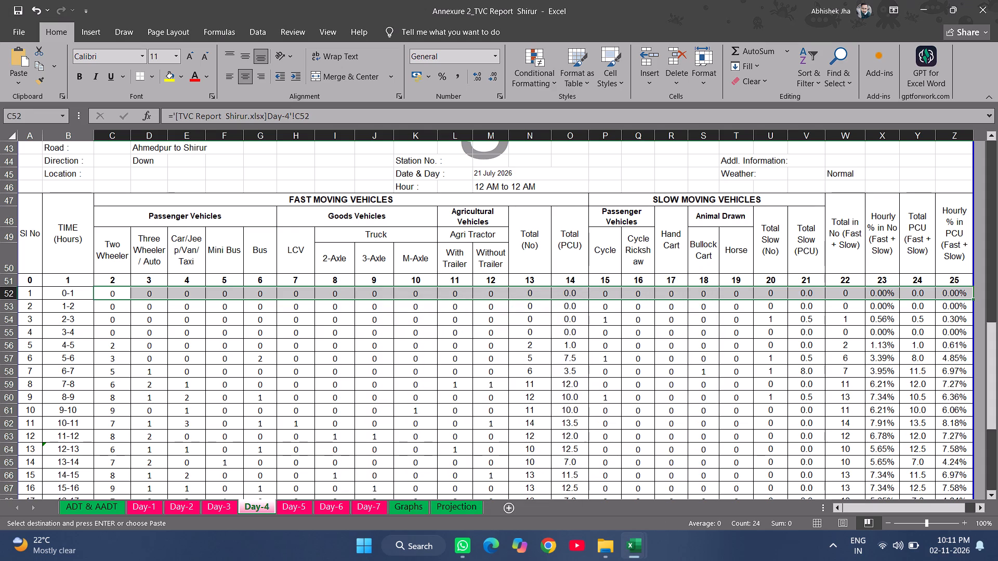
Fill the DOWN links in C52:Z52 down through row 75 of the Day-4 sheet.
{"action": "left_click_drag", "start_coordinate": [971, 297], "coordinate": [956, 447]}
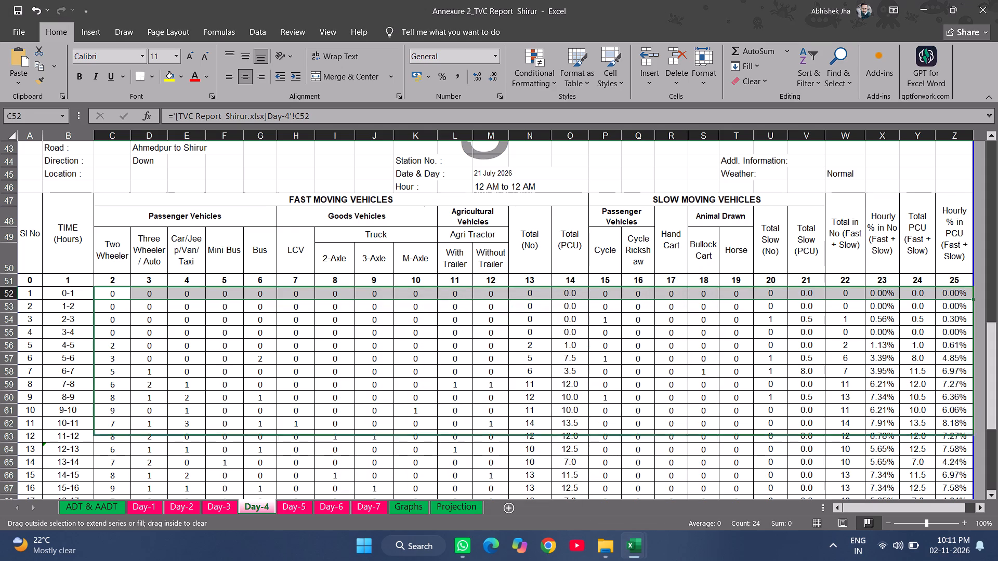
{"action": "left_click_drag", "start_coordinate": [956, 447], "coordinate": [962, 430]}
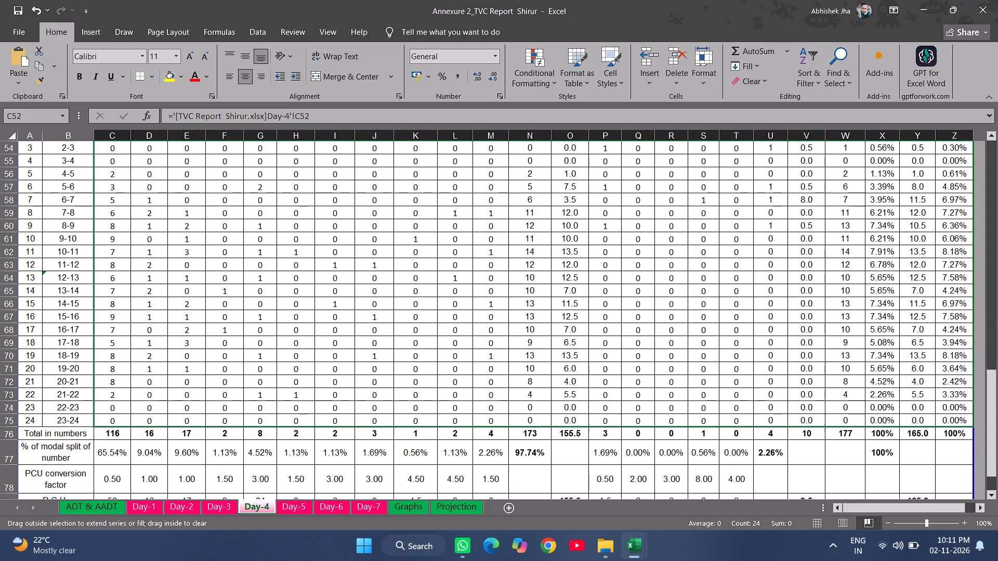
{"action": "left_click_drag", "start_coordinate": [962, 430], "coordinate": [963, 429]}
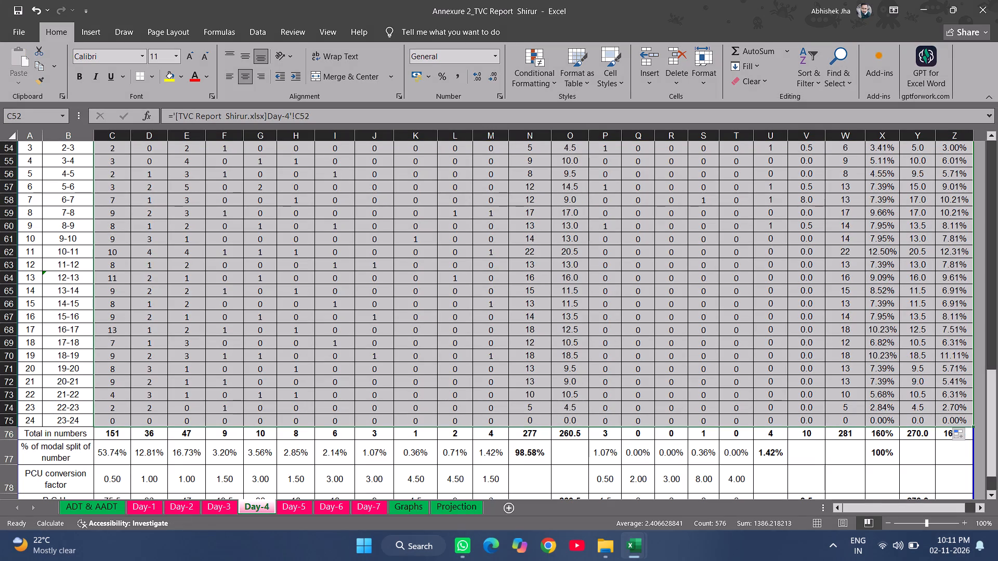
Copy the Day-4 DOWN block C52:Z75 and paste it into the UP table at C12.
{"action": "key", "text": "ctrl+c"}
{"action": "scroll", "coordinate": [243, 366], "scroll_direction": "down", "scroll_amount": 7}
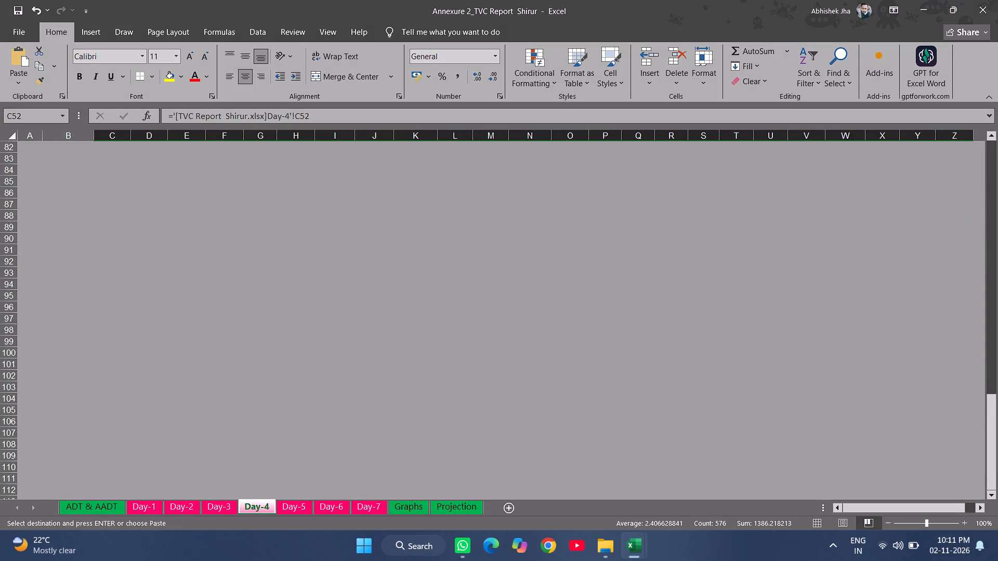
{"action": "scroll", "coordinate": [222, 366], "scroll_direction": "up", "scroll_amount": 19}
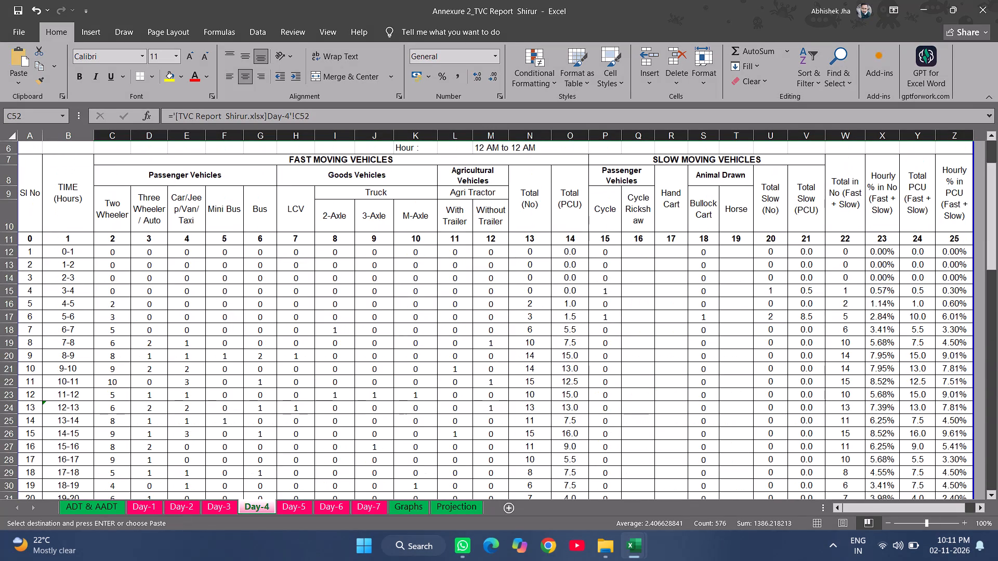
{"action": "left_click", "coordinate": [108, 254]}
{"action": "key", "text": "ctrl+v"}
Review the linked hourly counts and total rows in Day-4's UP and DOWN tables.
{"action": "scroll", "coordinate": [284, 276], "scroll_direction": "down", "scroll_amount": 5}
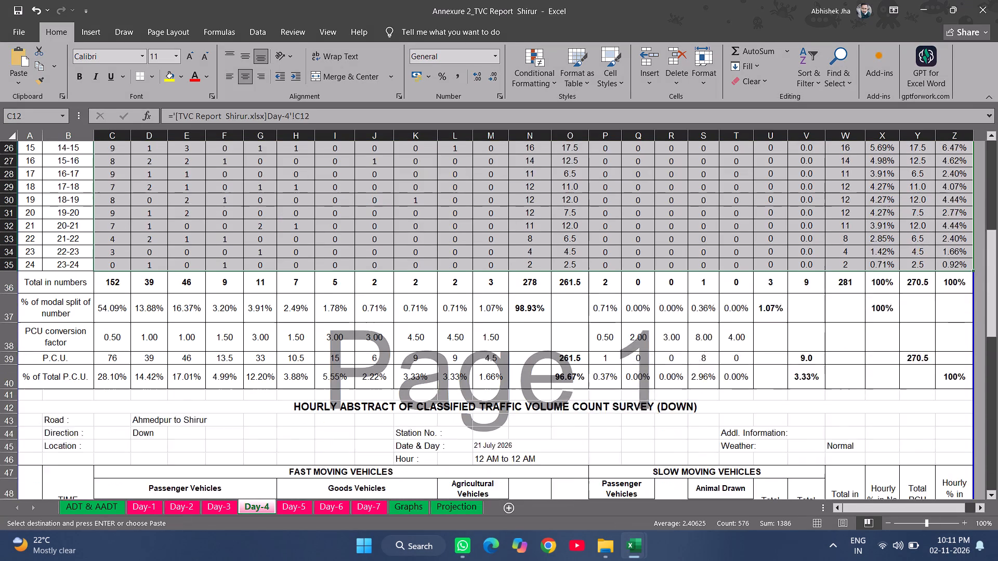
{"action": "scroll", "coordinate": [284, 276], "scroll_direction": "down", "scroll_amount": 1}
{"action": "scroll", "coordinate": [284, 276], "scroll_direction": "up", "scroll_amount": 5}
{"action": "scroll", "coordinate": [284, 276], "scroll_direction": "down", "scroll_amount": 7}
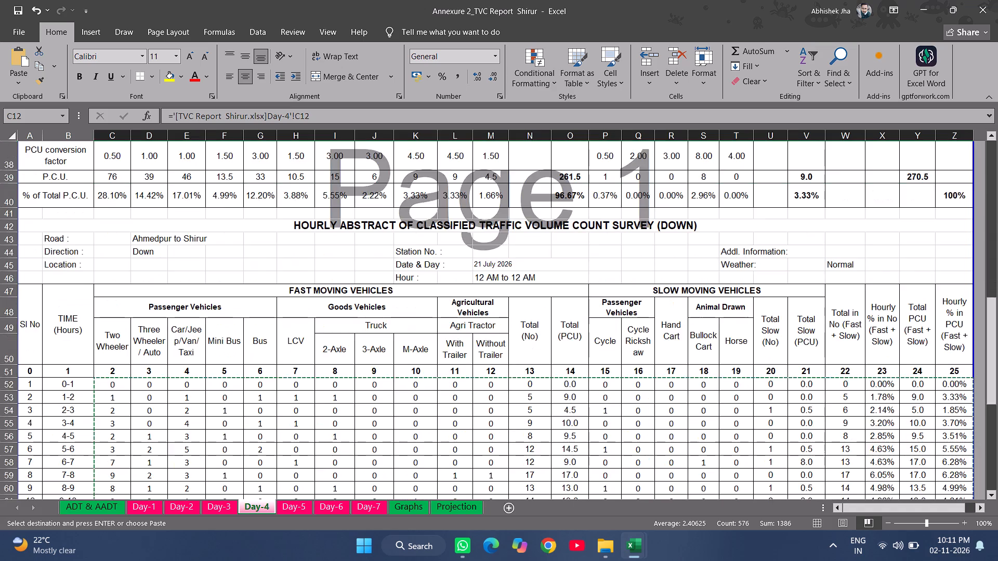
{"action": "scroll", "coordinate": [284, 276], "scroll_direction": "down", "scroll_amount": 4}
{"action": "scroll", "coordinate": [284, 276], "scroll_direction": "up", "scroll_amount": 3}
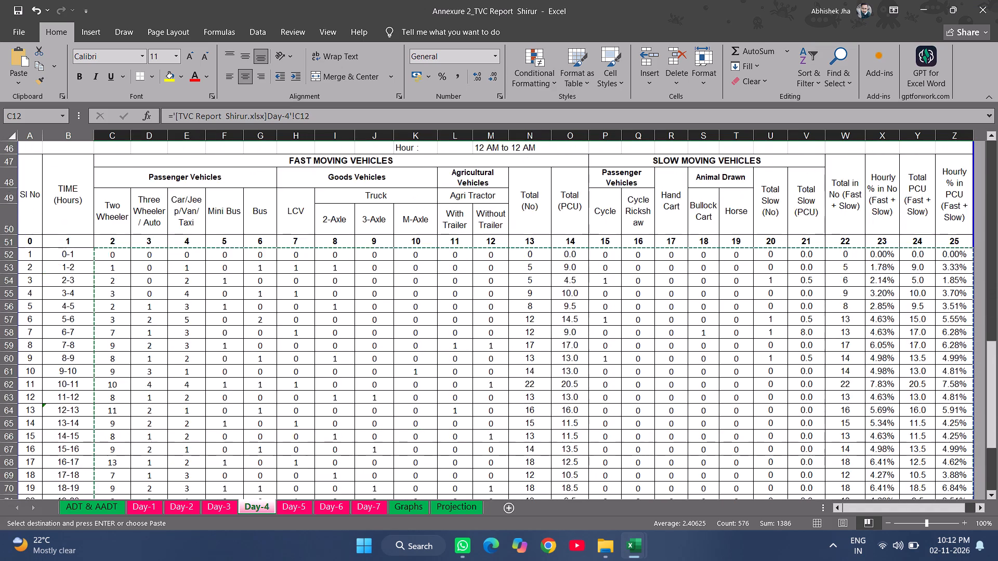
{"action": "scroll", "coordinate": [284, 276], "scroll_direction": "up", "scroll_amount": 2}
{"action": "scroll", "coordinate": [198, 258], "scroll_direction": "up", "scroll_amount": 5}
{"action": "scroll", "coordinate": [157, 230], "scroll_direction": "up", "scroll_amount": 2}
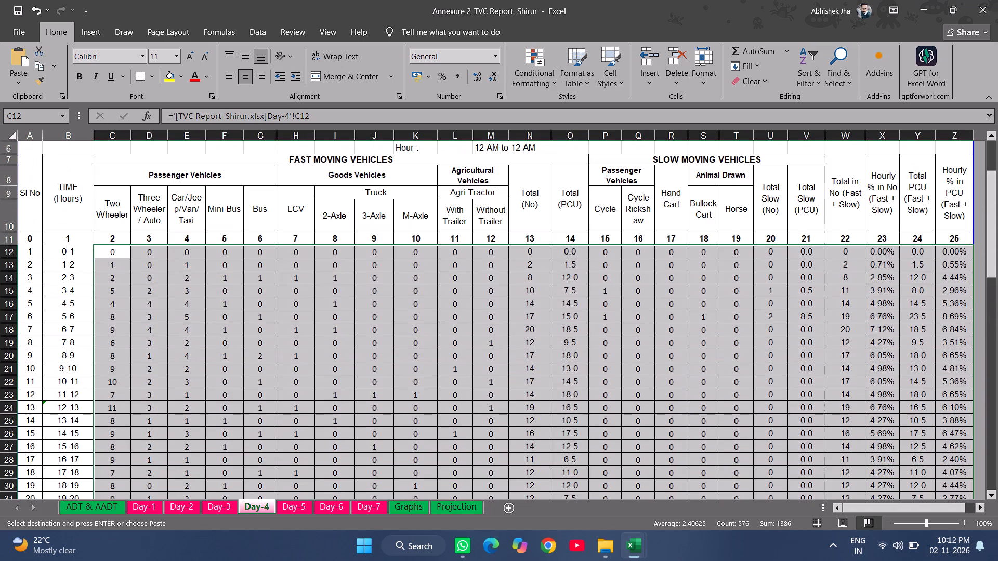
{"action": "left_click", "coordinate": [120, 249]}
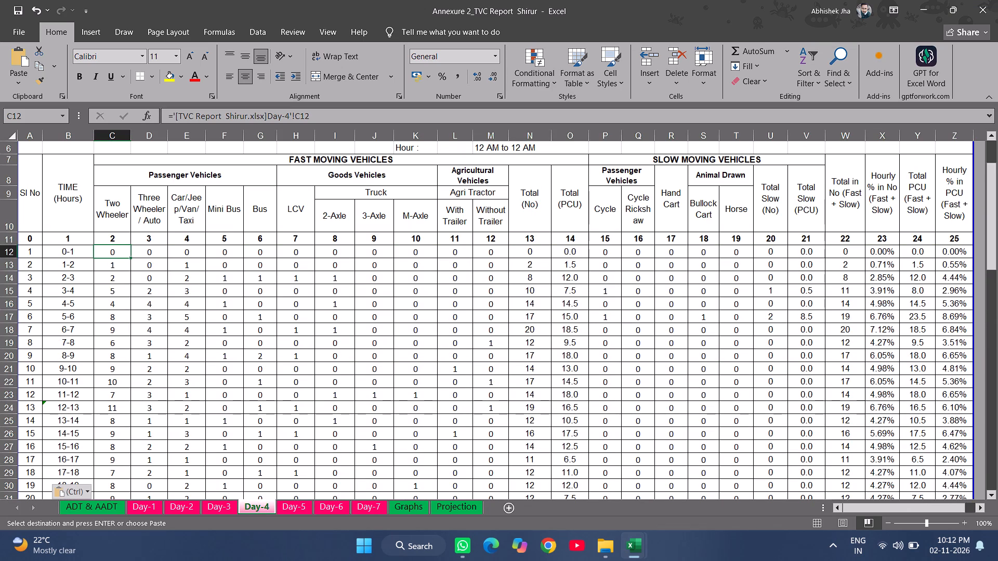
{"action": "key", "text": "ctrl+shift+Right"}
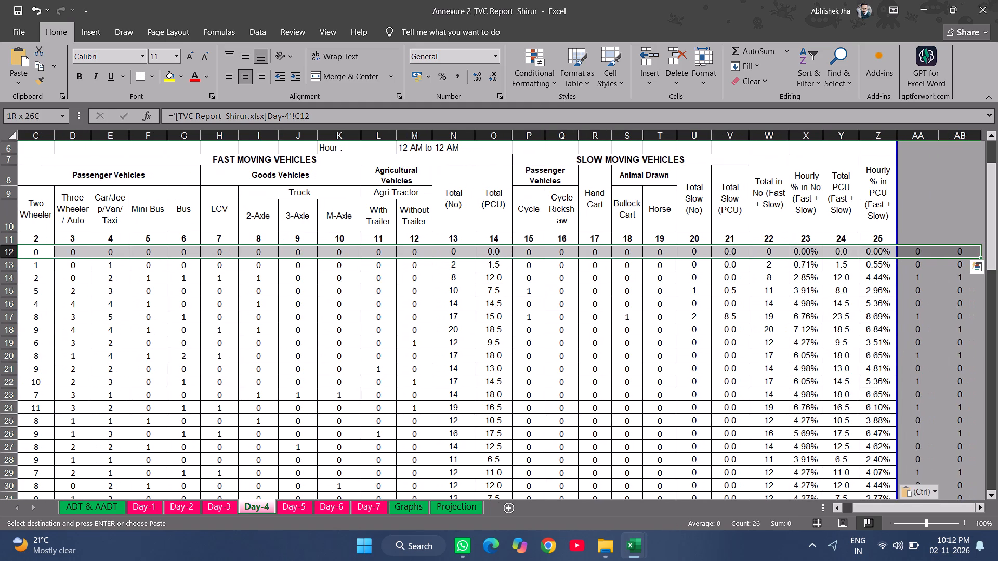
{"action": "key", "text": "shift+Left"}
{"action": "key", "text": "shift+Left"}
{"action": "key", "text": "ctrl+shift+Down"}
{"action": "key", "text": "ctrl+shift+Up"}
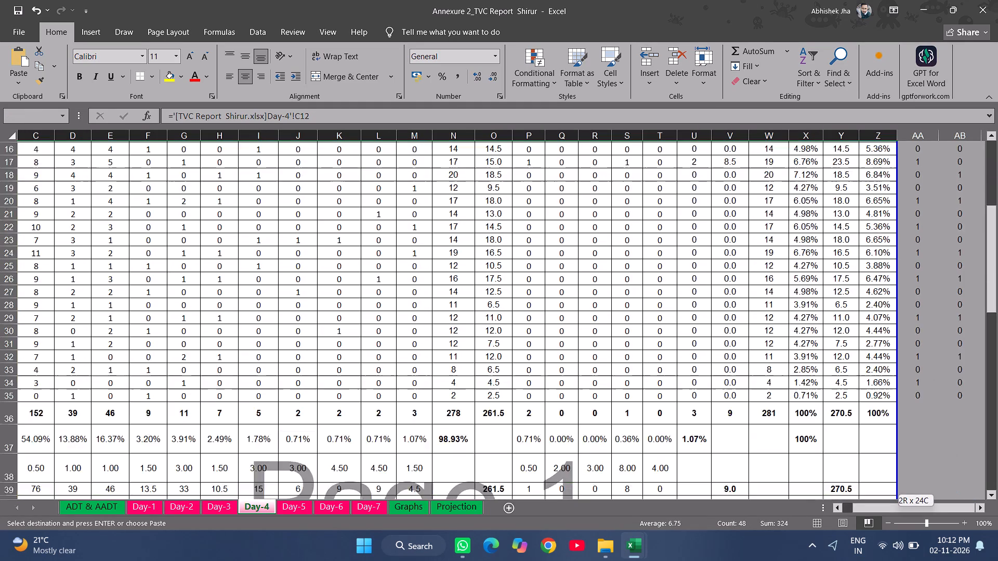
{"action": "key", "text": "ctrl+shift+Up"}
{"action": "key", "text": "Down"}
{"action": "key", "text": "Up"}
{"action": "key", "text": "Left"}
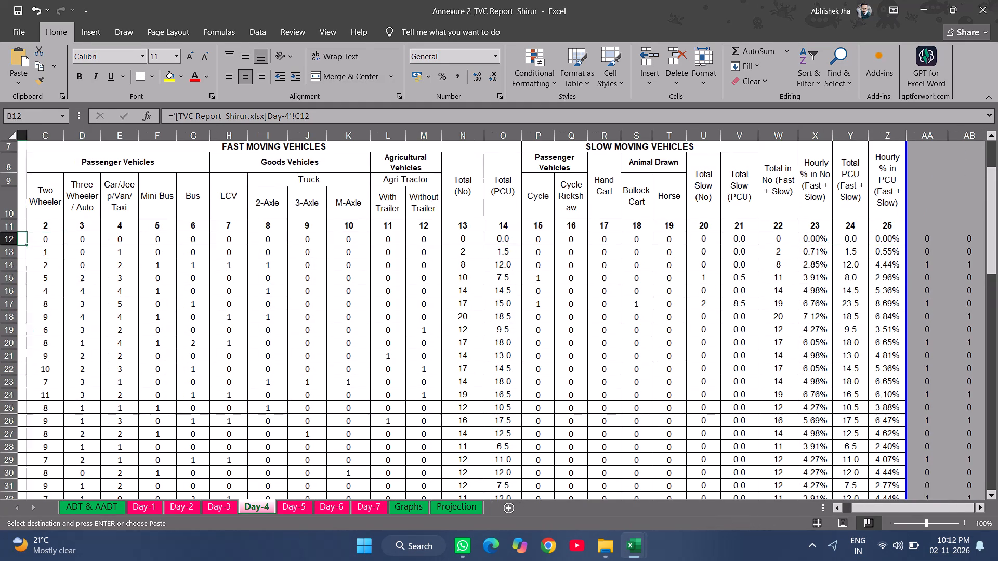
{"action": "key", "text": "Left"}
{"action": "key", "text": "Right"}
Copy Day-4's linked first-hour row C12:Z12 and paste it at C12 of the Day-5 sheet.
{"action": "key", "text": "Right"}
{"action": "key", "text": "shift+Right"}
{"action": "key", "text": "ctrl+shift+Right"}
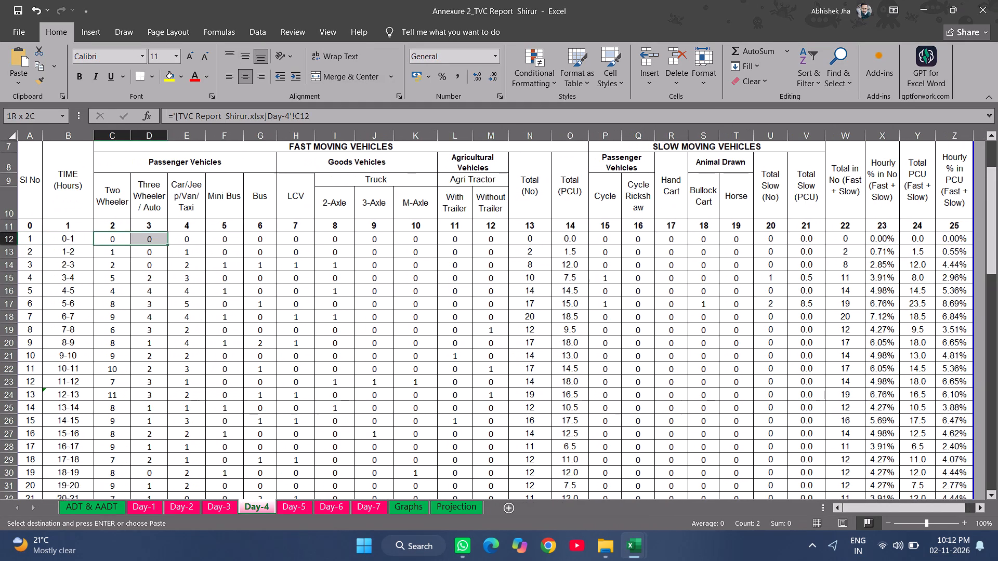
{"action": "key", "text": "shift+Left"}
{"action": "key", "text": "shift+Left"}
{"action": "key", "text": "ctrl+c"}
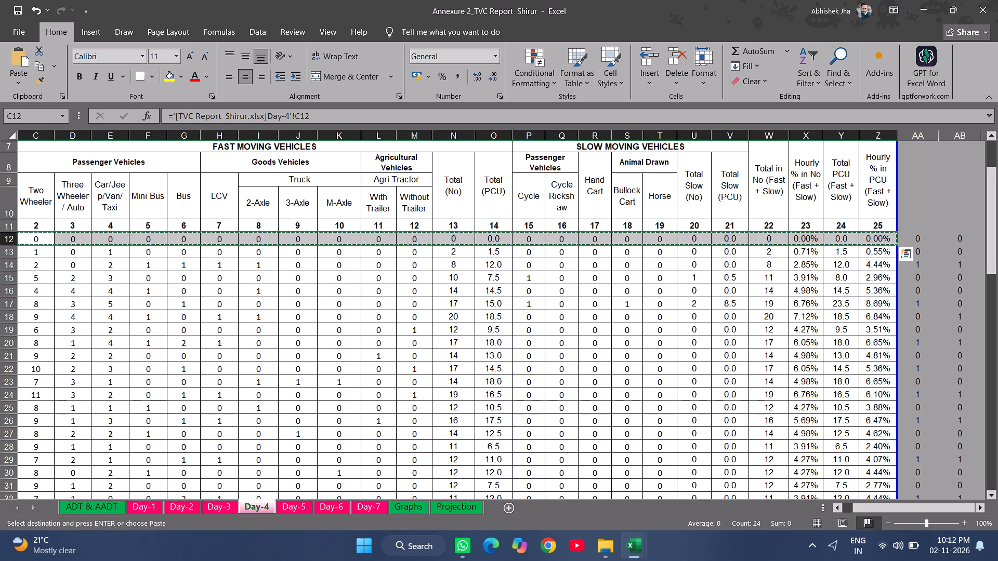
{"action": "left_click", "coordinate": [287, 506]}
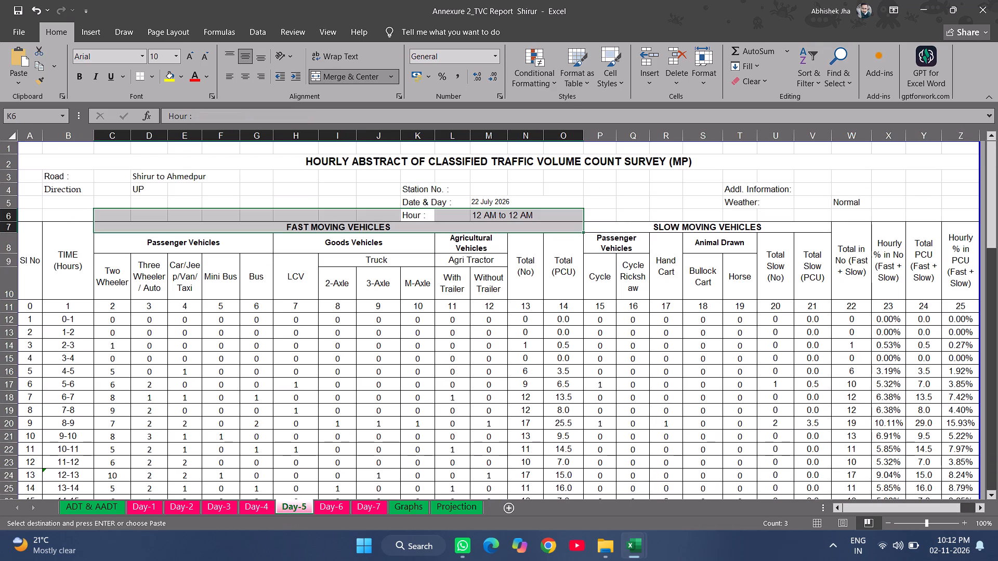
{"action": "left_click", "coordinate": [118, 322]}
{"action": "scroll", "coordinate": [226, 330], "scroll_direction": "down", "scroll_amount": 2}
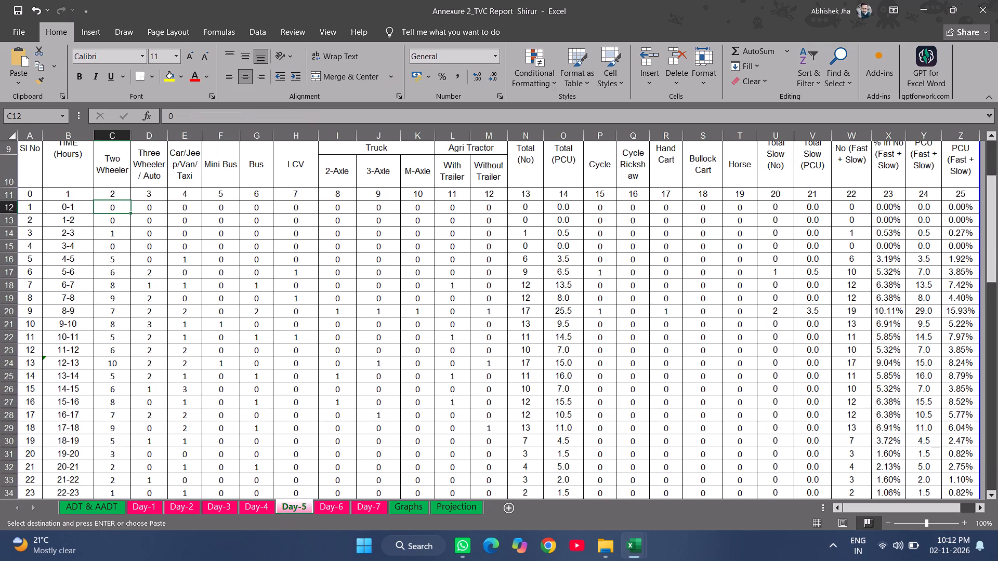
{"action": "key", "text": "ctrl+v"}
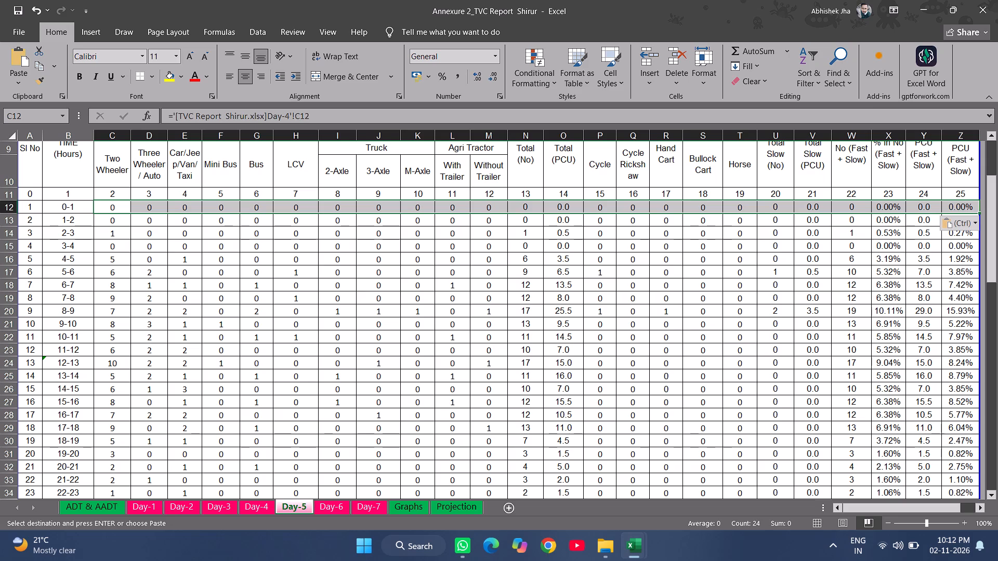
Replace all occurrences of Day-4 with Day-5 in the Day-5 sheet's formulas.
{"action": "key", "text": "ctrl+h"}
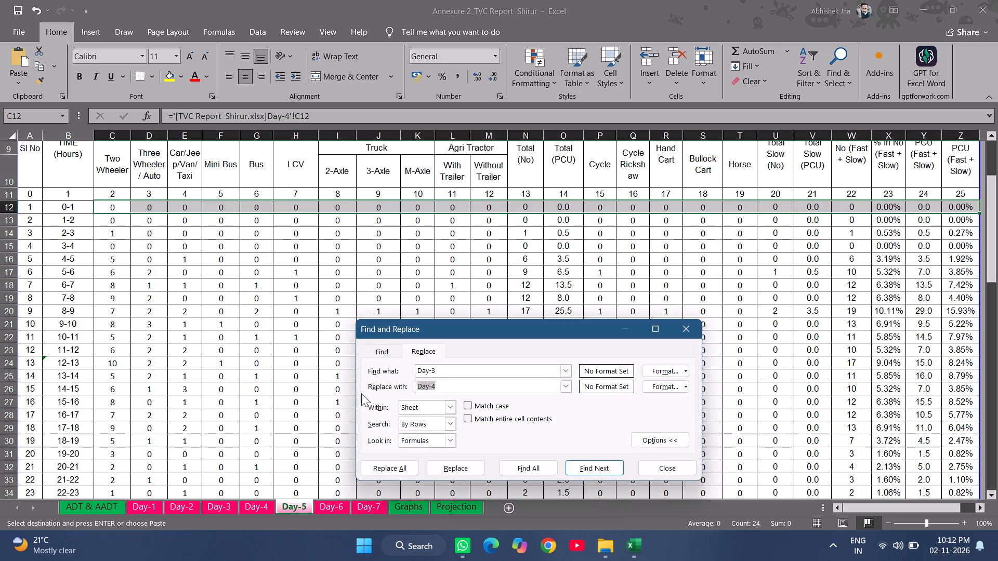
{"action": "left_click", "coordinate": [450, 367]}
{"action": "key", "text": "BackSpace"}
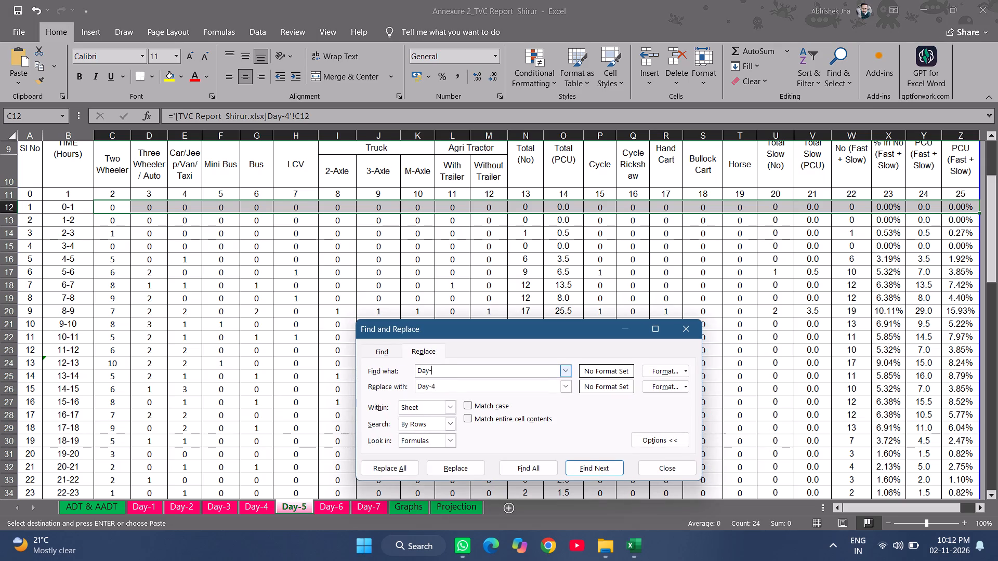
{"action": "key", "text": "4"}
{"action": "left_click", "coordinate": [452, 381]}
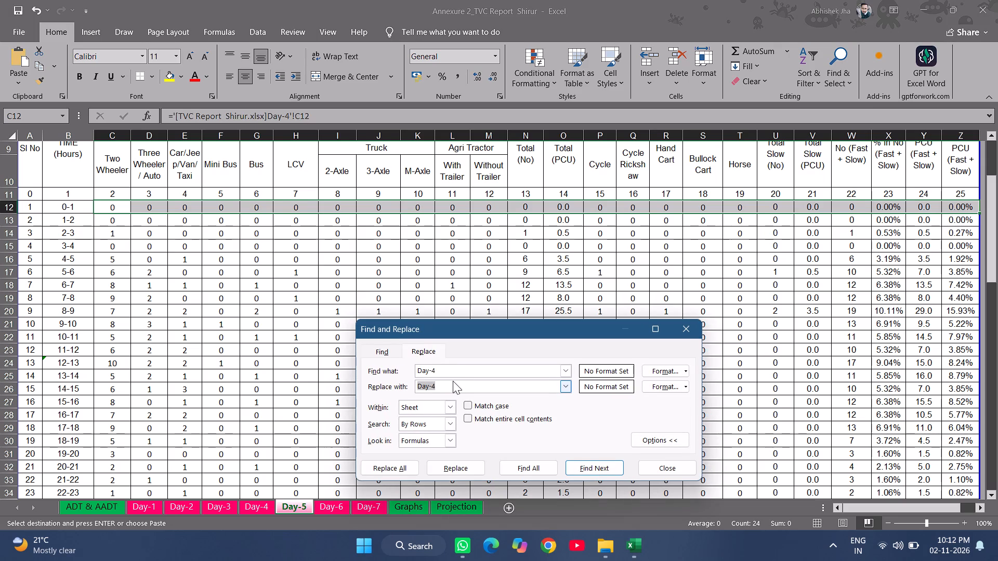
{"action": "key", "text": "Right"}
{"action": "key", "text": "BackSpace"}
{"action": "key", "text": "5"}
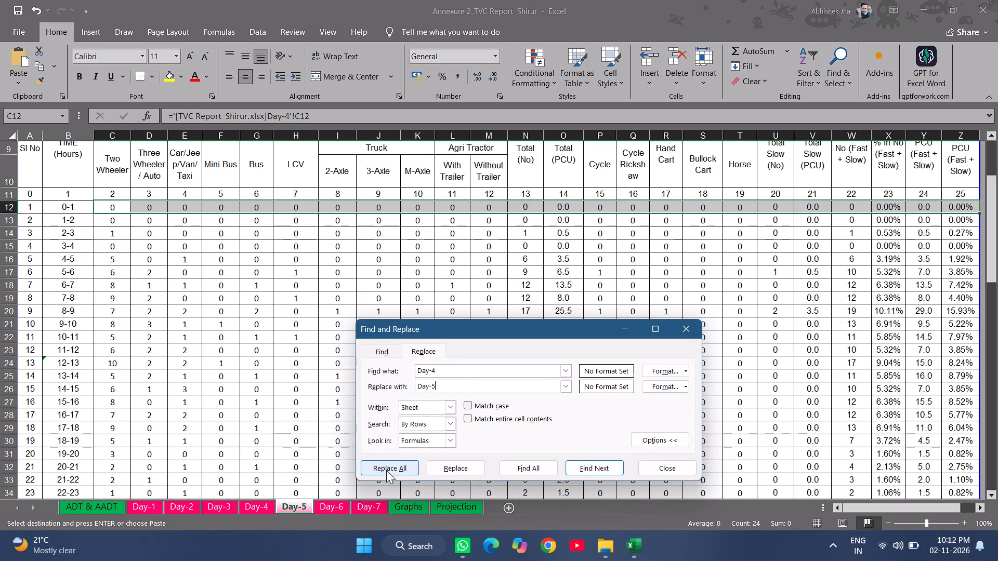
{"action": "left_click", "coordinate": [386, 470]}
{"action": "left_click", "coordinate": [614, 436]}
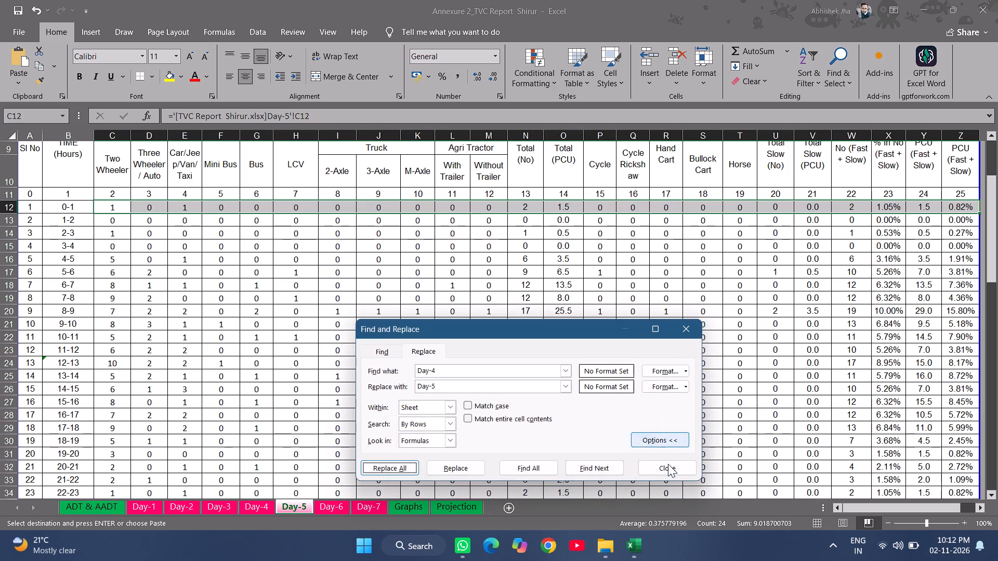
{"action": "left_click", "coordinate": [676, 468]}
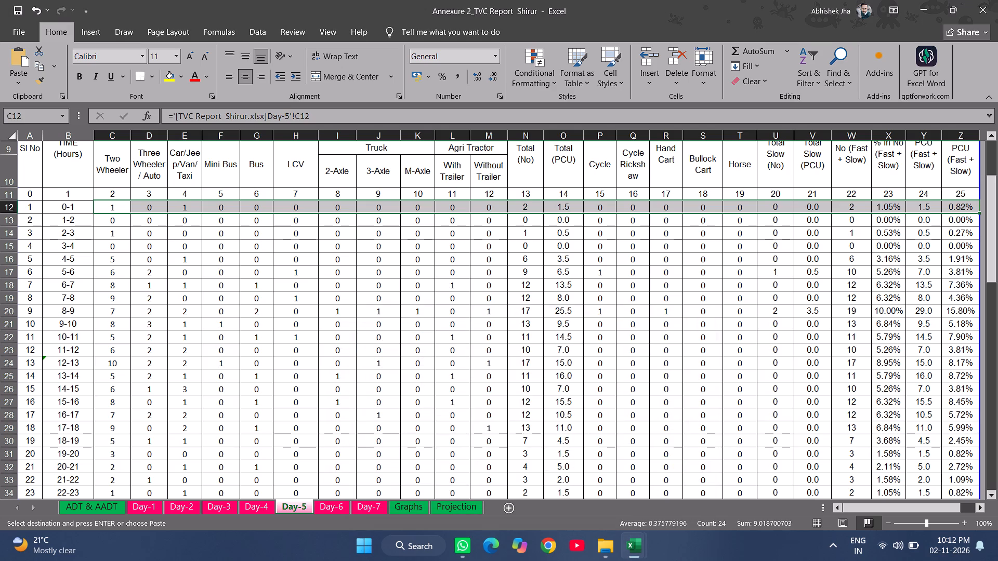
Fill the UP table's links in C12:Z12 down through row 35 of the Day-5 sheet.
{"action": "left_click_drag", "start_coordinate": [979, 211], "coordinate": [994, 532]}
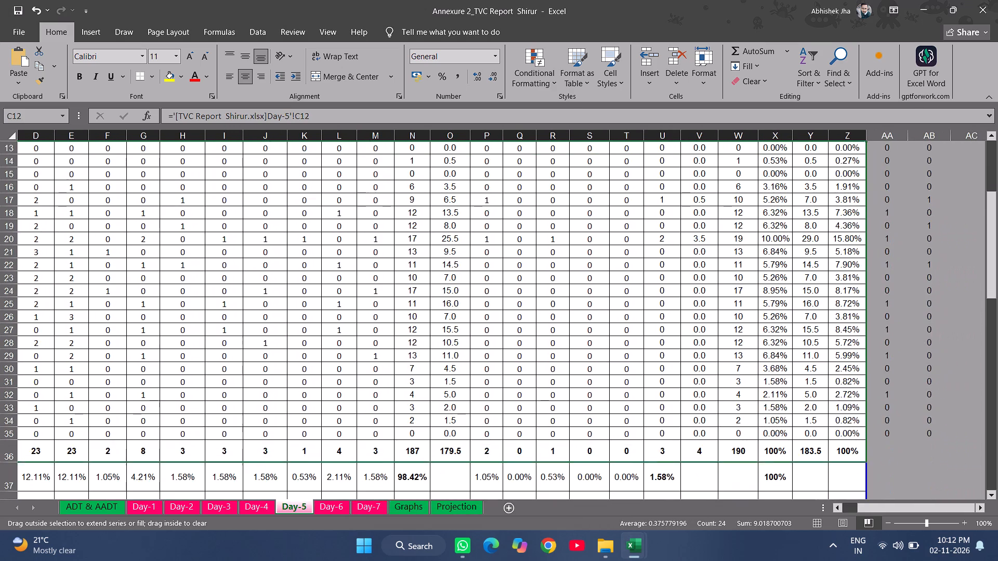
{"action": "left_click_drag", "start_coordinate": [994, 532], "coordinate": [971, 369]}
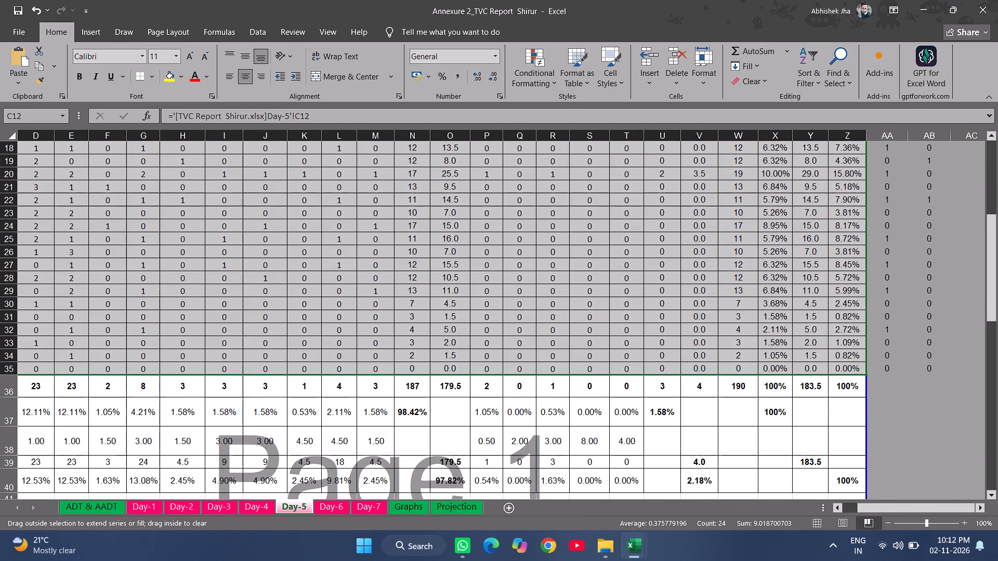
Copy Day-5's linked UP row C12:Z12 and paste it into the DOWN table at C52.
{"action": "left_click_drag", "start_coordinate": [916, 503], "coordinate": [814, 502]}
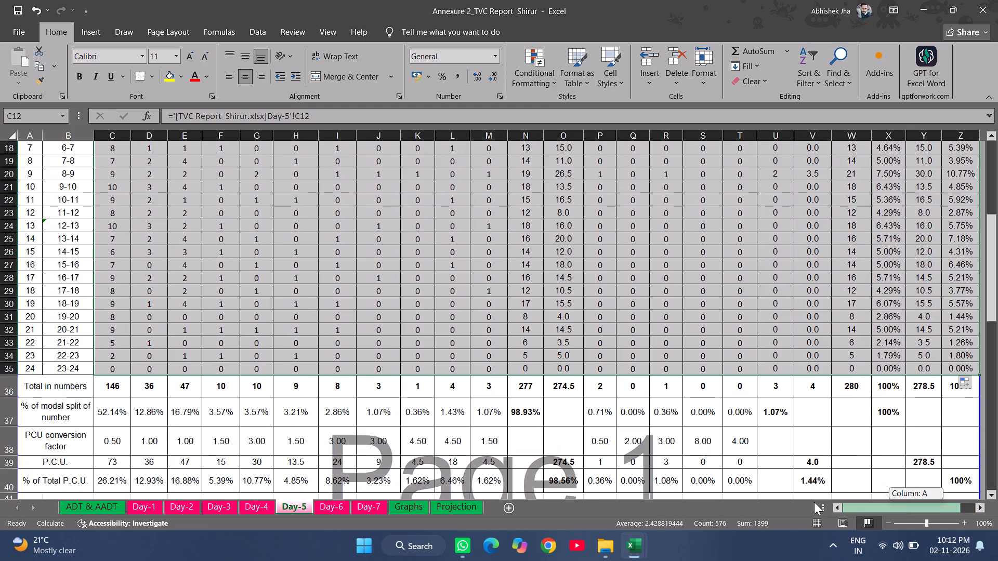
{"action": "left_click_drag", "start_coordinate": [814, 502], "coordinate": [810, 502]}
{"action": "scroll", "coordinate": [209, 415], "scroll_direction": "up", "scroll_amount": 5}
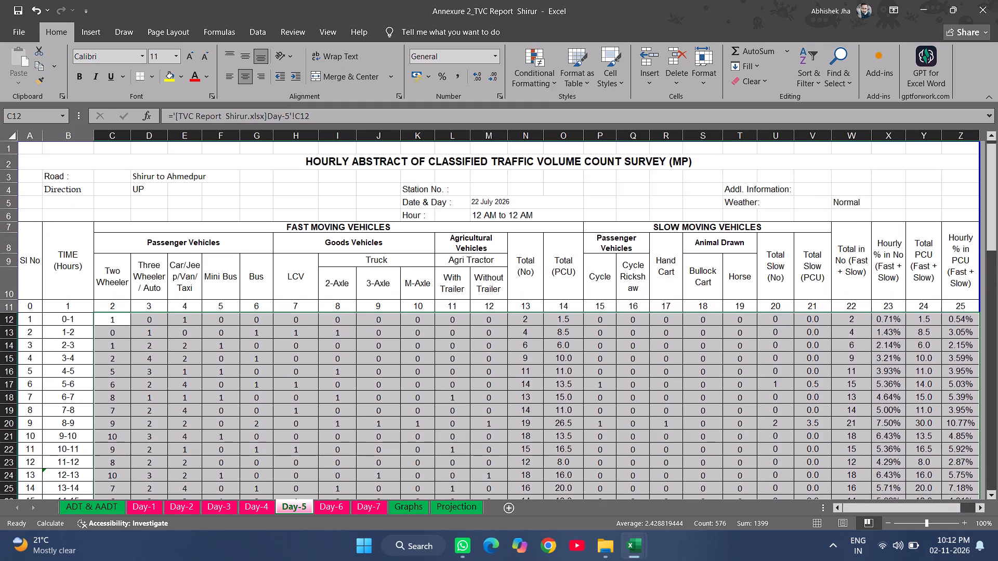
{"action": "left_click_drag", "start_coordinate": [111, 319], "coordinate": [969, 325]}
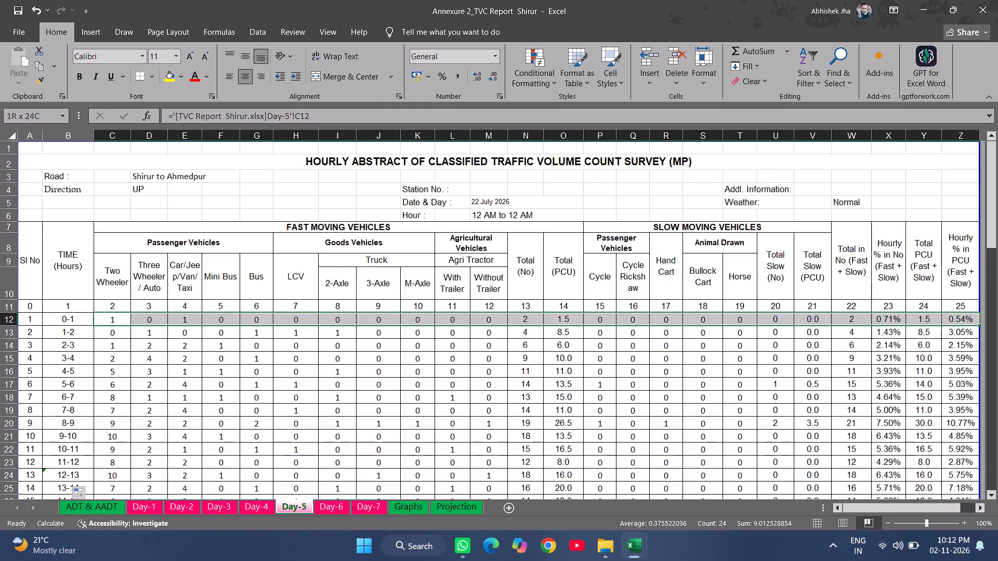
{"action": "left_click_drag", "start_coordinate": [969, 325], "coordinate": [859, 324]}
{"action": "key", "text": "ctrl+c"}
{"action": "left_click_drag", "start_coordinate": [888, 503], "coordinate": [789, 500]}
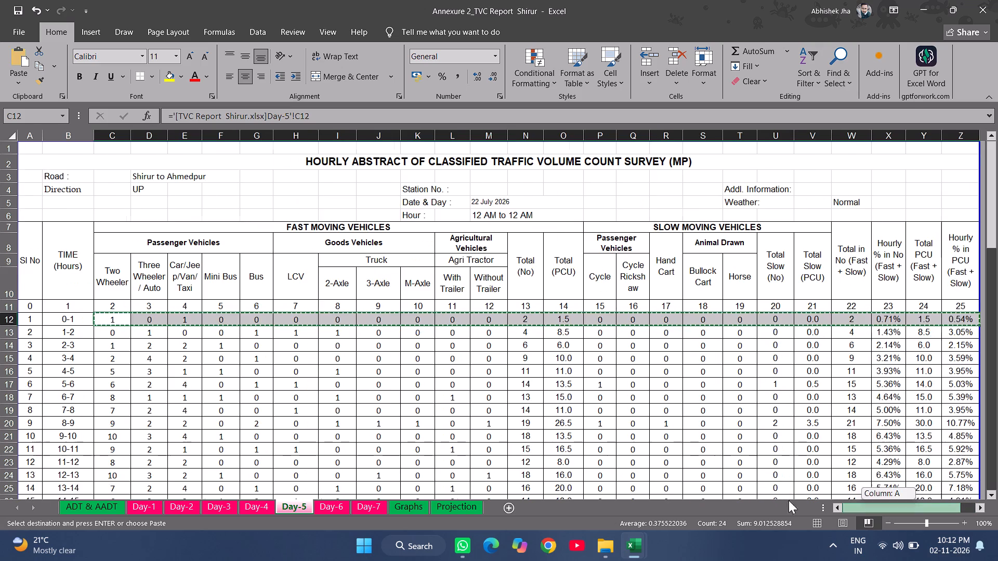
{"action": "left_click_drag", "start_coordinate": [789, 500], "coordinate": [772, 499]}
{"action": "scroll", "coordinate": [230, 402], "scroll_direction": "down", "scroll_amount": 5}
{"action": "scroll", "coordinate": [148, 386], "scroll_direction": "down", "scroll_amount": 4}
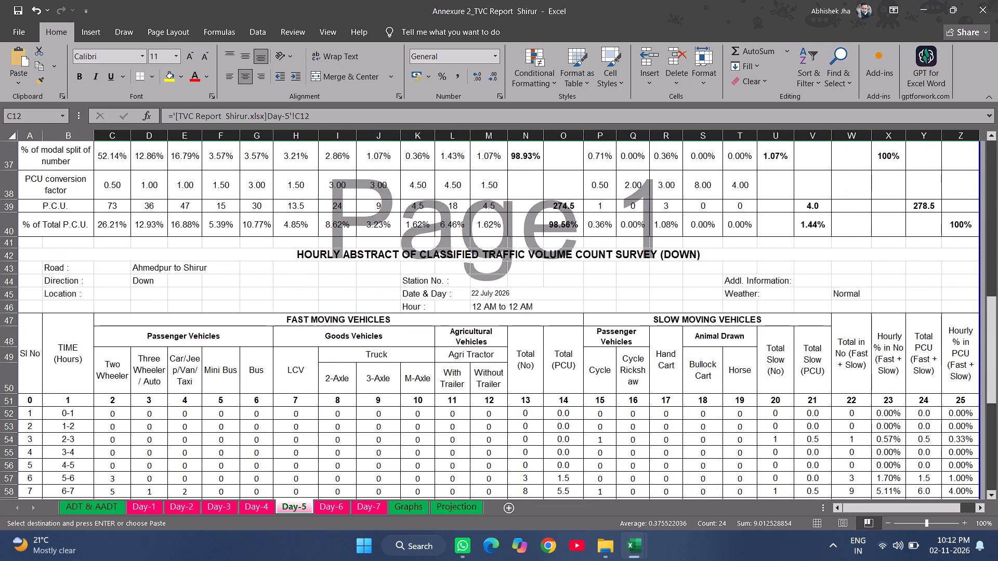
{"action": "left_click", "coordinate": [119, 417]}
{"action": "key", "text": "ctrl+v"}
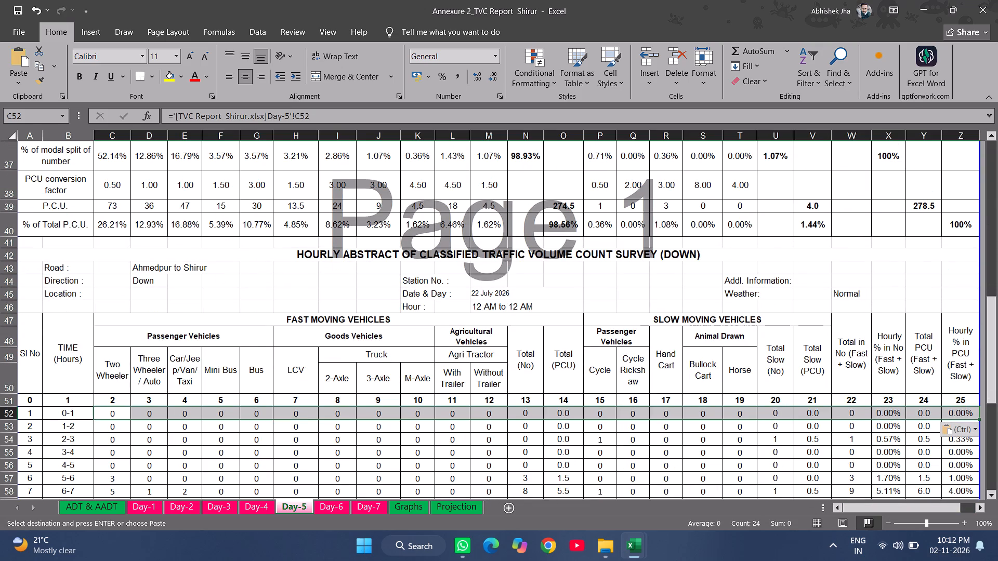
Fill the DOWN table's links in C52:Z52 down through row 75 of the Day-5 sheet.
{"action": "left_click_drag", "start_coordinate": [978, 418], "coordinate": [963, 554]}
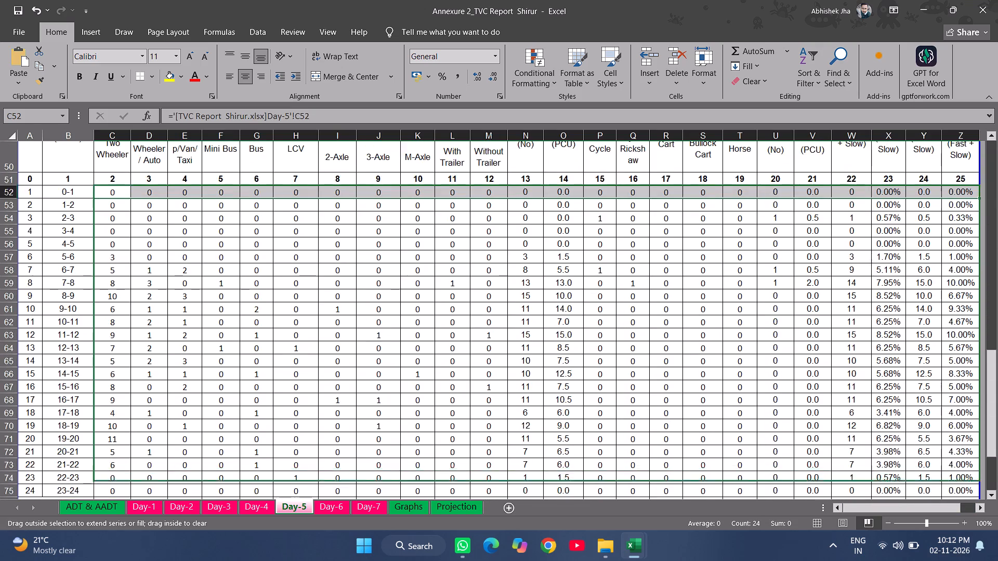
{"action": "left_click_drag", "start_coordinate": [963, 554], "coordinate": [971, 408]}
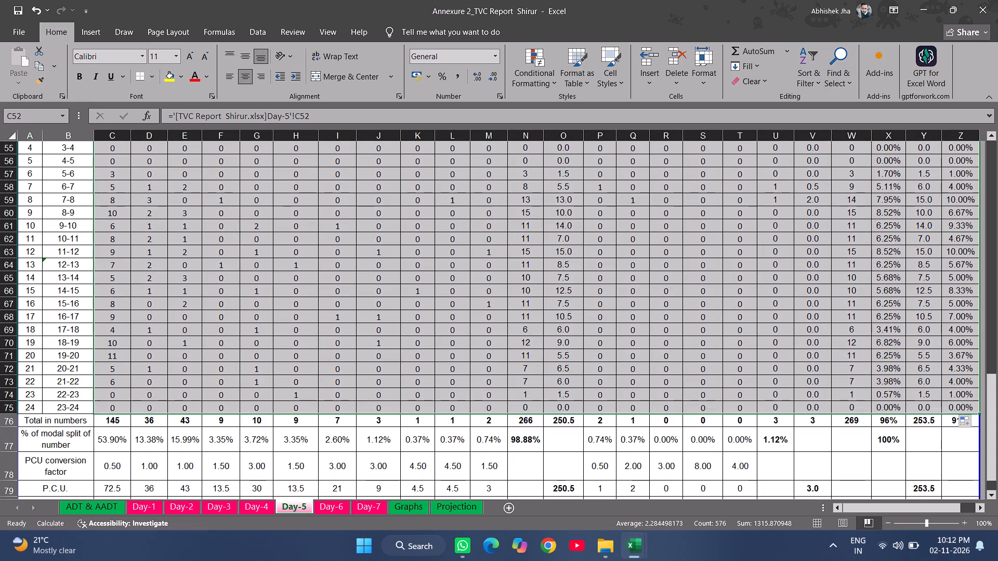
Ignore the two-digit-year text date error on the 12-13 time label in Day-5's cell B24.
{"action": "scroll", "coordinate": [385, 361], "scroll_direction": "down", "scroll_amount": 1}
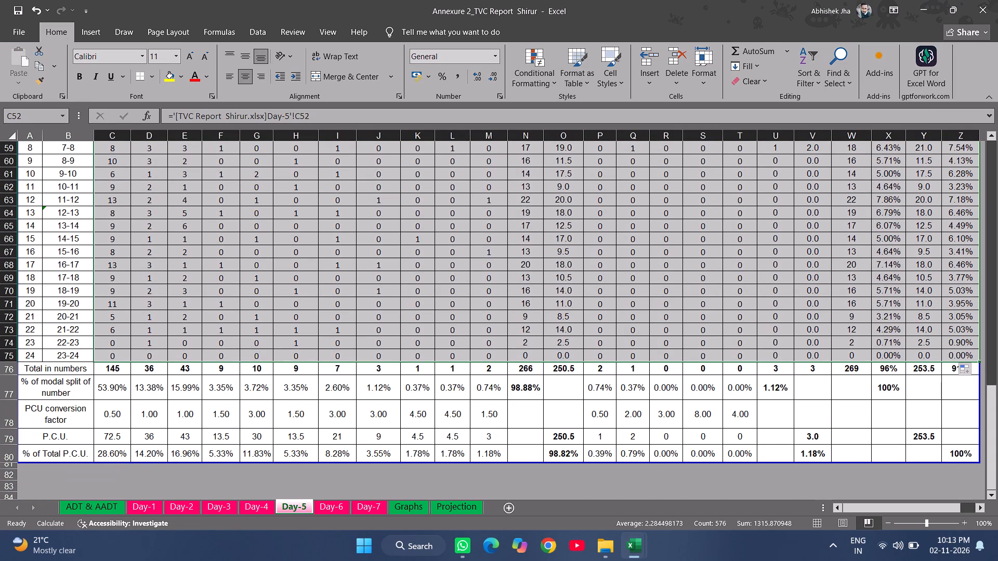
{"action": "scroll", "coordinate": [195, 337], "scroll_direction": "up", "scroll_amount": 8}
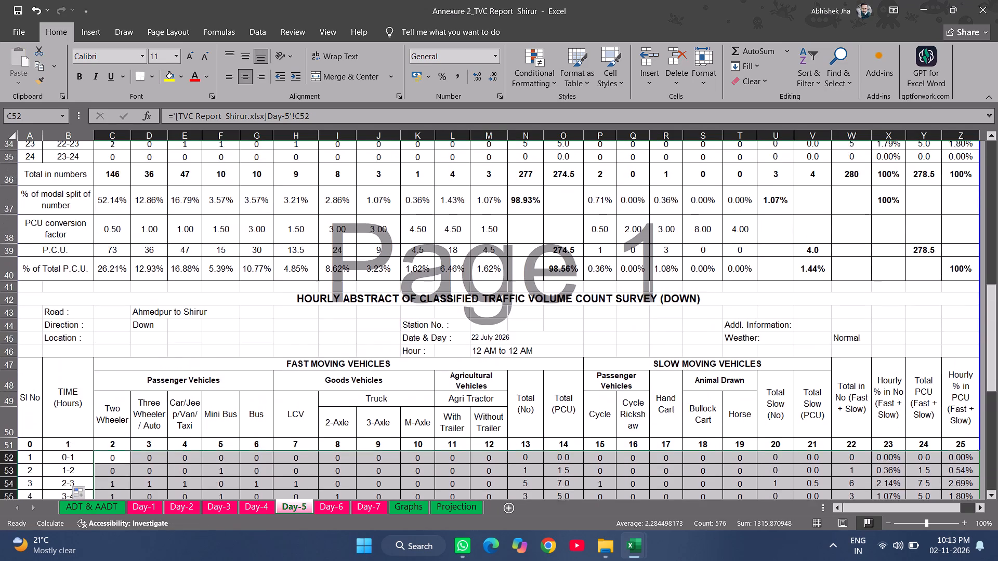
{"action": "scroll", "coordinate": [195, 337], "scroll_direction": "up", "scroll_amount": 5}
{"action": "left_click", "coordinate": [71, 394]}
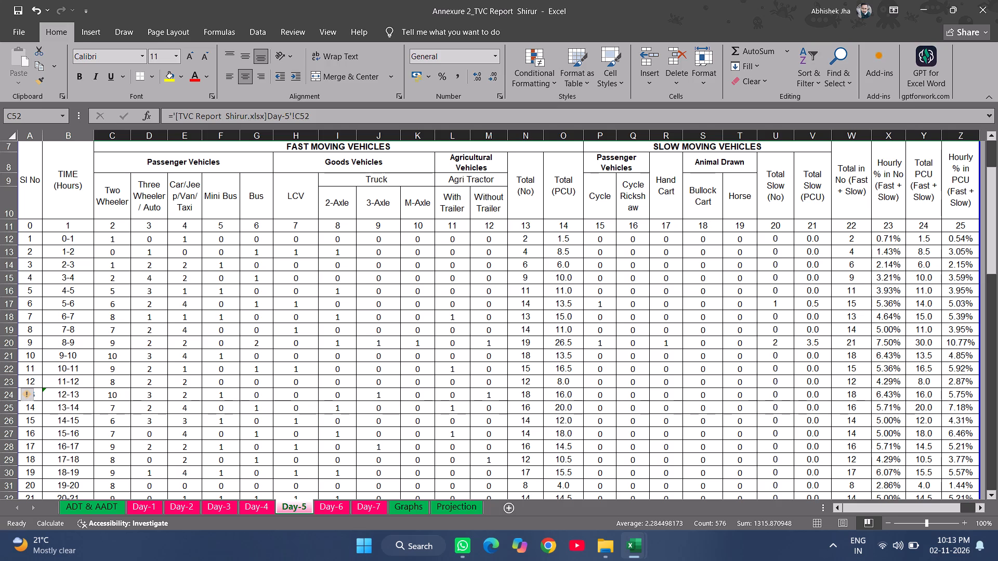
{"action": "left_click", "coordinate": [29, 398]}
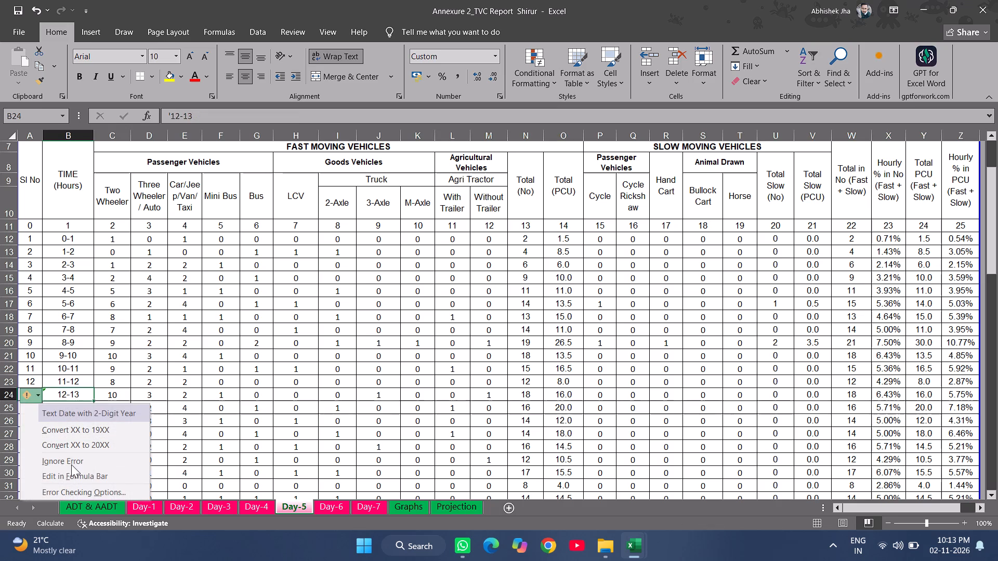
{"action": "left_click", "coordinate": [90, 462]}
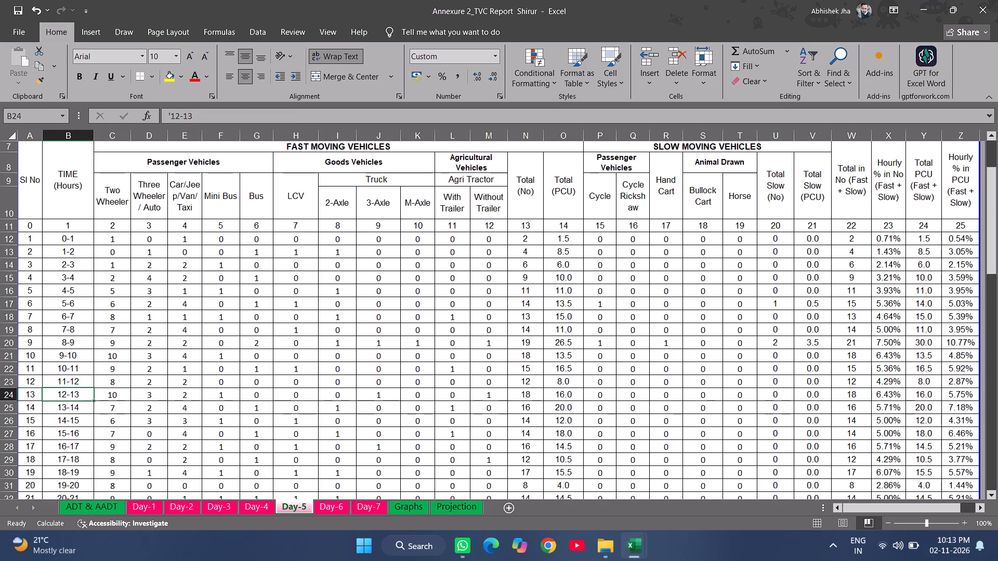
Copy Day-5's linked first-hour row C12:Z12 and paste it at C12 of the Day-6 sheet.
{"action": "left_click_drag", "start_coordinate": [120, 238], "coordinate": [925, 246]}
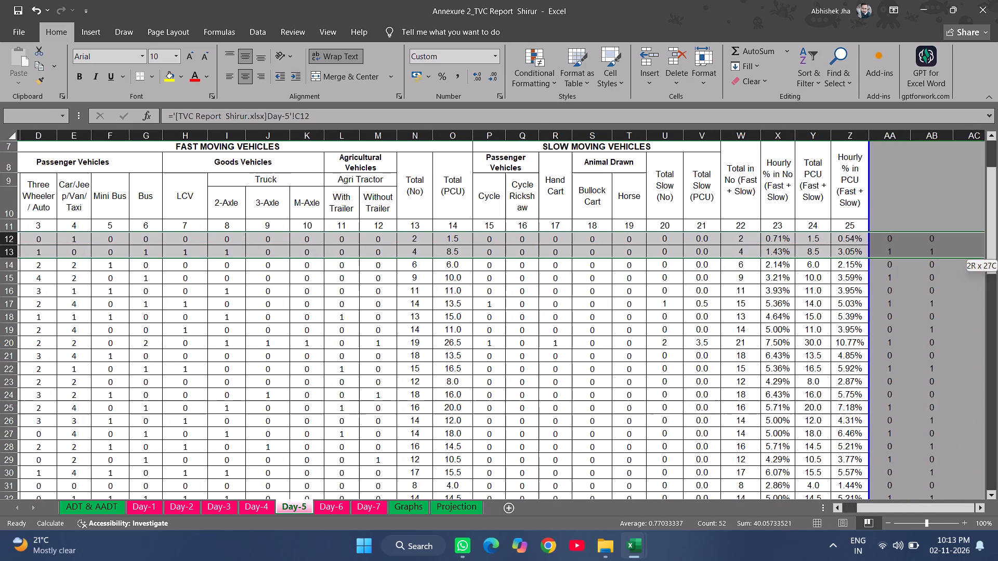
{"action": "left_click_drag", "start_coordinate": [925, 246], "coordinate": [851, 242]}
{"action": "key", "text": "ctrl+c"}
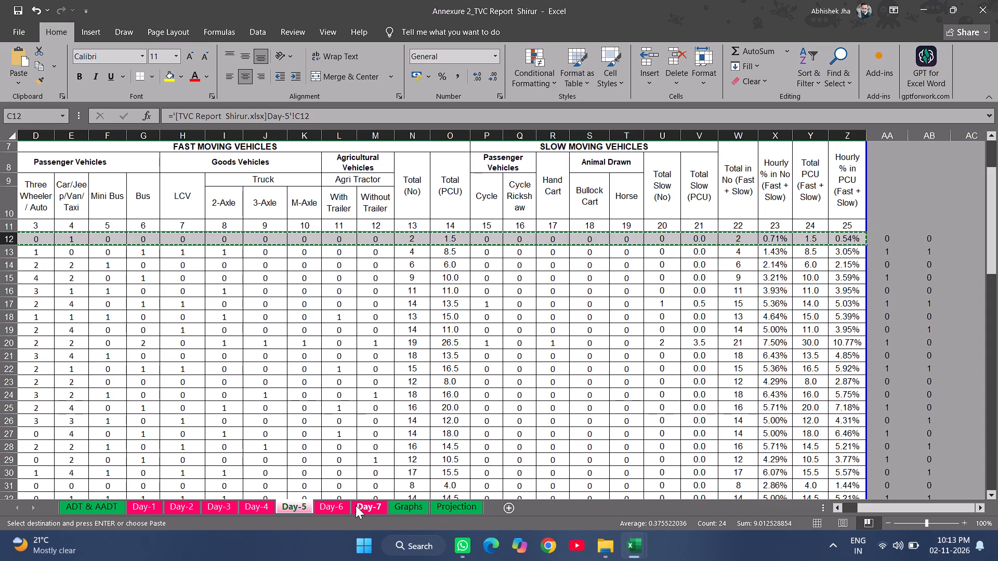
{"action": "left_click", "coordinate": [335, 507]}
{"action": "left_click", "coordinate": [114, 316]}
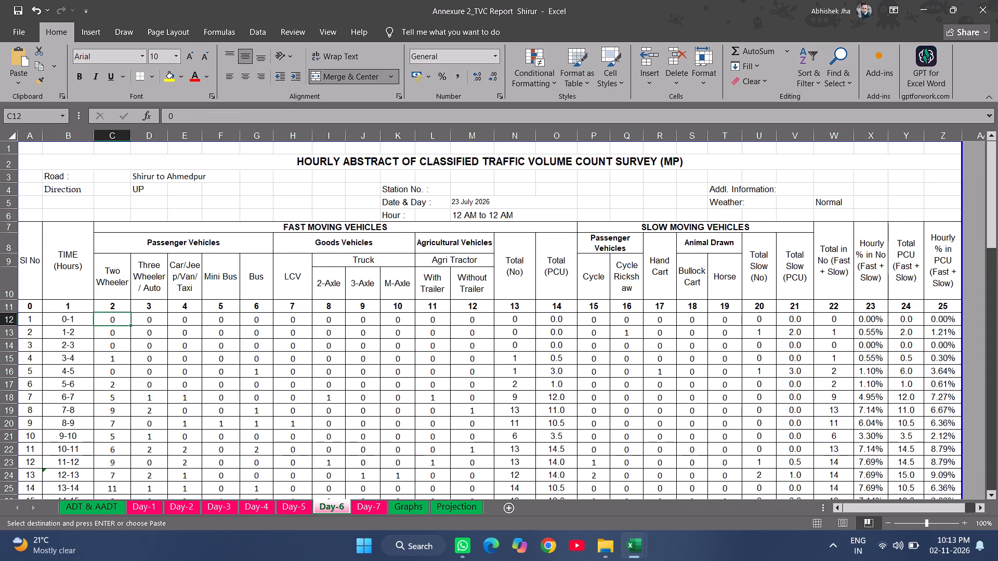
{"action": "key", "text": "ctrl+v"}
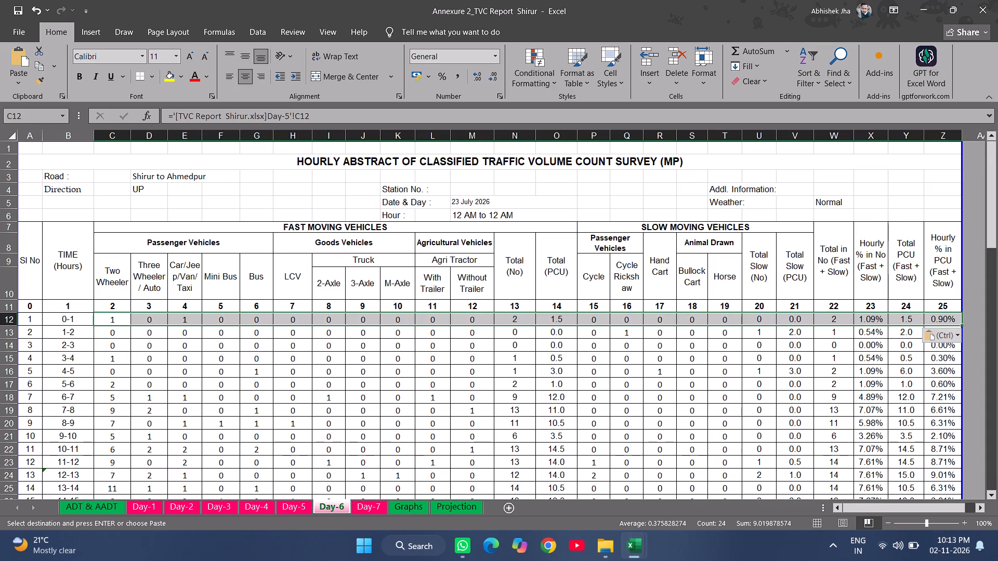
Replace all occurrences of Day-5 with Day-6 in the Day-6 sheet's formulas.
{"action": "key", "text": "ctrl+h"}
{"action": "left_click", "coordinate": [459, 384]}
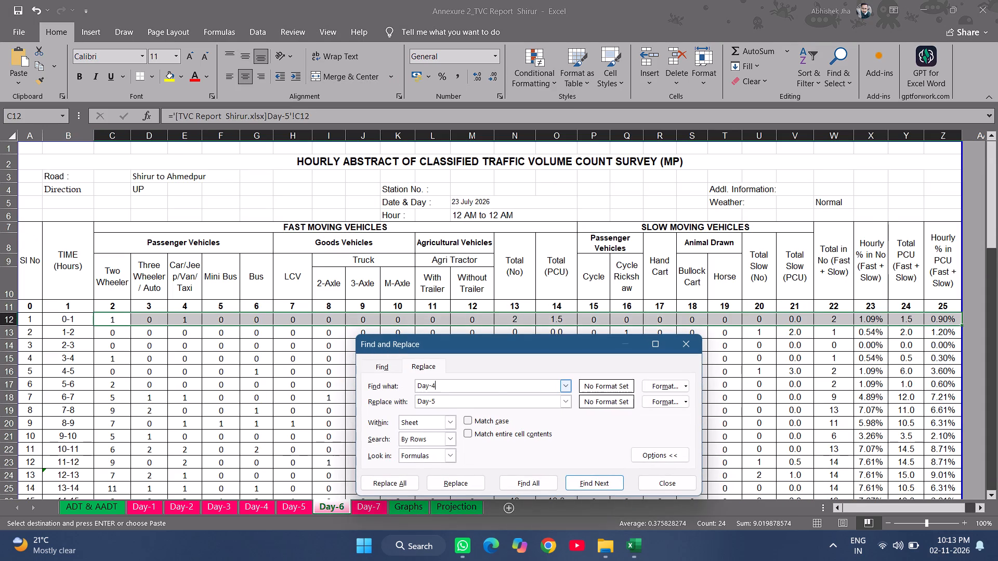
{"action": "key", "text": "BackSpace"}
{"action": "key", "text": "5"}
{"action": "left_click", "coordinate": [464, 398]}
{"action": "key", "text": "BackSpace"}
{"action": "key", "text": "6"}
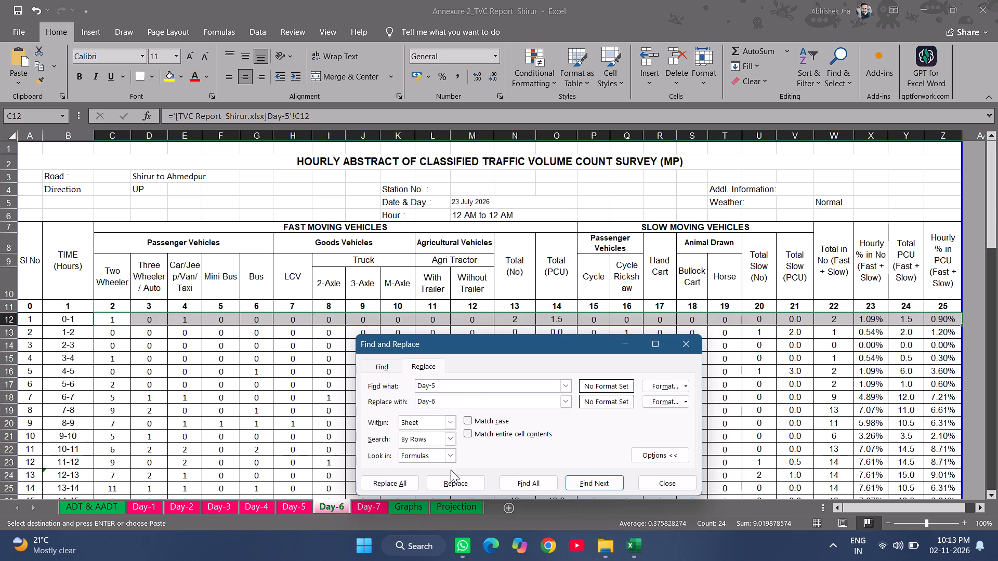
{"action": "left_click", "coordinate": [409, 479]}
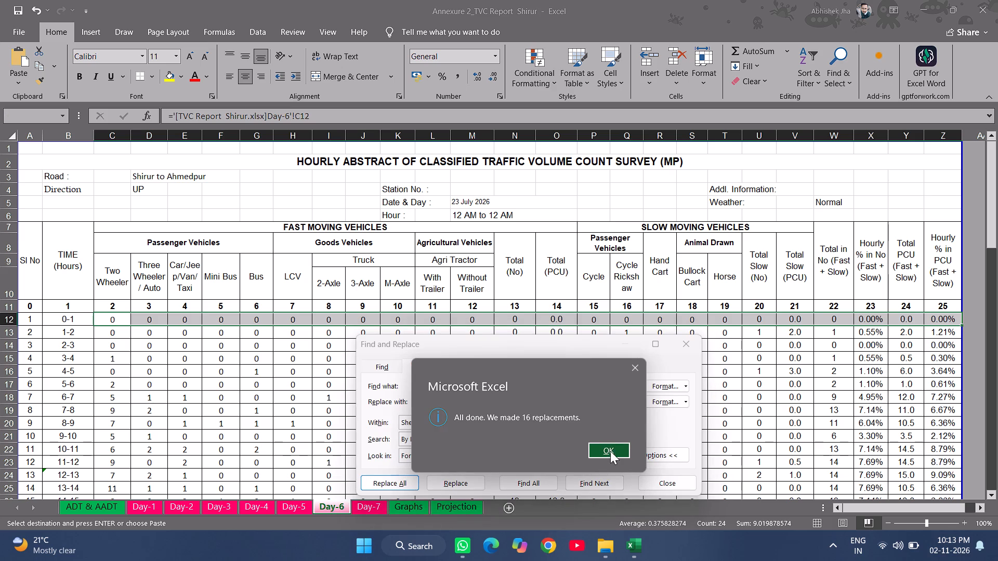
{"action": "left_click", "coordinate": [613, 448]}
{"action": "left_click", "coordinate": [673, 484]}
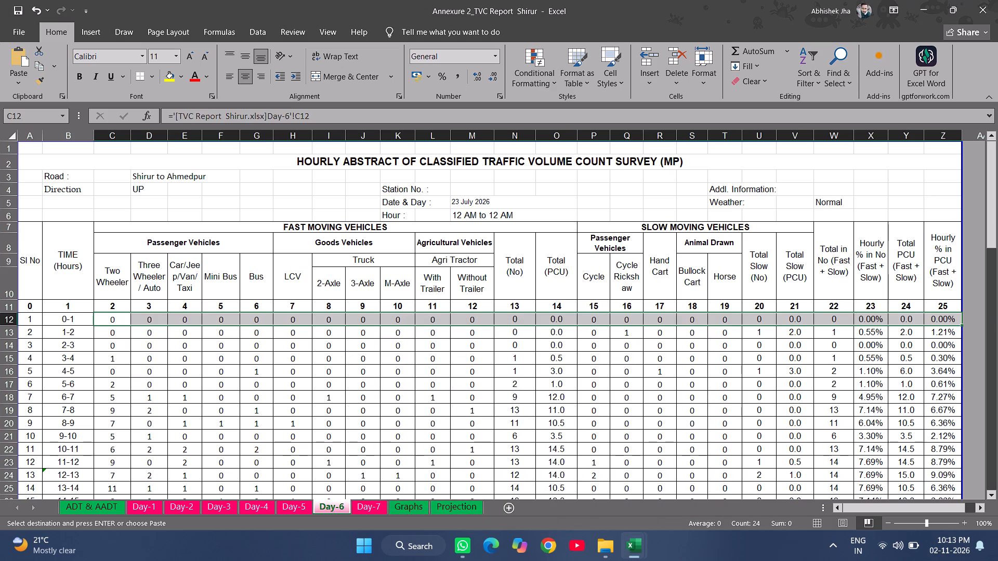
Fill the UP table's links in C12:Z12 down through row 35 of the Day-6 sheet.
{"action": "left_click", "coordinate": [960, 321]}
{"action": "left_click_drag", "start_coordinate": [962, 325], "coordinate": [962, 344]}
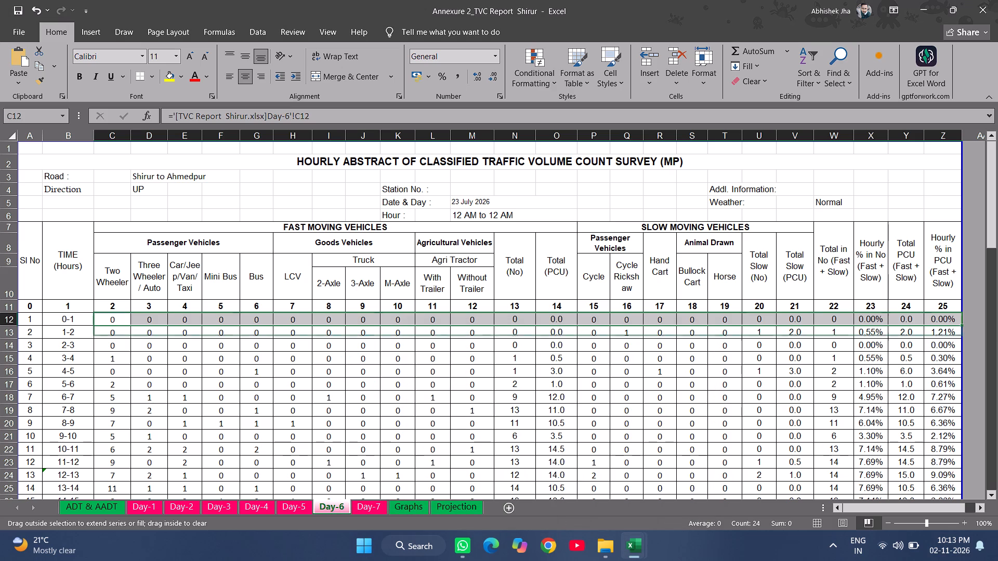
{"action": "left_click_drag", "start_coordinate": [962, 344], "coordinate": [969, 511]}
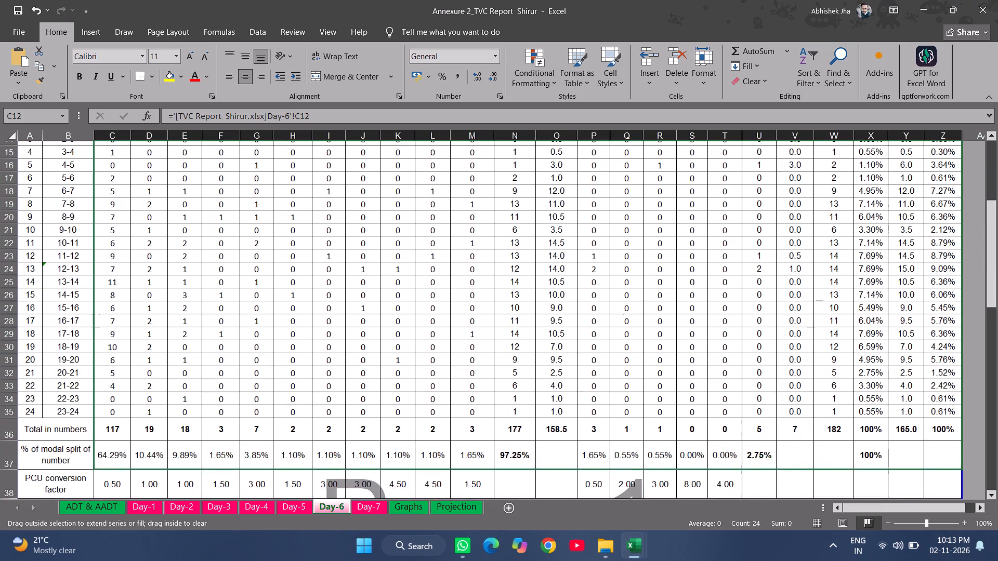
{"action": "left_click_drag", "start_coordinate": [969, 511], "coordinate": [899, 406]}
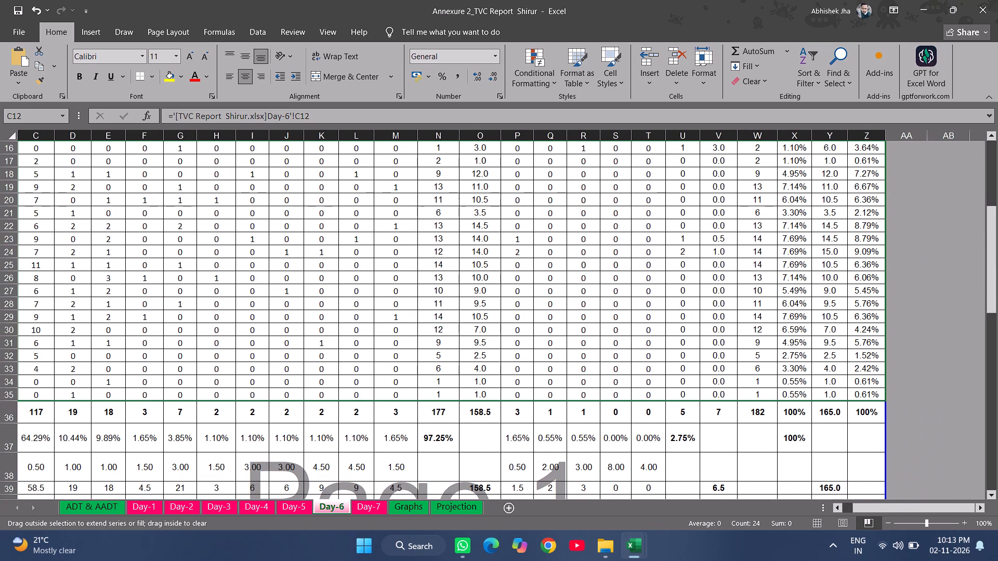
{"action": "left_click_drag", "start_coordinate": [899, 406], "coordinate": [881, 399]}
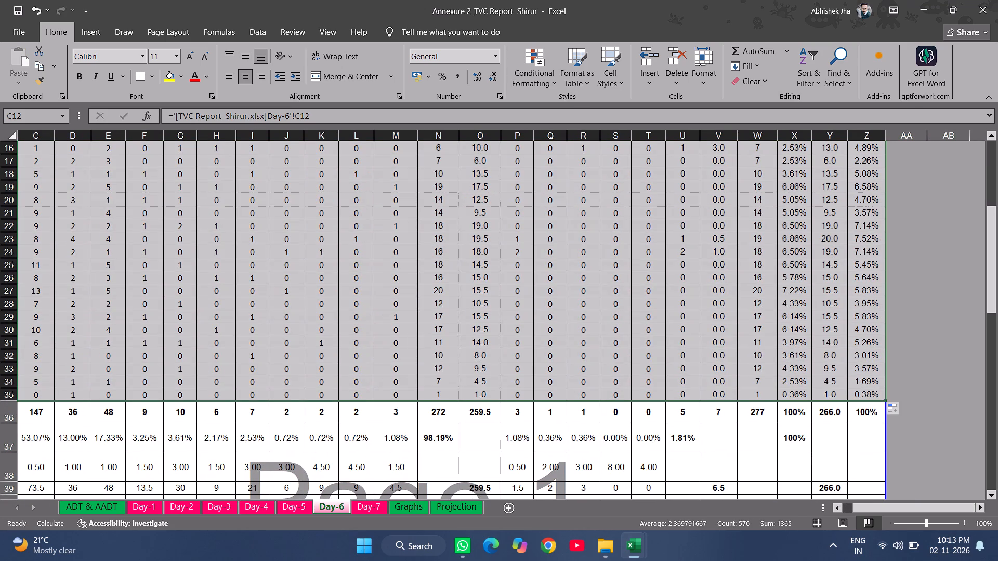
Copy Day-6's linked UP block C12:Z35 and paste it at C52 in the DOWN table of the same sheet.
{"action": "left_click_drag", "start_coordinate": [890, 505], "coordinate": [676, 493]}
{"action": "scroll", "coordinate": [357, 322], "scroll_direction": "down", "scroll_amount": 4}
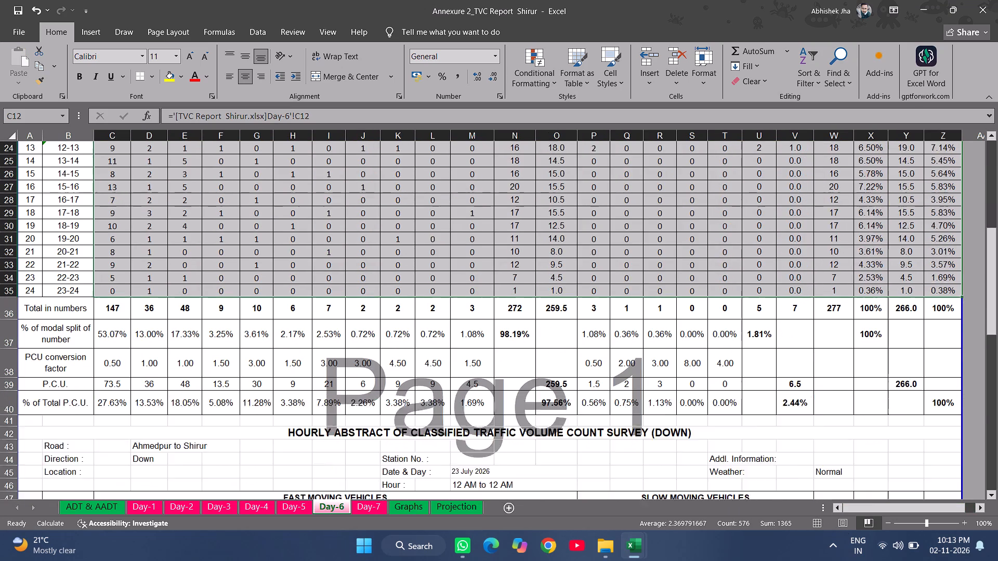
{"action": "scroll", "coordinate": [353, 326], "scroll_direction": "down", "scroll_amount": 2}
{"action": "key", "text": "ctrl+c"}
{"action": "left_click", "coordinate": [118, 343]}
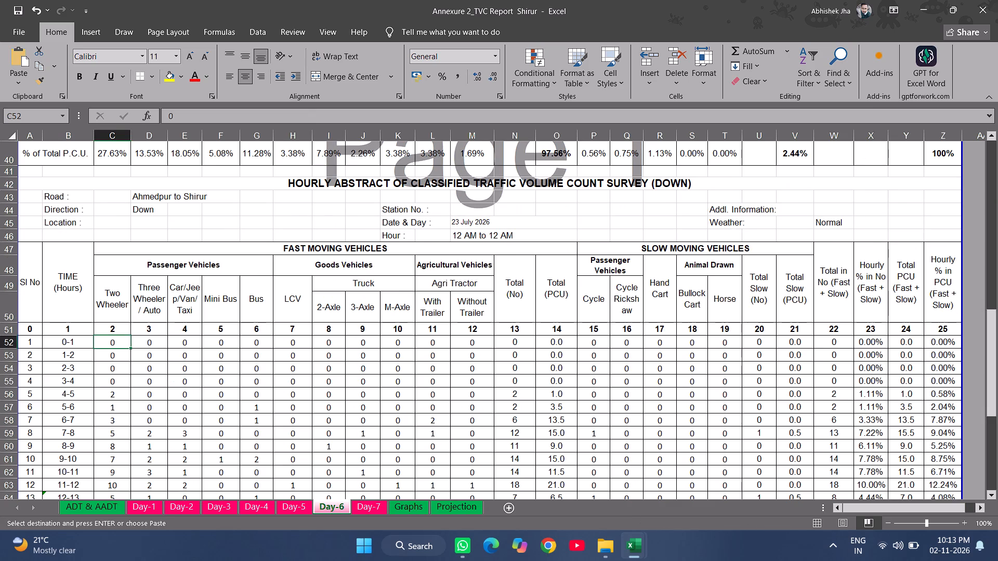
{"action": "key", "text": "ctrl+v"}
{"action": "scroll", "coordinate": [275, 351], "scroll_direction": "down", "scroll_amount": 5}
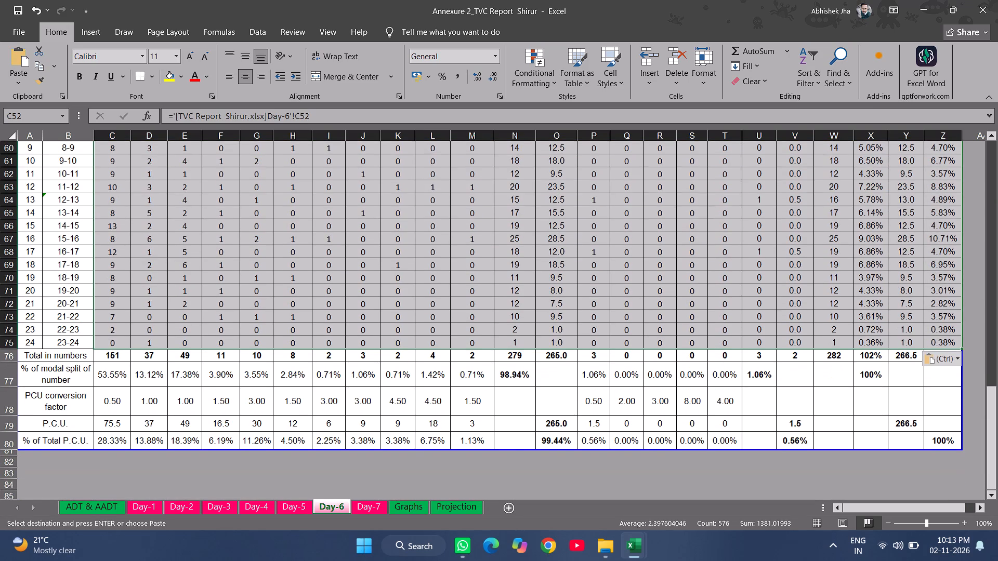
Copy Day-6's linked first-hour row C12:Z12 and paste it at C52 in the DOWN table of the Day-7 sheet.
{"action": "scroll", "coordinate": [289, 322], "scroll_direction": "up", "scroll_amount": 12}
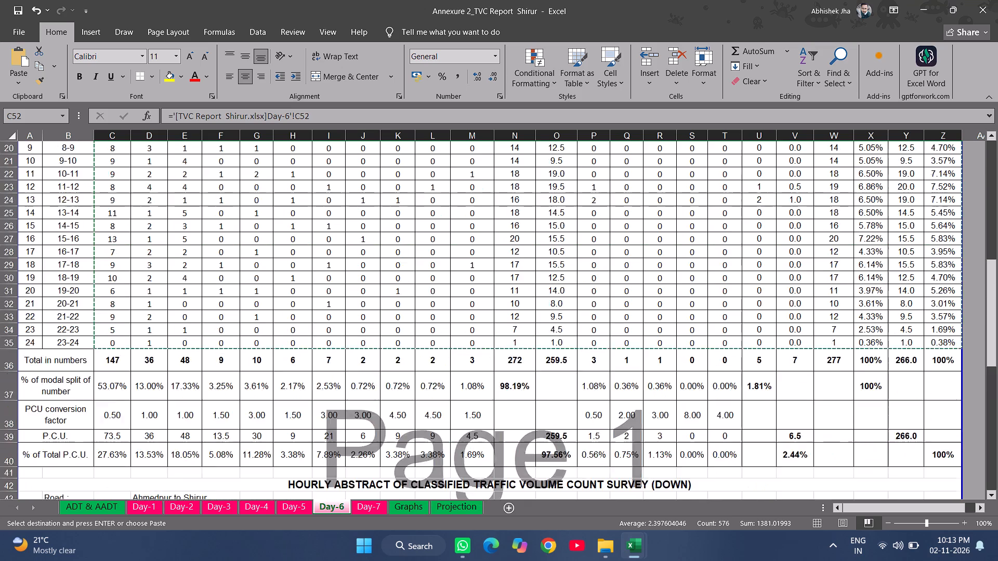
{"action": "scroll", "coordinate": [221, 283], "scroll_direction": "up", "scroll_amount": 2}
{"action": "left_click_drag", "start_coordinate": [111, 277], "coordinate": [850, 295]}
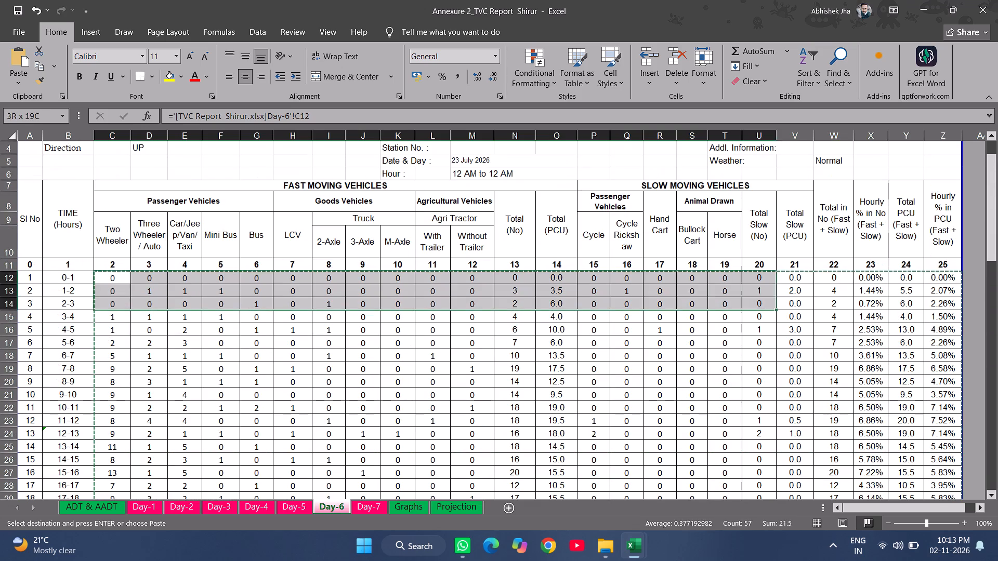
{"action": "left_click_drag", "start_coordinate": [850, 295], "coordinate": [938, 278]}
{"action": "key", "text": "ctrl+c"}
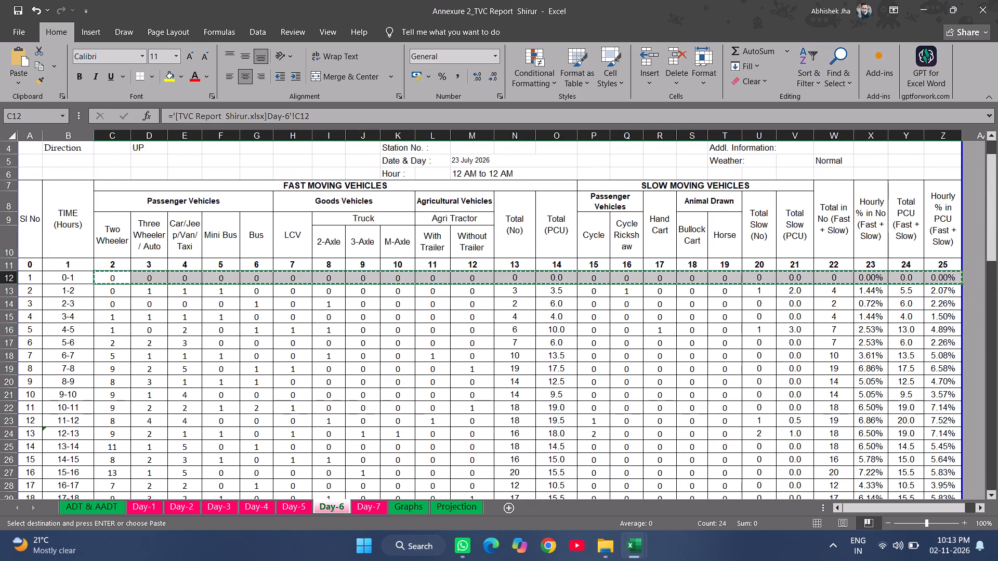
{"action": "left_click", "coordinate": [372, 504]}
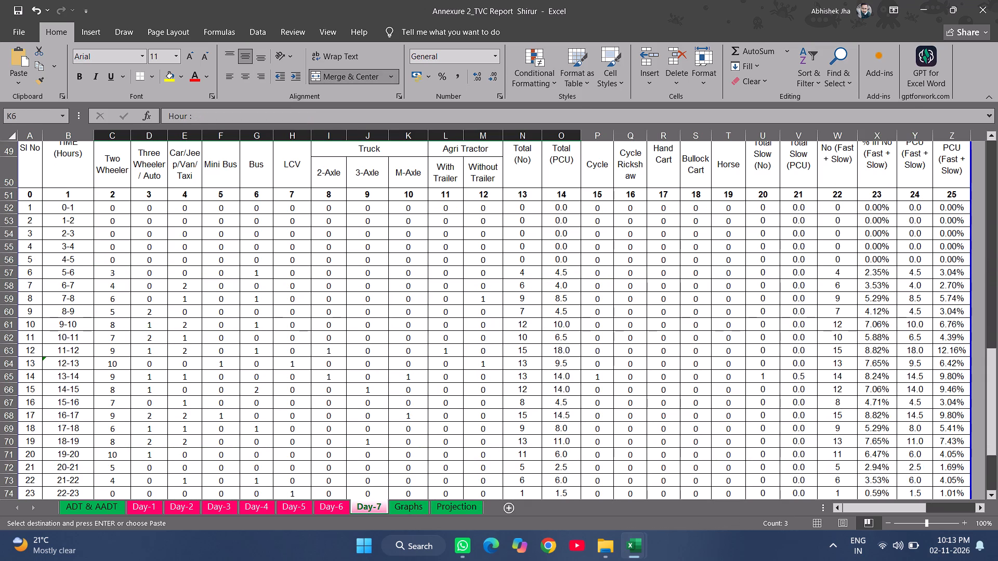
{"action": "left_click", "coordinate": [114, 206]}
{"action": "key", "text": "ctrl+v"}
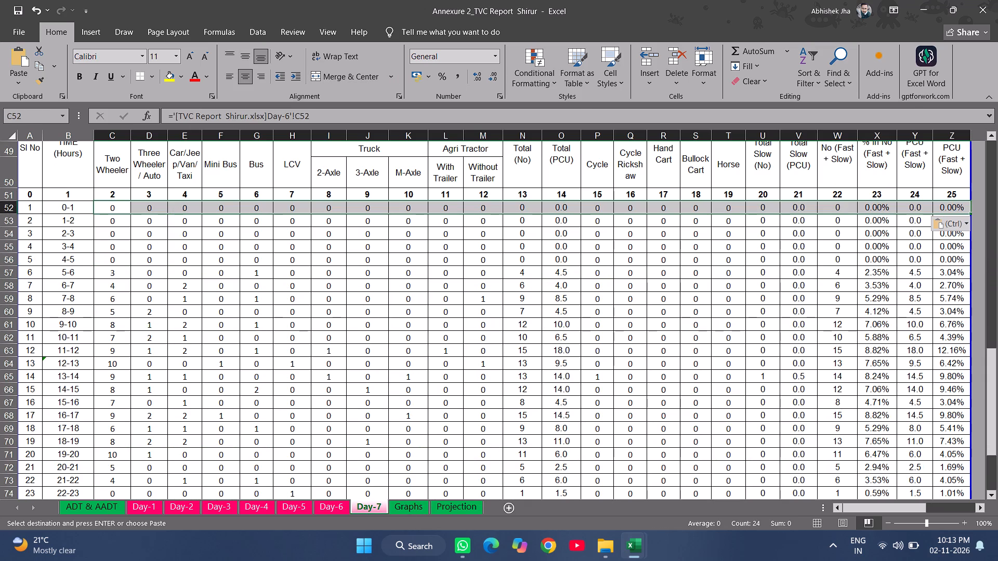
Replace all occurrences of Day-6 with Day-7 in the Day-7 sheet's formulas.
{"action": "key", "text": "ctrl+h"}
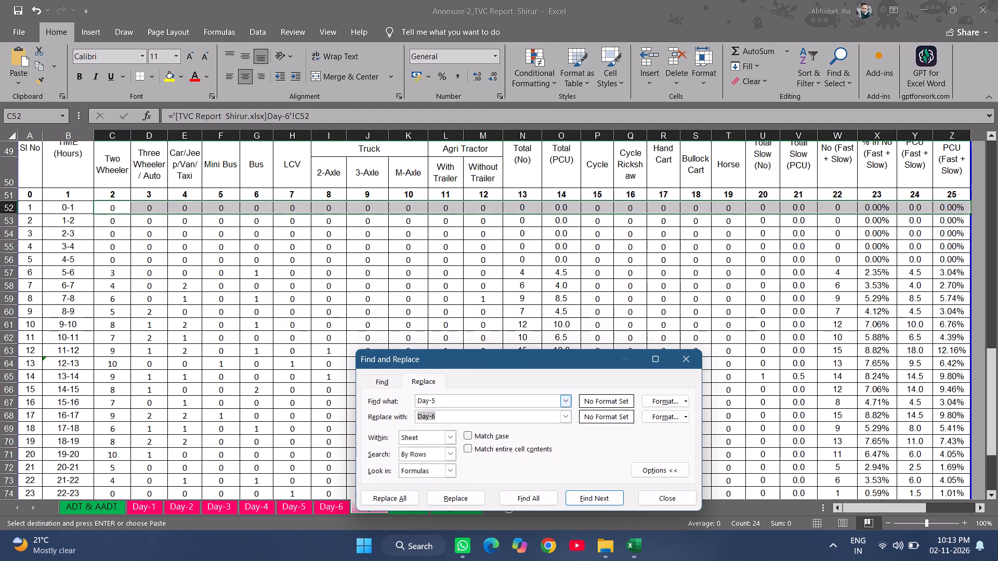
{"action": "left_click", "coordinate": [445, 405]}
{"action": "key", "text": "BackSpace"}
{"action": "key", "text": "6"}
{"action": "key", "text": "Tab"}
{"action": "key", "text": "Right"}
{"action": "key", "text": "BackSpace"}
{"action": "key", "text": "7"}
{"action": "left_click", "coordinate": [385, 497]}
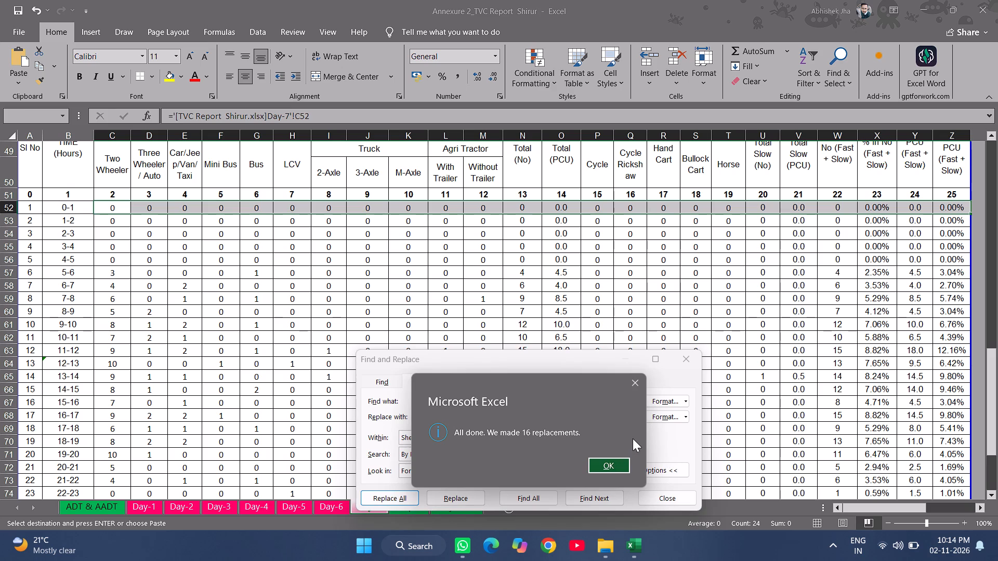
{"action": "left_click", "coordinate": [614, 468]}
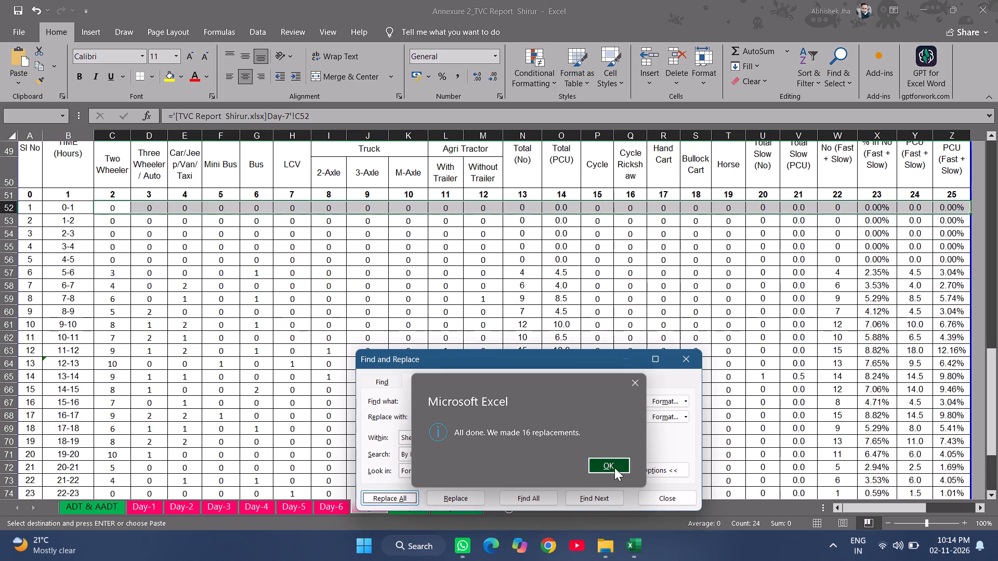
{"action": "left_click", "coordinate": [661, 503]}
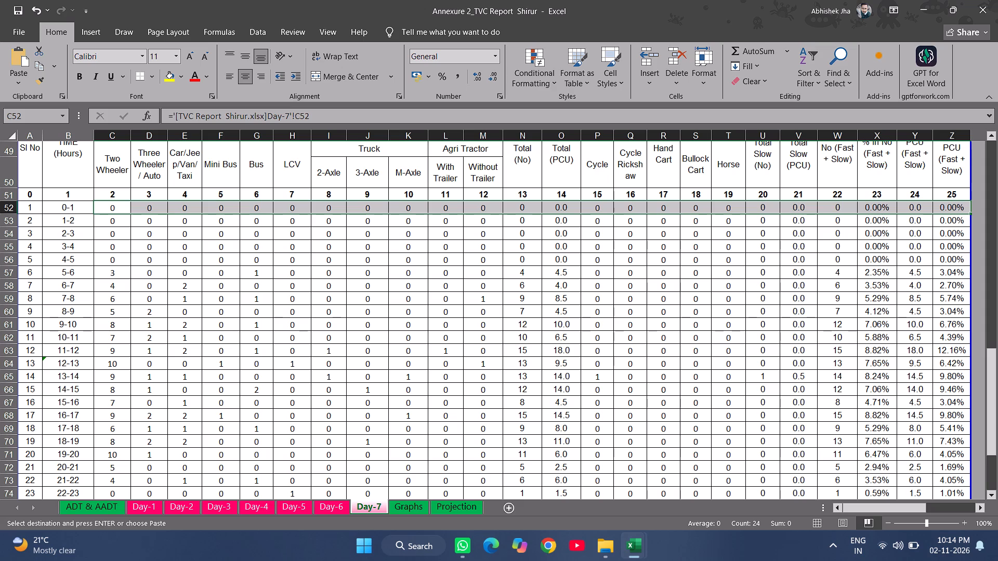
Fill the DOWN table's links in C52:Z52 down through row 75 of the Day-7 sheet.
{"action": "left_click_drag", "start_coordinate": [969, 212], "coordinate": [954, 505]}
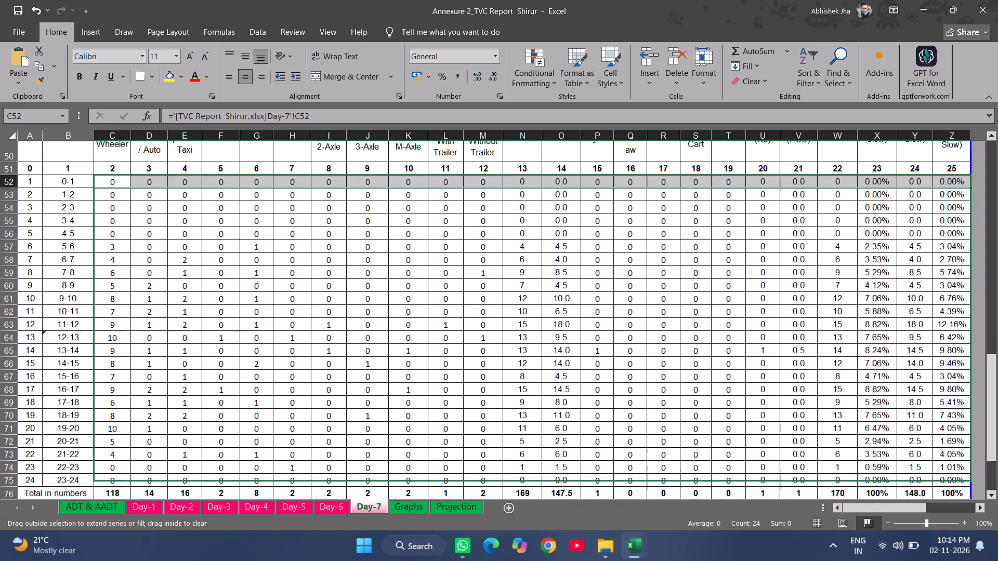
{"action": "left_click_drag", "start_coordinate": [954, 505], "coordinate": [960, 422]}
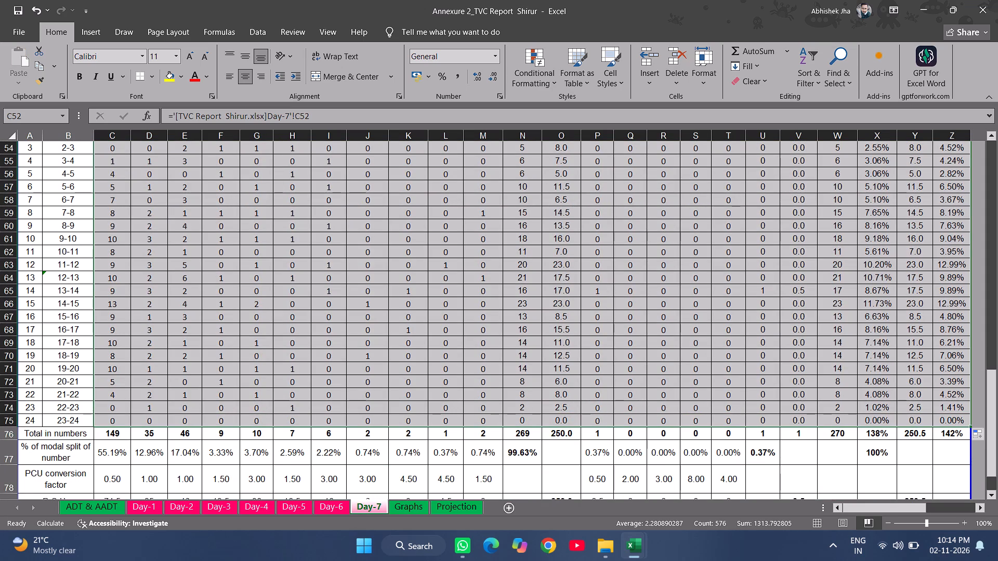
Copy Day-7's linked DOWN block C52:Z75, paste it at C12 in the UP table, and check both tables' total rows.
{"action": "key", "text": "ctrl+c"}
{"action": "scroll", "coordinate": [190, 332], "scroll_direction": "down", "scroll_amount": 5}
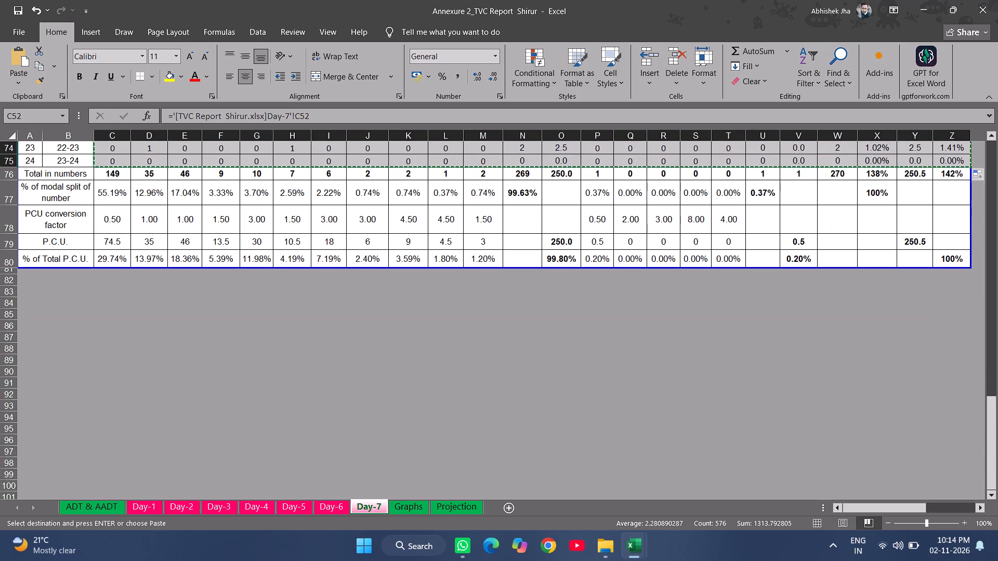
{"action": "scroll", "coordinate": [189, 334], "scroll_direction": "up", "scroll_amount": 13}
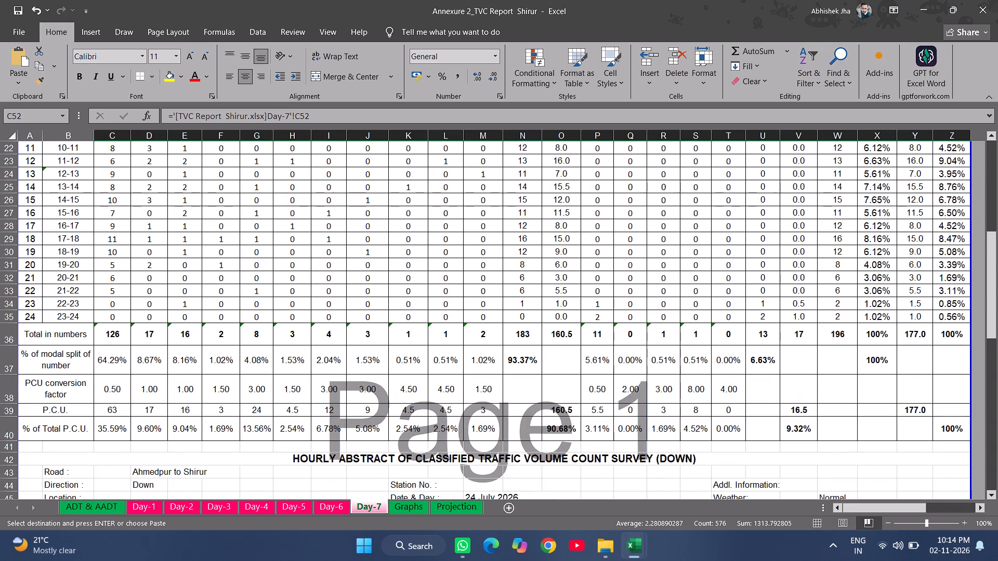
{"action": "scroll", "coordinate": [189, 334], "scroll_direction": "up", "scroll_amount": 6}
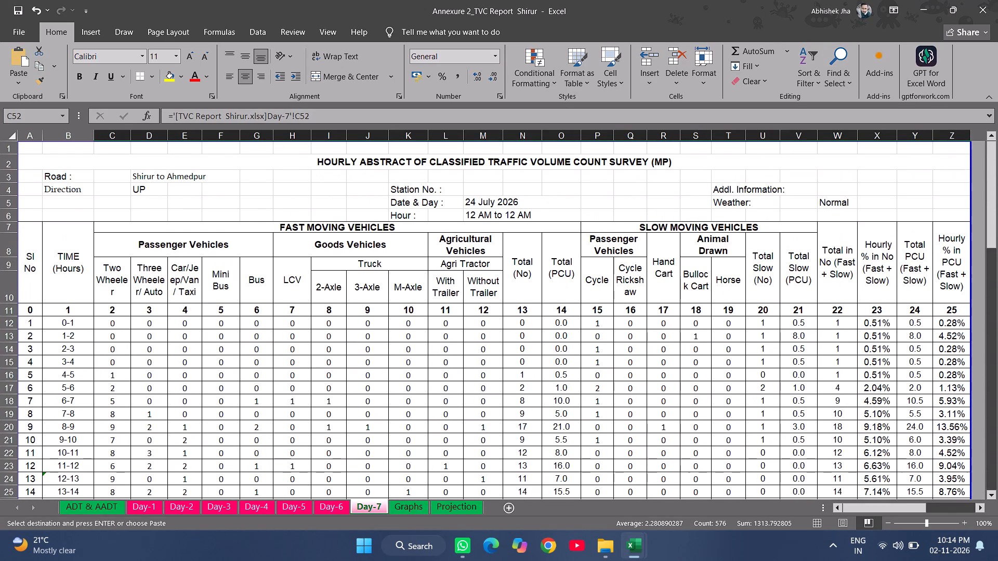
{"action": "left_click", "coordinate": [121, 322]}
{"action": "key", "text": "ctrl+v"}
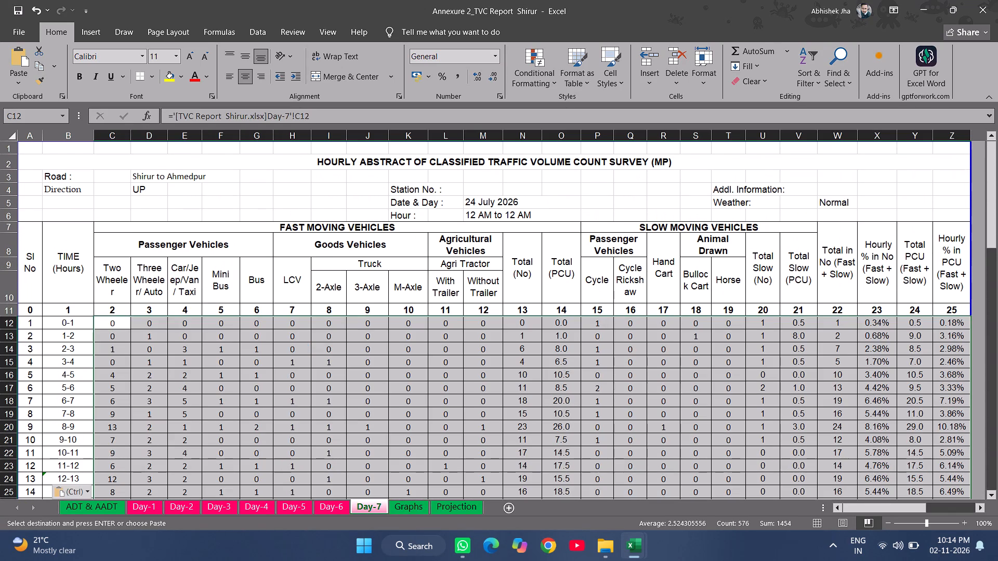
{"action": "scroll", "coordinate": [301, 345], "scroll_direction": "down", "scroll_amount": 6}
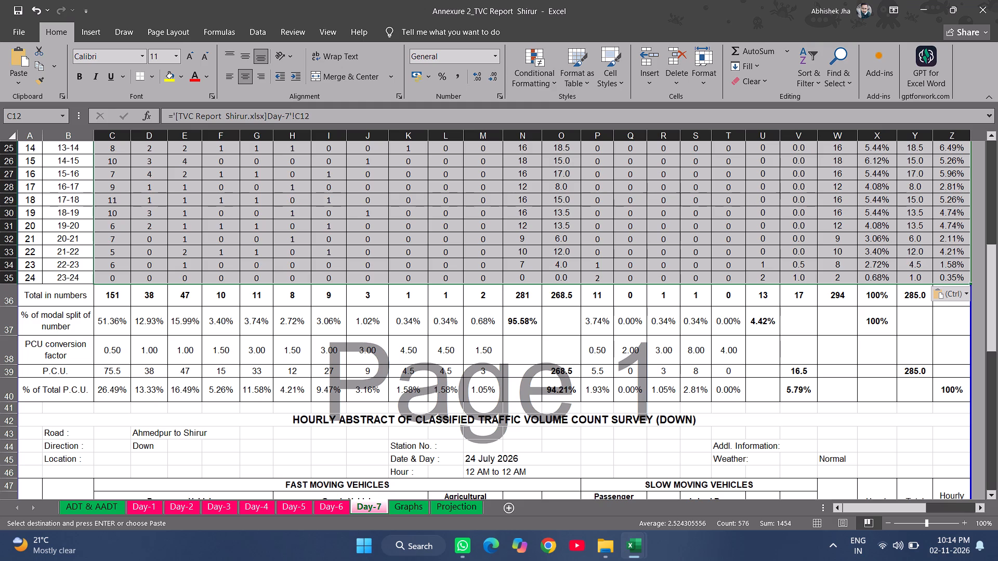
{"action": "scroll", "coordinate": [361, 335], "scroll_direction": "down", "scroll_amount": 7}
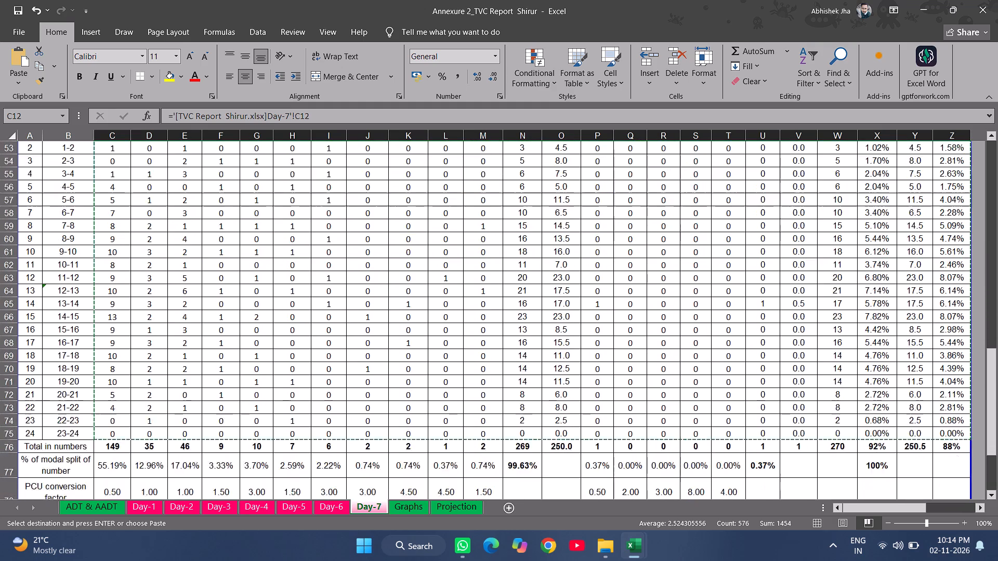
{"action": "scroll", "coordinate": [360, 336], "scroll_direction": "down", "scroll_amount": 3}
{"action": "key", "text": "Escape"}
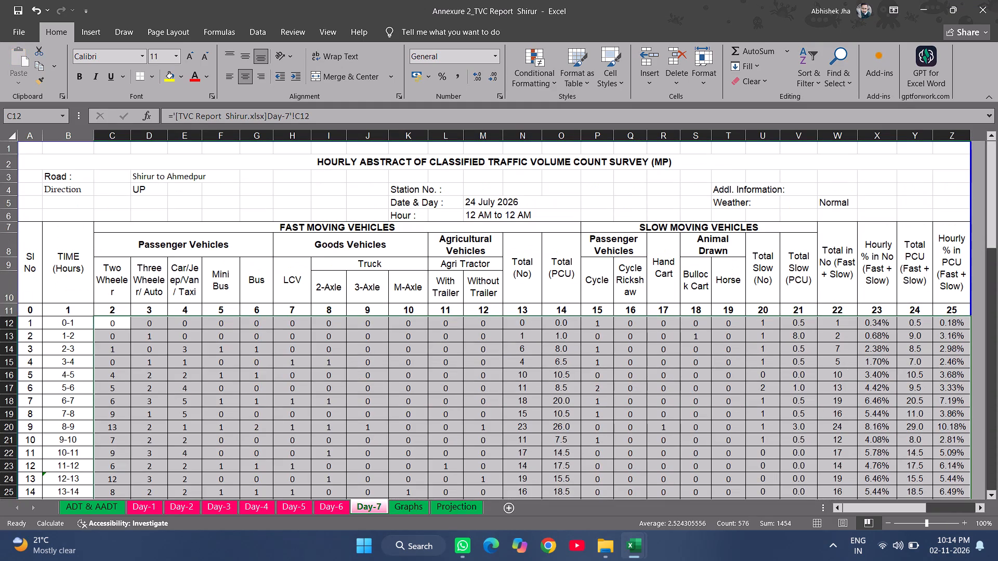
Open the ADT & AADT sheet and examine the weekly totals and the Traffic Composition table.
{"action": "left_click", "coordinate": [90, 509]}
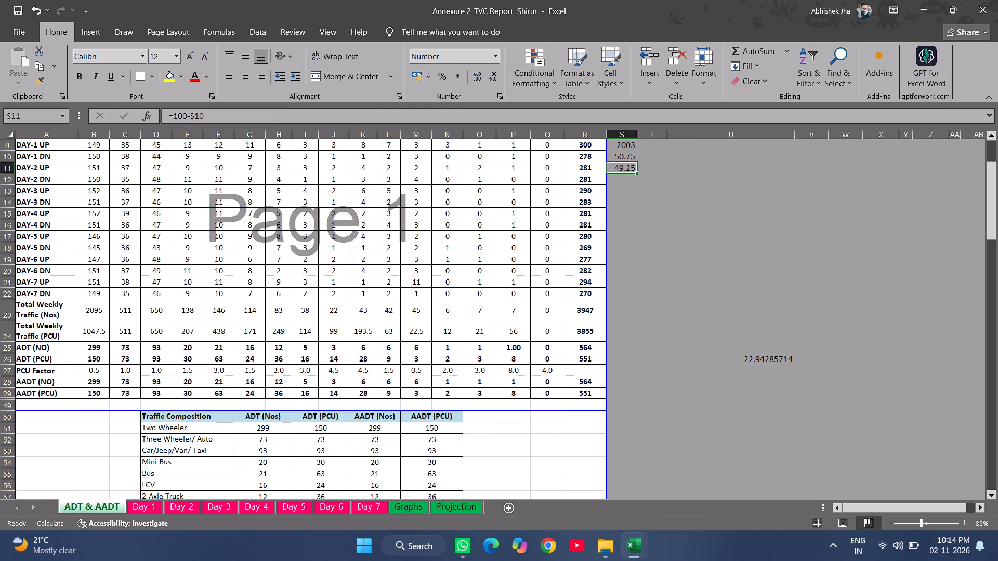
{"action": "scroll", "coordinate": [206, 431], "scroll_direction": "down", "scroll_amount": 4}
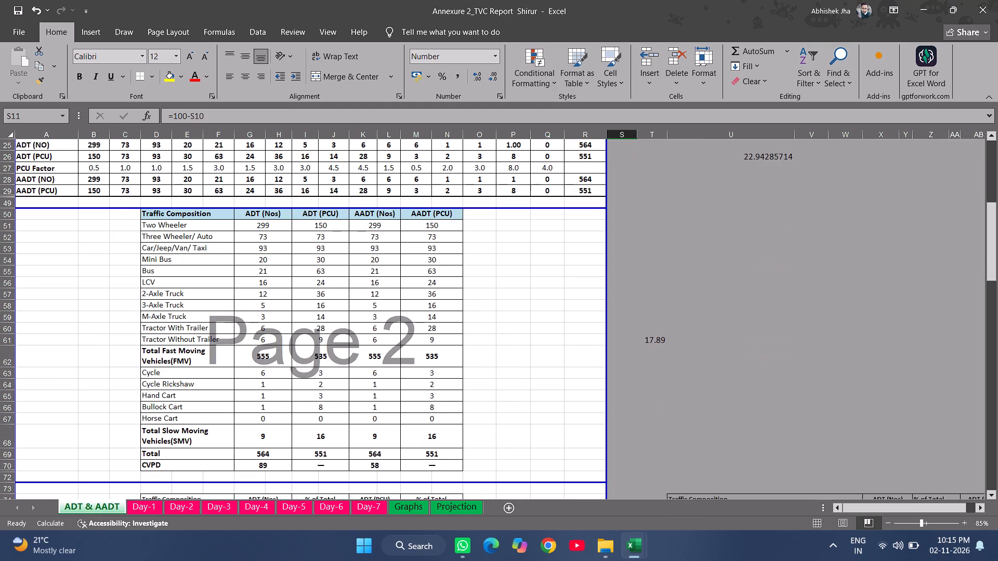
{"action": "scroll", "coordinate": [208, 431], "scroll_direction": "down", "scroll_amount": 1}
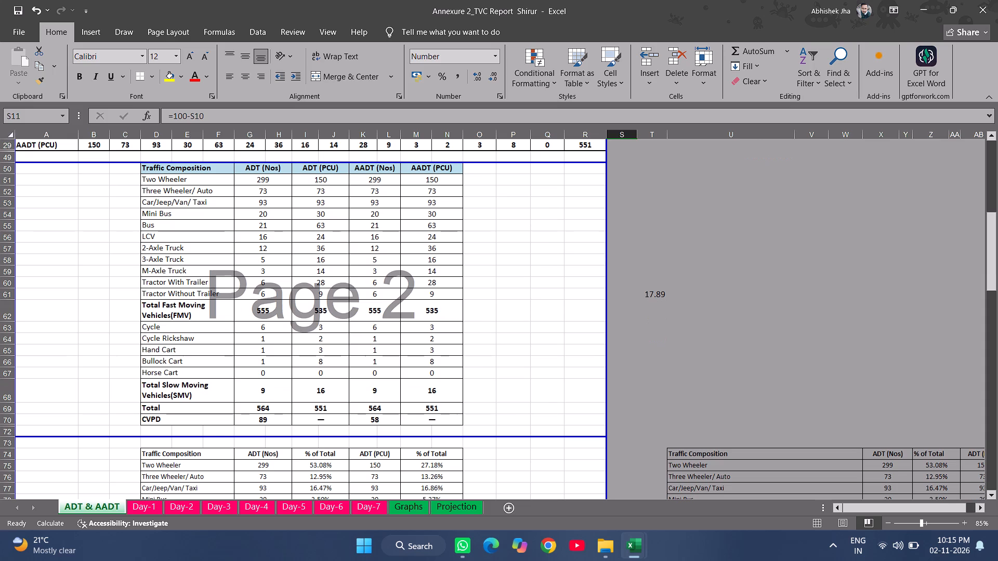
Switch to the TVC Report Shirur workbook and close it without saving changes.
{"action": "key", "text": "alt+Tab"}
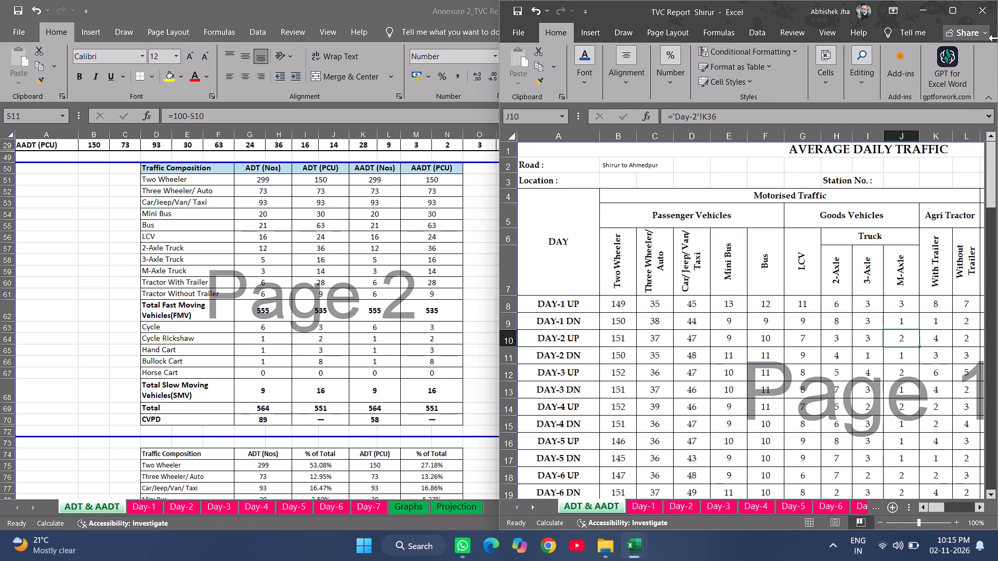
{"action": "left_click", "coordinate": [981, 7]}
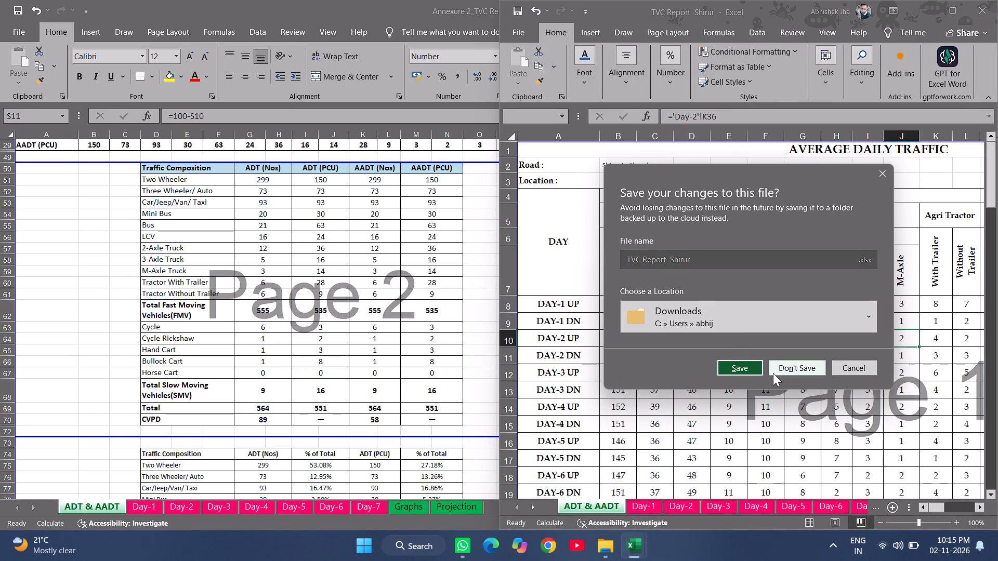
{"action": "left_click", "coordinate": [784, 366]}
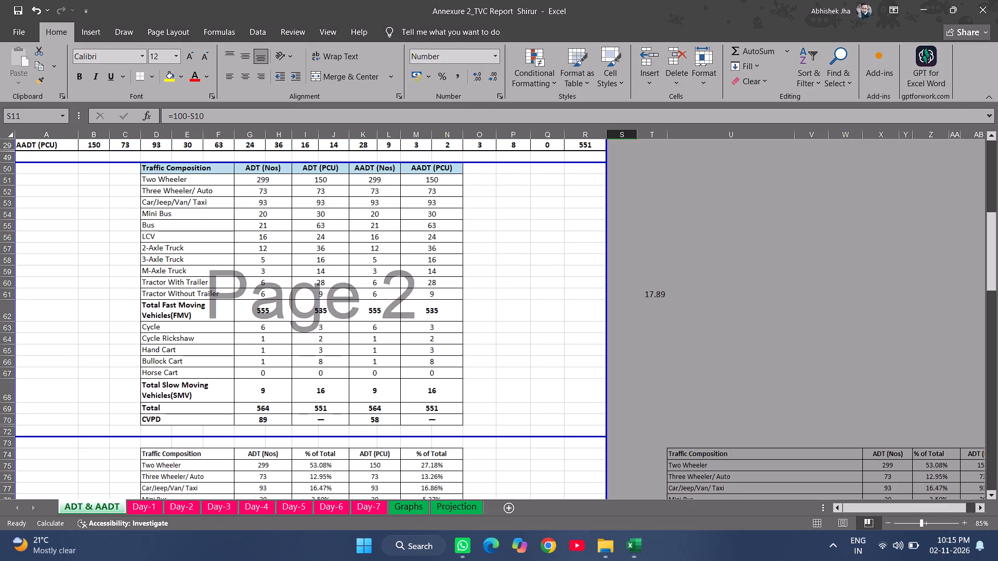
Arrange the Annexure 2 workbook side by side with the Design of Whitetopping_SCCP workbook.
{"action": "left_click", "coordinate": [294, 390]}
{"action": "key", "text": "super+Left"}
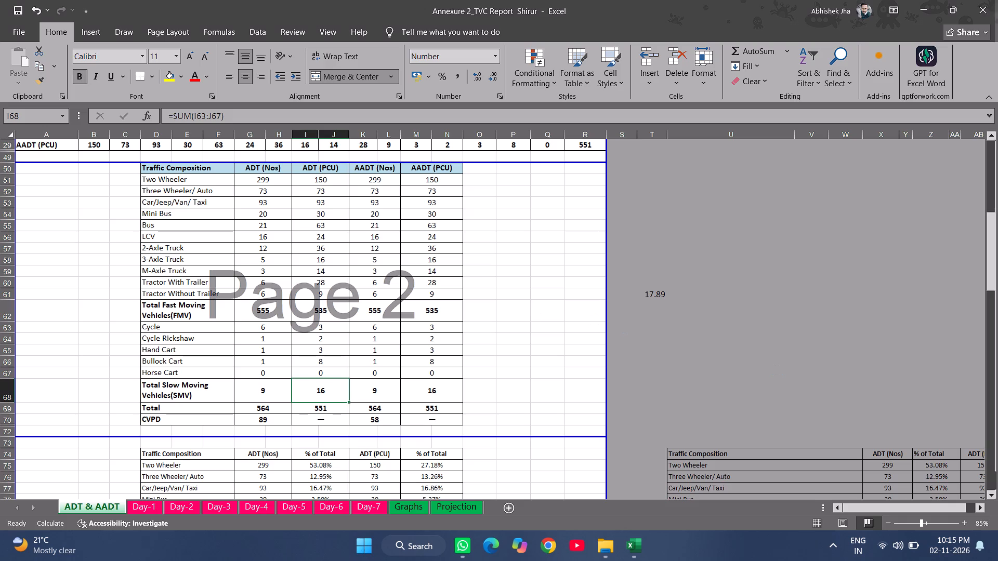
{"action": "left_click", "coordinate": [637, 201]}
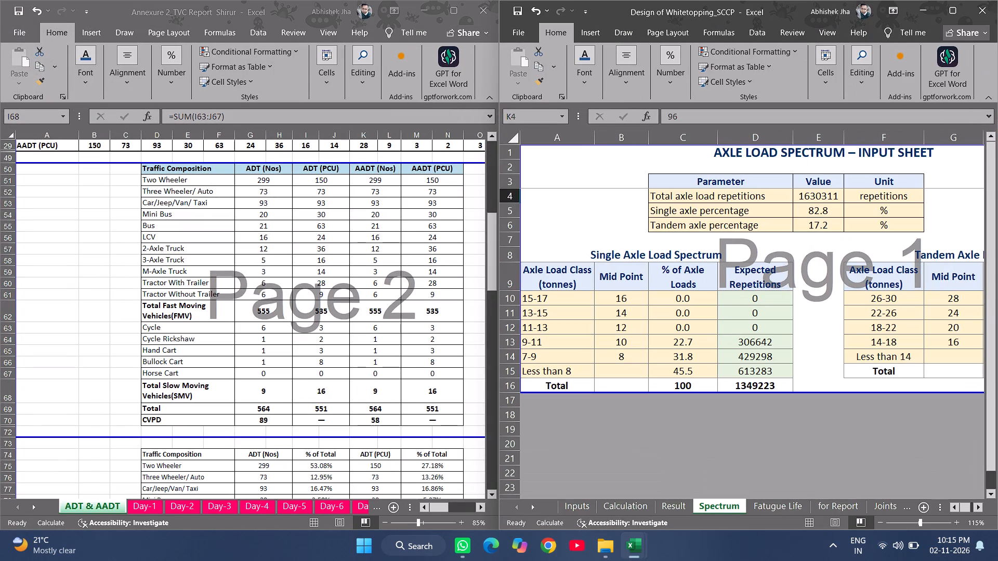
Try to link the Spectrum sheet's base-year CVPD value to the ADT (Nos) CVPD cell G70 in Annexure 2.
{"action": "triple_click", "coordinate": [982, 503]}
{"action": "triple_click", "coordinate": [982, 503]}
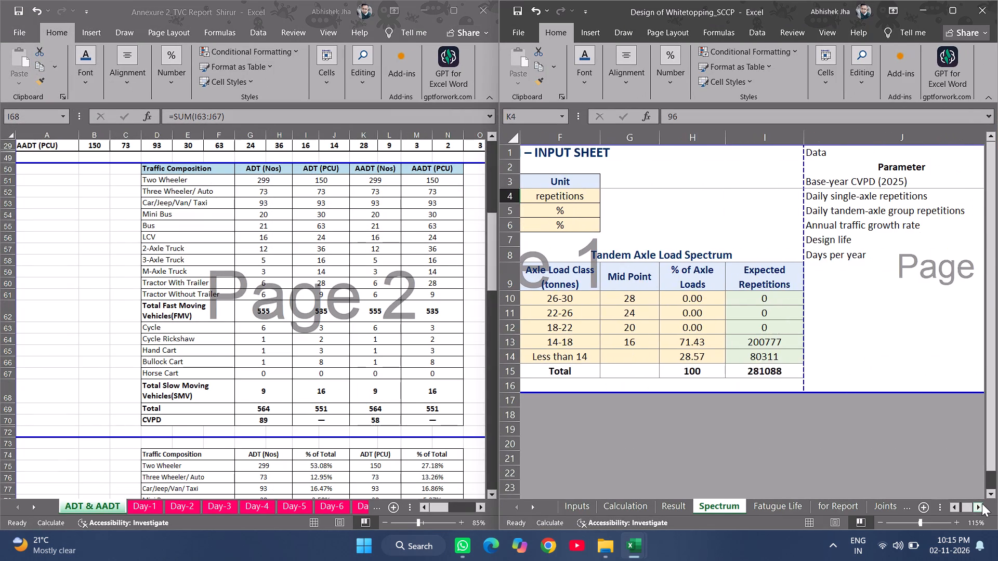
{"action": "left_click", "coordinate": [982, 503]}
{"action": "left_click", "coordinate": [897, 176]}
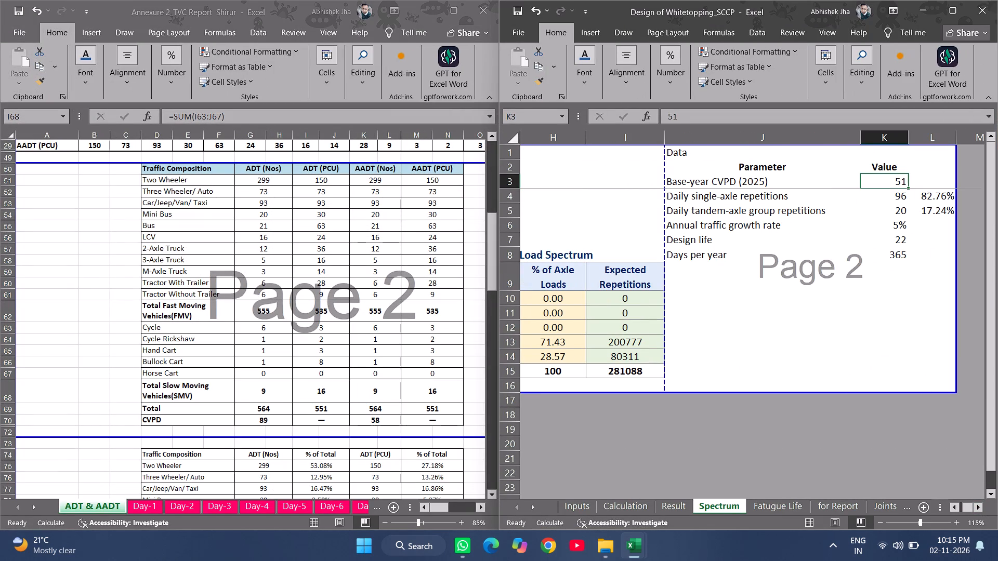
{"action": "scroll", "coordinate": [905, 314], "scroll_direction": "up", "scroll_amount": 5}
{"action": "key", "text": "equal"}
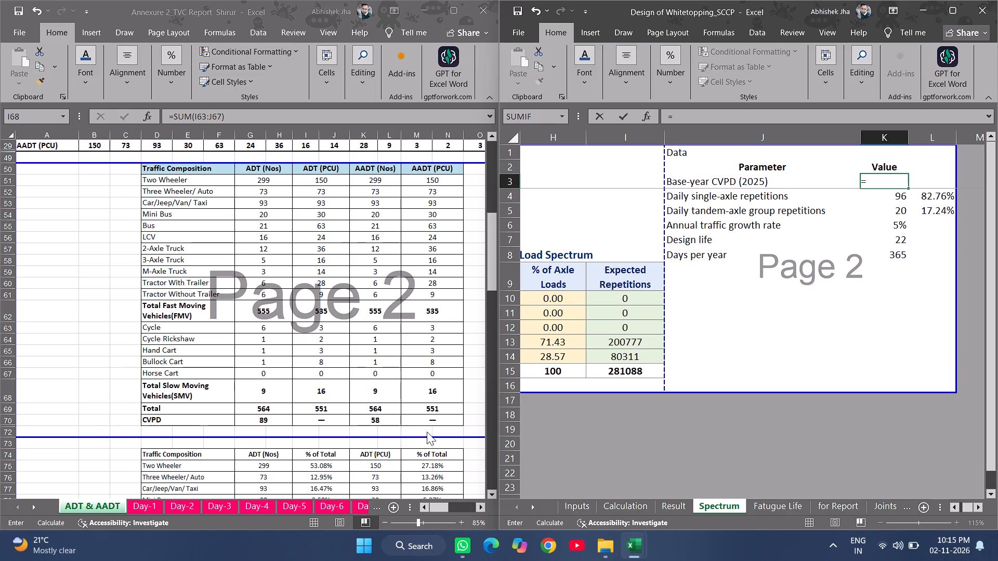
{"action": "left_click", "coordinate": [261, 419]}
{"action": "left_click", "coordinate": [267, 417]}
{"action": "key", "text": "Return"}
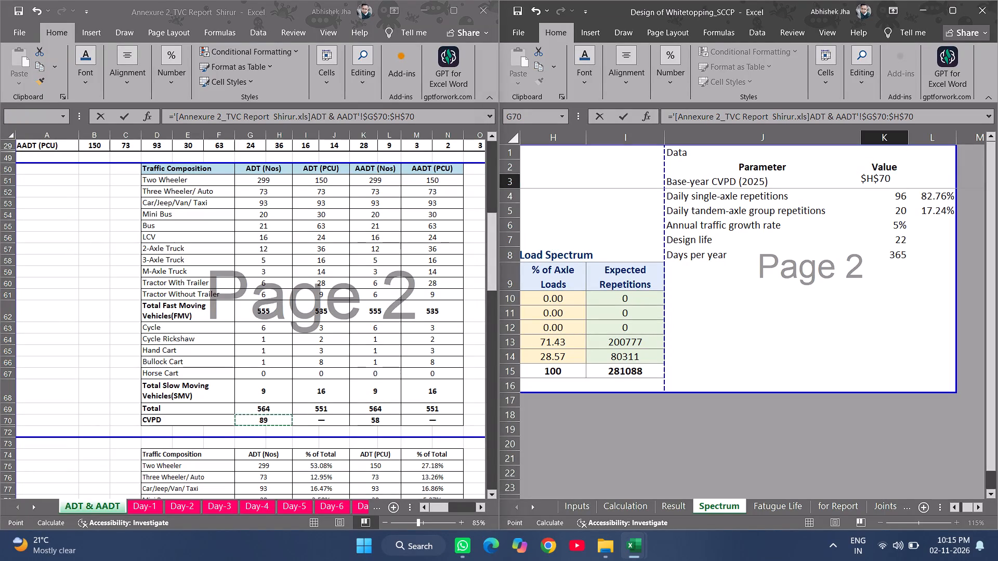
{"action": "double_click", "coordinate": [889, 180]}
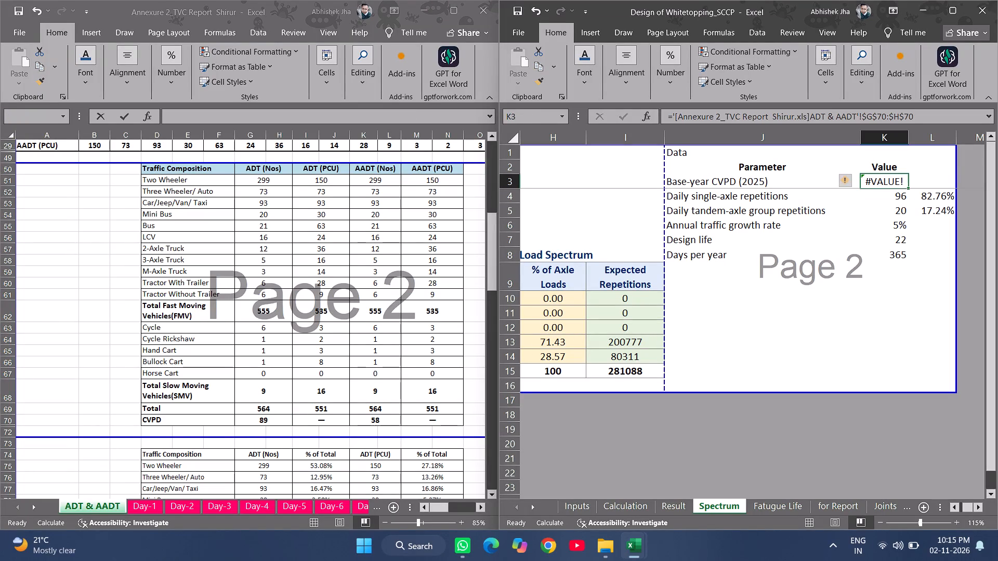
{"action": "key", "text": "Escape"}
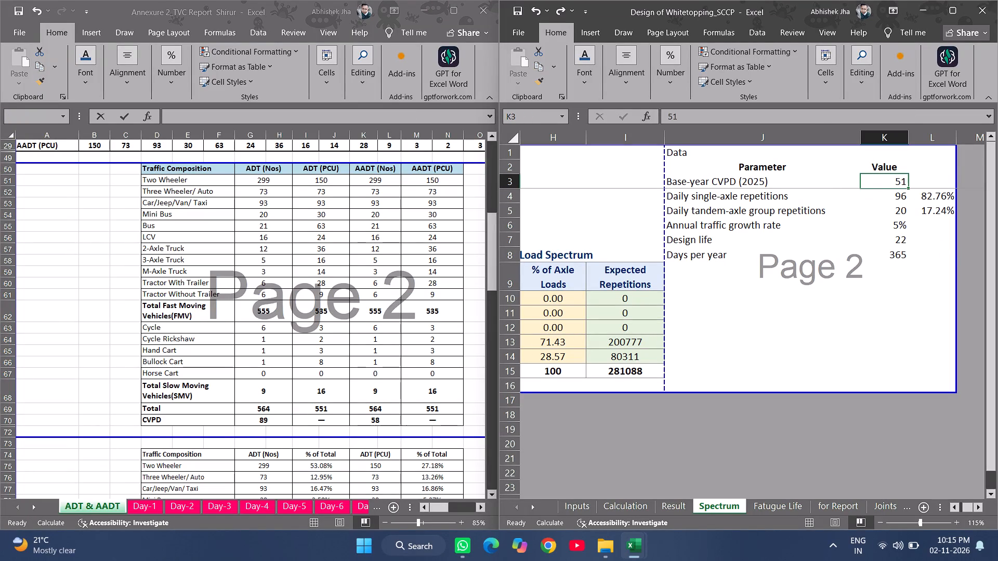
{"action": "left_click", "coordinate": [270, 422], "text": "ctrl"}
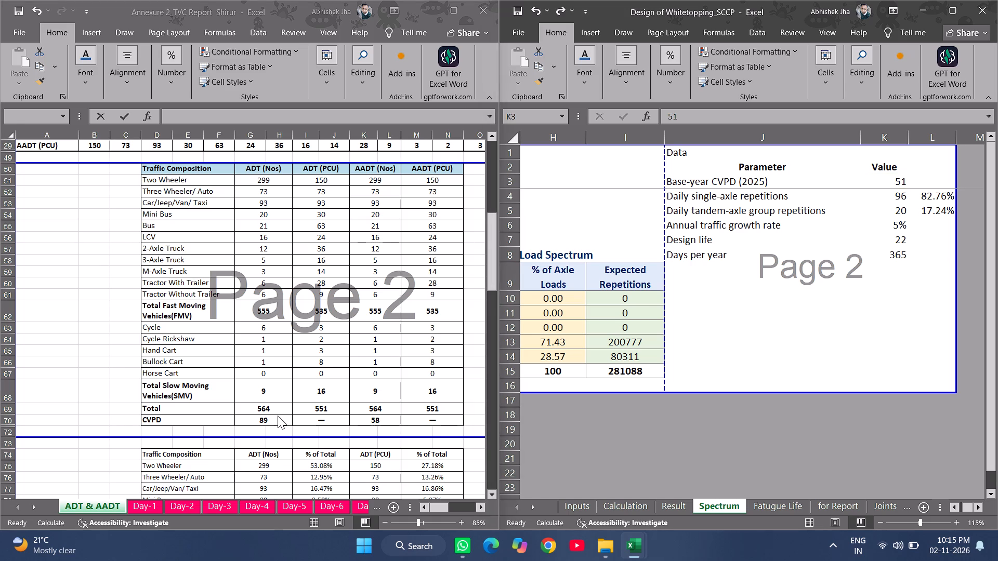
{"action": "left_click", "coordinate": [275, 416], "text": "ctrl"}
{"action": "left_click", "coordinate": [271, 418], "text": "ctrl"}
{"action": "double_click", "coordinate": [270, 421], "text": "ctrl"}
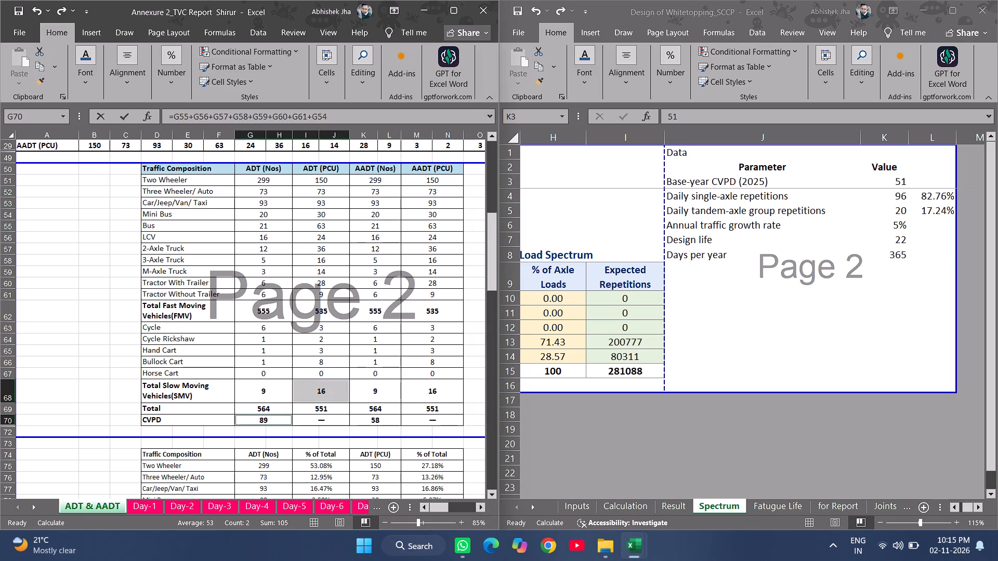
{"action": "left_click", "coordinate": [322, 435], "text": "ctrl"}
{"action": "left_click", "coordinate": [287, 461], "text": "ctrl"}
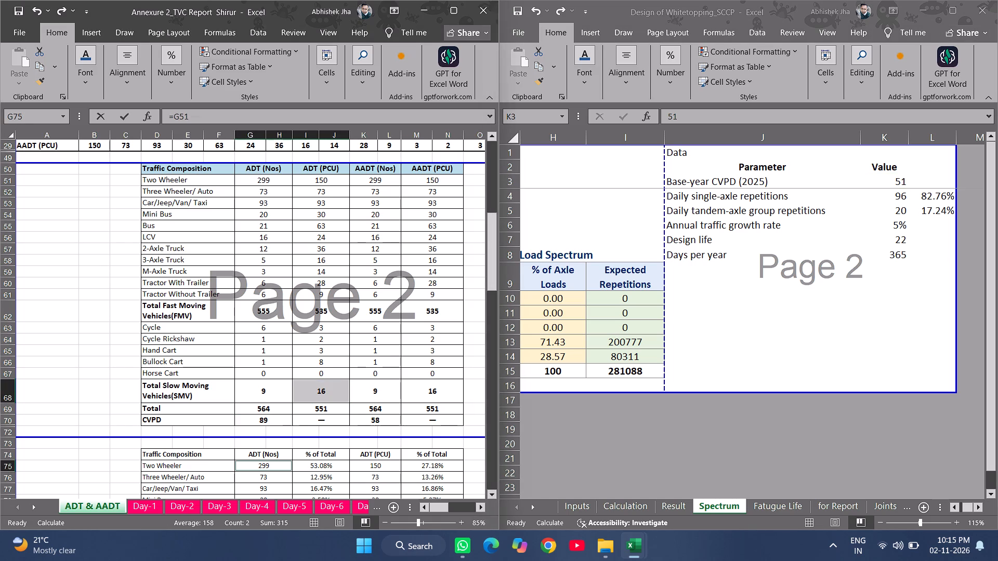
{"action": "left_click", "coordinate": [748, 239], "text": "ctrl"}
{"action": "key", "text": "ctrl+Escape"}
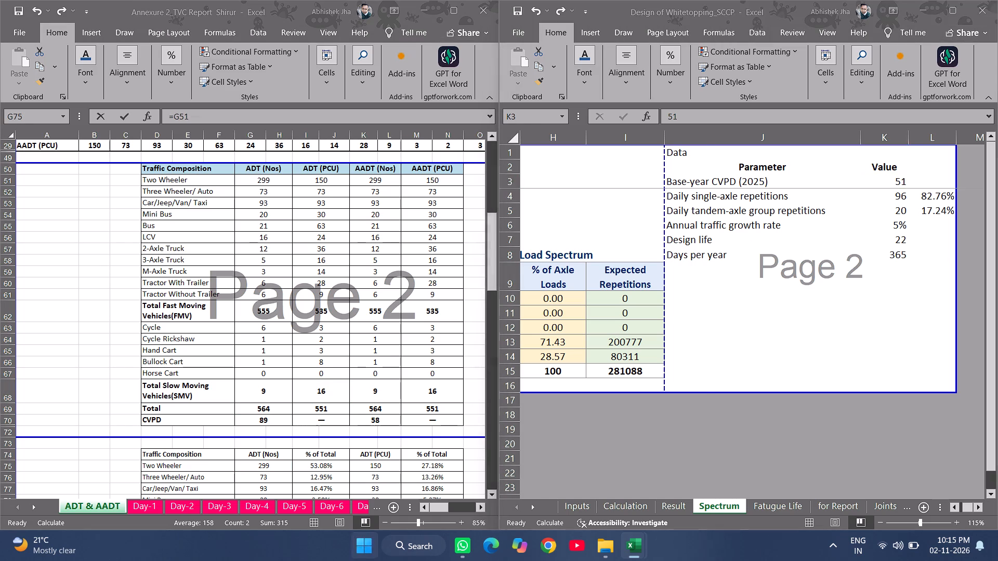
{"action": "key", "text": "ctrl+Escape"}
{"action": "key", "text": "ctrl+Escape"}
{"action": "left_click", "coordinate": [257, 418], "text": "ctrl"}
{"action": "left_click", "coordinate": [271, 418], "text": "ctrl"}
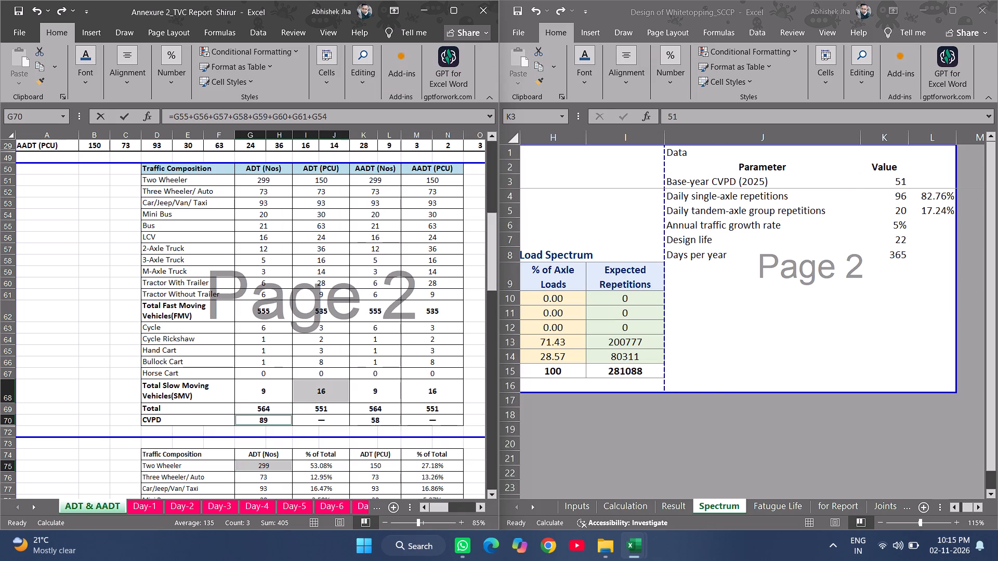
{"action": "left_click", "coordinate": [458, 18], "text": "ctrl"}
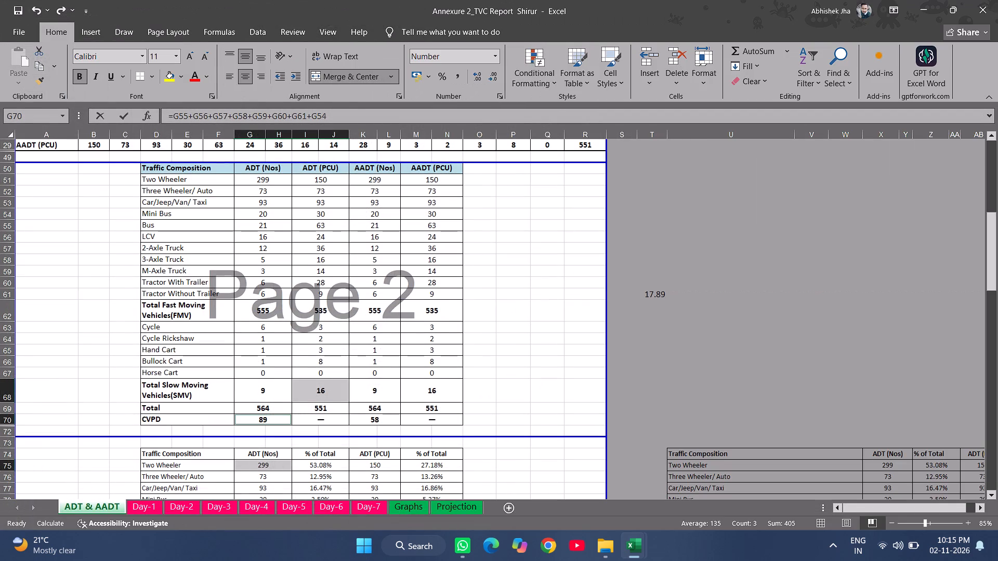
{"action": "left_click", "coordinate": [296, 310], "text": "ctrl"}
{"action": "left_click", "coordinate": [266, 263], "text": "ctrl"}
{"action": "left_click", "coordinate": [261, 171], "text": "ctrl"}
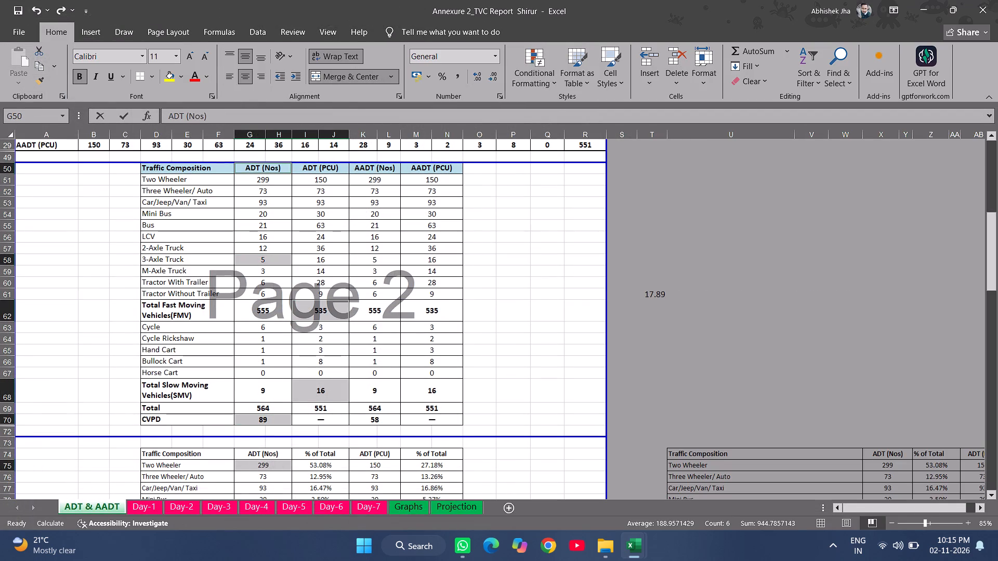
Save the Annexure 2 workbook and close it.
{"action": "scroll", "coordinate": [315, 269], "scroll_direction": "up", "scroll_amount": 5, "text": "ctrl"}
{"action": "key", "text": "ctrl+s"}
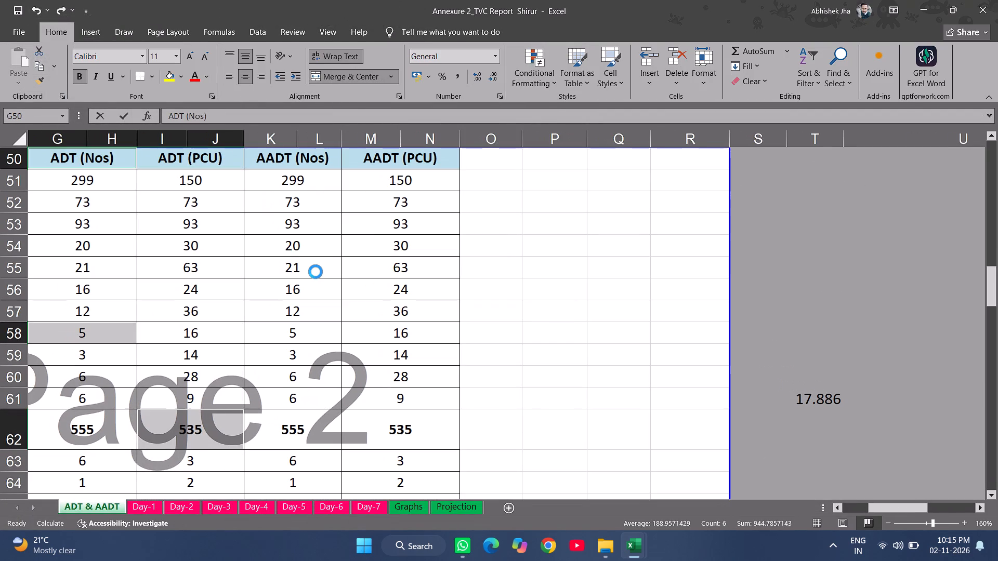
{"action": "left_click", "coordinate": [997, 0]}
Close the Design of Whitetopping_SCCP workbook, saving its changes in the Shirur-Tajband folder.
{"action": "left_click", "coordinate": [891, 241]}
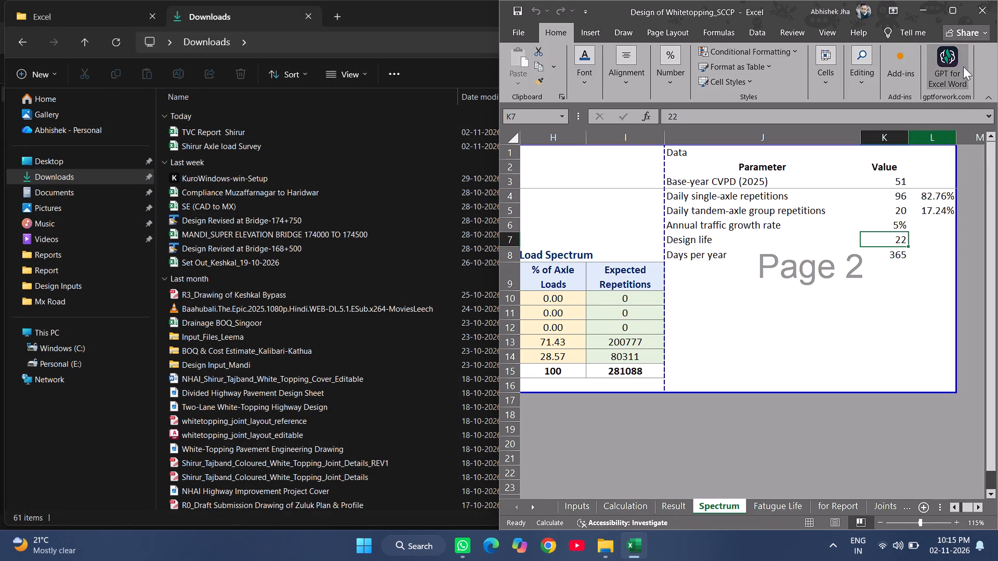
{"action": "left_click", "coordinate": [978, 0]}
{"action": "left_click", "coordinate": [978, 5]}
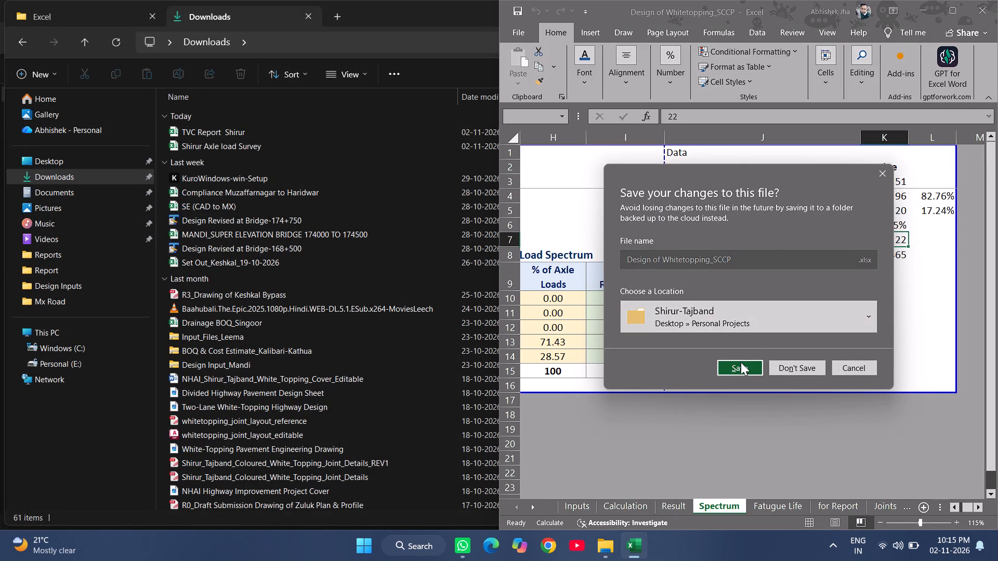
{"action": "left_click", "coordinate": [739, 365]}
In the For Submission Excel folder, rename the Annexure 2 file as Annexure 2_TVC Report Shirur, removing the extra space.
{"action": "left_click", "coordinate": [75, 6]}
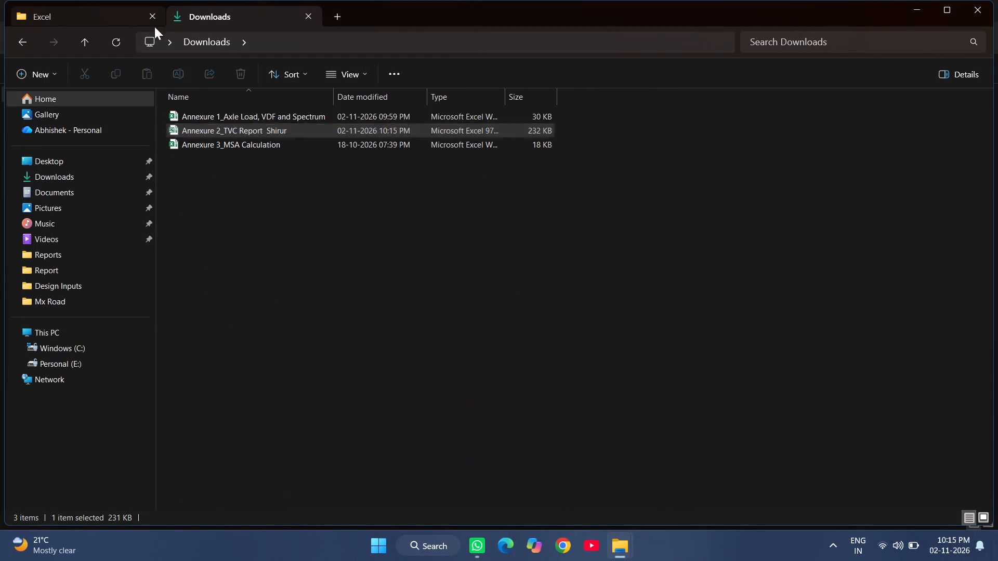
{"action": "key", "text": "F2"}
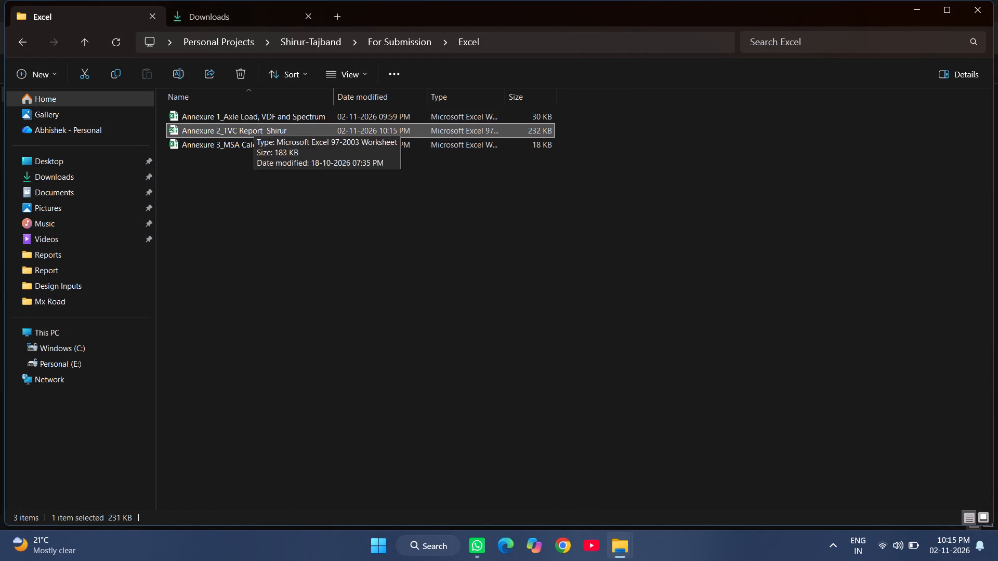
{"action": "left_click", "coordinate": [268, 131]}
{"action": "key", "text": "Right"}
{"action": "key", "text": "Left"}
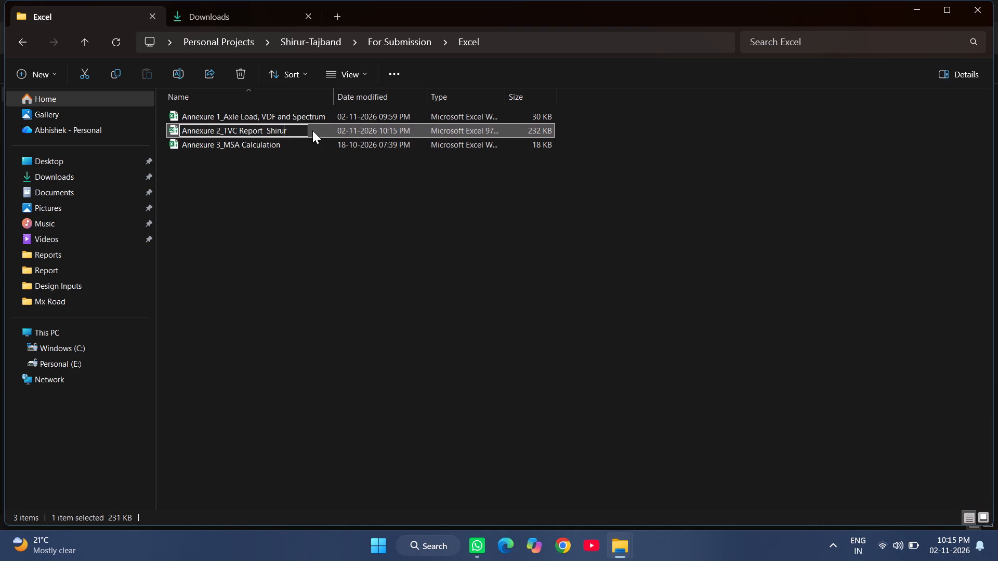
{"action": "key", "text": "Left"}
{"action": "key", "text": "Left"}
{"action": "key", "text": "Left"}
{"action": "key", "text": "Left"}
{"action": "key", "text": "Left"}
{"action": "key", "text": "BackSpace"}
{"action": "key", "text": "Return"}
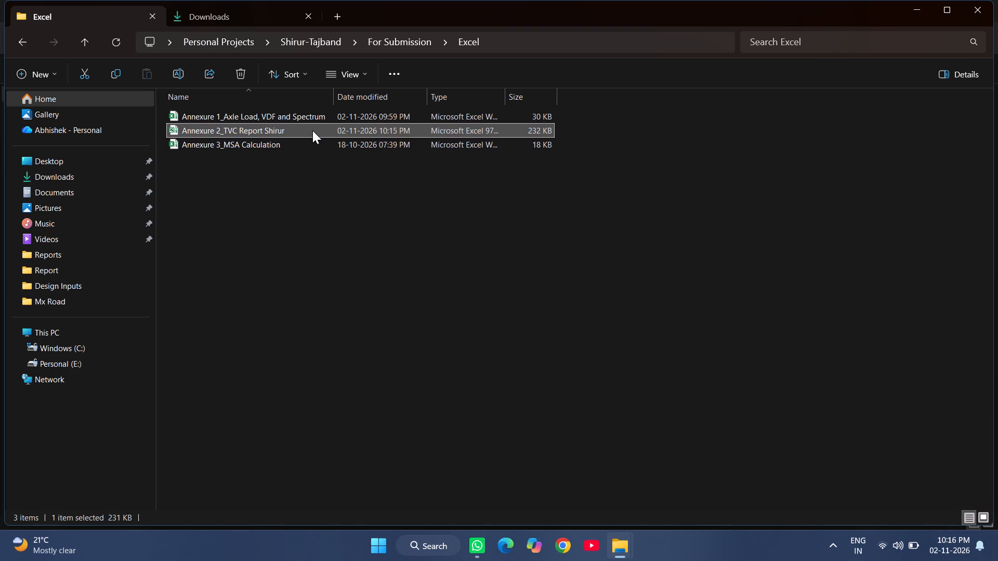
Open the Annexure 2_TVC Report Shirur workbook in a maximized window and enable editing.
{"action": "key", "text": "Return"}
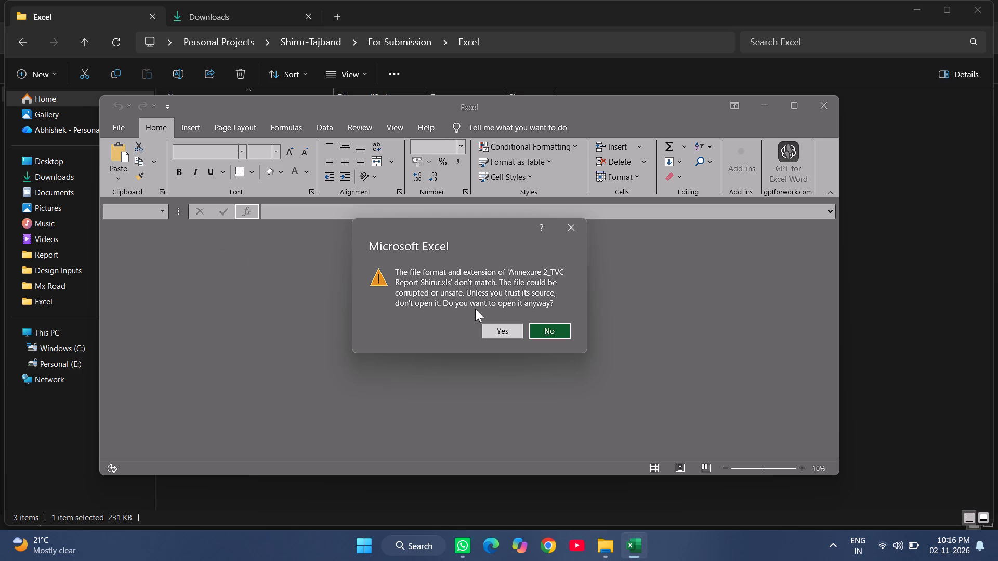
{"action": "left_click", "coordinate": [514, 335]}
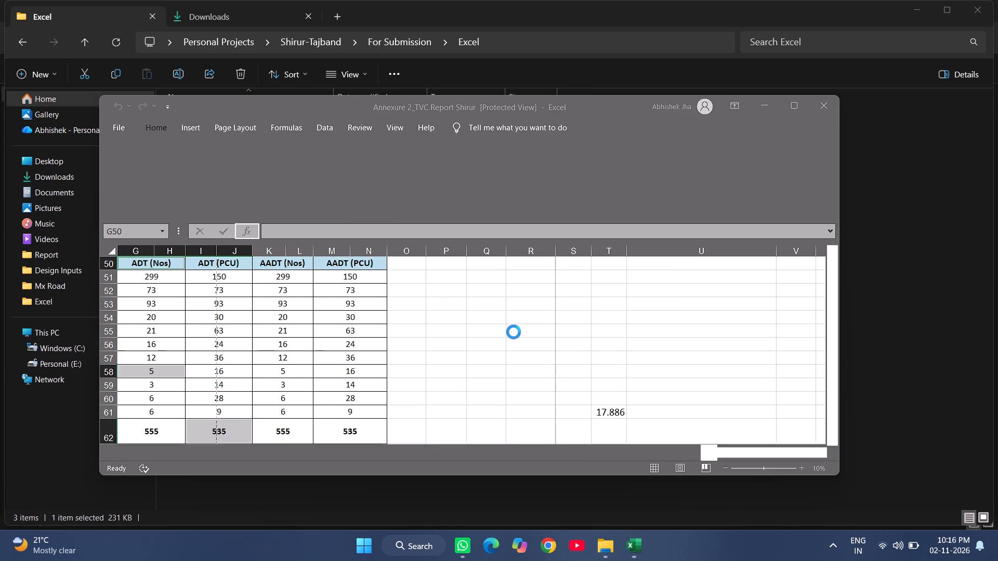
{"action": "left_click", "coordinate": [805, 110]}
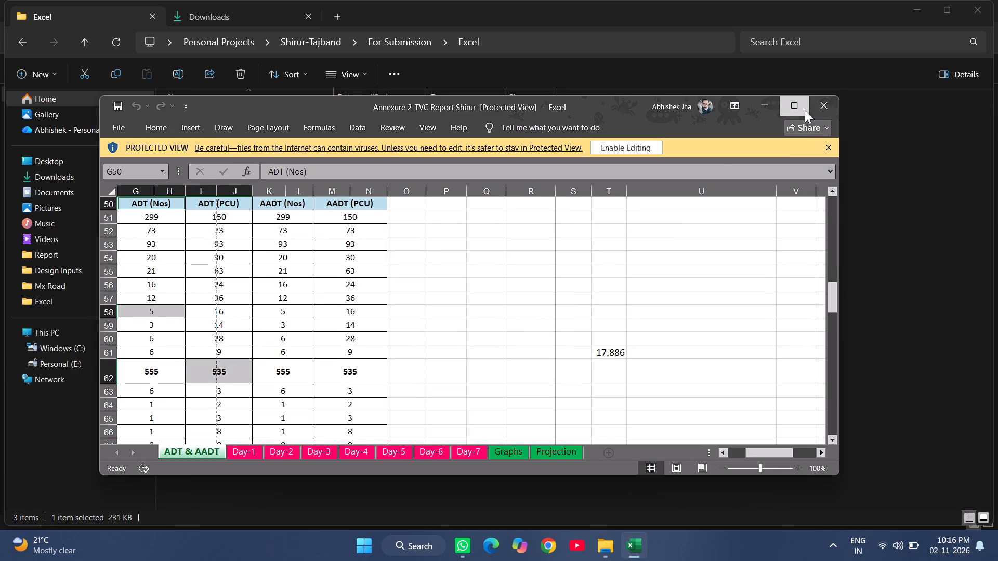
{"action": "left_click", "coordinate": [533, 50]}
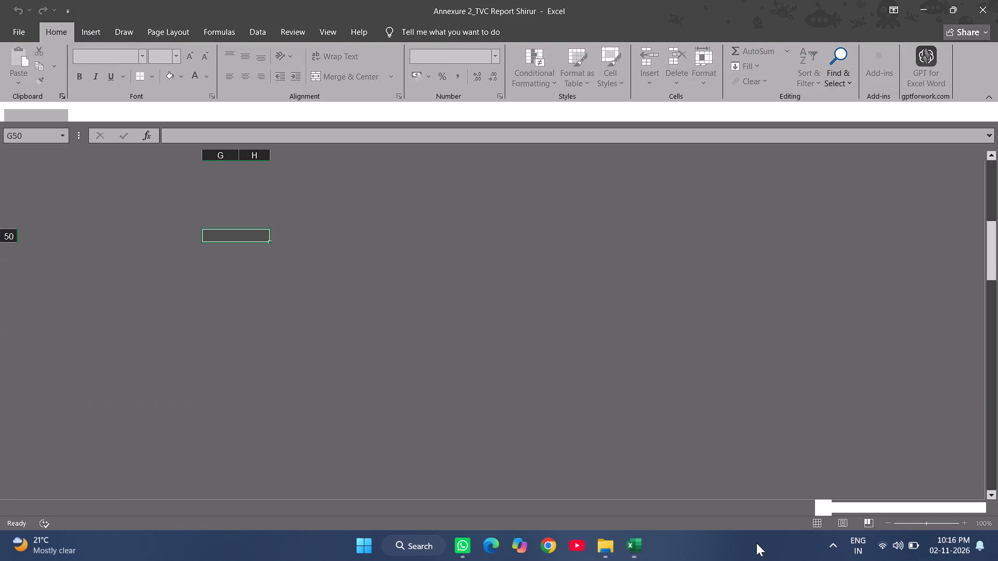
Examine the ADT & AADT sheet's daily totals, the Traffic Composition table and the formula behind the ADT (Nos) CVPD.
{"action": "left_click_drag", "start_coordinate": [870, 507], "coordinate": [646, 497]}
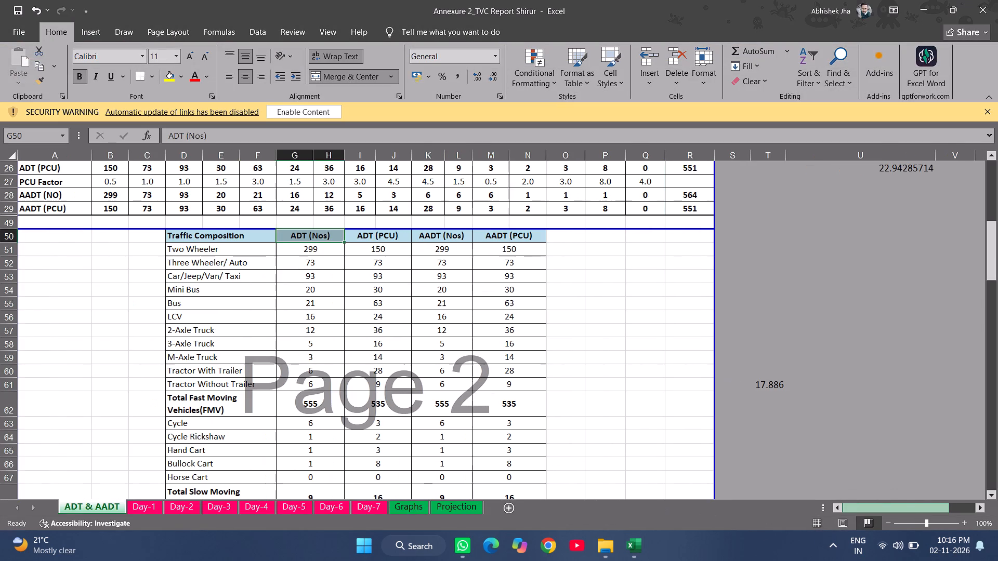
{"action": "left_click", "coordinate": [353, 359]}
{"action": "left_click", "coordinate": [326, 367]}
{"action": "left_click", "coordinate": [316, 400]}
{"action": "scroll", "coordinate": [351, 425], "scroll_direction": "up", "scroll_amount": 5}
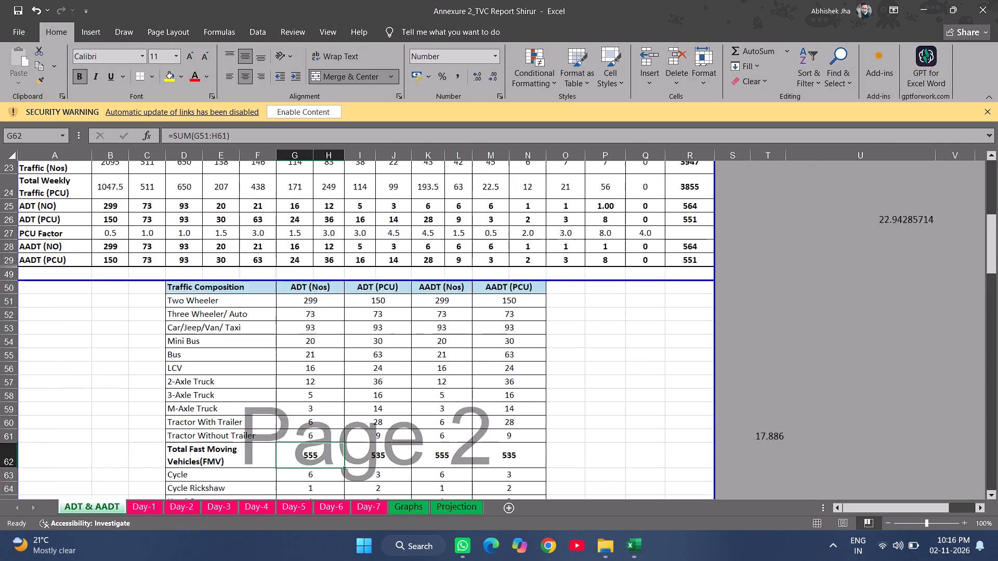
{"action": "scroll", "coordinate": [351, 425], "scroll_direction": "up", "scroll_amount": 2}
{"action": "scroll", "coordinate": [351, 425], "scroll_direction": "down", "scroll_amount": 3}
{"action": "scroll", "coordinate": [351, 425], "scroll_direction": "up", "scroll_amount": 6}
{"action": "scroll", "coordinate": [351, 425], "scroll_direction": "down", "scroll_amount": 3}
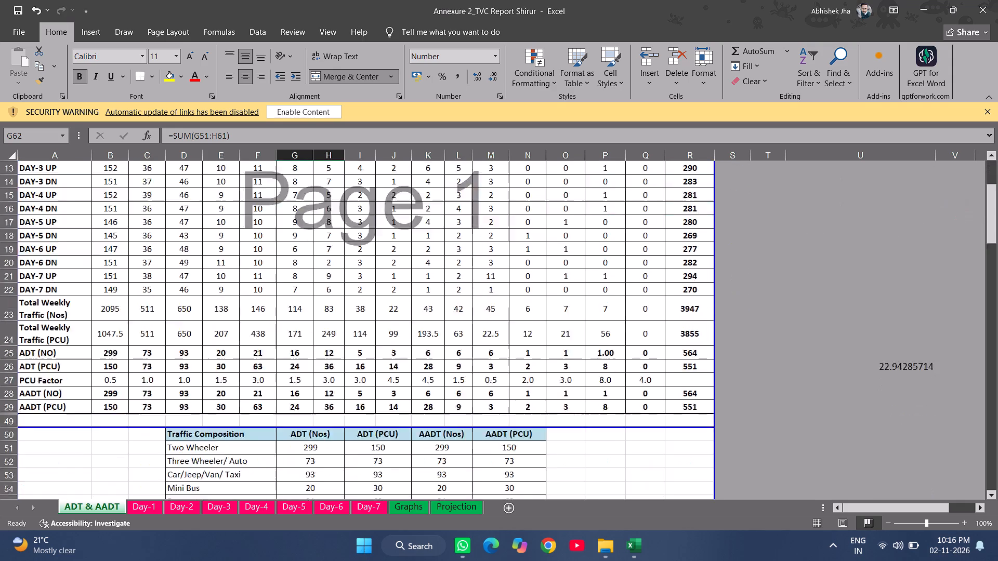
{"action": "scroll", "coordinate": [351, 425], "scroll_direction": "down", "scroll_amount": 6}
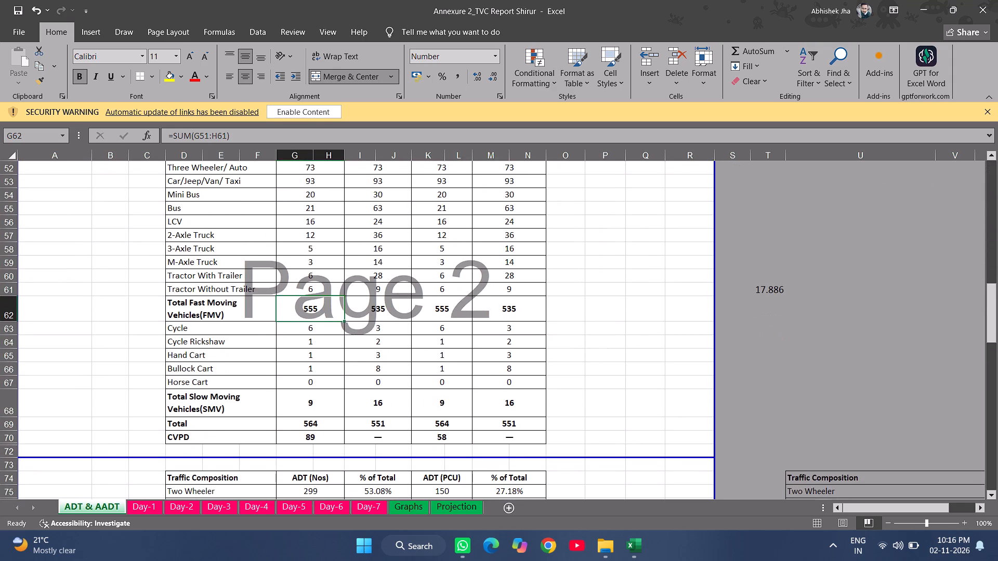
{"action": "double_click", "coordinate": [320, 436]}
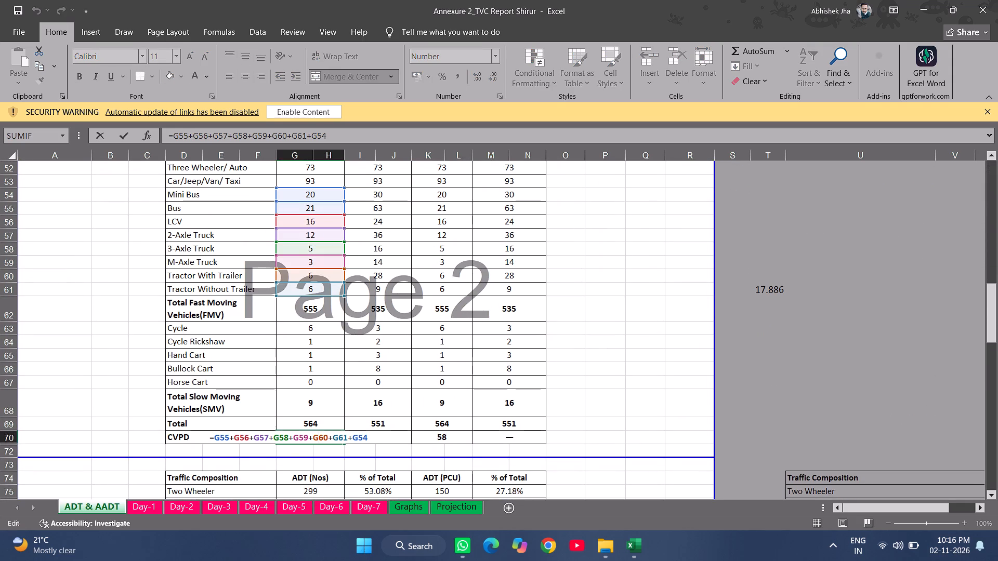
{"action": "scroll", "coordinate": [432, 407], "scroll_direction": "up", "scroll_amount": 1}
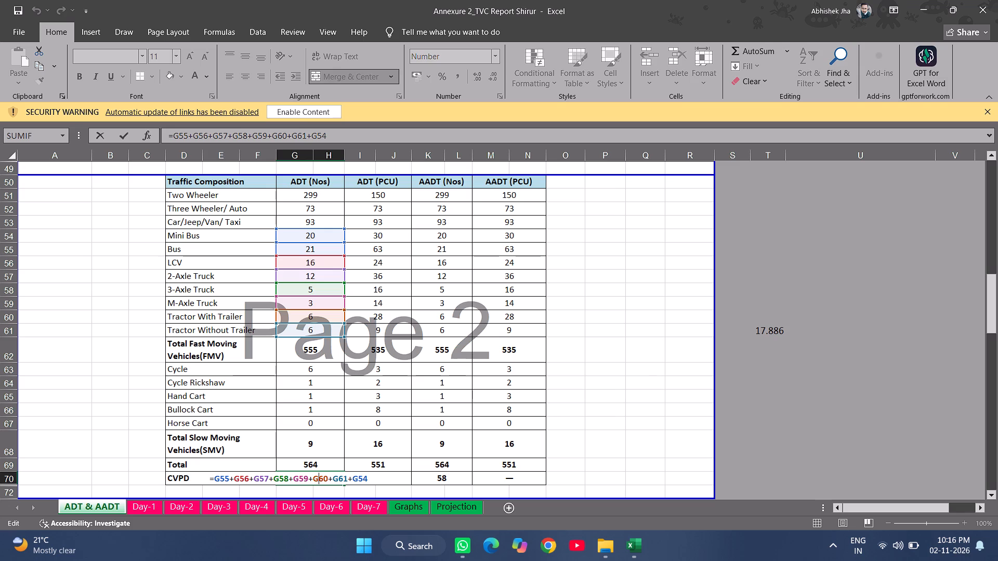
{"action": "key", "text": "Return"}
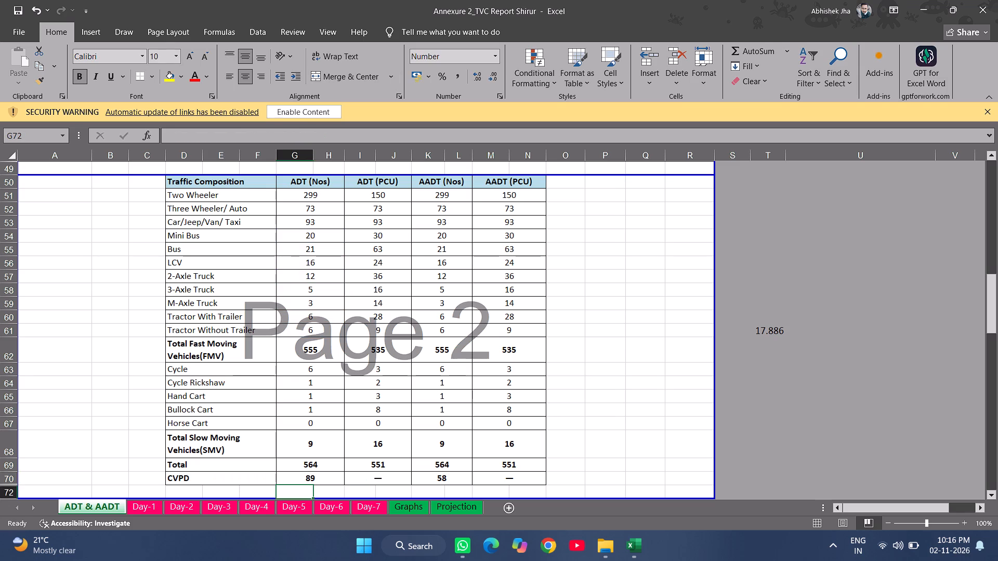
{"action": "scroll", "coordinate": [399, 366], "scroll_direction": "down", "scroll_amount": 1}
{"action": "scroll", "coordinate": [388, 376], "scroll_direction": "up", "scroll_amount": 2}
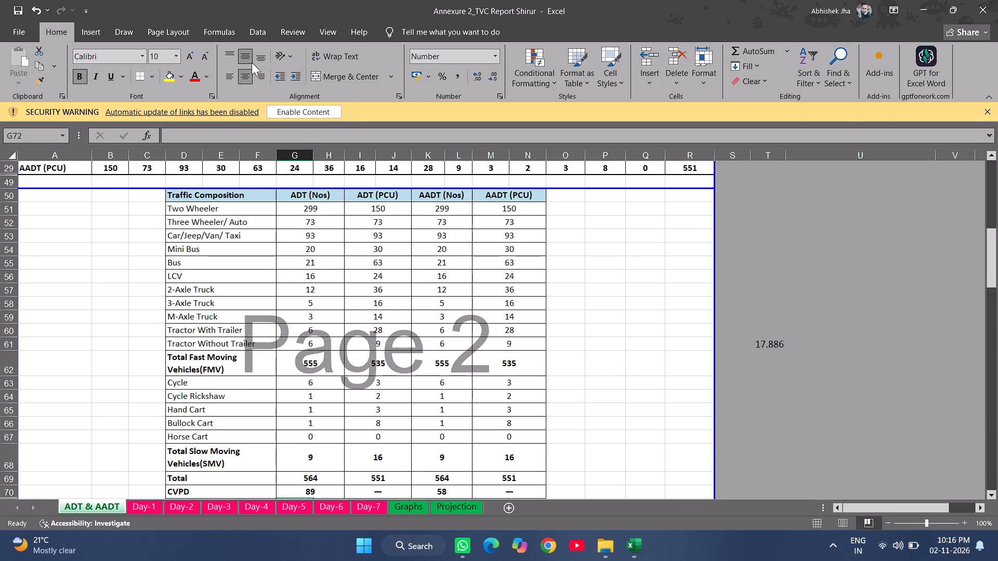
Enable the workbook's blocked content to allow automatic link updates.
{"action": "left_click", "coordinate": [314, 113]}
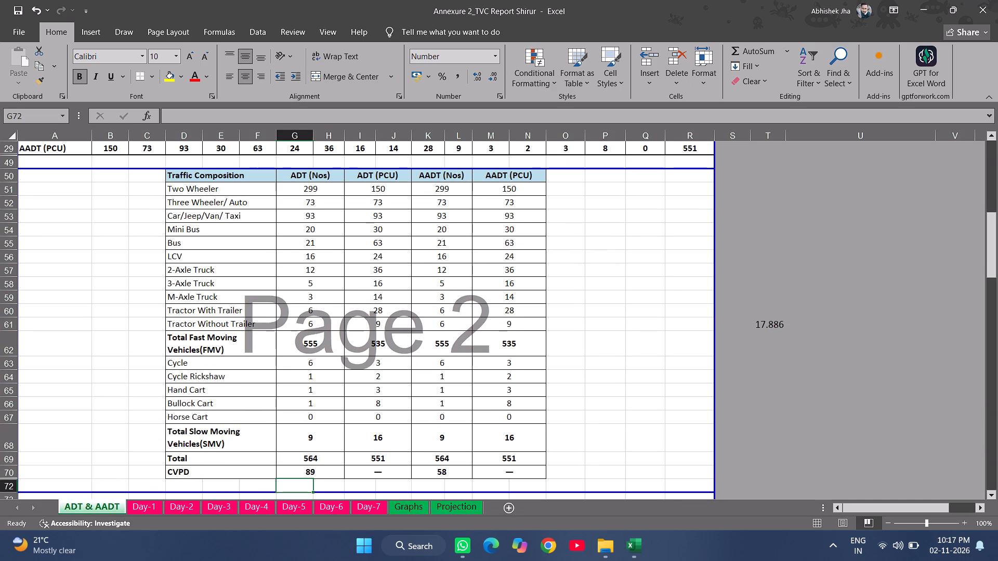
{"action": "left_click", "coordinate": [215, 35]}
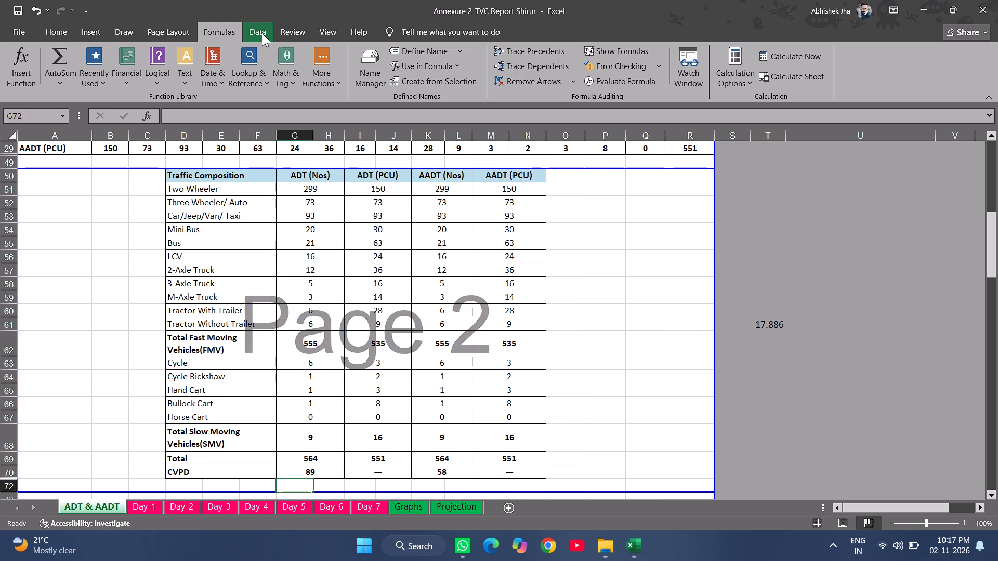
Break all of the workbook's links to external workbooks, including TVC Report Shirur.xlsx, and close the links list.
{"action": "left_click", "coordinate": [262, 33]}
{"action": "left_click", "coordinate": [301, 34]}
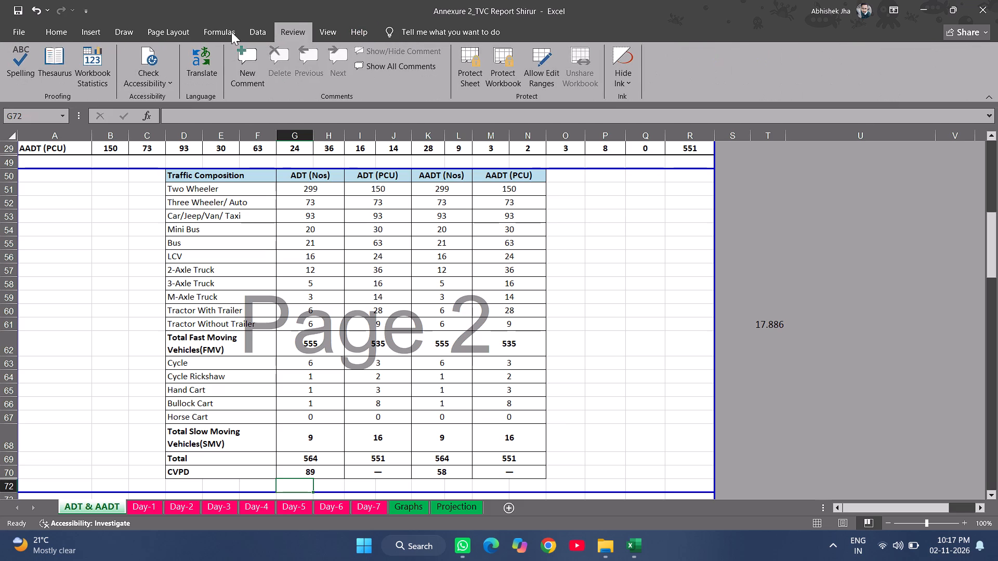
{"action": "left_click", "coordinate": [225, 32]}
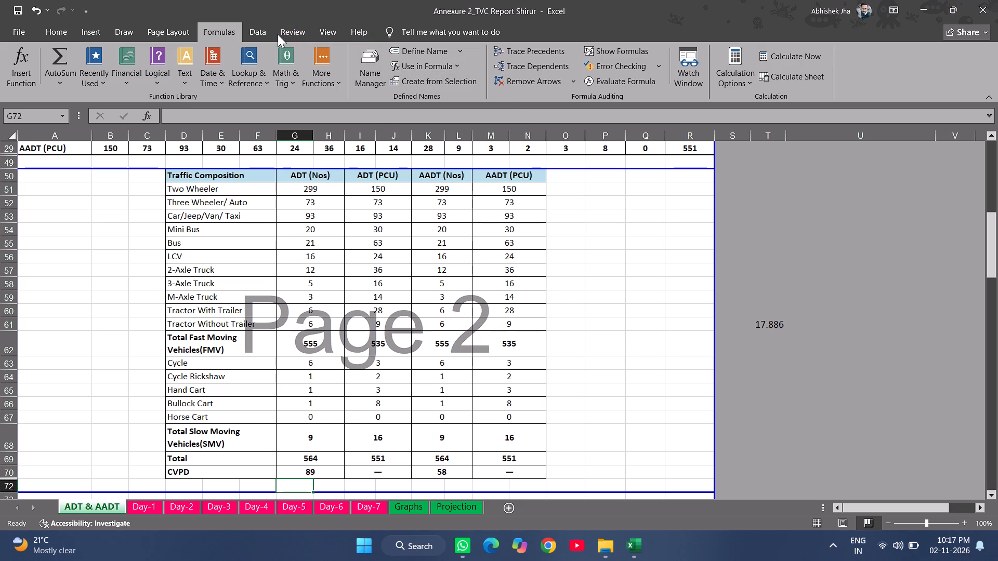
{"action": "left_click", "coordinate": [165, 31]}
{"action": "left_click", "coordinate": [233, 29]}
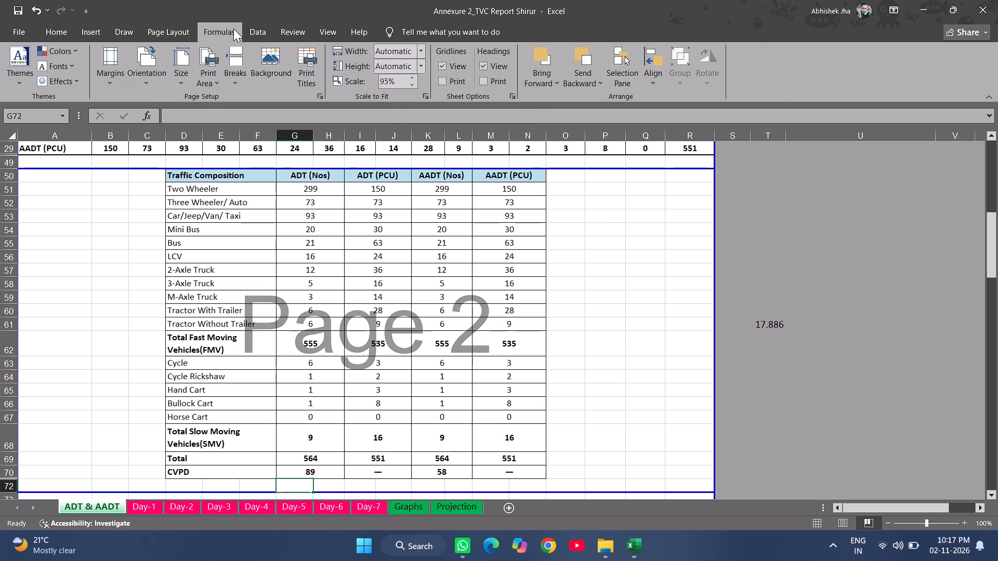
{"action": "left_click", "coordinate": [260, 29]}
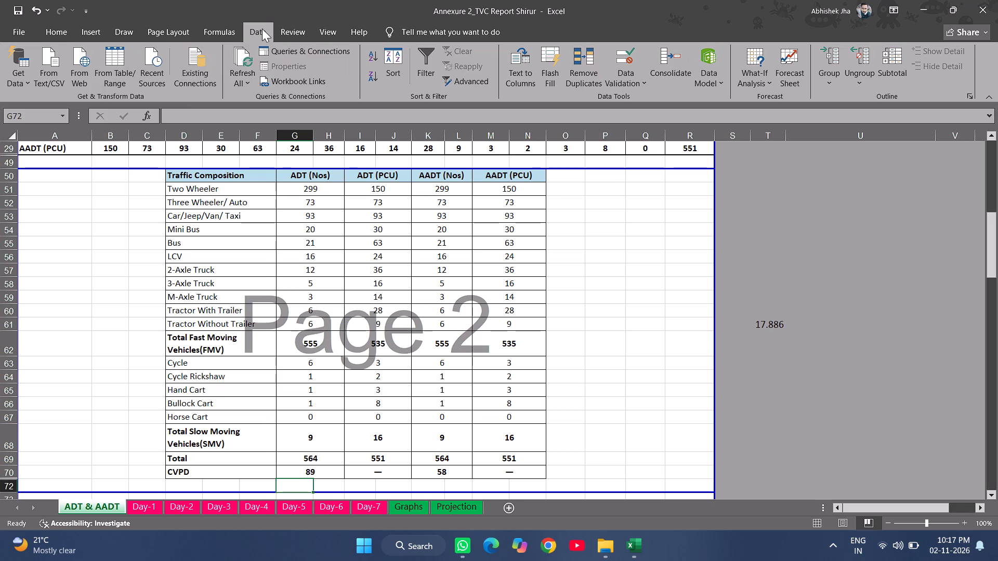
{"action": "left_click", "coordinate": [288, 73]}
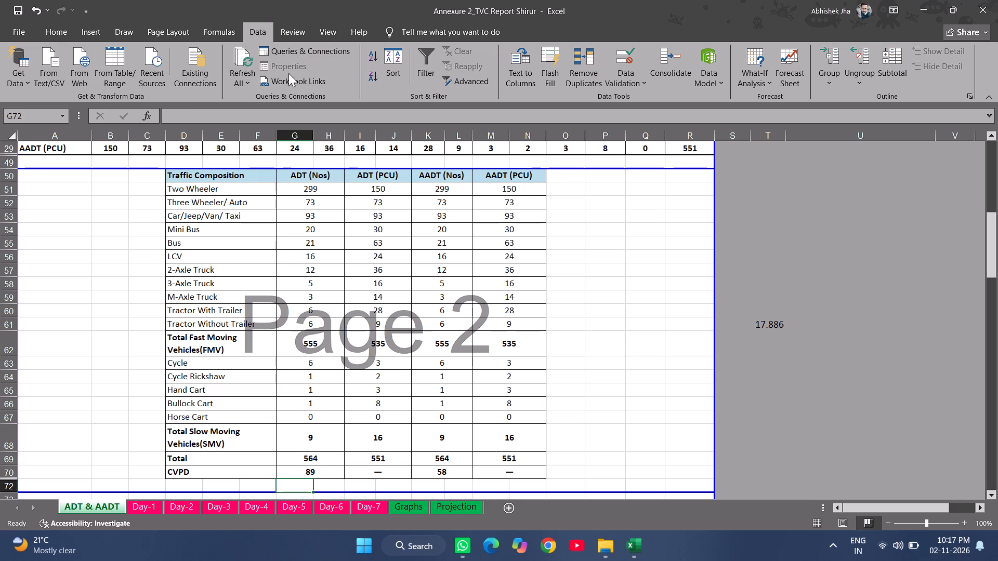
{"action": "left_click", "coordinate": [287, 75]}
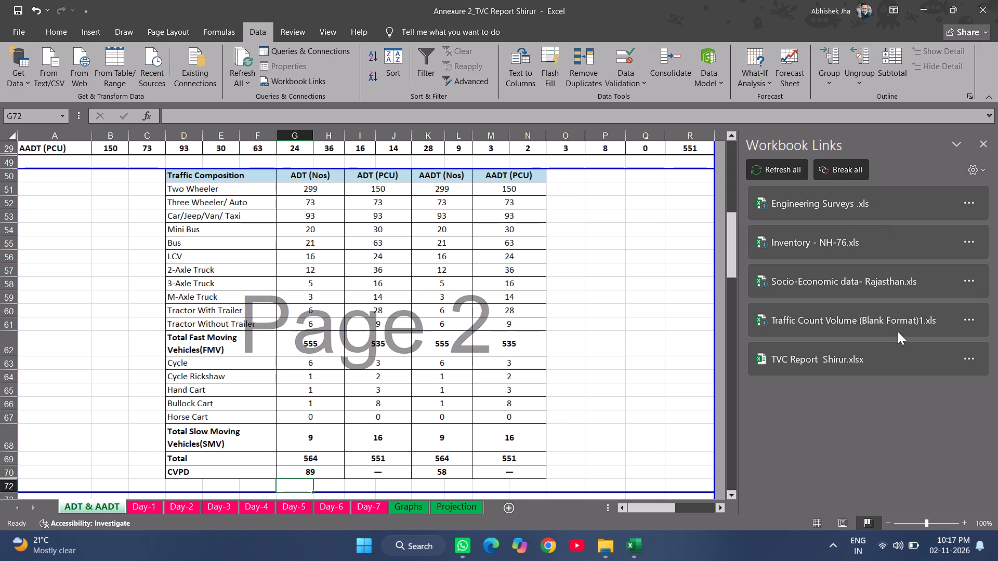
{"action": "left_click", "coordinate": [848, 169]}
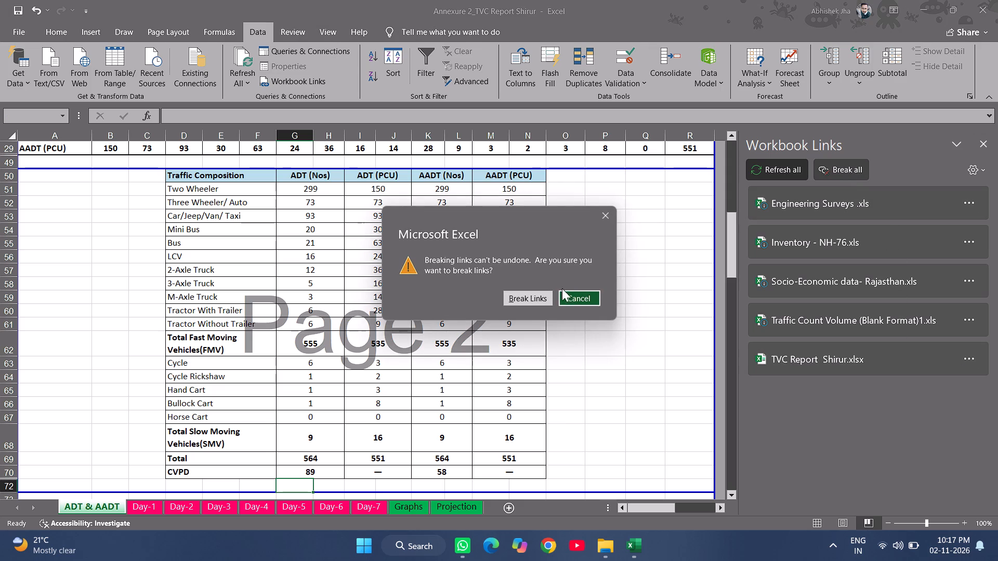
{"action": "left_click", "coordinate": [537, 296]}
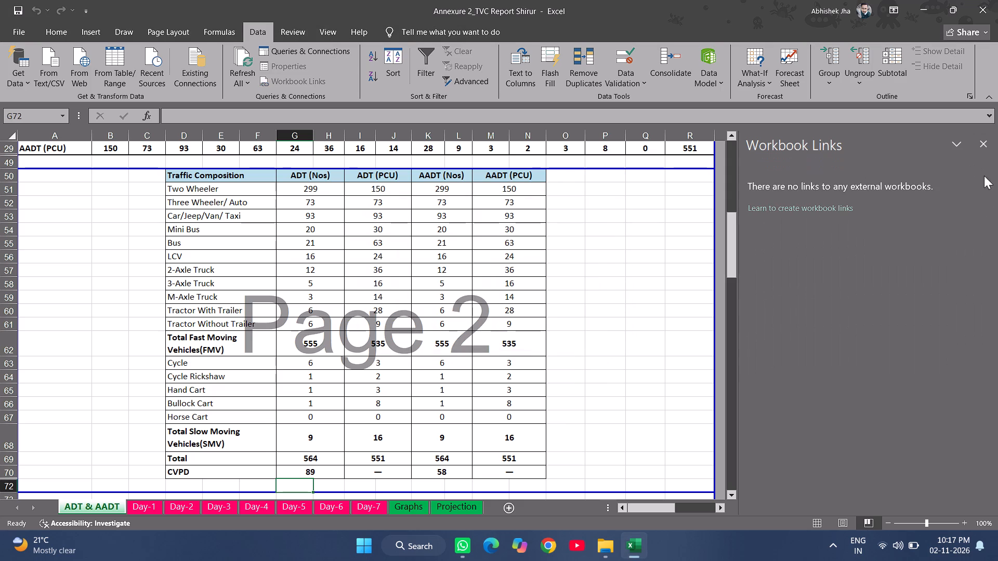
{"action": "left_click", "coordinate": [983, 145]}
Check on the Day-1 sheet whether the hourly count cells hold plain values instead of links, and review the survey tables.
{"action": "left_click", "coordinate": [143, 505]}
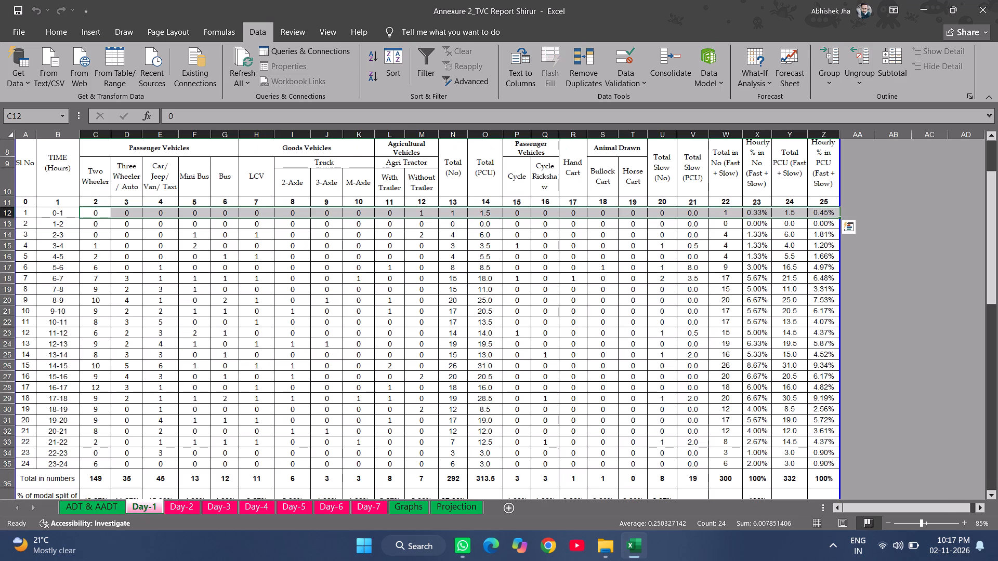
{"action": "left_click", "coordinate": [111, 219]}
{"action": "left_click", "coordinate": [110, 214]}
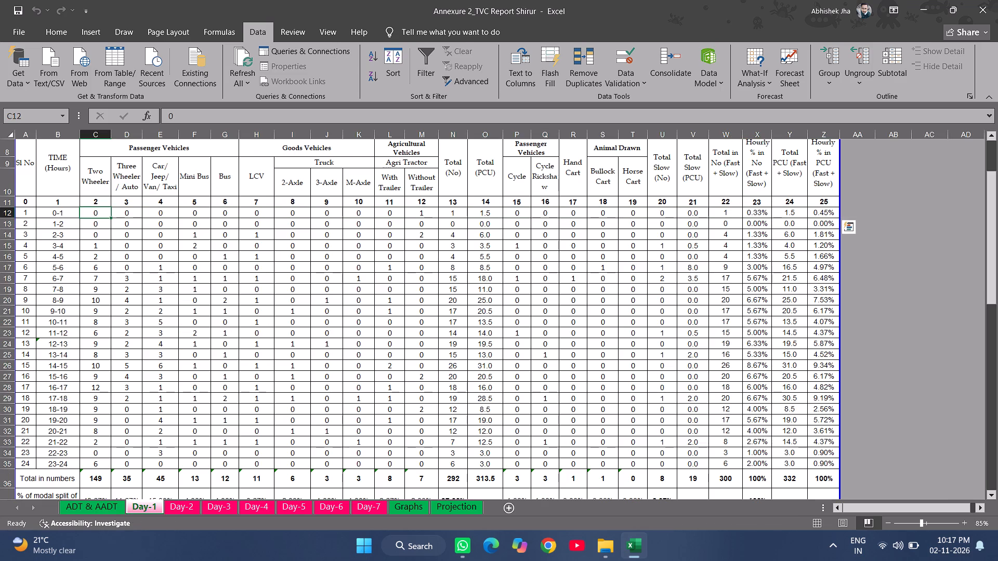
{"action": "left_click", "coordinate": [100, 225]}
{"action": "left_click", "coordinate": [98, 262]}
{"action": "left_click", "coordinate": [150, 262]}
{"action": "left_click", "coordinate": [202, 234]}
{"action": "left_click", "coordinate": [256, 257]}
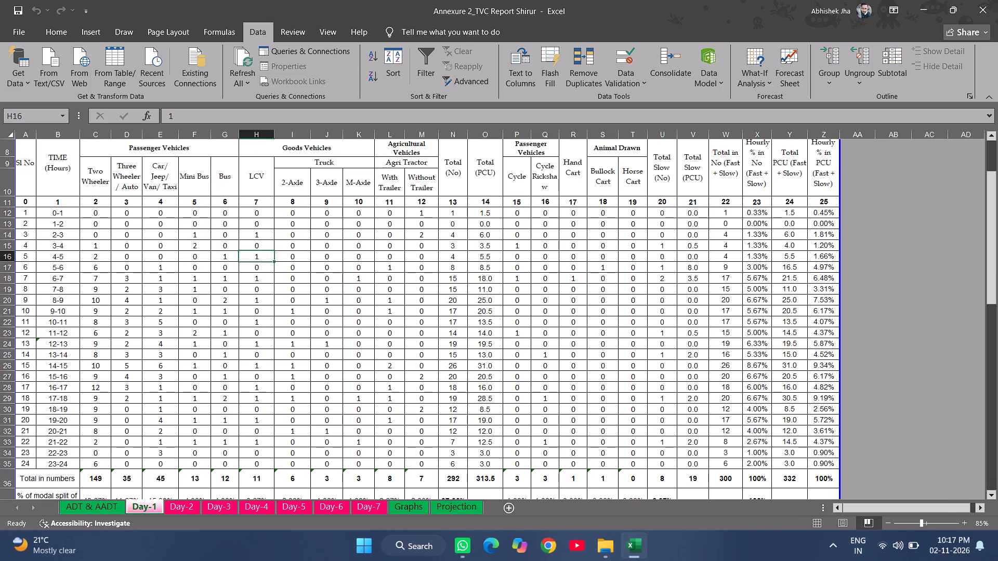
{"action": "scroll", "coordinate": [215, 389], "scroll_direction": "down", "scroll_amount": 5}
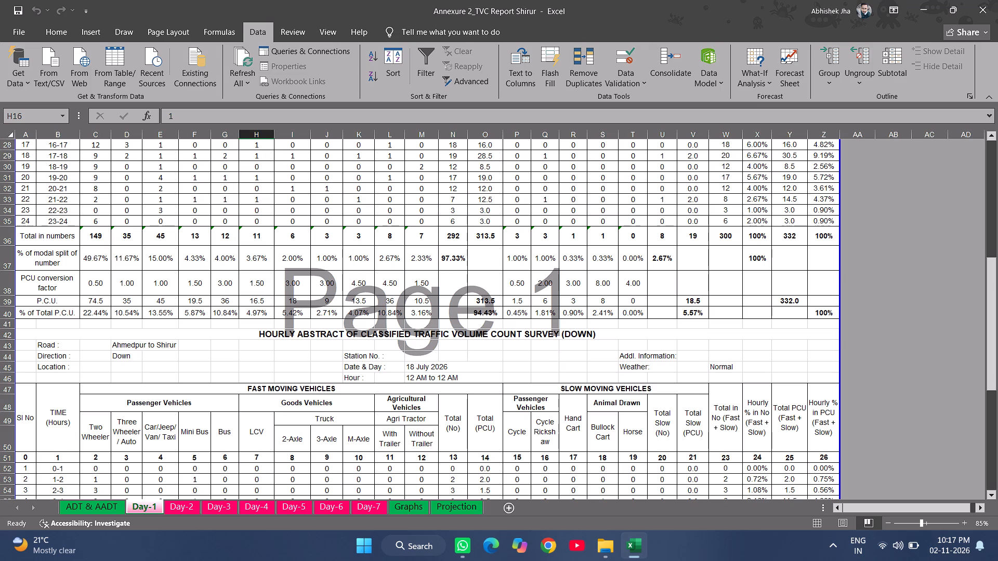
{"action": "scroll", "coordinate": [69, 288], "scroll_direction": "up", "scroll_amount": 12}
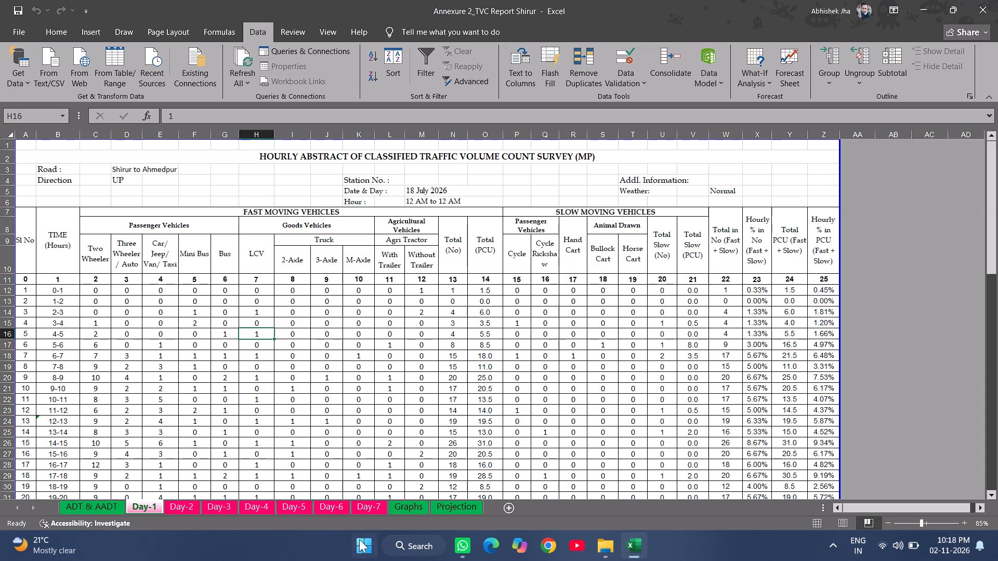
Examine the daily variation of traffic on the Graphs sheet and the year-wise traffic table on the Projection sheet.
{"action": "left_click", "coordinate": [413, 505]}
{"action": "scroll", "coordinate": [195, 389], "scroll_direction": "up", "scroll_amount": 6}
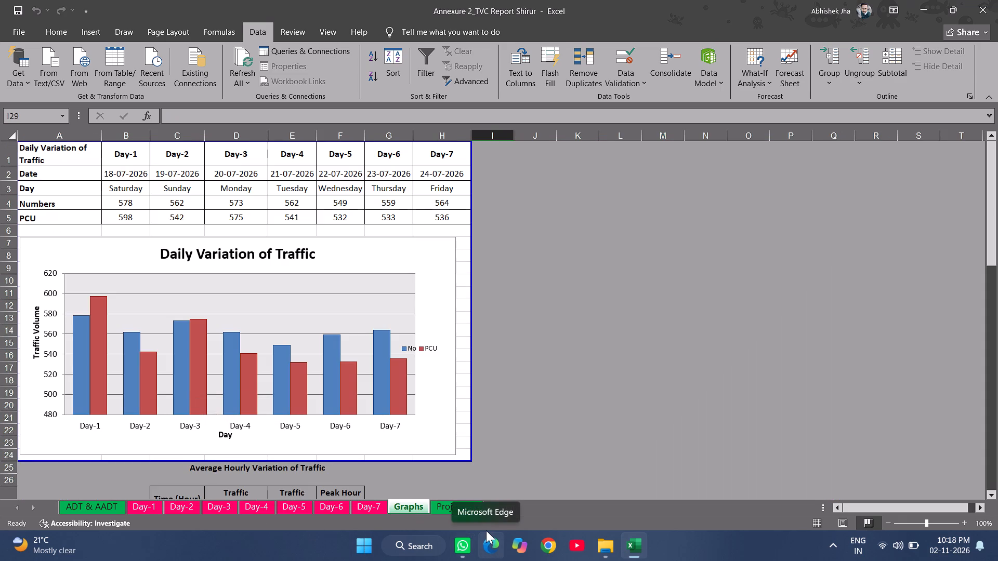
{"action": "left_click", "coordinate": [441, 510]}
{"action": "scroll", "coordinate": [67, 274], "scroll_direction": "up", "scroll_amount": 7}
{"action": "scroll", "coordinate": [75, 315], "scroll_direction": "down", "scroll_amount": 2}
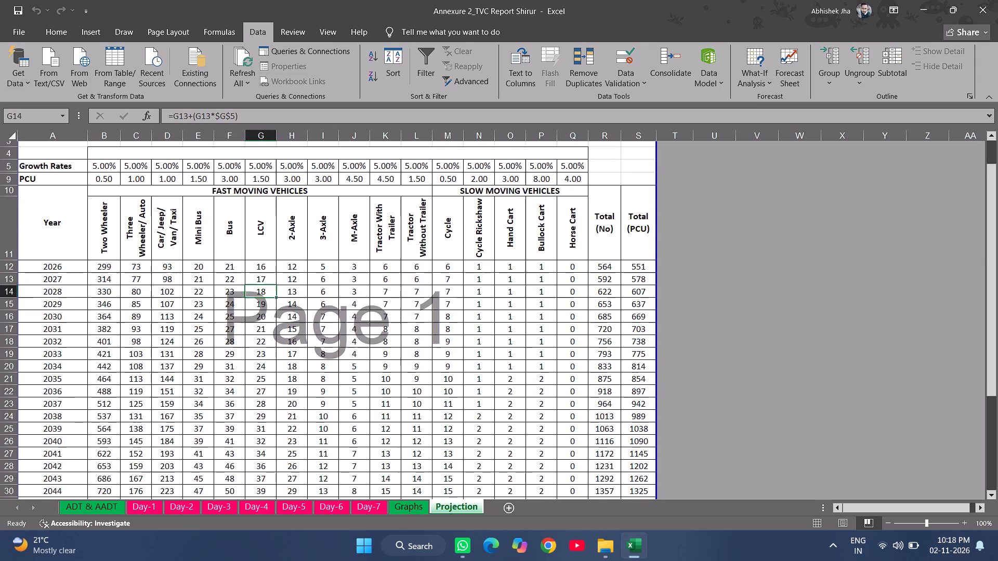
{"action": "scroll", "coordinate": [75, 315], "scroll_direction": "down", "scroll_amount": 4}
{"action": "scroll", "coordinate": [76, 315], "scroll_direction": "up", "scroll_amount": 4}
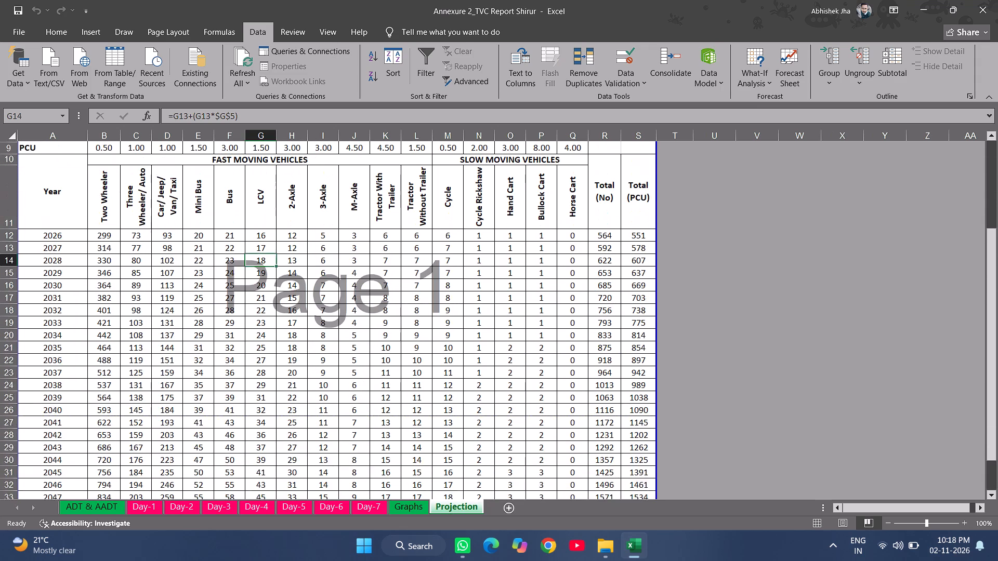
{"action": "scroll", "coordinate": [76, 315], "scroll_direction": "up", "scroll_amount": 1}
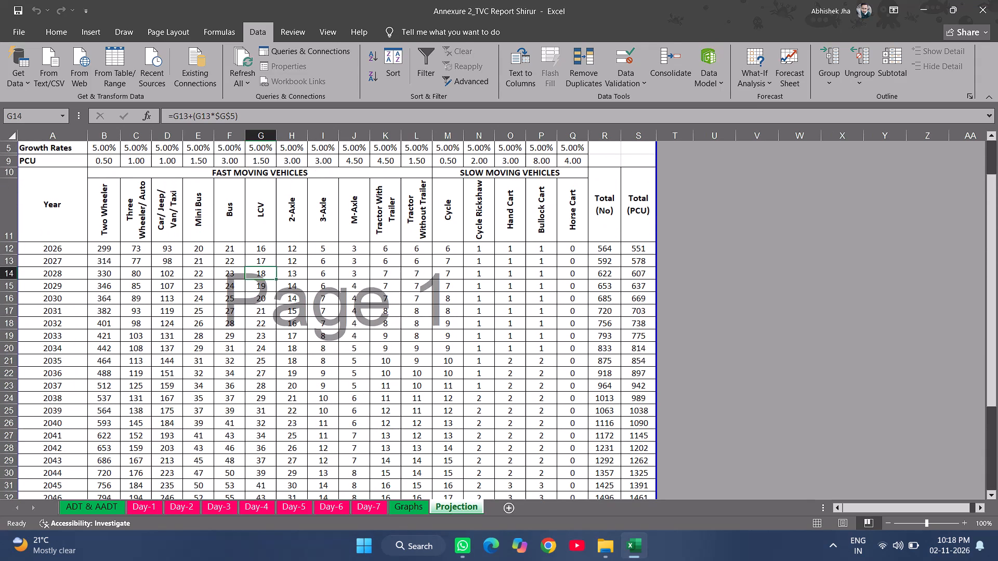
{"action": "scroll", "coordinate": [76, 315], "scroll_direction": "up", "scroll_amount": 2}
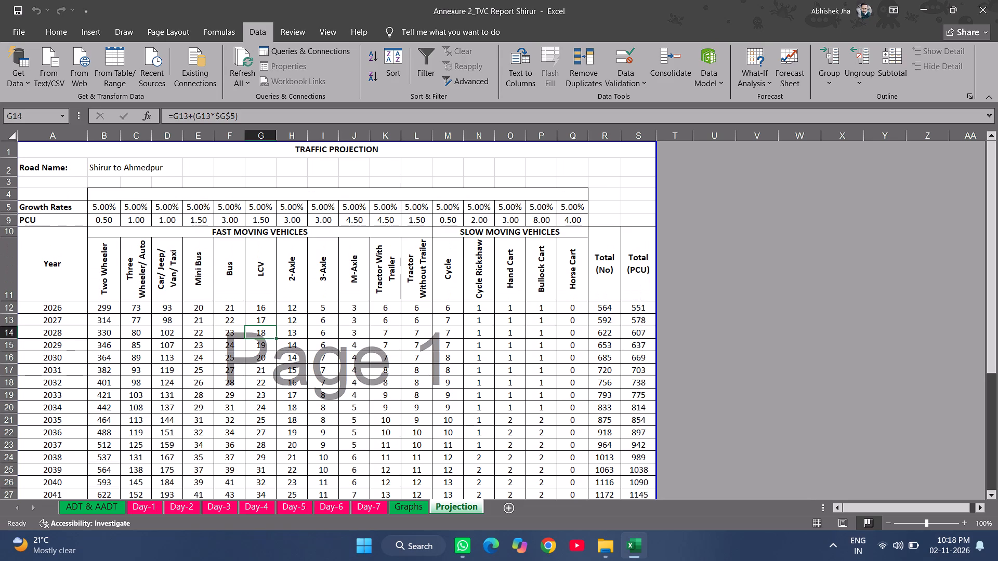
{"action": "scroll", "coordinate": [158, 331], "scroll_direction": "down", "scroll_amount": 5}
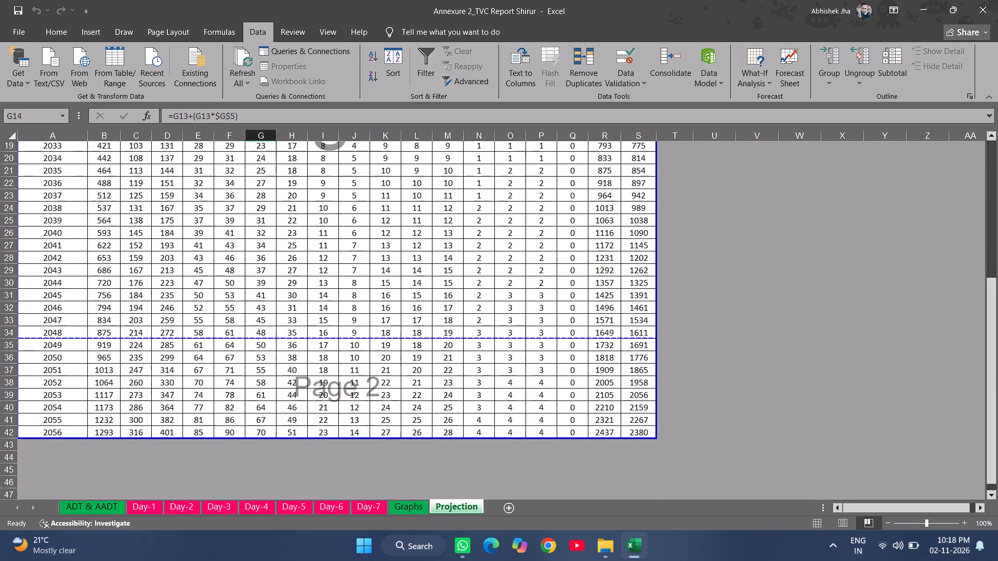
{"action": "scroll", "coordinate": [136, 321], "scroll_direction": "up", "scroll_amount": 2}
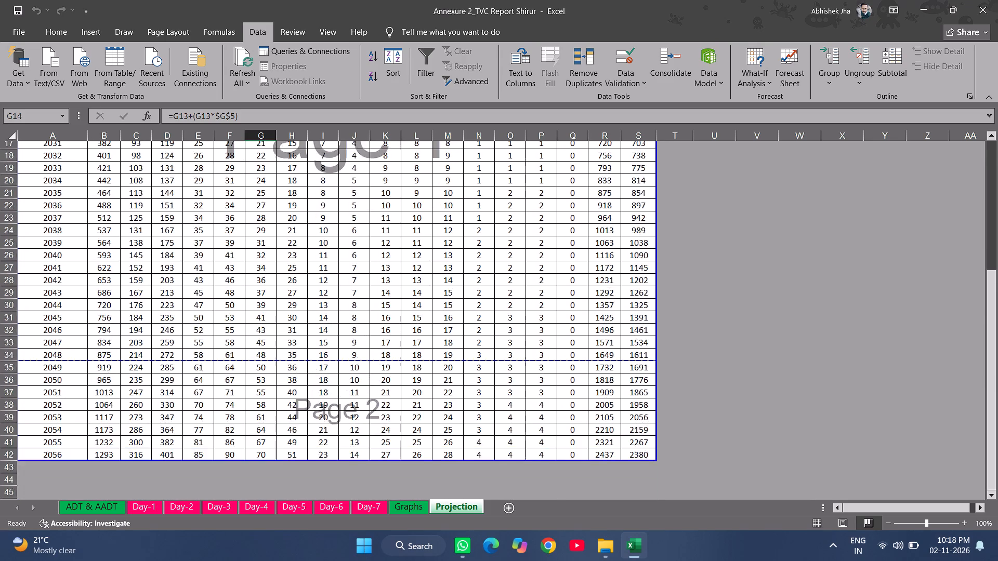
{"action": "scroll", "coordinate": [136, 321], "scroll_direction": "up", "scroll_amount": 3}
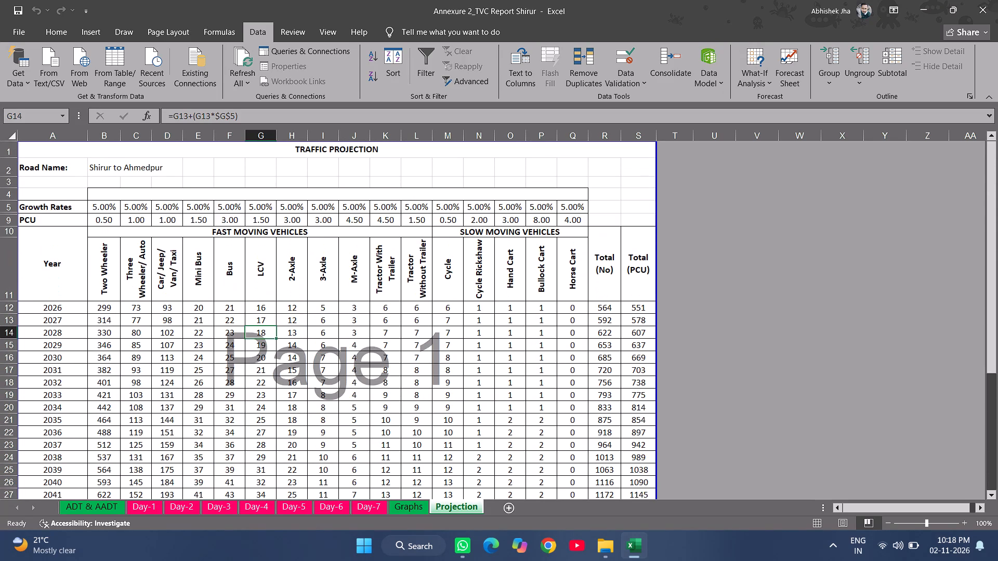
Examine the average hourly variation table and its chart on the Graphs sheet.
{"action": "left_click", "coordinate": [406, 507]}
{"action": "scroll", "coordinate": [162, 462], "scroll_direction": "down", "scroll_amount": 2}
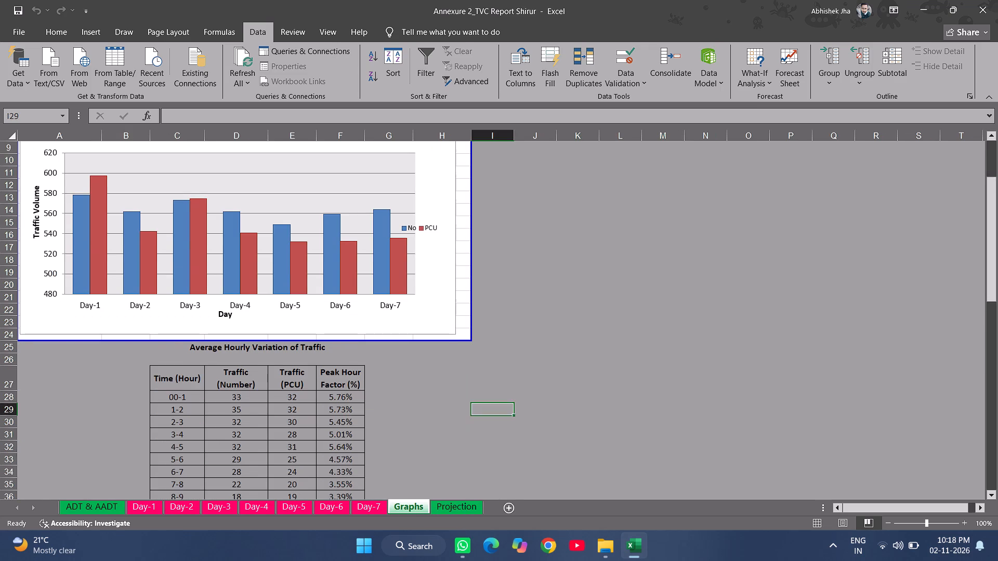
{"action": "scroll", "coordinate": [162, 461], "scroll_direction": "down", "scroll_amount": 10}
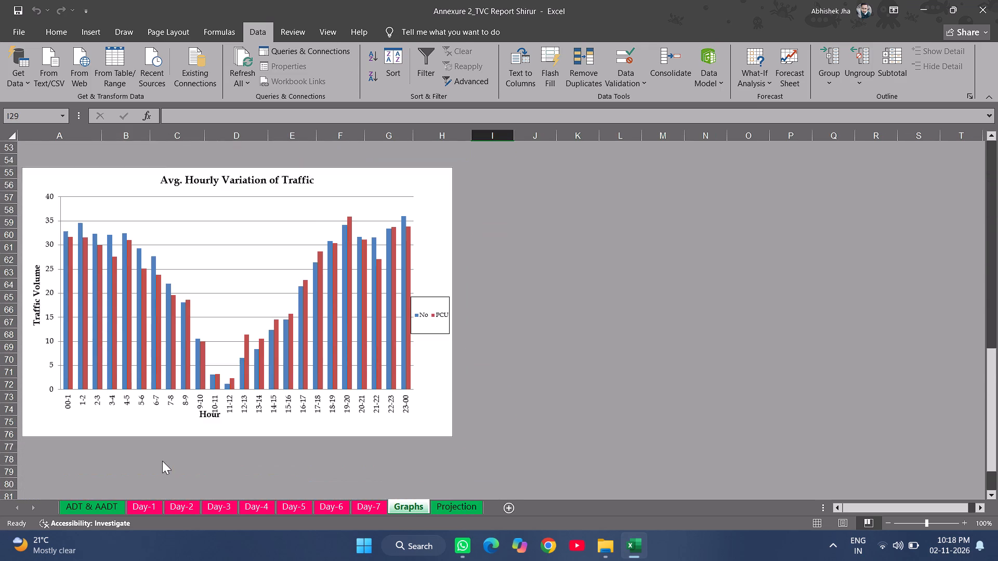
{"action": "scroll", "coordinate": [162, 461], "scroll_direction": "down", "scroll_amount": 2}
Examine the ADT & AADT sheet's daily counts, both Traffic Composition tables, the hand cart percentage formula and the composition pie charts.
{"action": "left_click", "coordinate": [94, 503]}
{"action": "scroll", "coordinate": [233, 427], "scroll_direction": "up", "scroll_amount": 6}
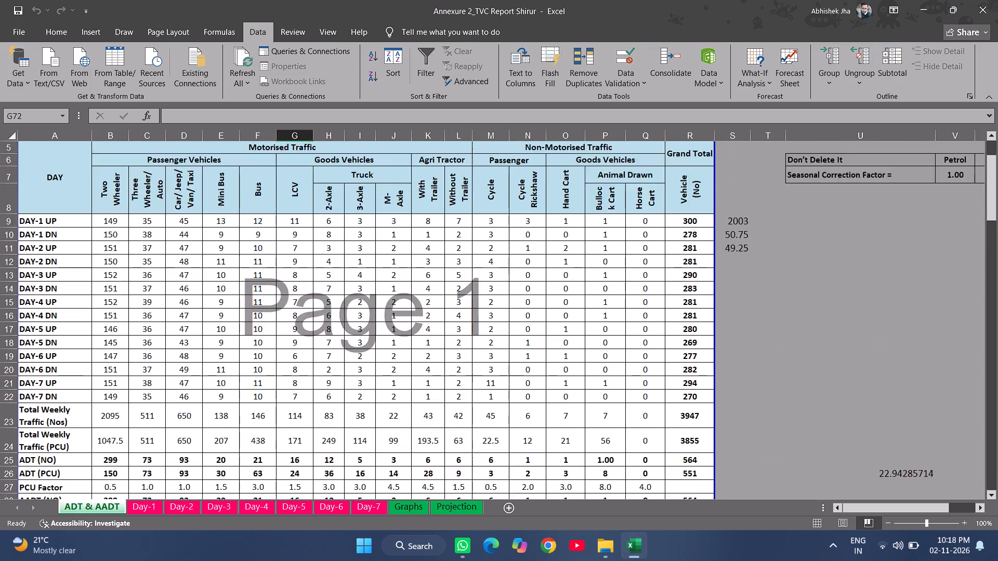
{"action": "scroll", "coordinate": [233, 426], "scroll_direction": "up", "scroll_amount": 3}
{"action": "scroll", "coordinate": [233, 426], "scroll_direction": "down", "scroll_amount": 12}
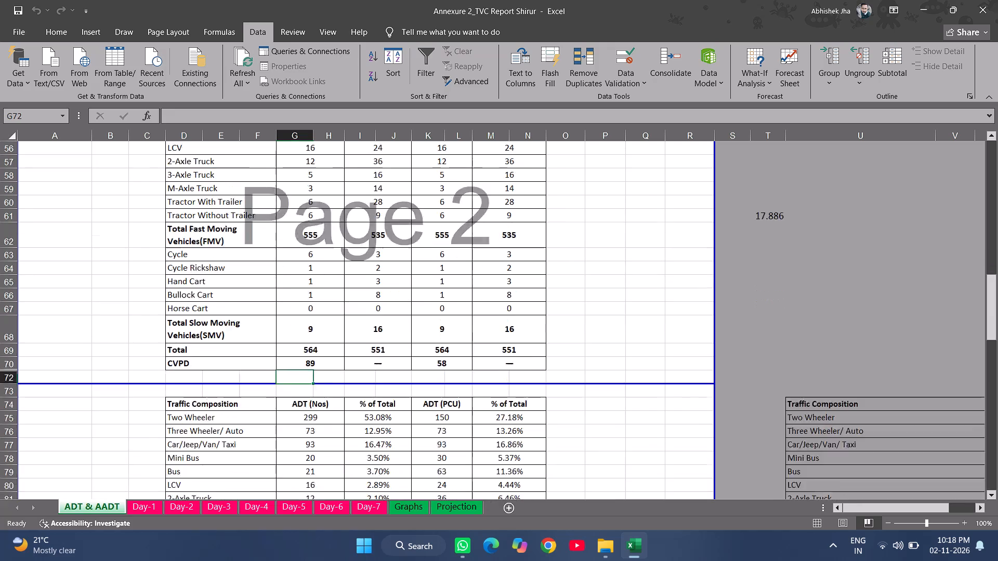
{"action": "scroll", "coordinate": [233, 426], "scroll_direction": "down", "scroll_amount": 2}
{"action": "left_click", "coordinate": [379, 393]}
{"action": "scroll", "coordinate": [309, 413], "scroll_direction": "down", "scroll_amount": 2}
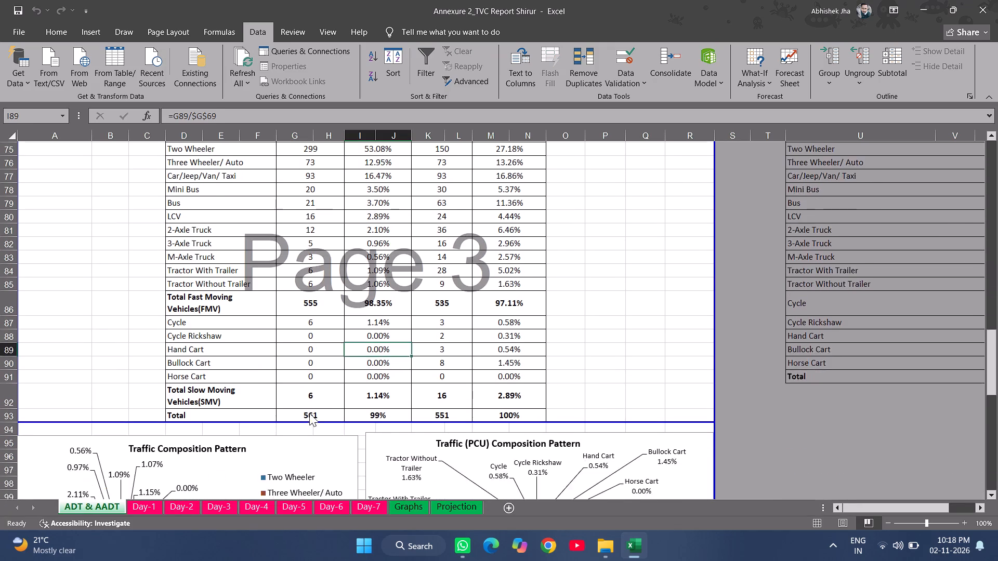
{"action": "scroll", "coordinate": [309, 413], "scroll_direction": "down", "scroll_amount": 4}
{"action": "scroll", "coordinate": [309, 413], "scroll_direction": "up", "scroll_amount": 1}
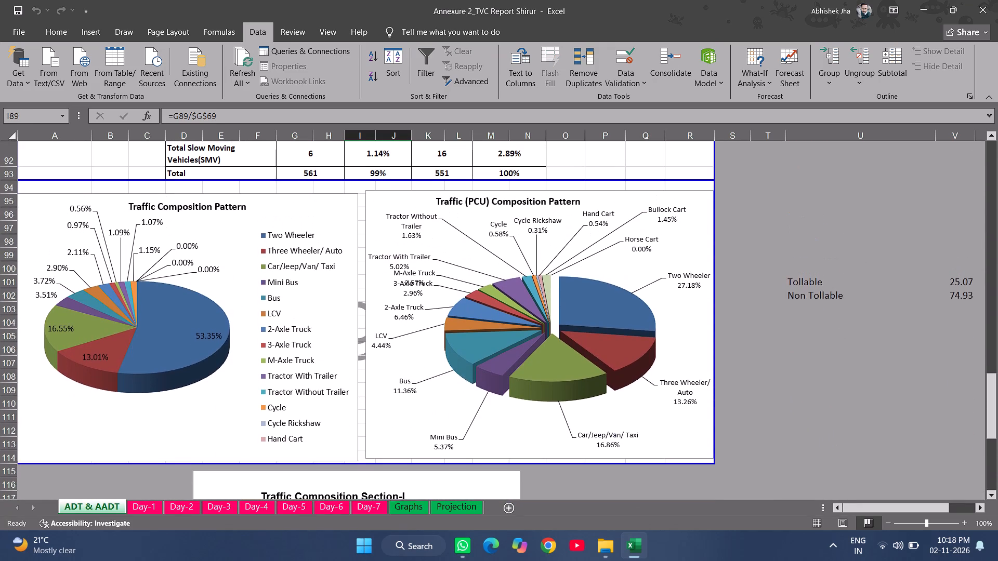
{"action": "scroll", "coordinate": [309, 413], "scroll_direction": "up", "scroll_amount": 7}
{"action": "scroll", "coordinate": [309, 413], "scroll_direction": "down", "scroll_amount": 7}
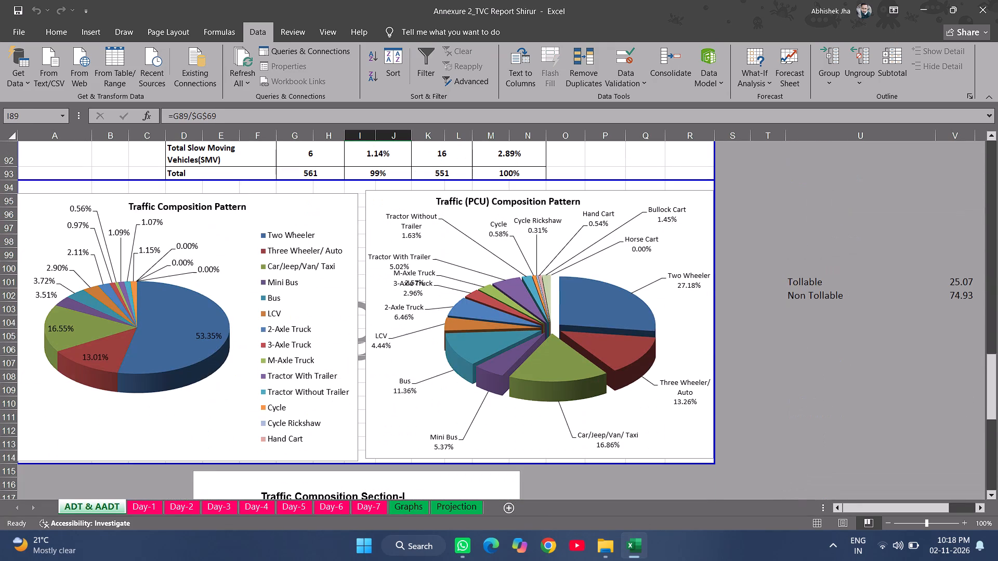
{"action": "scroll", "coordinate": [283, 375], "scroll_direction": "up", "scroll_amount": 5}
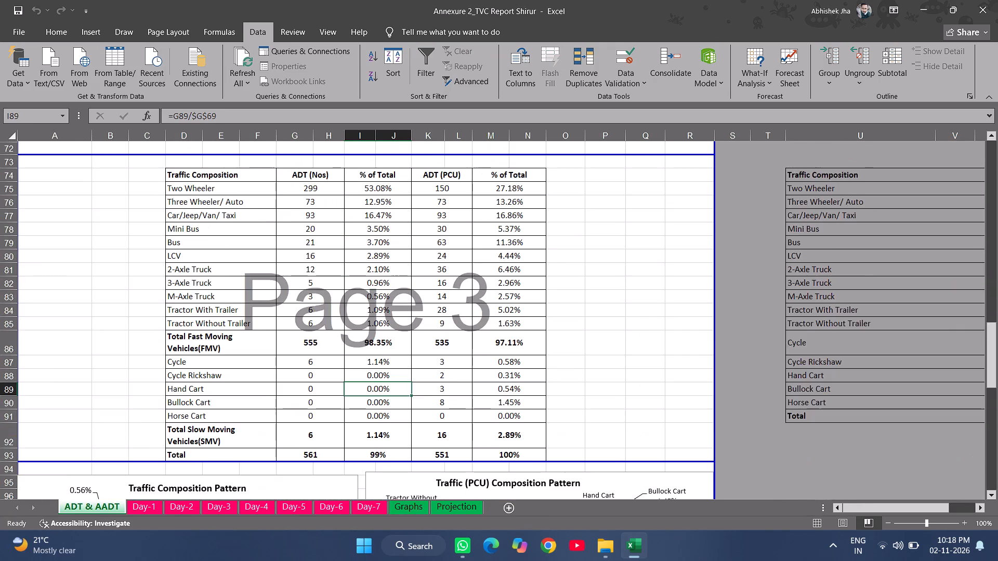
{"action": "scroll", "coordinate": [283, 375], "scroll_direction": "up", "scroll_amount": 9}
{"action": "scroll", "coordinate": [283, 375], "scroll_direction": "down", "scroll_amount": 2}
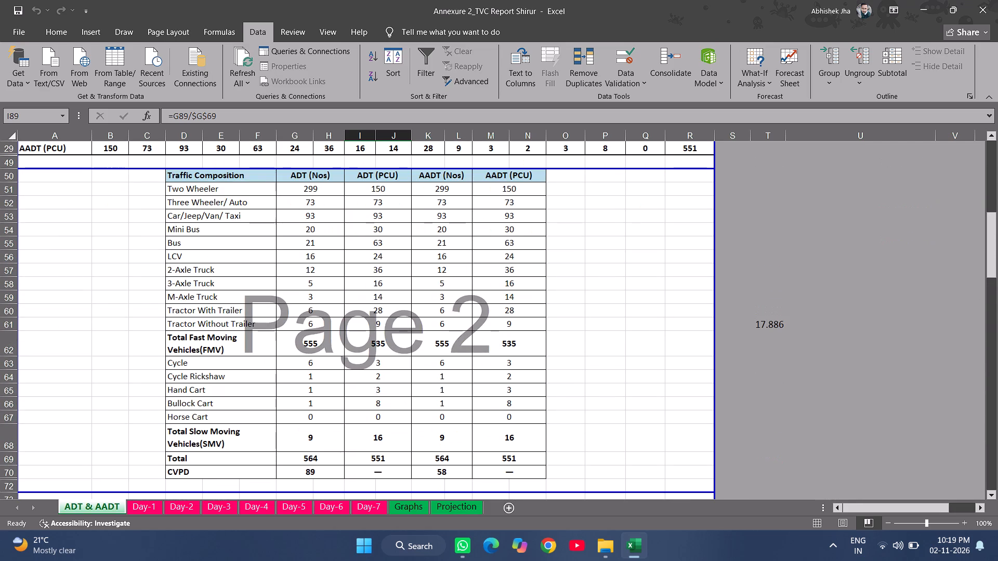
Open the workbook Annexure 1_Axle Load, VDF and Spectrum from the Excel submission folder.
{"action": "key", "text": "alt+Tab"}
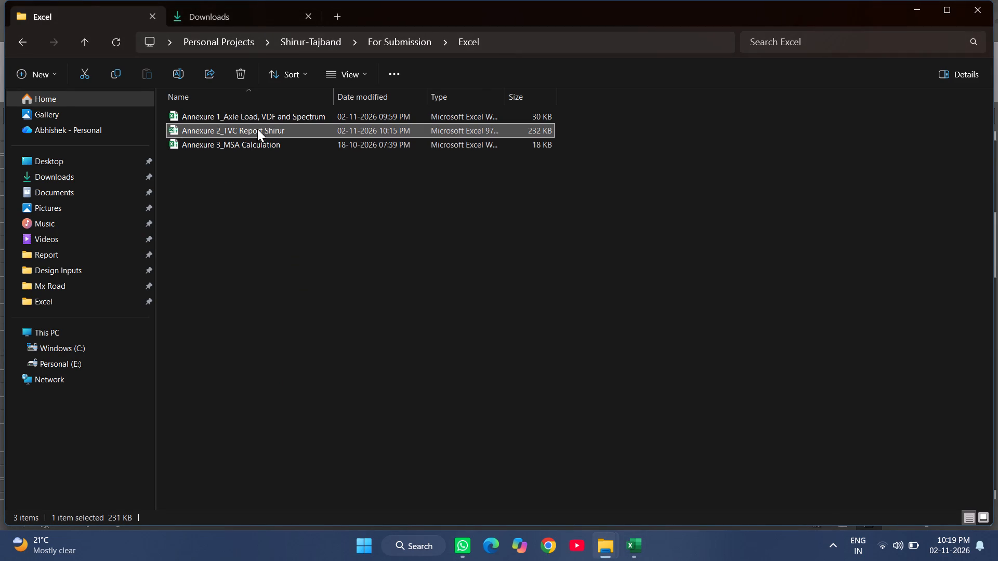
{"action": "double_click", "coordinate": [268, 117]}
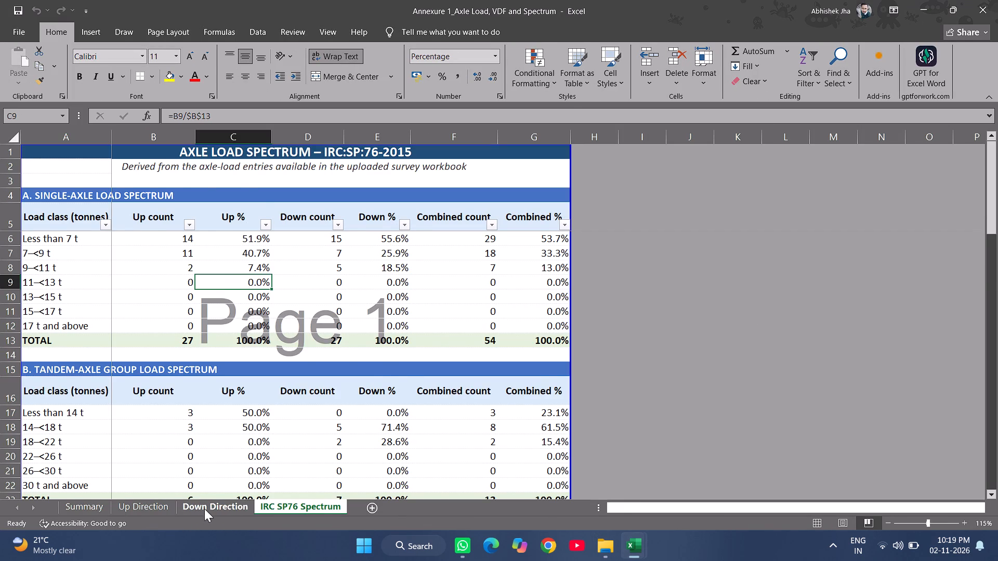
Examine the axle-load survey data on the Up Direction and Down Direction sheets and the tables on the IRC SP76 Spectrum sheet.
{"action": "left_click", "coordinate": [204, 509]}
{"action": "left_click", "coordinate": [140, 505]}
{"action": "left_click", "coordinate": [278, 424]}
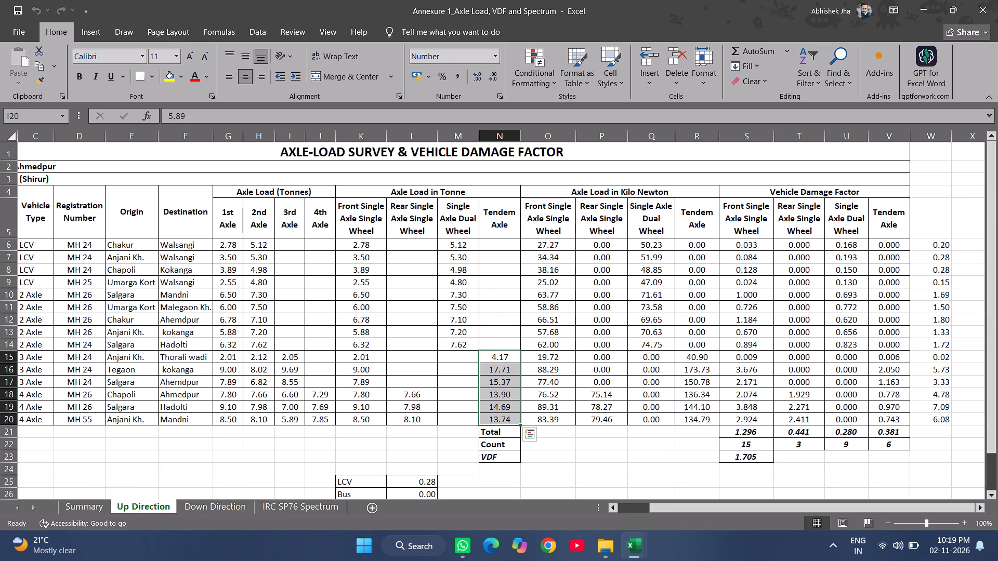
{"action": "left_click", "coordinate": [218, 510]}
{"action": "left_click", "coordinate": [298, 500]}
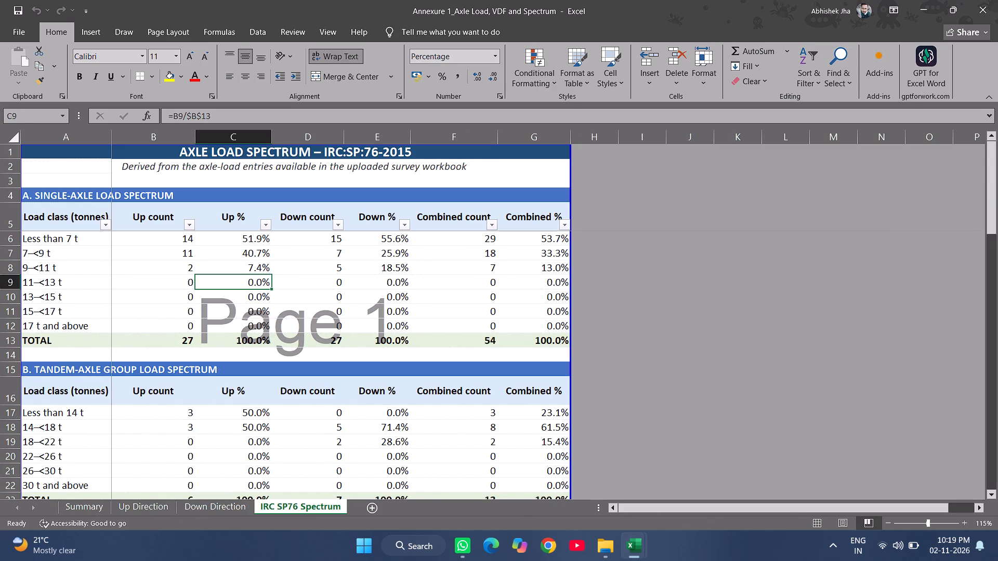
{"action": "scroll", "coordinate": [316, 390], "scroll_direction": "up", "scroll_amount": 3}
Switch to File Explorer and open the workbook Design of Whitetopping_SCCP from the Shirur-Tajband project folder.
{"action": "key", "text": "alt+Tab"}
{"action": "key", "text": "alt+Tab"}
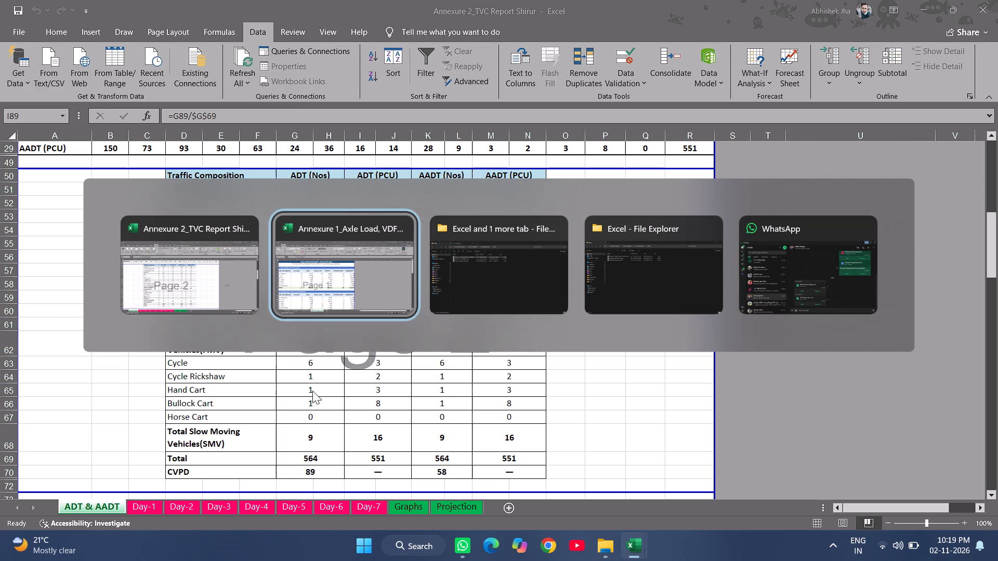
{"action": "key", "text": "alt+Tab"}
{"action": "key", "text": "alt+Tab"}
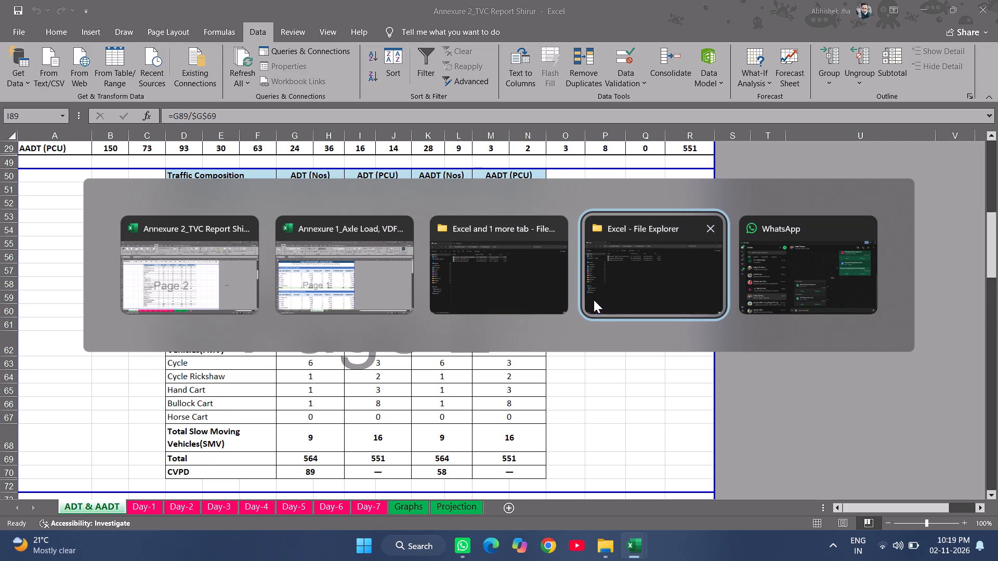
{"action": "left_click", "coordinate": [376, 30]}
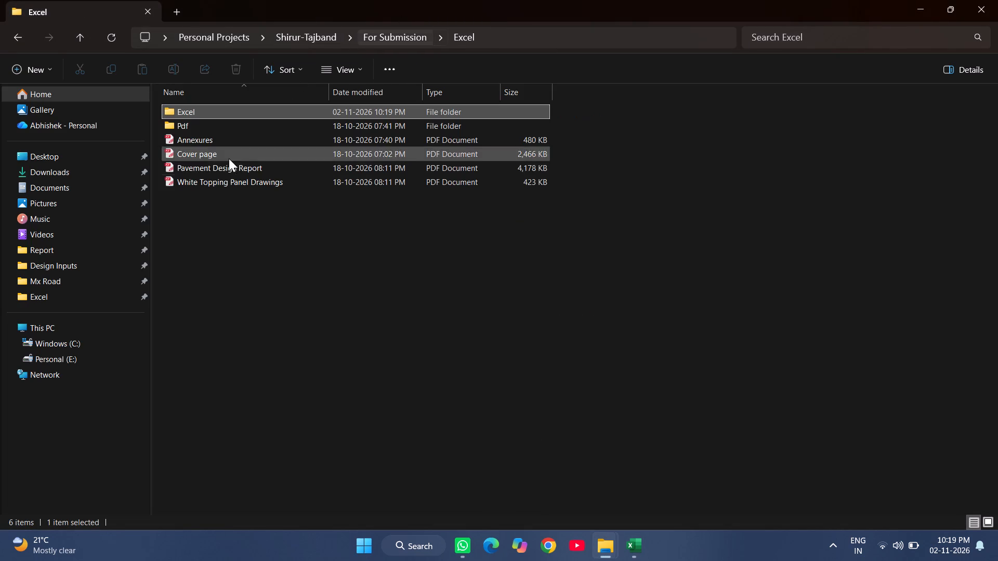
{"action": "left_click", "coordinate": [310, 34]}
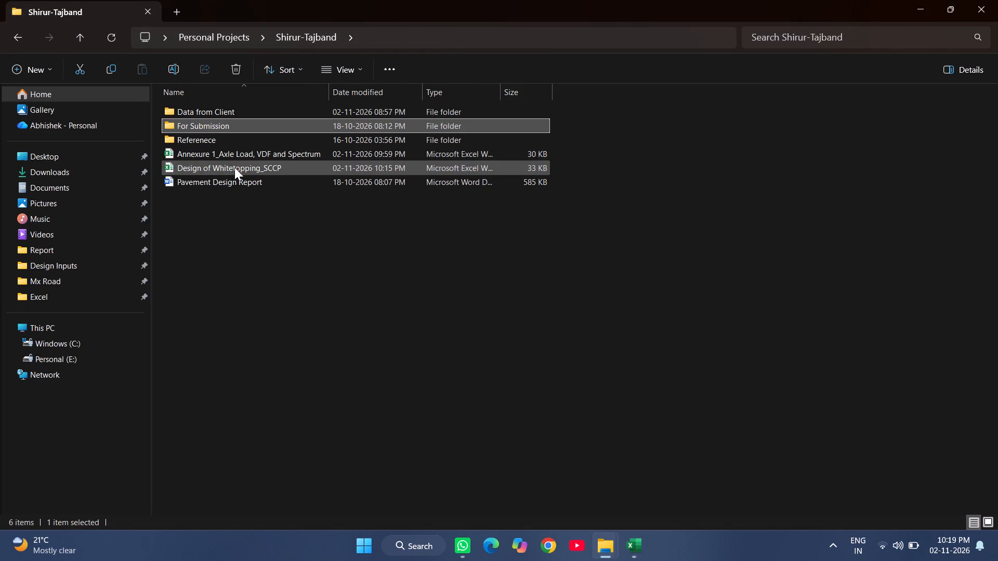
{"action": "double_click", "coordinate": [235, 166]}
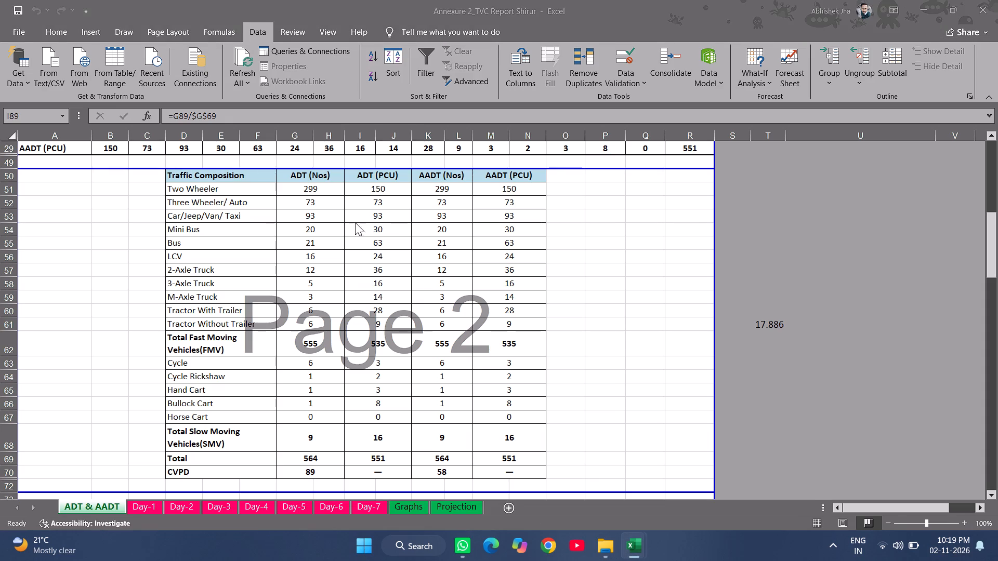
Bring up the Design of Whitetopping_SCCP workbook and check which external workbook links it contains.
{"action": "left_click", "coordinate": [508, 315]}
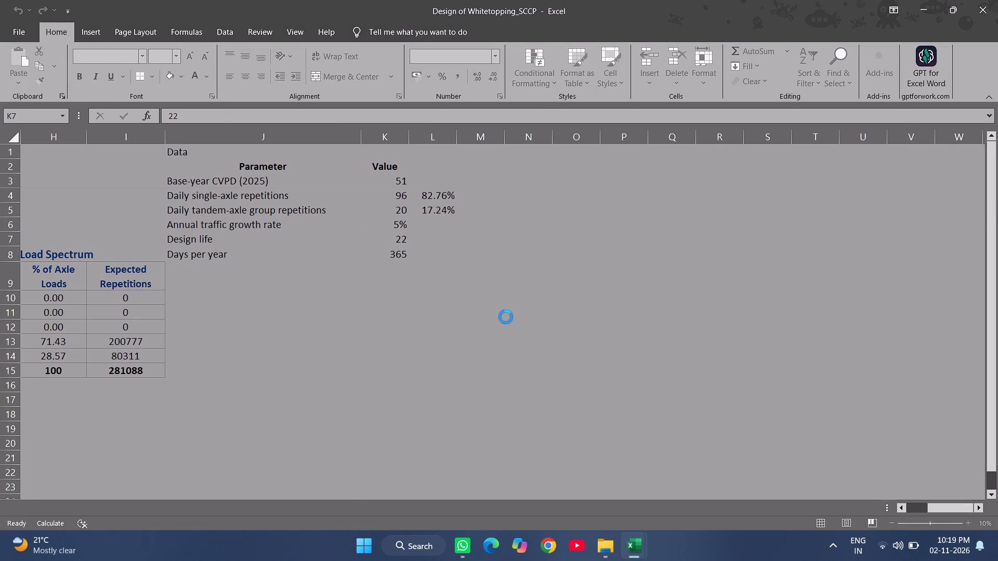
{"action": "left_click", "coordinate": [397, 204]}
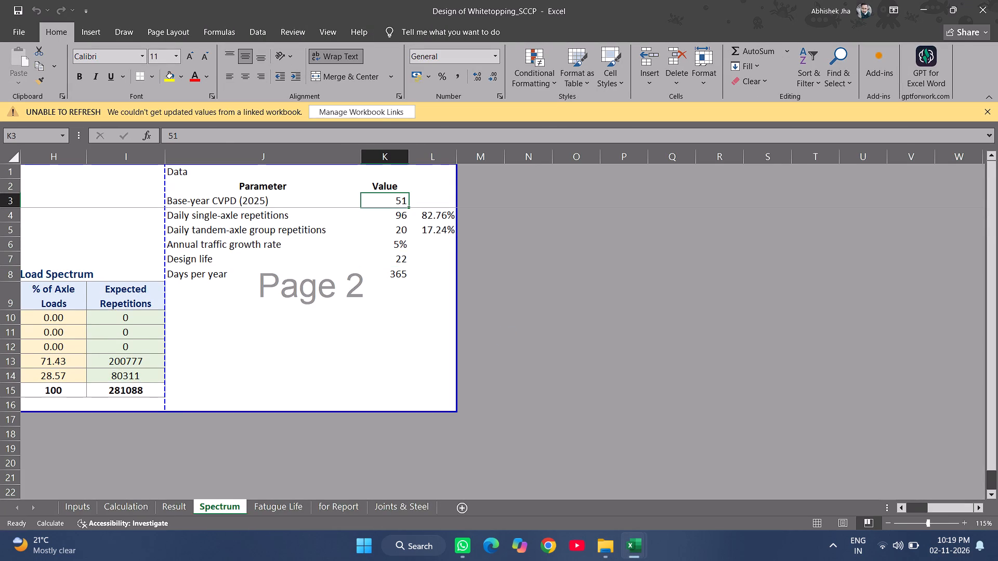
{"action": "left_click", "coordinate": [381, 111]}
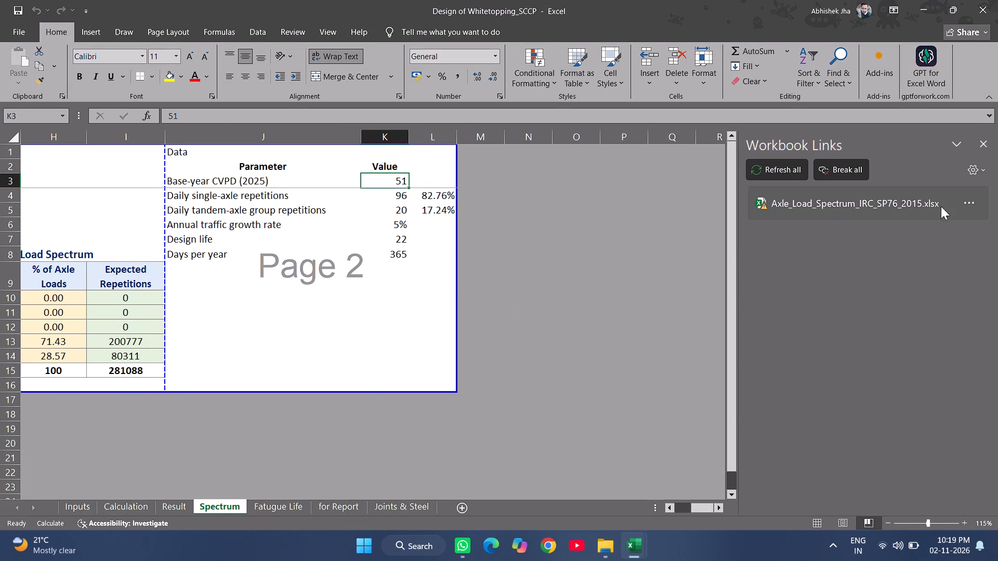
{"action": "left_click", "coordinate": [980, 146]}
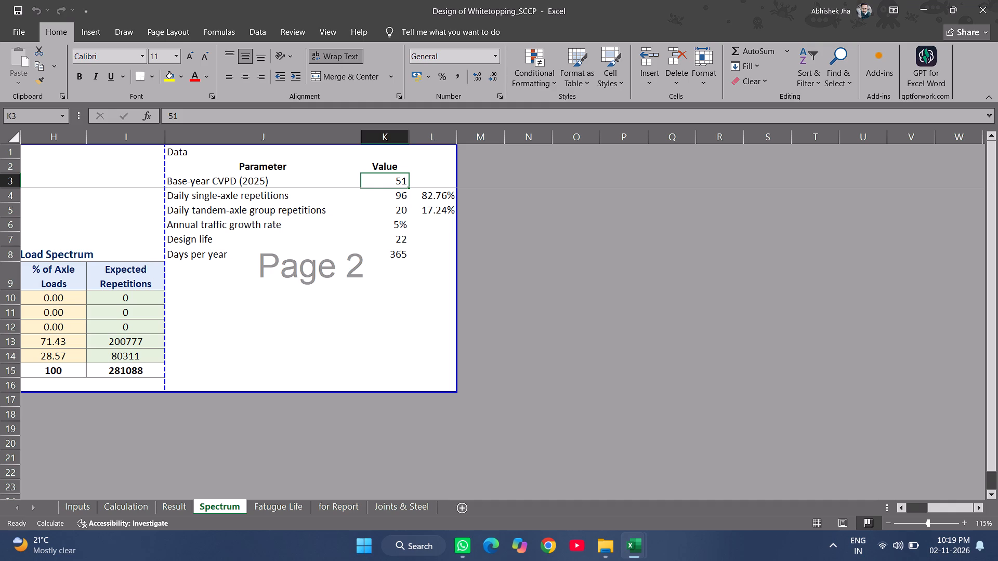
Link the Base-year CVPD (2025) value on the whitetopping Spectrum sheet to the ADT (Nos) CVPD cell on Annexure 2's ADT & AADT sheet.
{"action": "key", "text": "equal"}
{"action": "key", "text": "alt+Tab"}
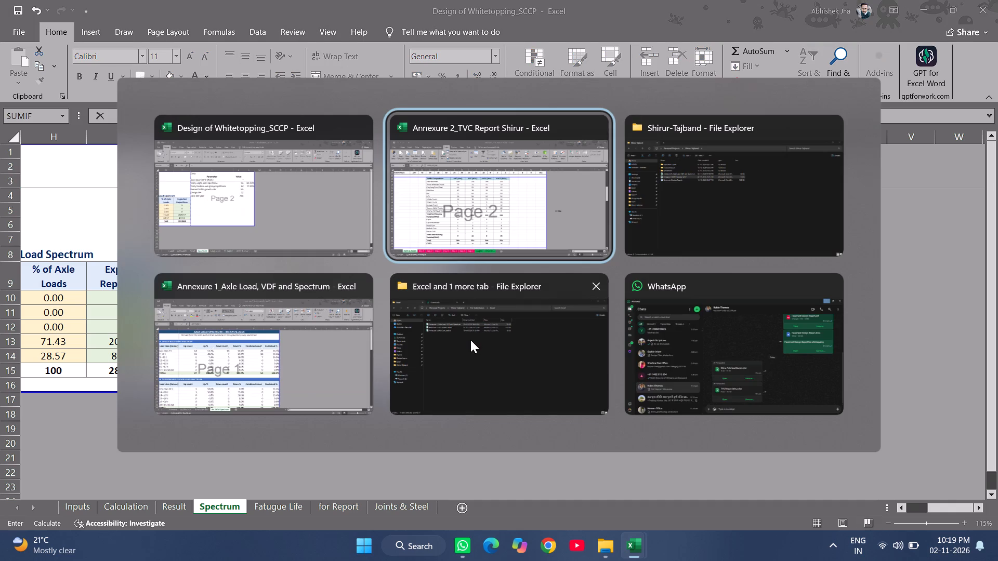
{"action": "key", "text": "alt+Tab"}
{"action": "key", "text": "alt+Tab"}
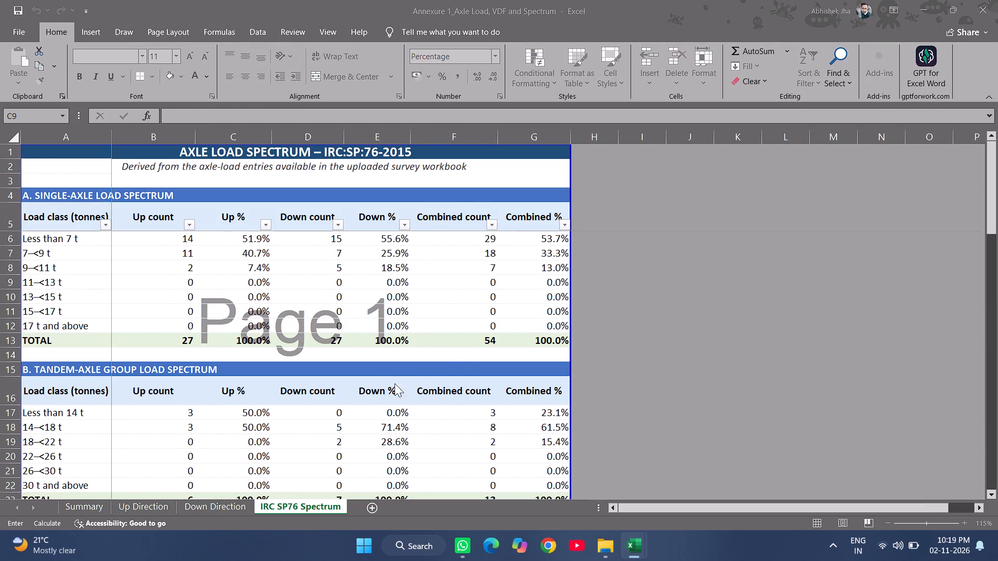
{"action": "key", "text": "alt+Tab"}
{"action": "key", "text": "alt+Tab"}
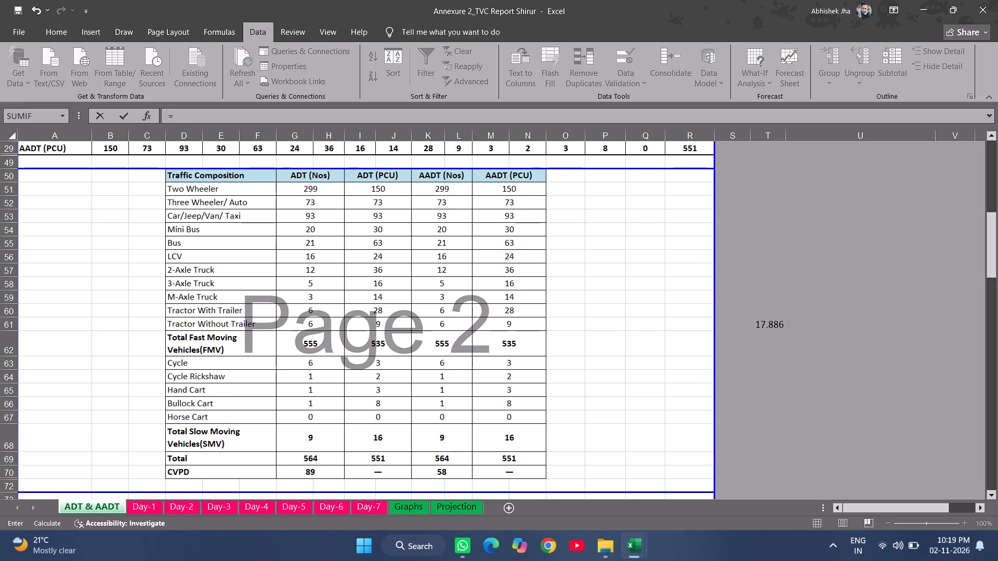
{"action": "left_click", "coordinate": [316, 472]}
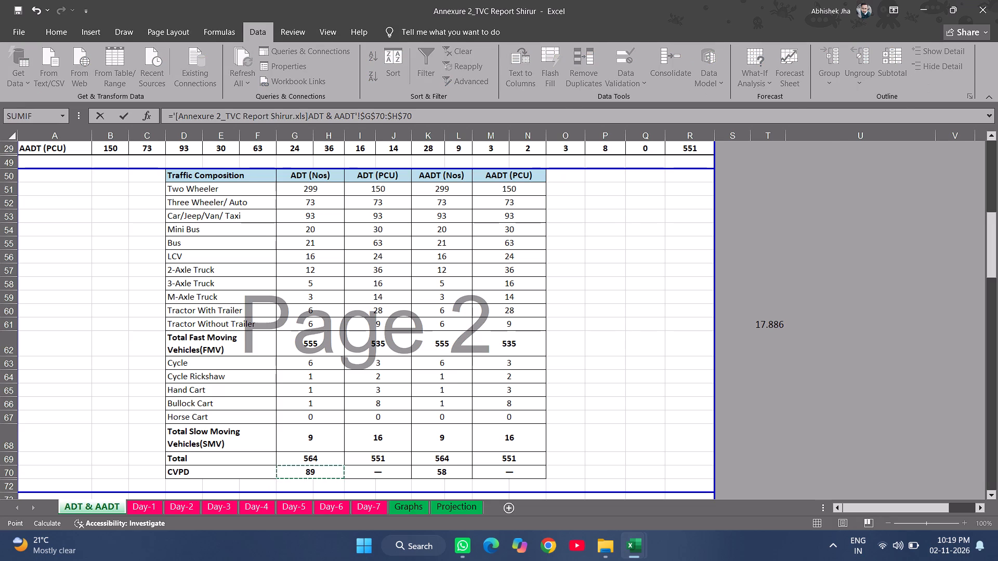
{"action": "key", "text": "Return"}
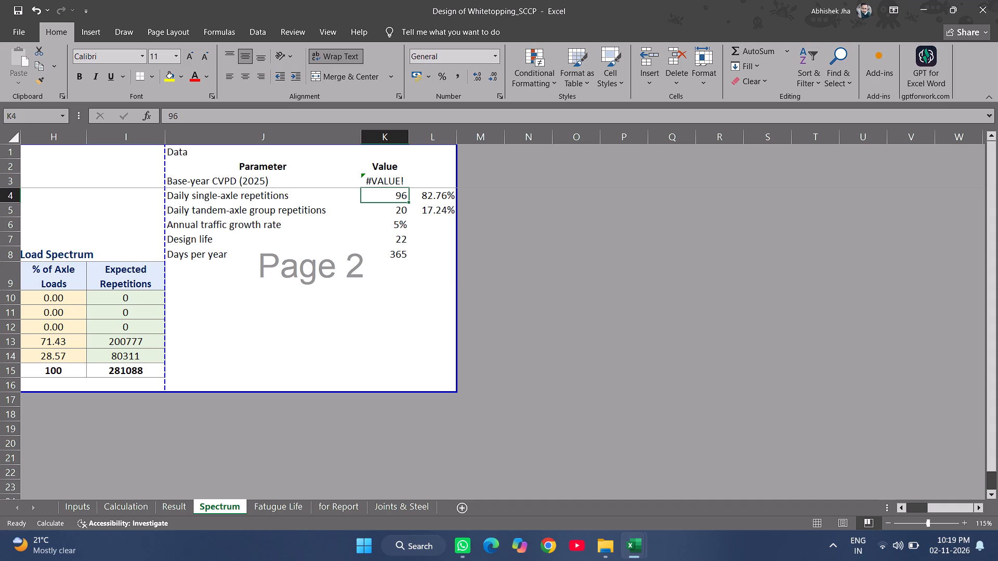
Shorten the Base-year CVPD link formula so it references only the single cell $G$70 instead of a range.
{"action": "key", "text": "Up"}
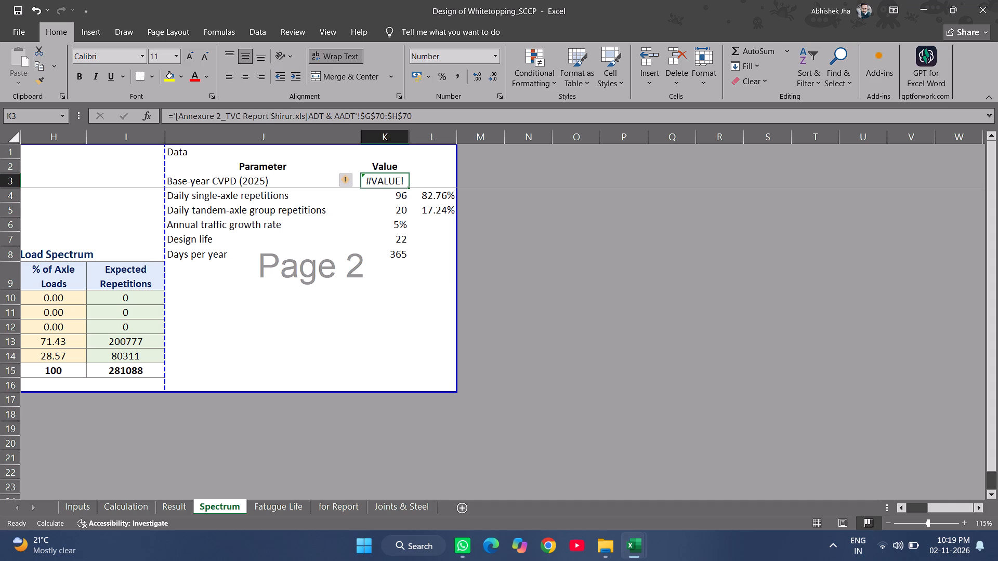
{"action": "key", "text": "F2"}
{"action": "key", "text": "BackSpace"}
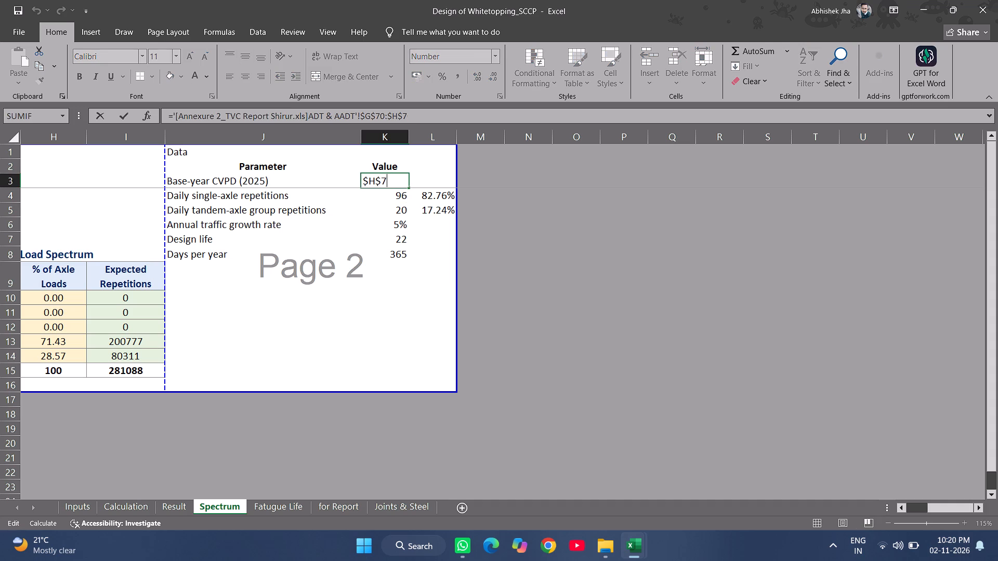
{"action": "key", "text": "BackSpace"}
{"action": "key", "text": "BackSpace"}
{"action": "key", "text": "BackSpace"}
{"action": "key", "text": "BackSpace"}
{"action": "key", "text": "BackSpace"}
{"action": "key", "text": "Return"}
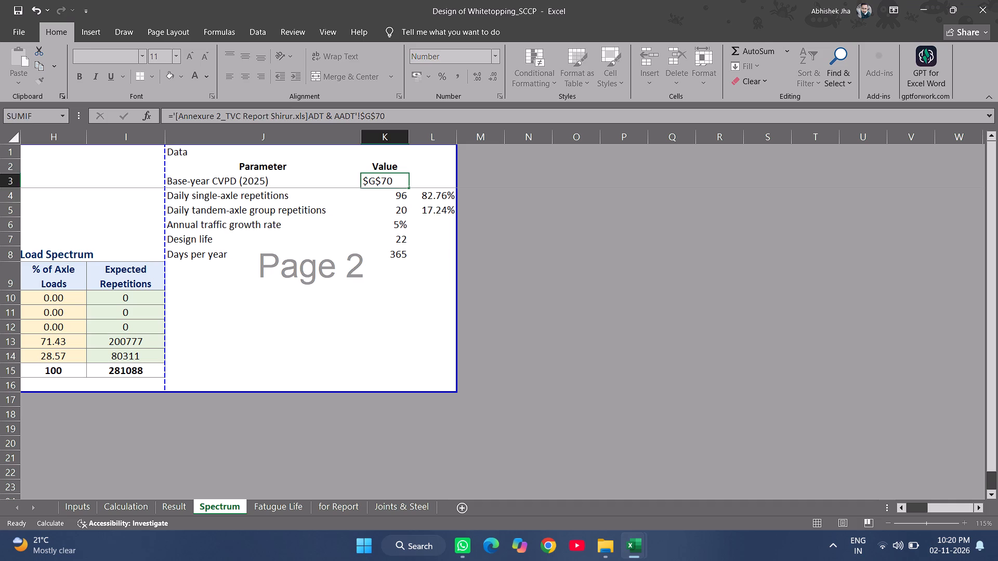
{"action": "key", "text": "Up"}
{"action": "key", "text": "Down"}
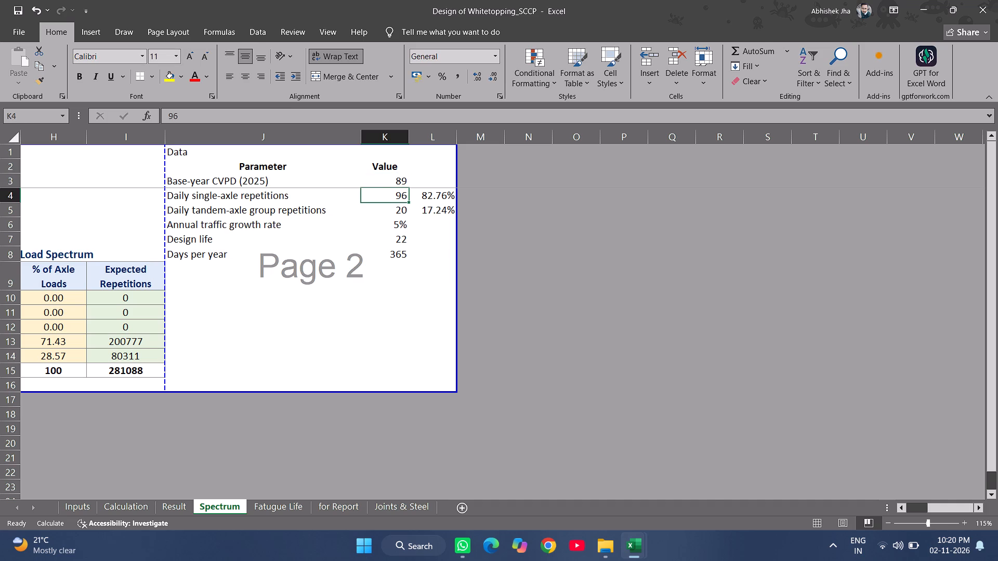
Examine the daily counts on Annexure 2's ADT & AADT sheet and the single- and tandem-axle tables on Annexure 1's IRC SP76 Spectrum sheet.
{"action": "key", "text": "alt+Tab"}
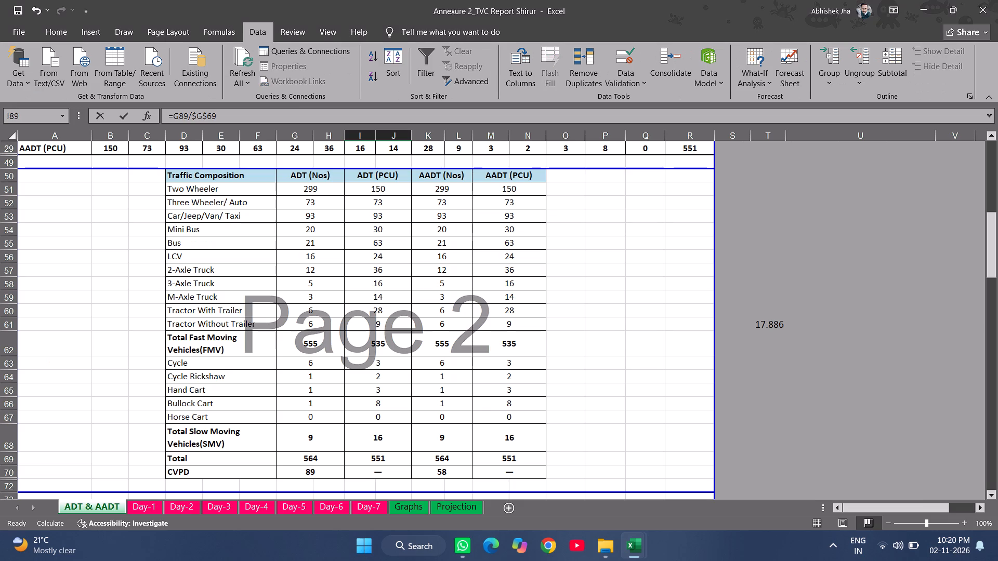
{"action": "scroll", "coordinate": [258, 392], "scroll_direction": "up", "scroll_amount": 6}
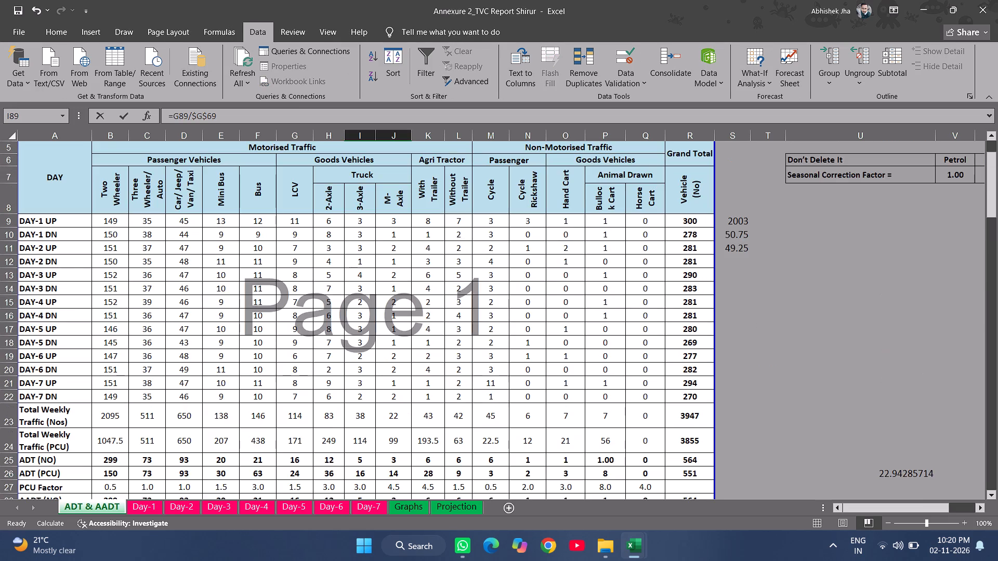
{"action": "scroll", "coordinate": [258, 392], "scroll_direction": "down", "scroll_amount": 3}
{"action": "key", "text": "alt+Tab"}
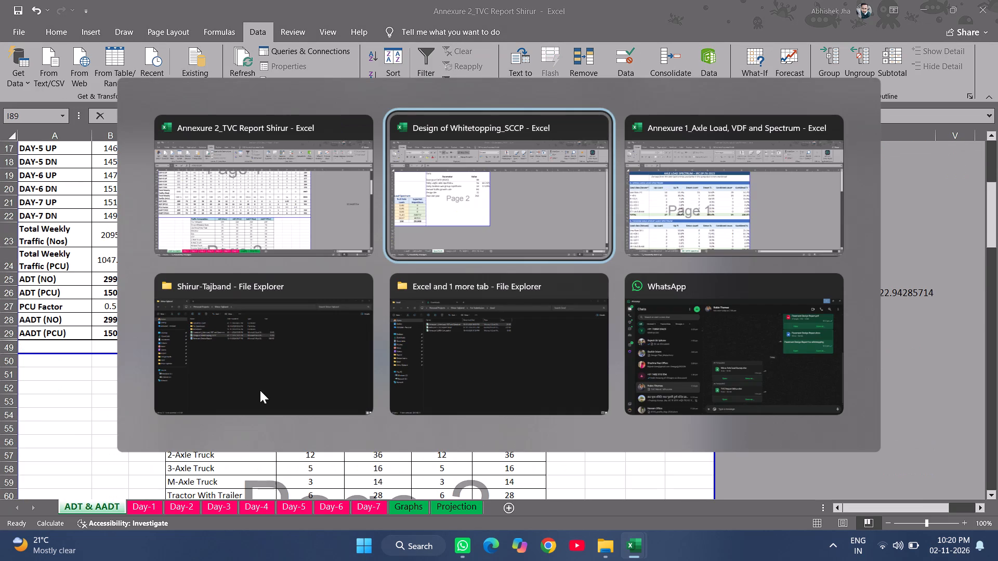
{"action": "key", "text": "alt+Tab"}
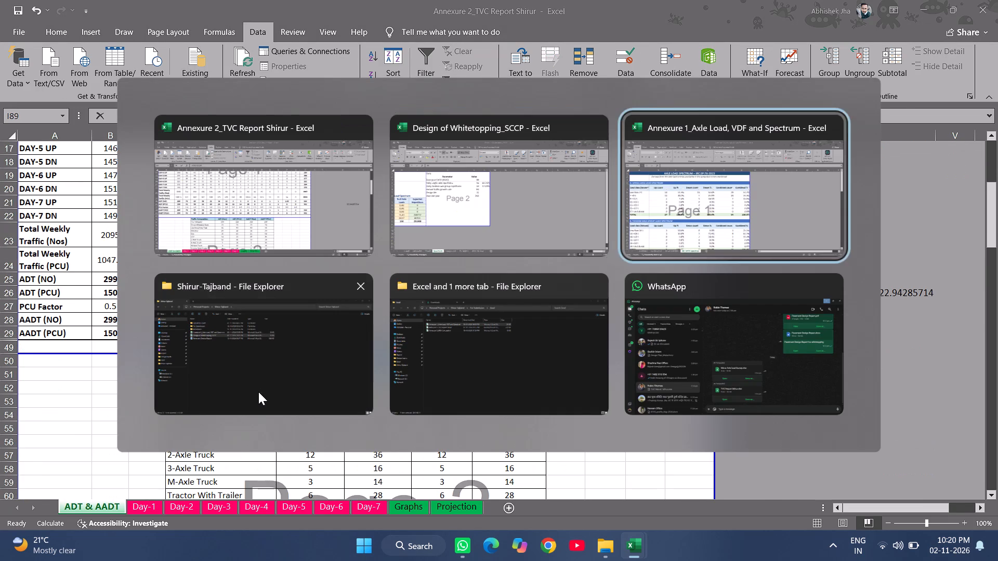
{"action": "scroll", "coordinate": [190, 380], "scroll_direction": "up", "scroll_amount": 5}
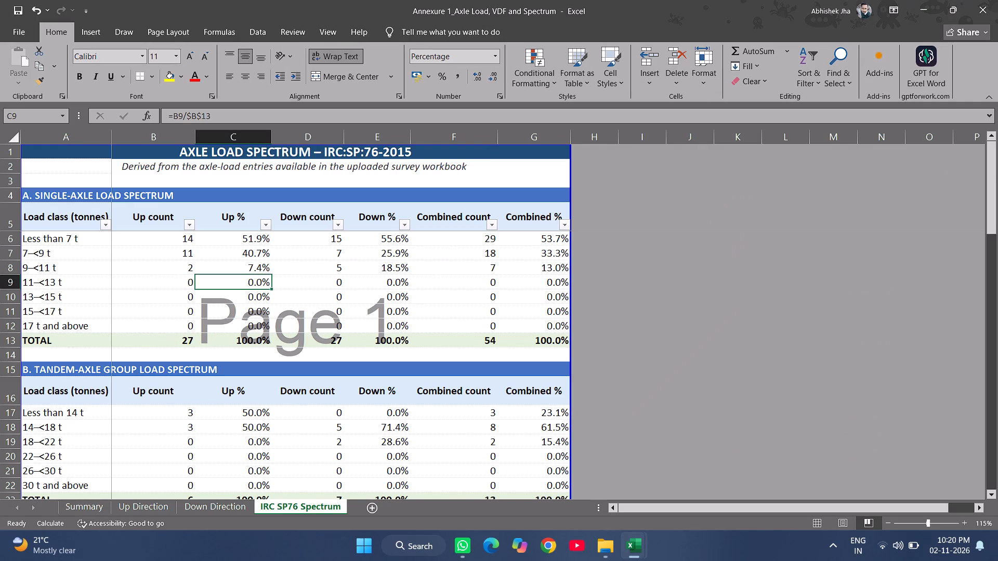
{"action": "scroll", "coordinate": [205, 428], "scroll_direction": "down", "scroll_amount": 2}
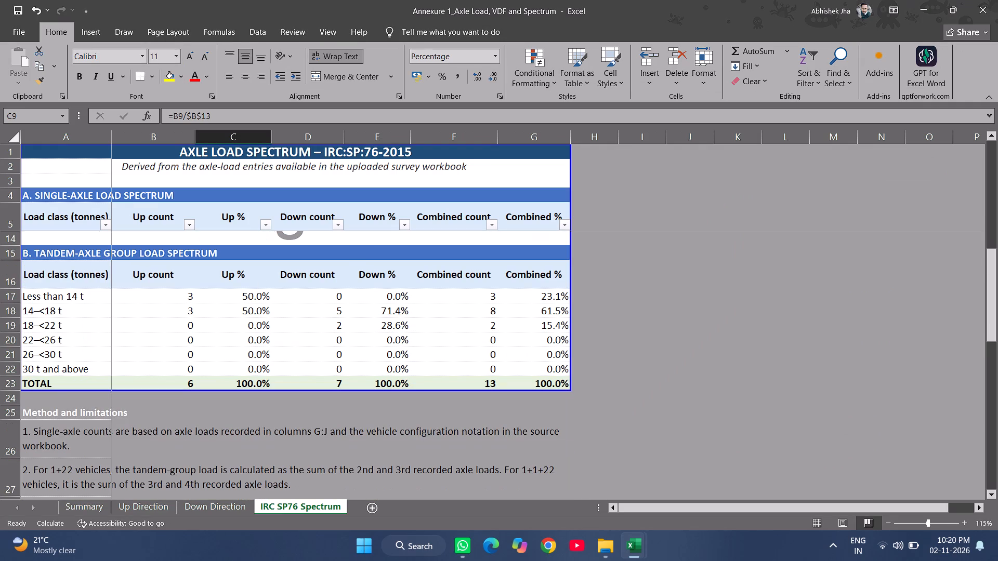
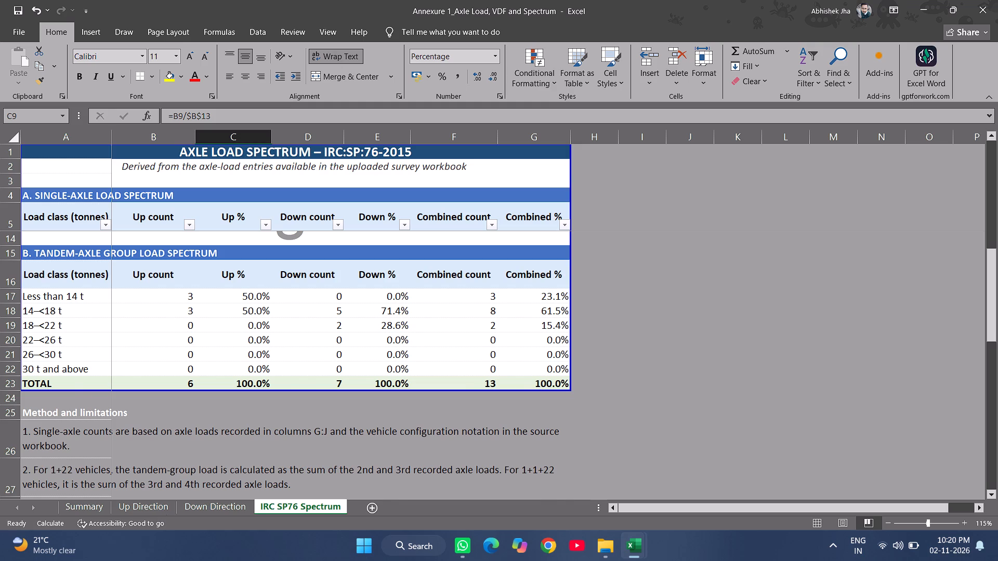
Compare the axle-load tables on Annexure 1's IRC SP76 Spectrum sheet side by side with the Design of Whitetopping_SCCP workbook's Spectrum sheet.
{"action": "scroll", "coordinate": [242, 338], "scroll_direction": "up", "scroll_amount": 6}
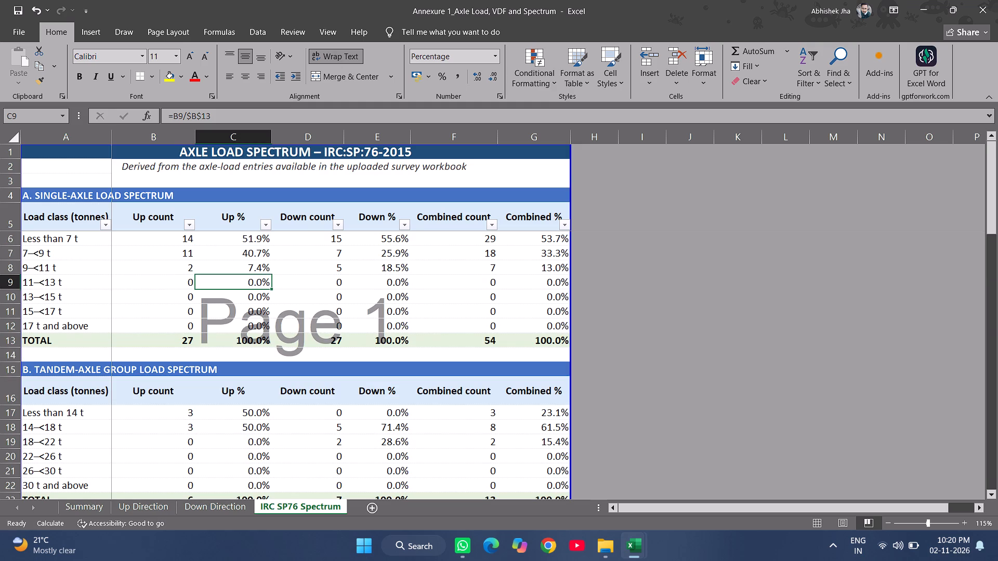
{"action": "key", "text": "super+Left"}
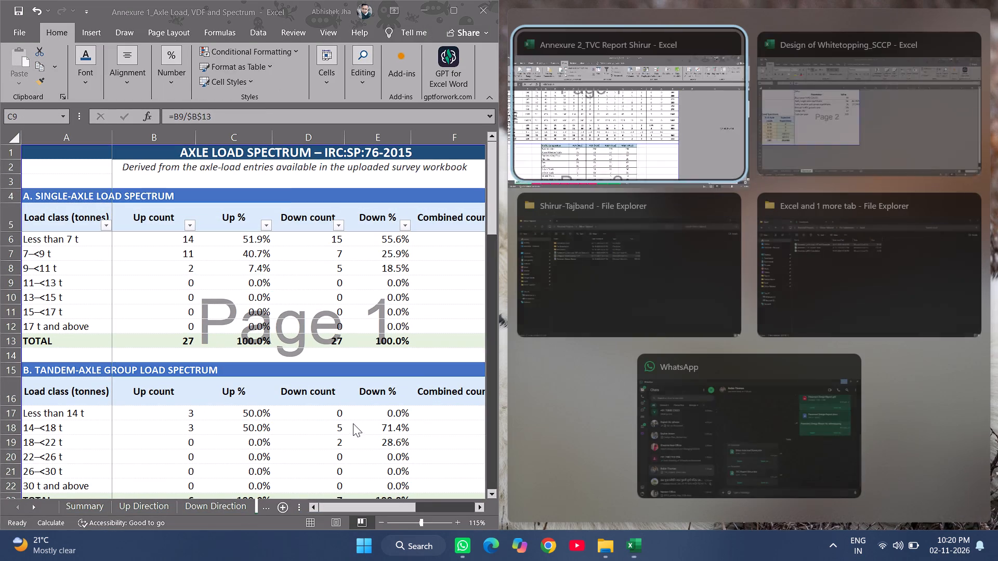
{"action": "left_click", "coordinate": [890, 116]}
{"action": "left_click_drag", "start_coordinate": [595, 301], "coordinate": [600, 300]}
{"action": "key", "text": "Left"}
{"action": "key", "text": "Left"}
{"action": "key", "text": "Left"}
{"action": "key", "text": "Left"}
{"action": "key", "text": "Left"}
{"action": "key", "text": "Left"}
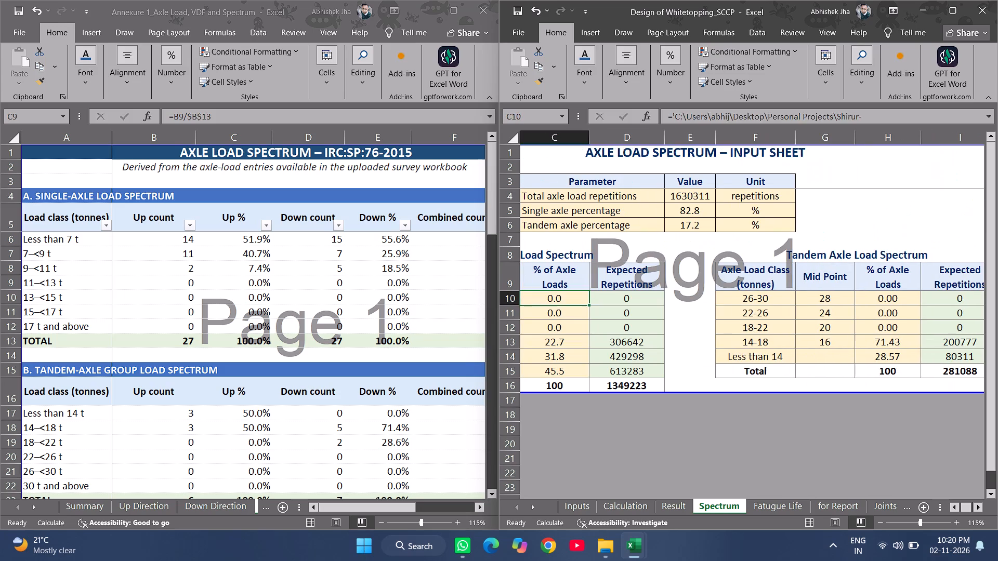
{"action": "key", "text": "Right"}
{"action": "key", "text": "Left"}
{"action": "key", "text": "Left"}
{"action": "key", "text": "Left"}
{"action": "key", "text": "Left"}
{"action": "key", "text": "Left"}
{"action": "key", "text": "Left"}
{"action": "key", "text": "Left"}
{"action": "key", "text": "Right"}
{"action": "key", "text": "Right"}
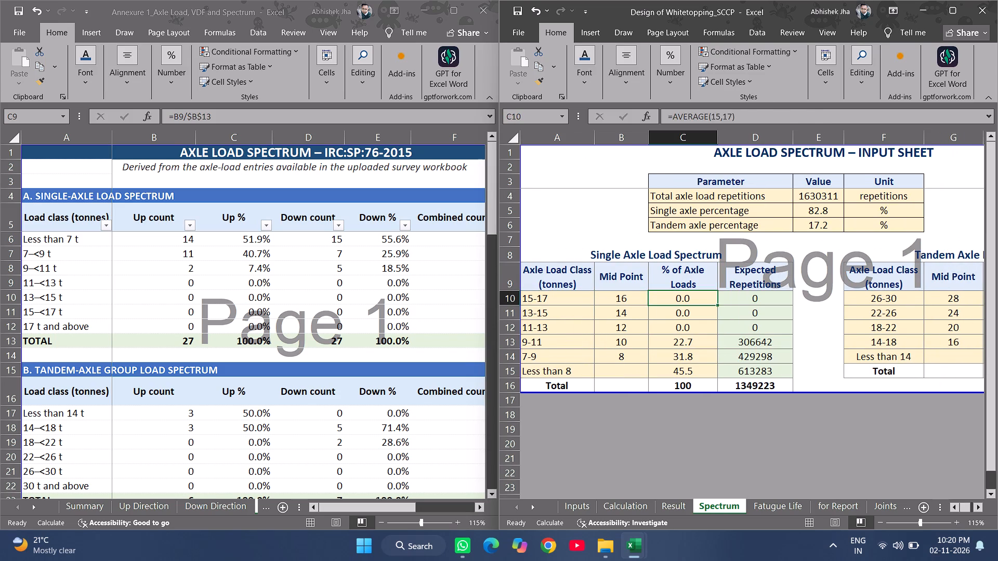
{"action": "key", "text": "Right"}
{"action": "key", "text": "Right"}
Check the single-axle and tandem-axle TOTAL rows on Annexure 1's IRC SP76 Spectrum sheet, including the combined counts.
{"action": "left_click", "coordinate": [455, 13]}
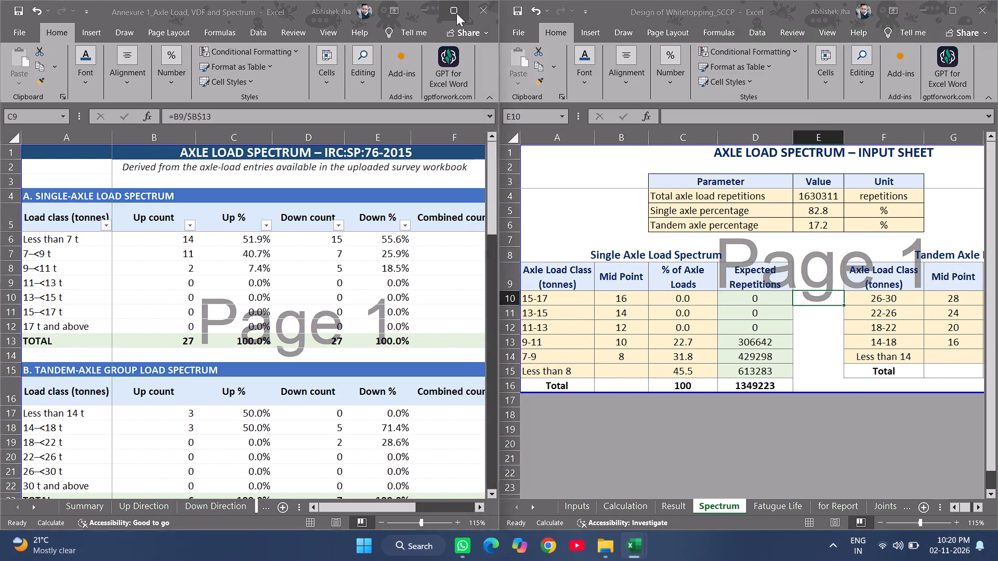
{"action": "left_click", "coordinate": [188, 342]}
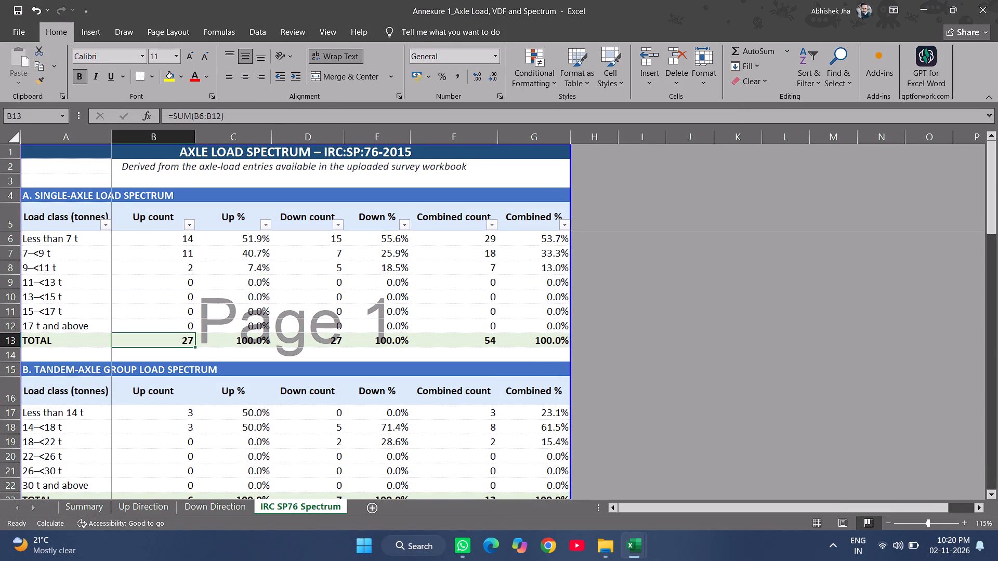
{"action": "left_click", "coordinate": [500, 337]}
{"action": "scroll", "coordinate": [504, 363], "scroll_direction": "down", "scroll_amount": 2}
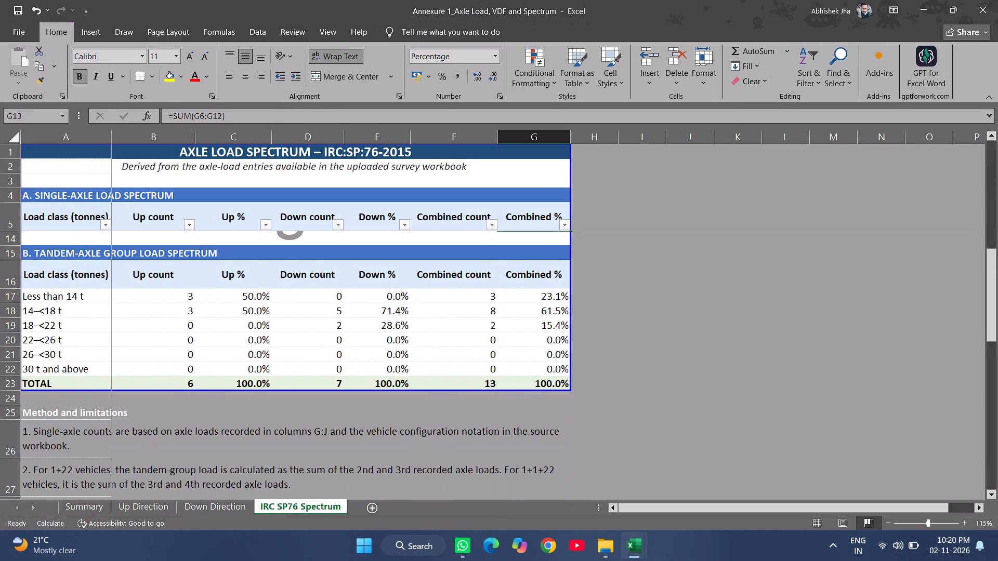
{"action": "scroll", "coordinate": [500, 311], "scroll_direction": "up", "scroll_amount": 1}
{"action": "left_click", "coordinate": [491, 278]}
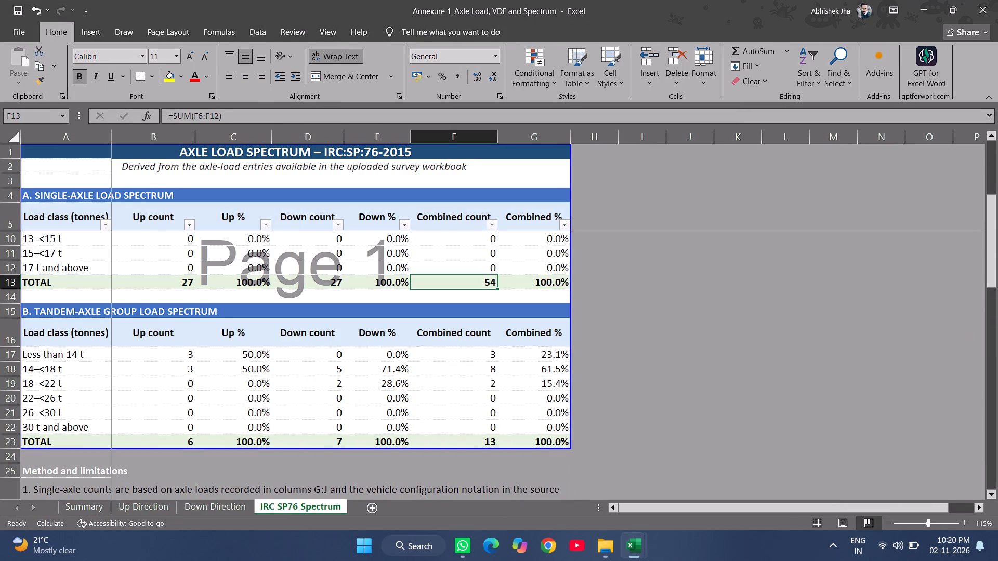
{"action": "left_click", "coordinate": [488, 440], "text": "ctrl"}
{"action": "left_click", "coordinate": [698, 408]}
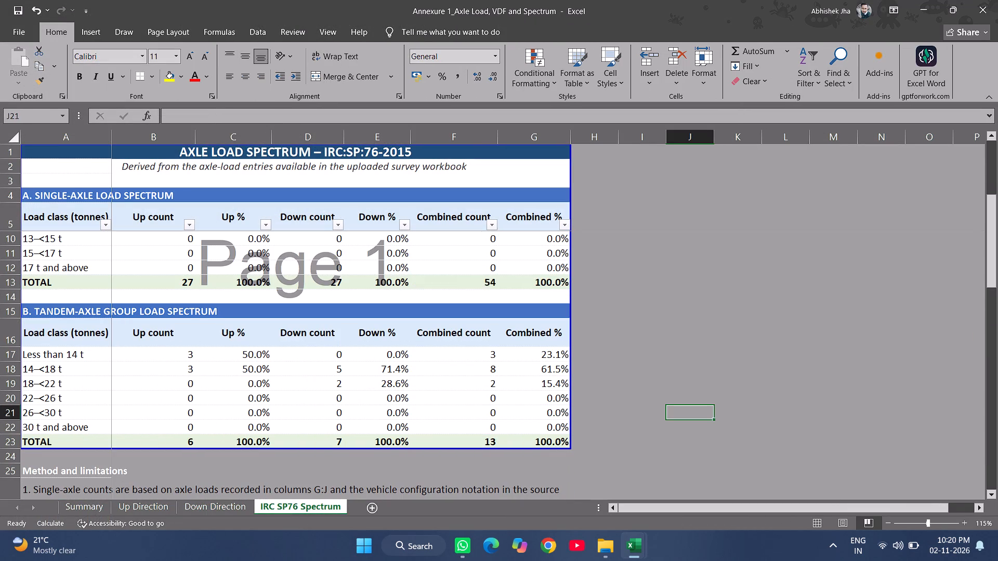
Inspect the daily single-axle and tandem-axle group repetitions and their percentage-share formulas in the whitetopping Spectrum sheet's Data table.
{"action": "key", "text": "alt+Tab"}
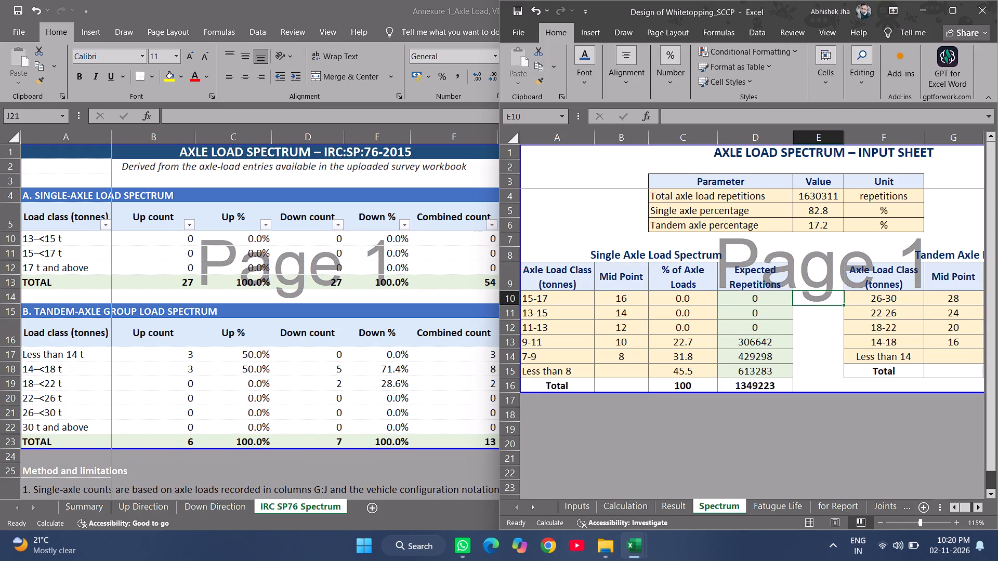
{"action": "left_click", "coordinate": [954, 9]}
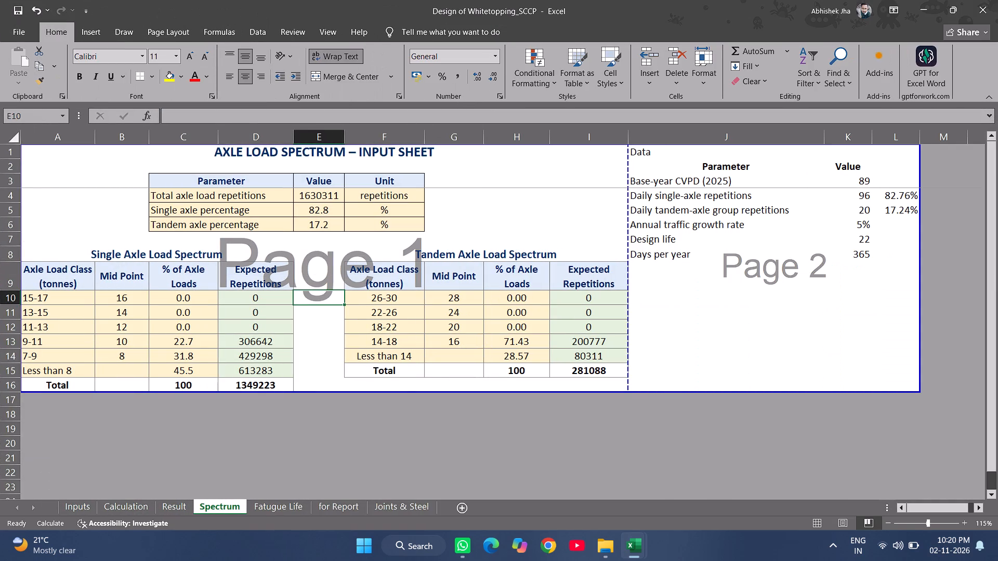
{"action": "left_click", "coordinate": [863, 201]}
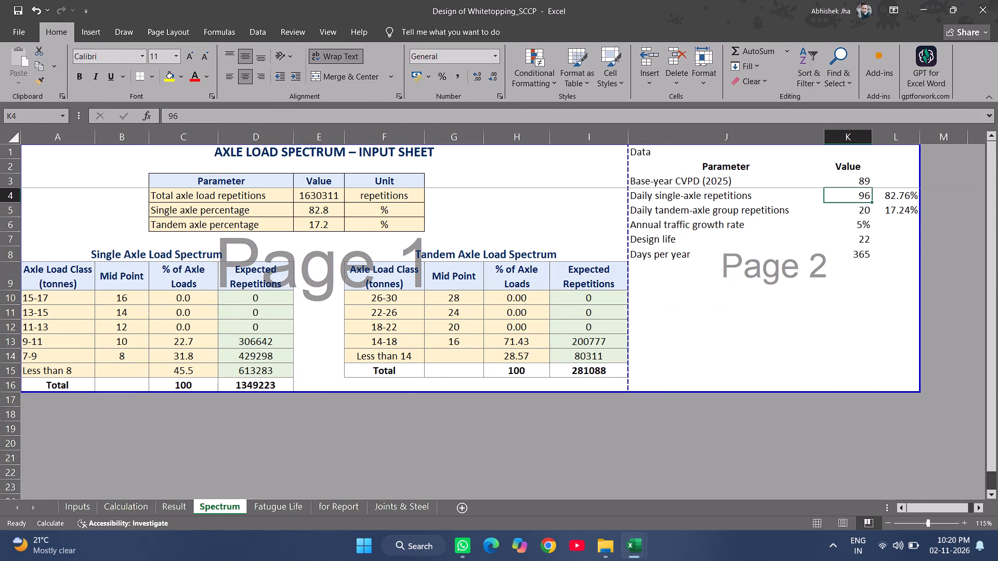
{"action": "double_click", "coordinate": [867, 211]}
{"action": "key", "text": "Escape"}
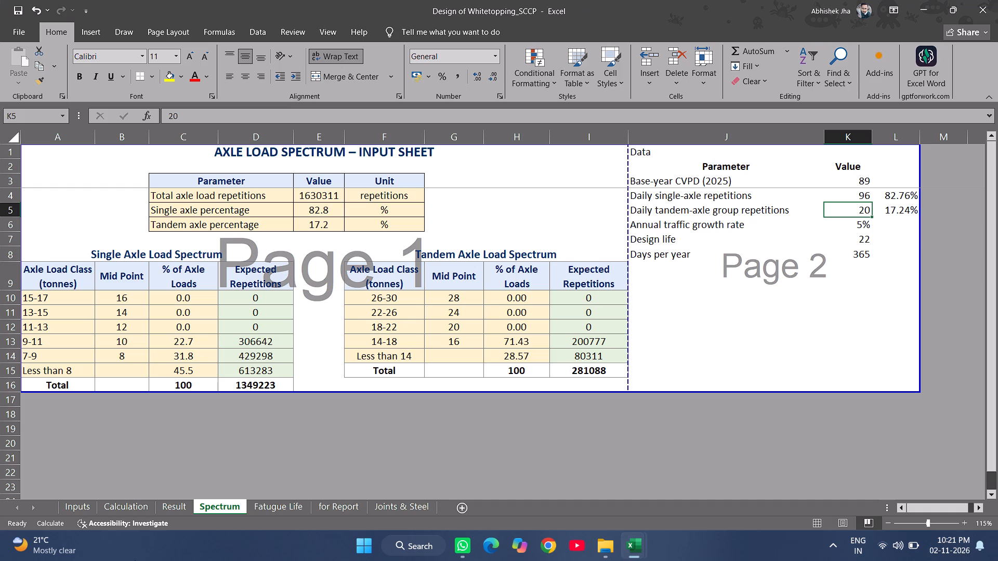
{"action": "left_click", "coordinate": [857, 193]}
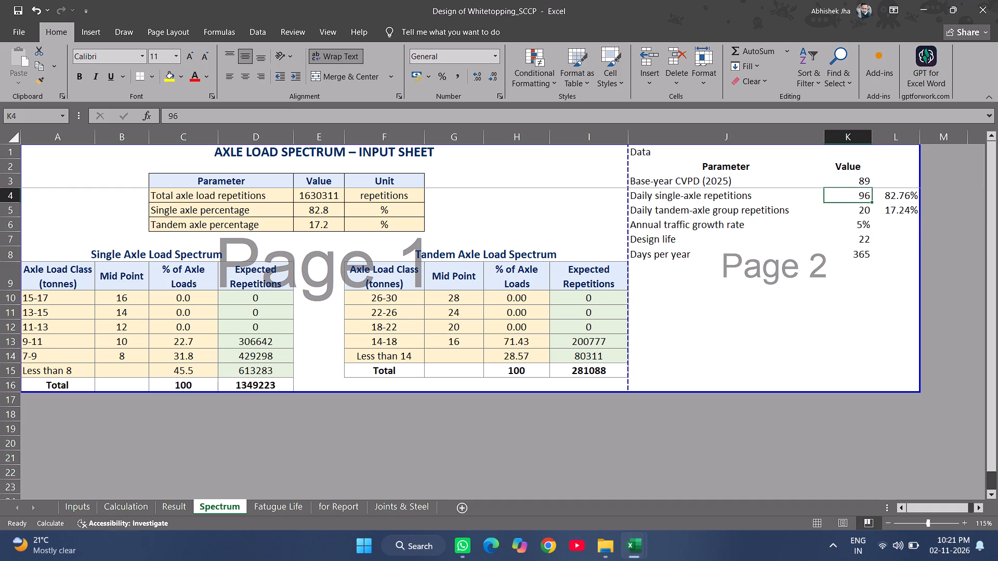
{"action": "scroll", "coordinate": [849, 299], "scroll_direction": "up", "scroll_amount": 7}
{"action": "key", "text": "Down"}
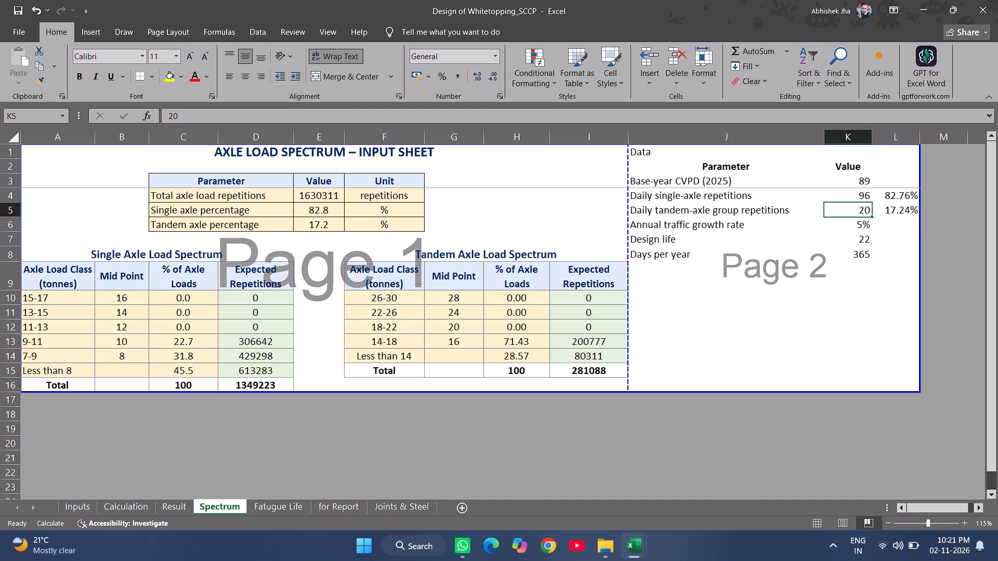
{"action": "key", "text": "Up"}
{"action": "key", "text": "Right"}
{"action": "key", "text": "Down"}
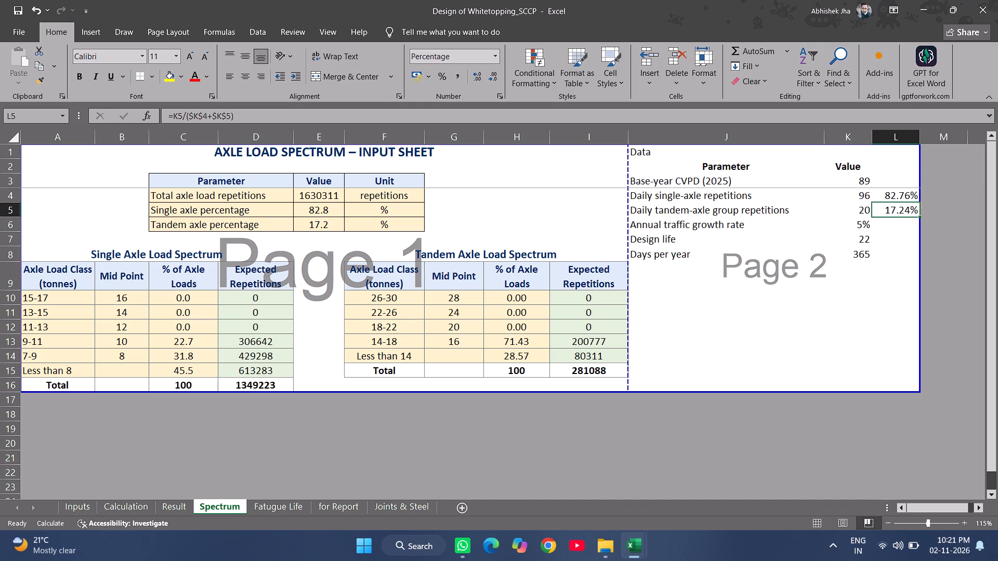
{"action": "key", "text": "Left"}
{"action": "key", "text": "Up"}
{"action": "key", "text": "Right"}
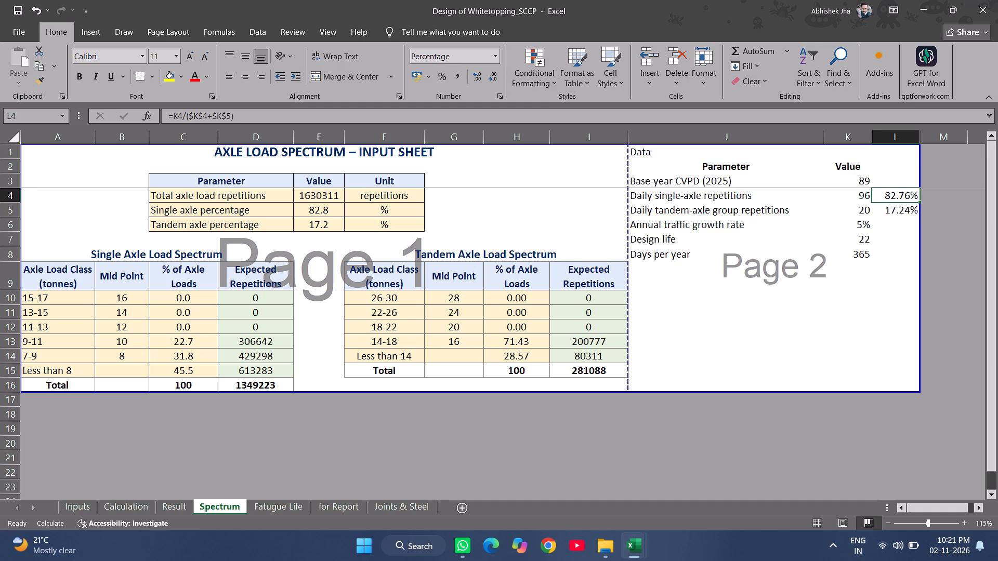
{"action": "key", "text": "F2"}
{"action": "key", "text": "Escape"}
{"action": "key", "text": "Left"}
{"action": "key", "text": "F2"}
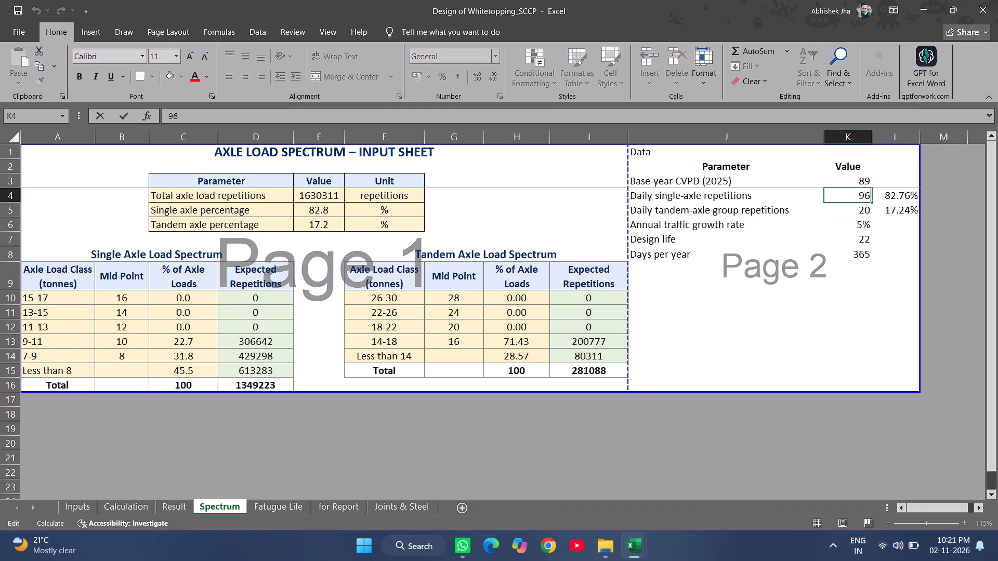
{"action": "key", "text": "Escape"}
{"action": "key", "text": "Down"}
{"action": "key", "text": "F2"}
{"action": "key", "text": "Escape"}
{"action": "key", "text": "Up"}
{"action": "key", "text": "Right"}
{"action": "key", "text": "F2"}
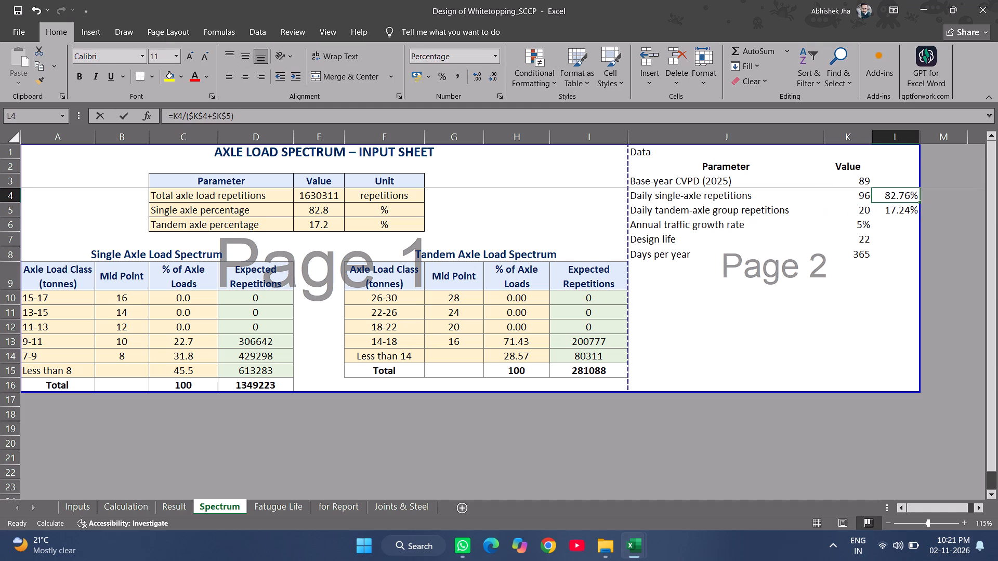
{"action": "key", "text": "Escape"}
{"action": "key", "text": "Down"}
{"action": "key", "text": "F2"}
{"action": "key", "text": "Escape"}
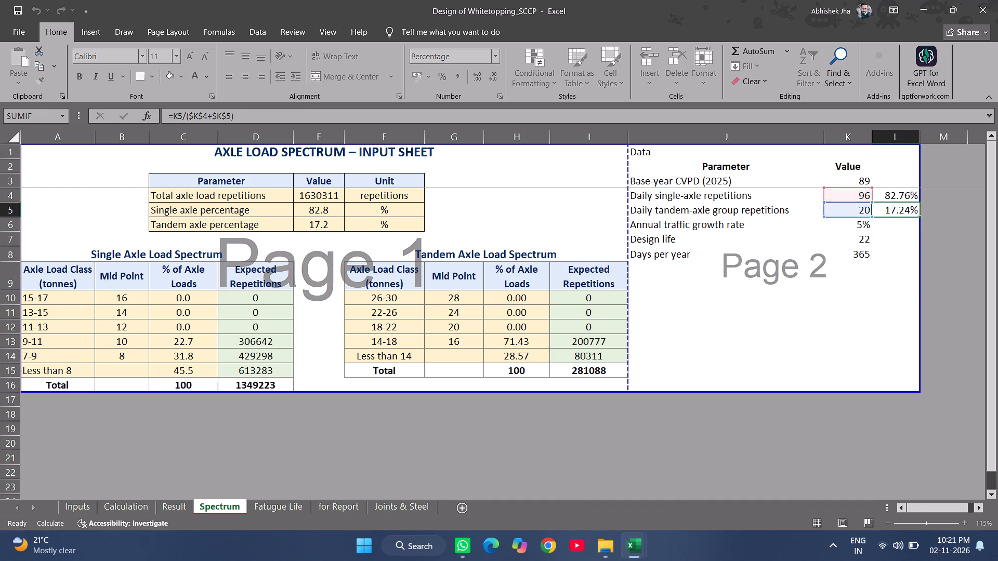
{"action": "key", "text": "Left"}
{"action": "key", "text": "Up"}
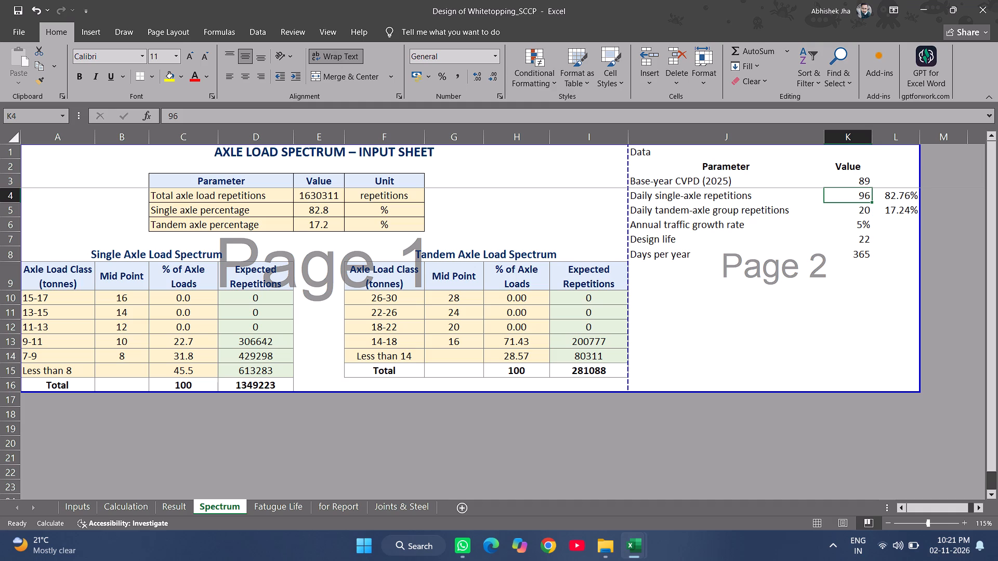
Examine the direction headings on Annexure 1's Summary sheet and the Direction row they should draw from on the Up Direction sheet.
{"action": "key", "text": "alt+Tab"}
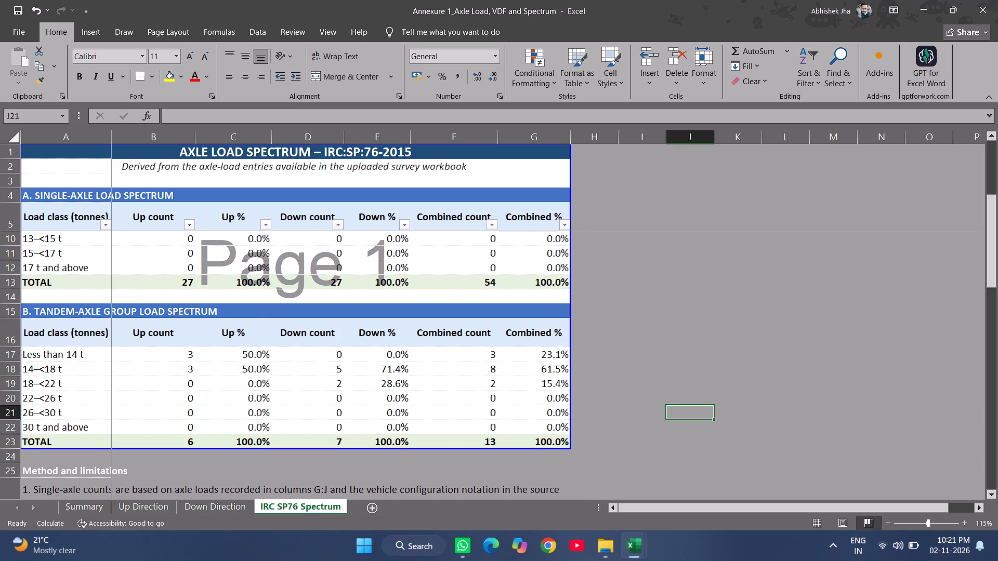
{"action": "scroll", "coordinate": [377, 415], "scroll_direction": "up", "scroll_amount": 3}
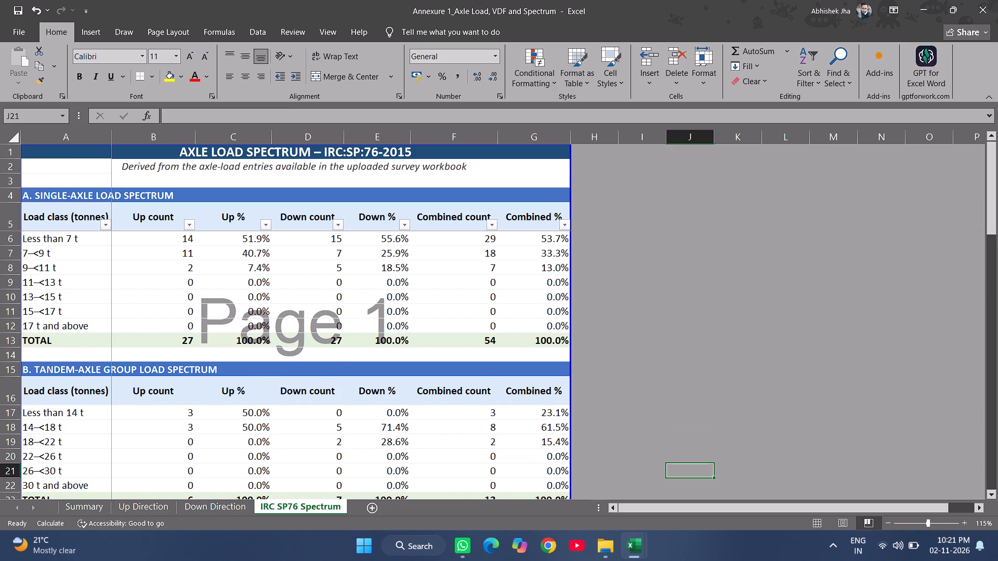
{"action": "scroll", "coordinate": [377, 415], "scroll_direction": "up", "scroll_amount": 1}
{"action": "left_click", "coordinate": [91, 513]}
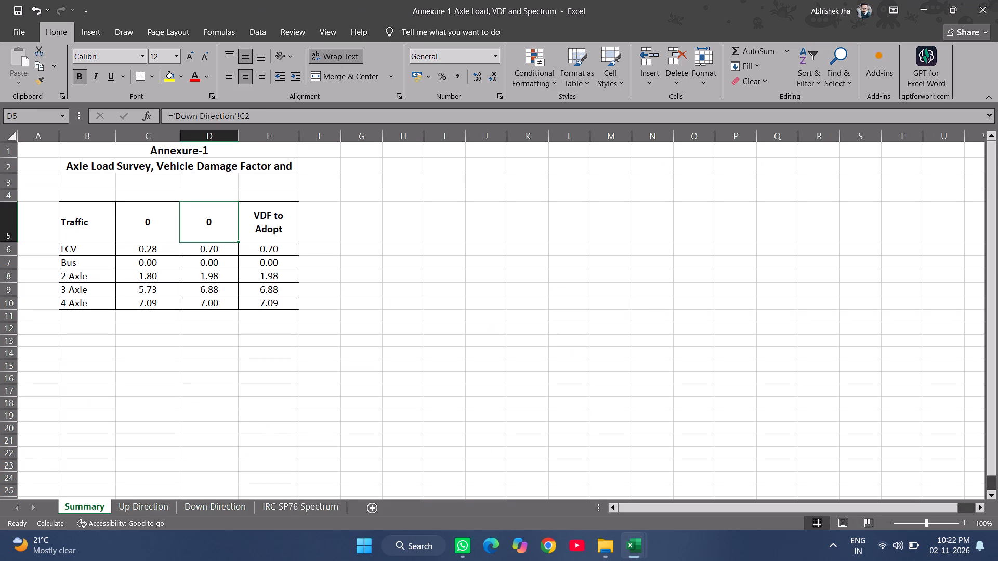
{"action": "scroll", "coordinate": [165, 333], "scroll_direction": "up", "scroll_amount": 5}
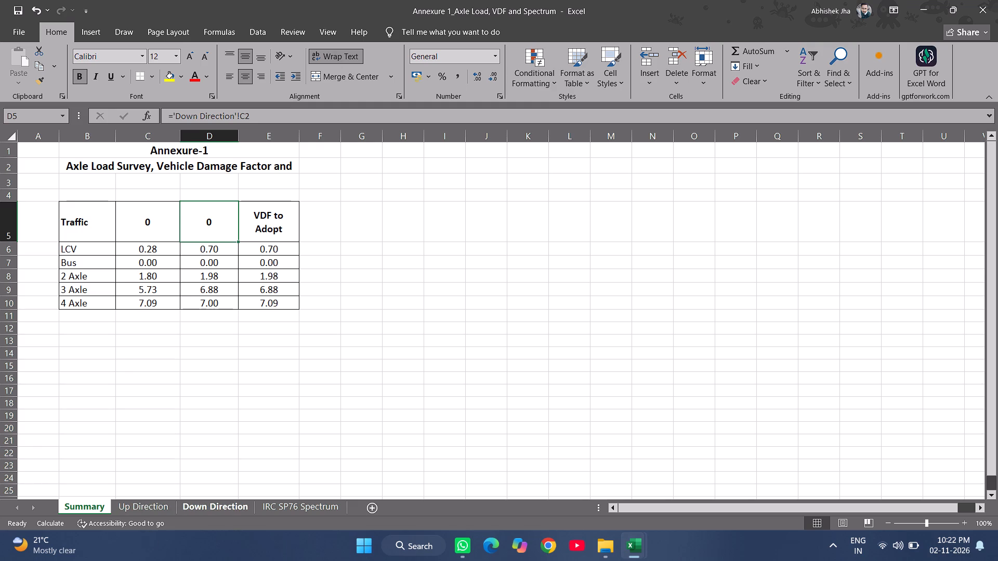
{"action": "left_click", "coordinate": [153, 220]}
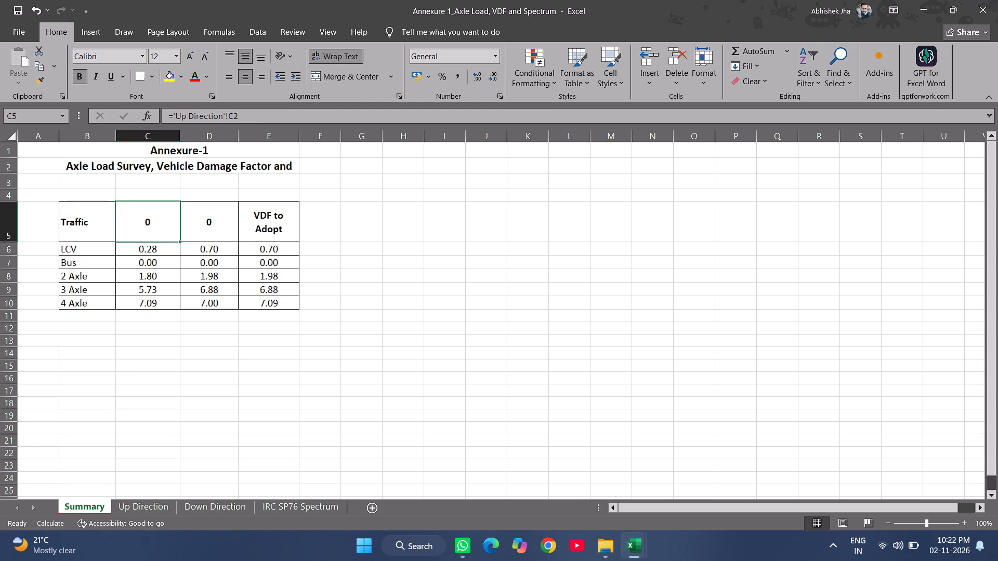
{"action": "left_click", "coordinate": [152, 501]}
{"action": "scroll", "coordinate": [361, 379], "scroll_direction": "up", "scroll_amount": 5}
{"action": "scroll", "coordinate": [306, 357], "scroll_direction": "up", "scroll_amount": 3}
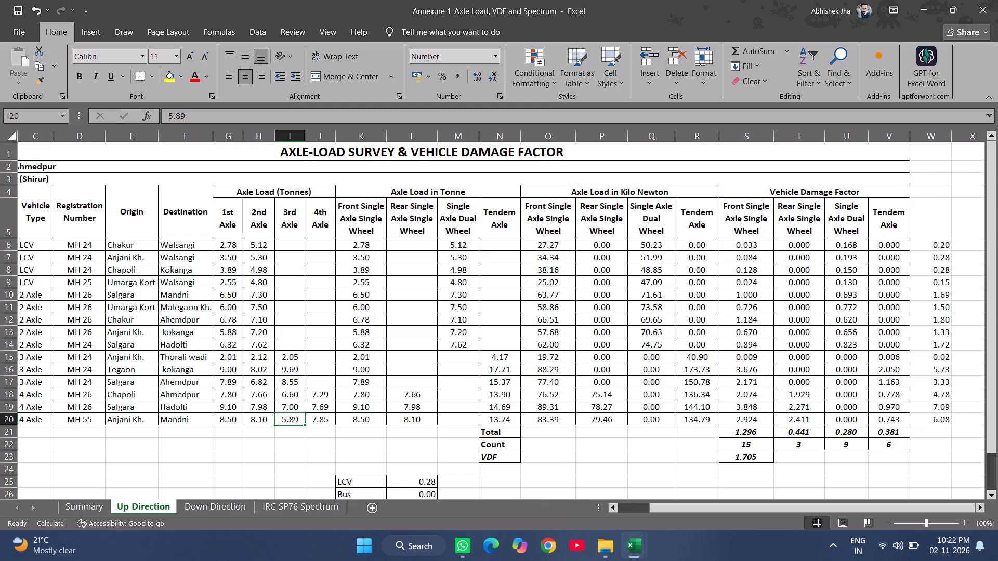
{"action": "scroll", "coordinate": [305, 357], "scroll_direction": "up", "scroll_amount": 2}
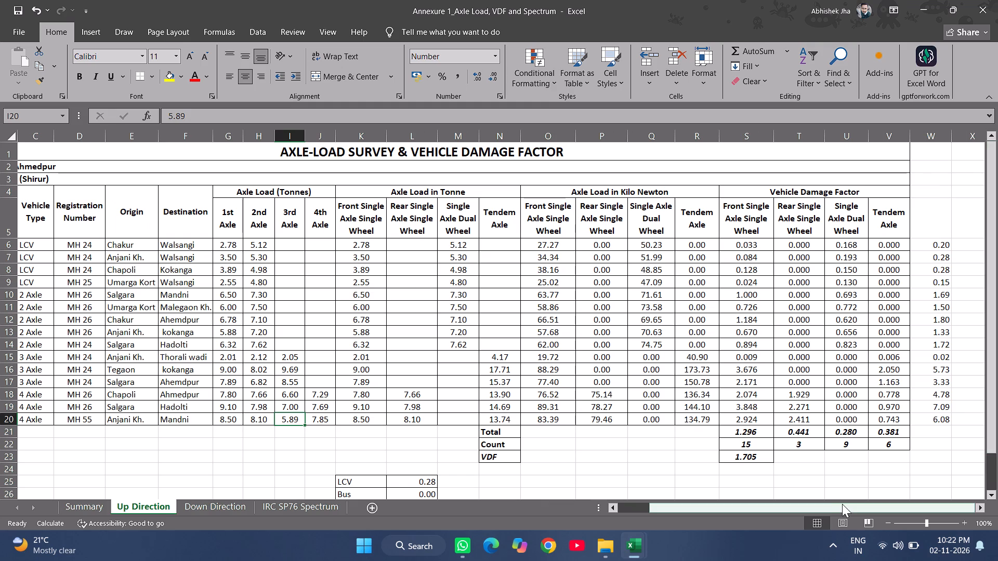
{"action": "left_click_drag", "start_coordinate": [842, 504], "coordinate": [734, 502]}
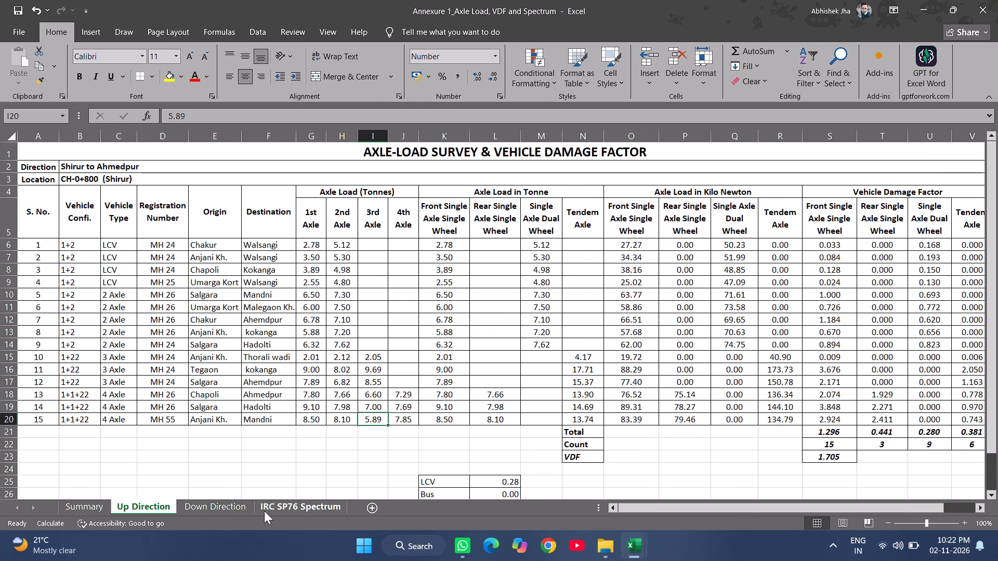
Link Summary cell C5, the first direction heading, to the merged Direction cell starting at B2 on the Up Direction sheet.
{"action": "left_click", "coordinate": [73, 508]}
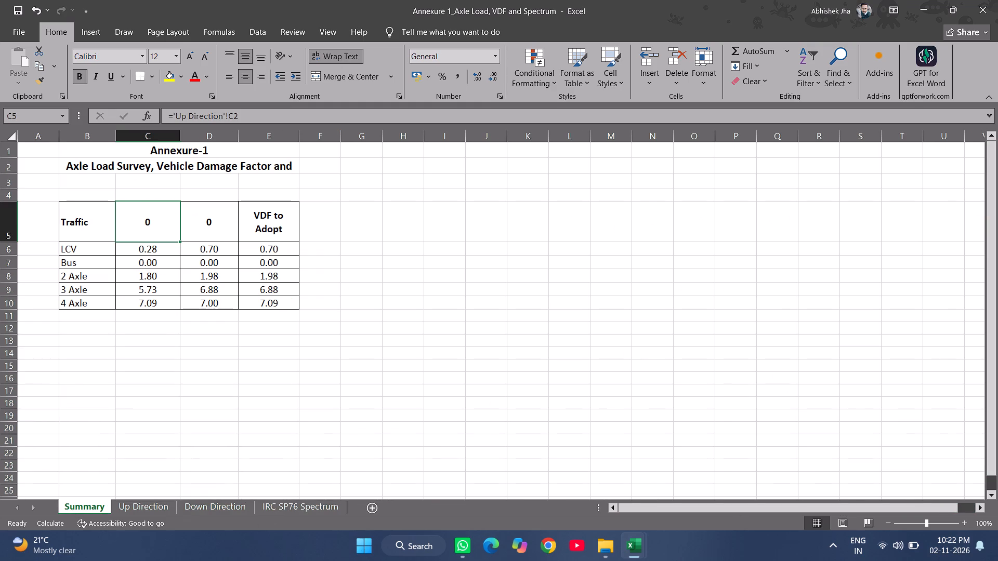
{"action": "key", "text": "equal"}
{"action": "left_click", "coordinate": [151, 506]}
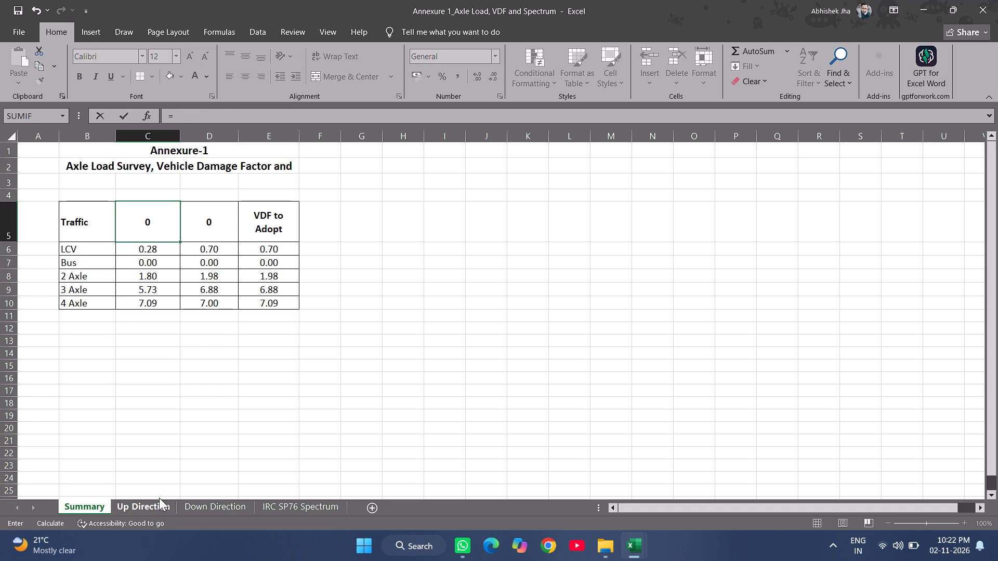
{"action": "left_click", "coordinate": [100, 166]}
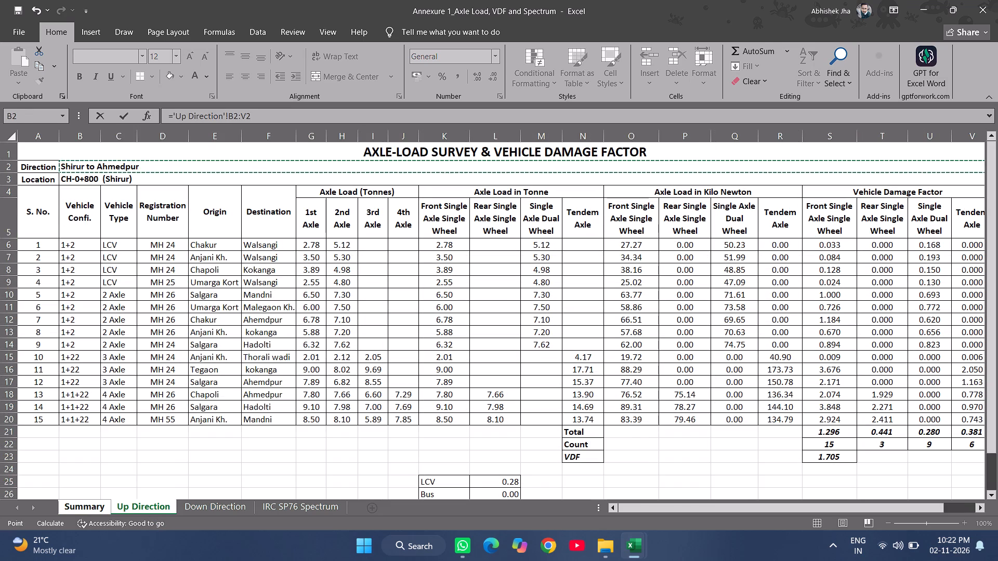
{"action": "key", "text": "Return"}
Shorten the formula in Summary cell C5 so it references only cell B2 on the Up Direction sheet.
{"action": "left_click", "coordinate": [160, 217]}
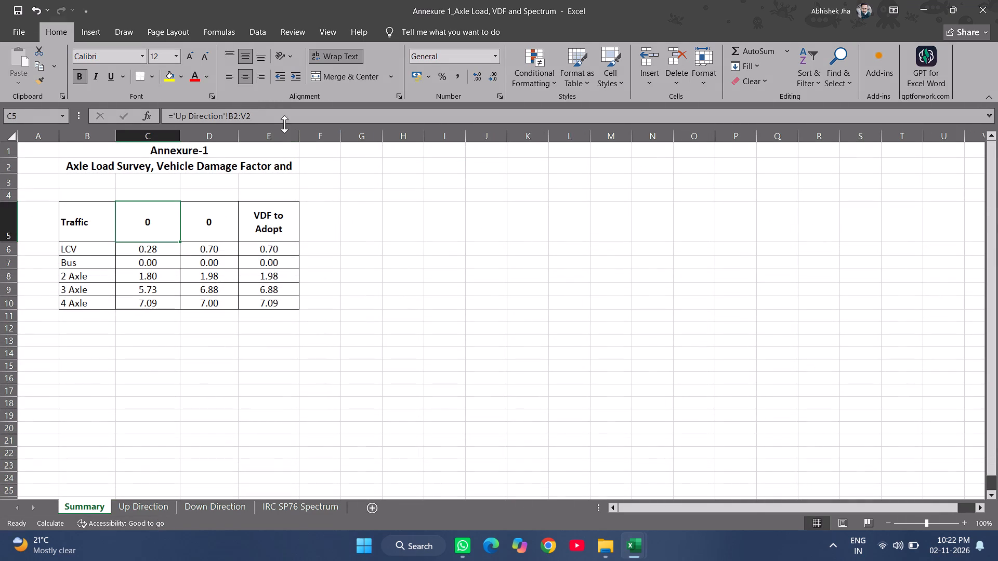
{"action": "left_click", "coordinate": [283, 119]}
{"action": "type", "text": "=="}
{"action": "key", "text": "BackSpace"}
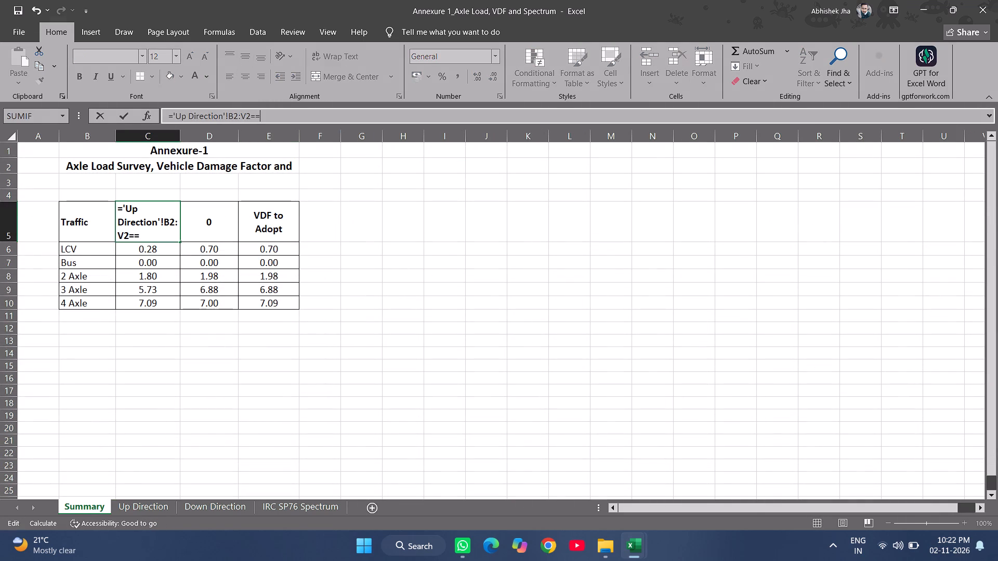
{"action": "key", "text": "BackSpace"}
{"action": "key", "text": "BackSpace"}
{"action": "key", "text": "BackSpace"}
{"action": "key", "text": "BackSpace"}
{"action": "key", "text": "Return"}
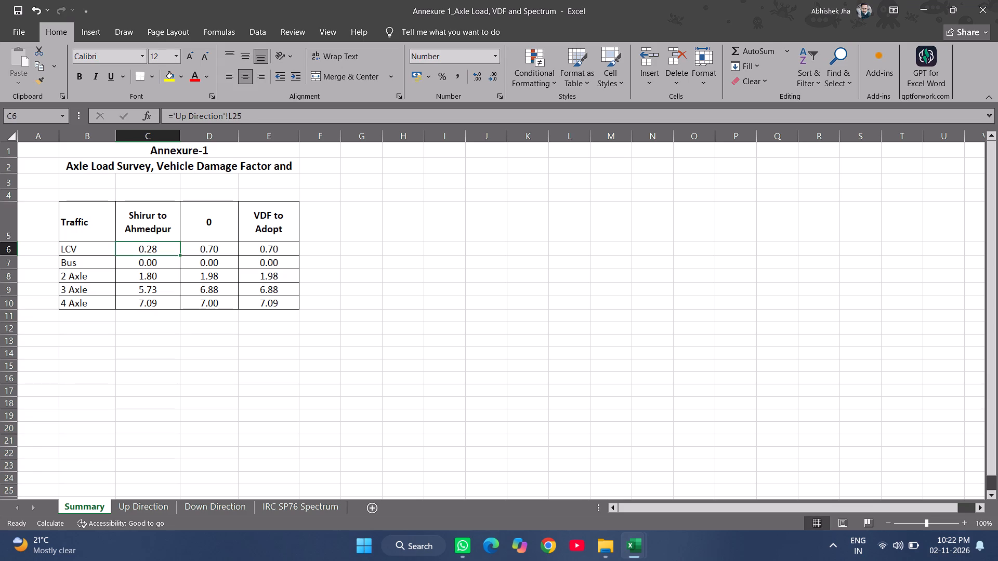
Link Summary cell D5, the second direction heading, to the merged Direction cell starting at B2 on the Down Direction sheet.
{"action": "left_click", "coordinate": [213, 226]}
{"action": "key", "text": "equal"}
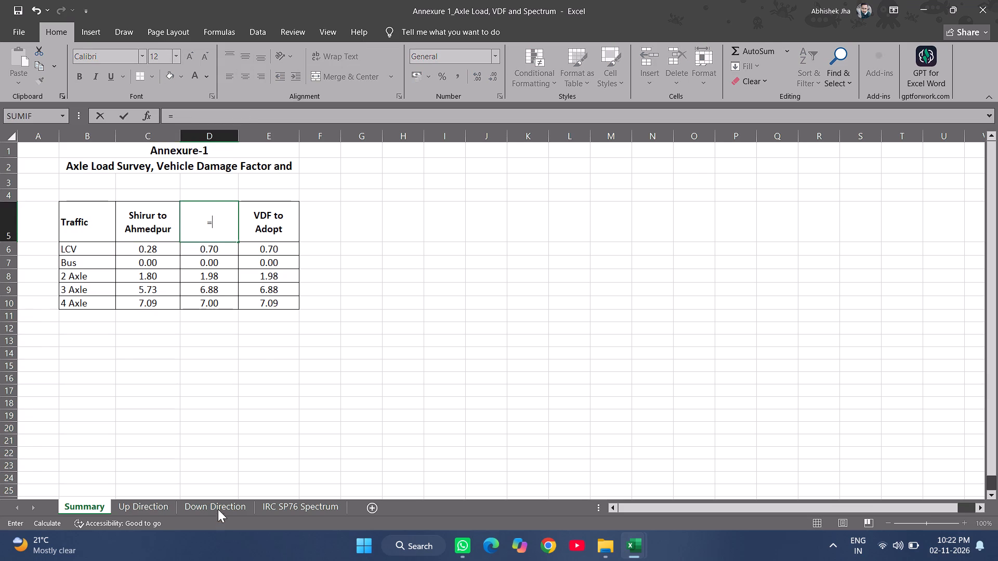
{"action": "left_click", "coordinate": [219, 506]}
{"action": "scroll", "coordinate": [152, 217], "scroll_direction": "up", "scroll_amount": 4}
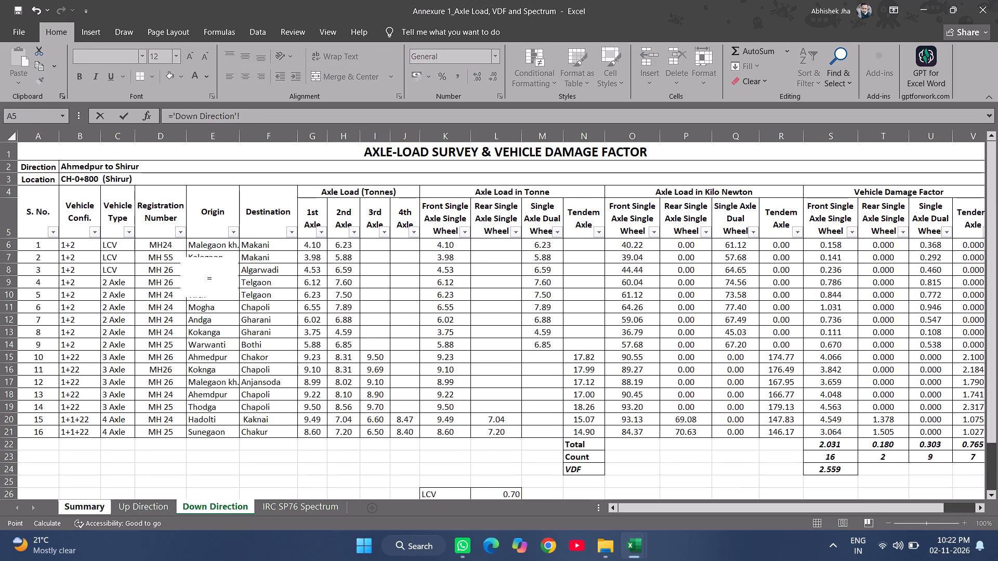
{"action": "left_click", "coordinate": [109, 167]}
{"action": "key", "text": "Return"}
Shorten the formula in Summary cell D5 so it references only cell B2 on the Down Direction sheet.
{"action": "left_click", "coordinate": [209, 232]}
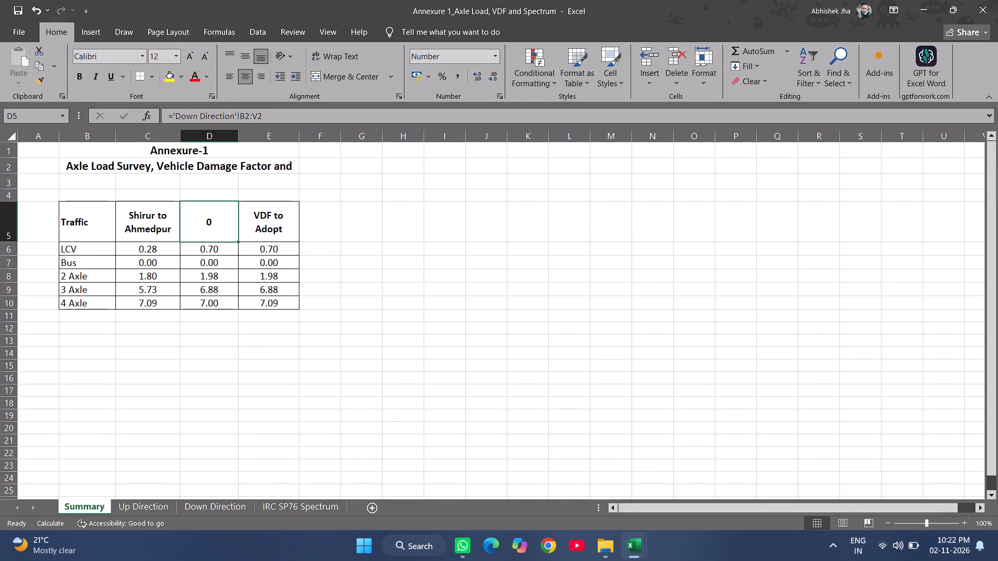
{"action": "left_click", "coordinate": [291, 130]}
{"action": "left_click", "coordinate": [224, 210]}
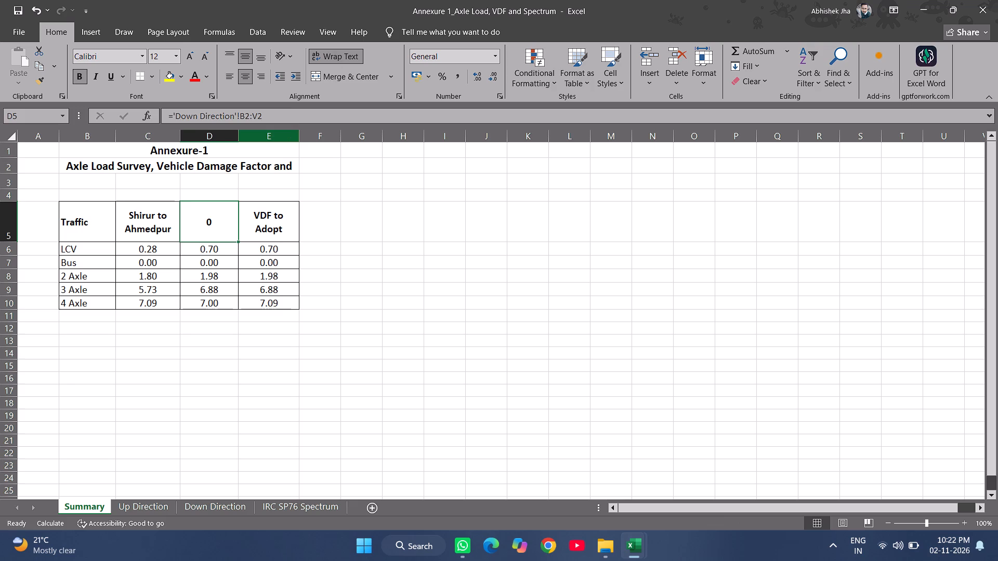
{"action": "left_click", "coordinate": [292, 111]}
{"action": "type", "text": "=="}
{"action": "key", "text": "BackSpace"}
{"action": "key", "text": "BackSpace"}
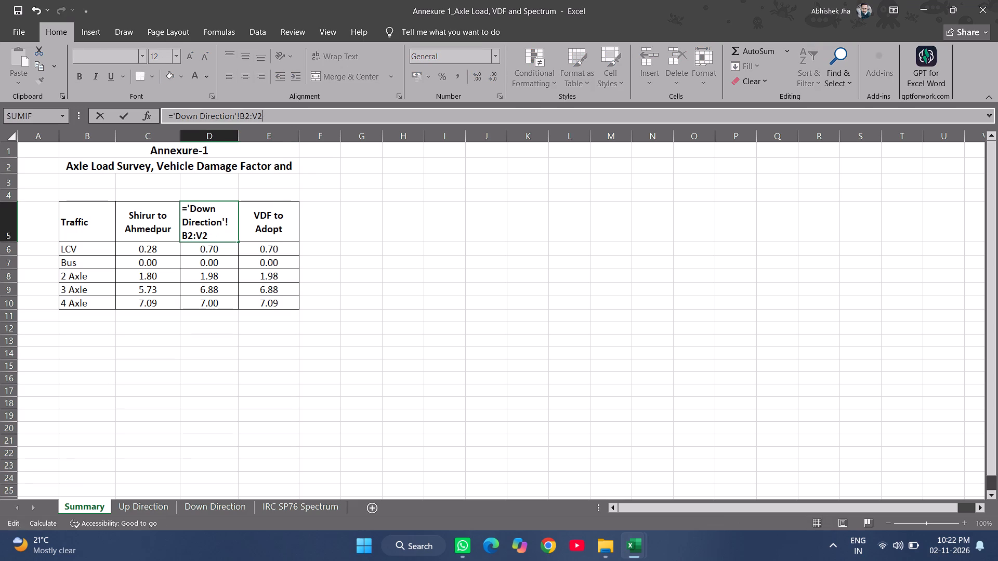
{"action": "key", "text": "BackSpace"}
{"action": "key", "text": "BackSpace"}
{"action": "key", "text": "BackSpace"}
{"action": "key", "text": "Return"}
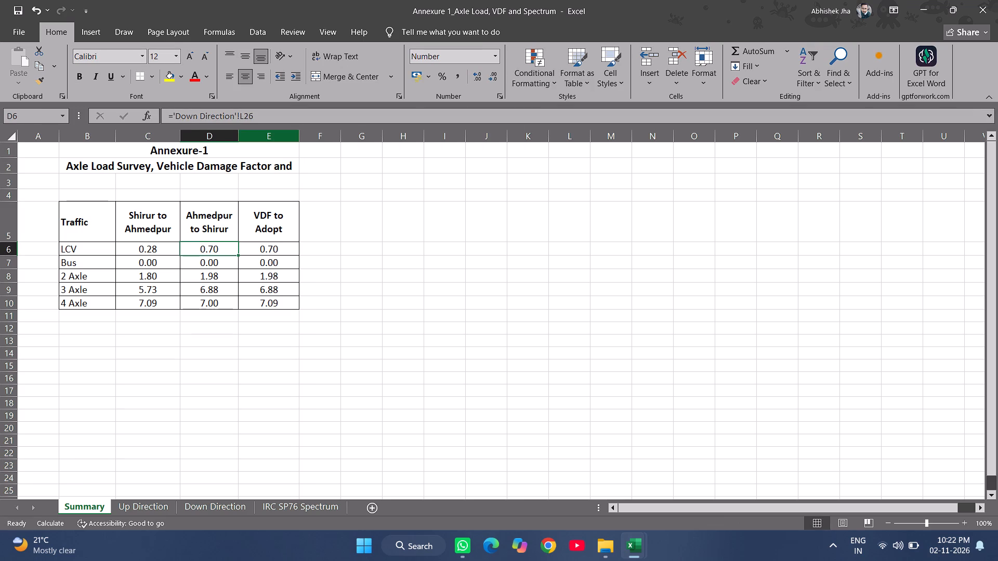
Review the axle-load survey table and the VDF values by vehicle class on the Up Direction sheet.
{"action": "left_click", "coordinate": [155, 510]}
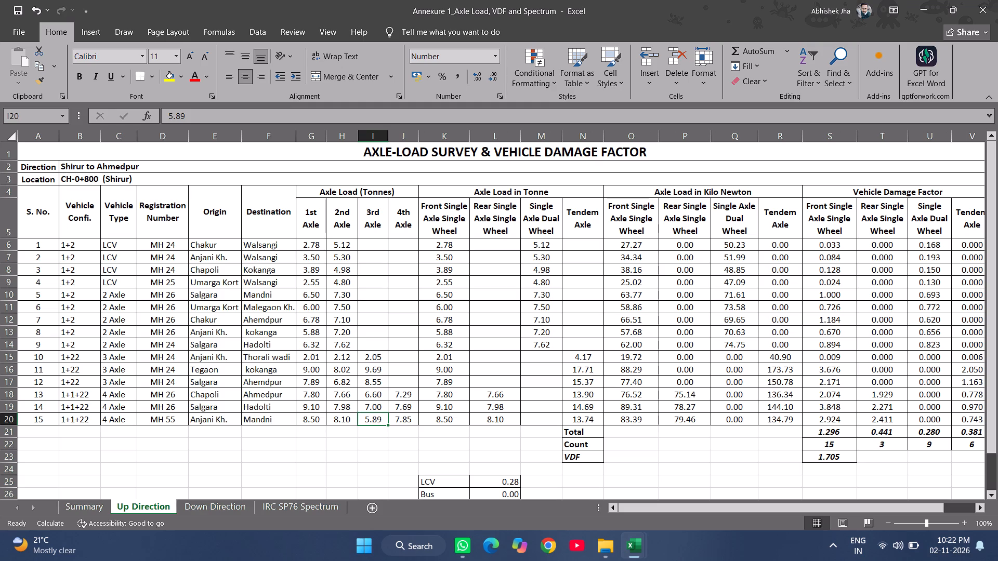
{"action": "scroll", "coordinate": [439, 406], "scroll_direction": "up", "scroll_amount": 5}
{"action": "scroll", "coordinate": [539, 410], "scroll_direction": "down", "scroll_amount": 3}
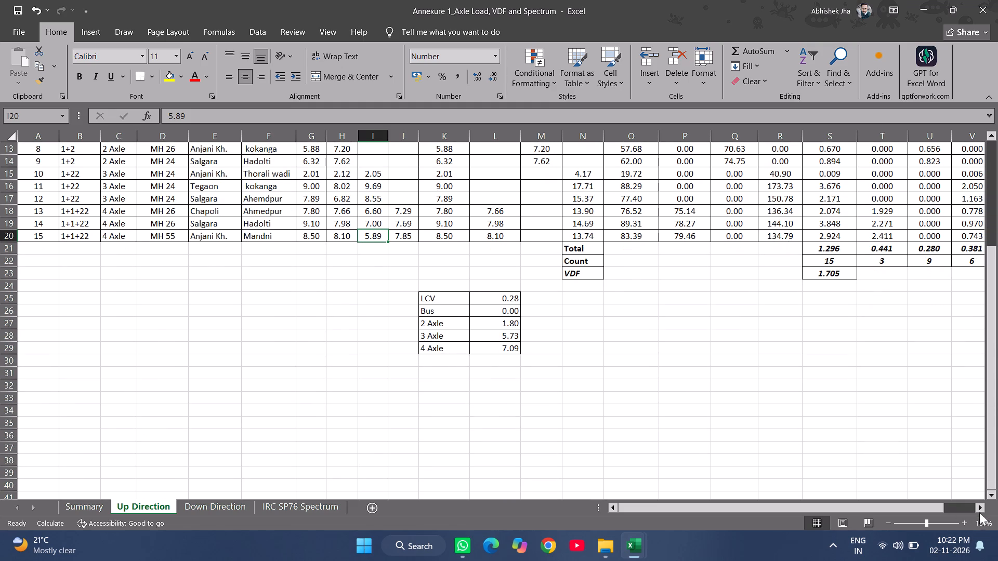
Switch to the Design of Whitetopping_SCCP workbook, check the Spectrum sheet's Data table, and save the workbook.
{"action": "key", "text": "alt+Tab"}
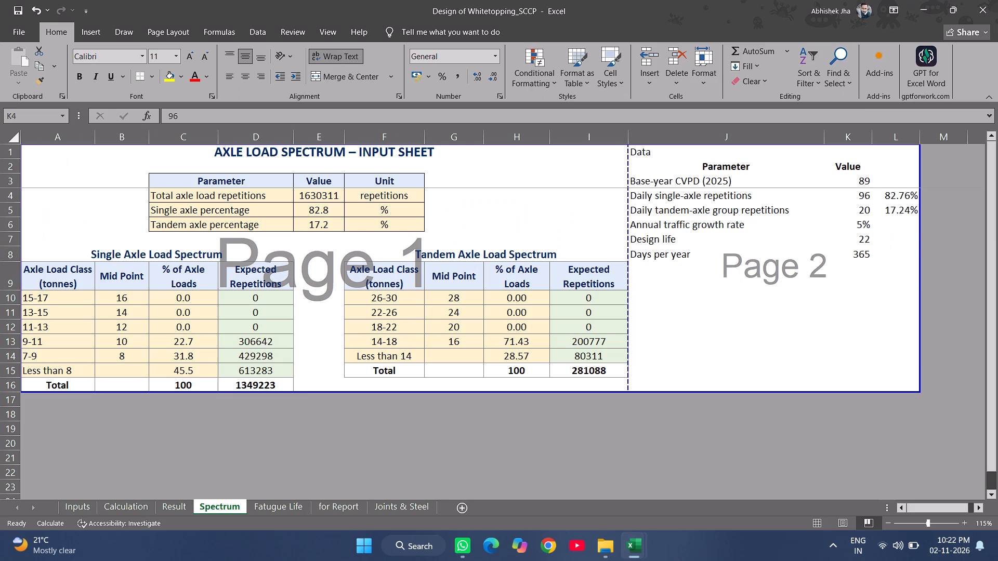
{"action": "scroll", "coordinate": [795, 282], "scroll_direction": "up", "scroll_amount": 5}
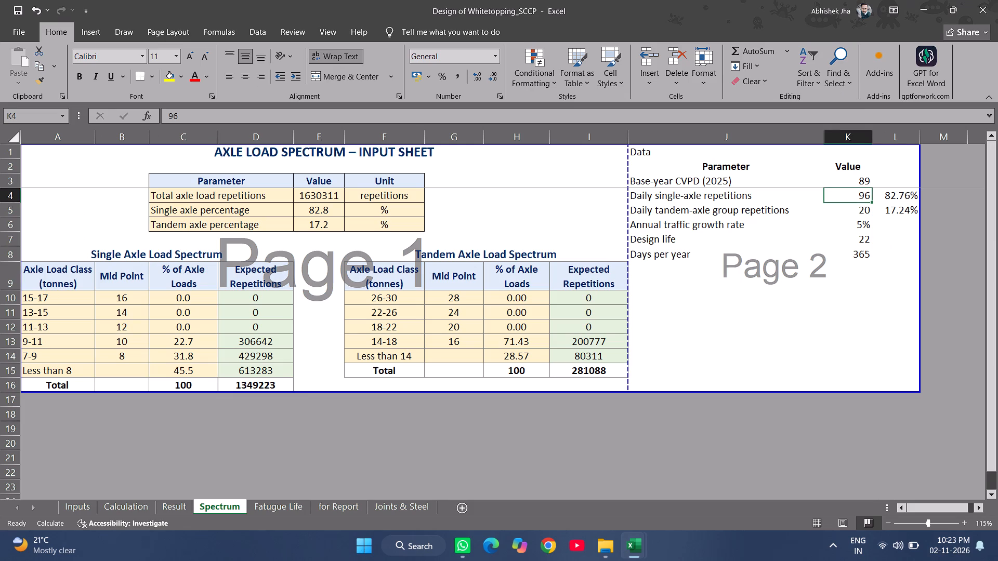
{"action": "double_click", "coordinate": [861, 193]}
{"action": "key", "text": "ctrl+a"}
{"action": "key", "text": "ctrl+s"}
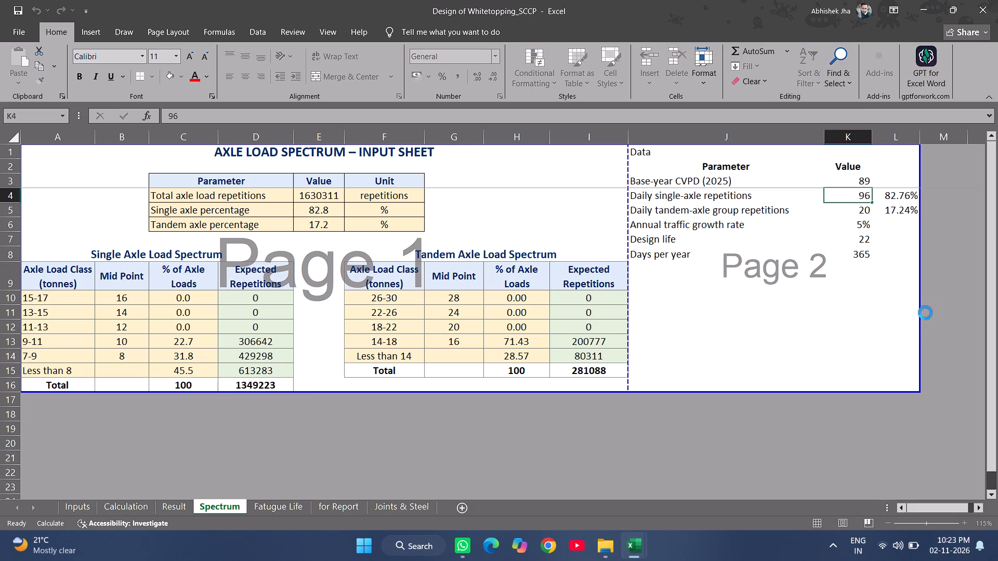
{"action": "left_click", "coordinate": [835, 323]}
{"action": "scroll", "coordinate": [819, 344], "scroll_direction": "up", "scroll_amount": 2}
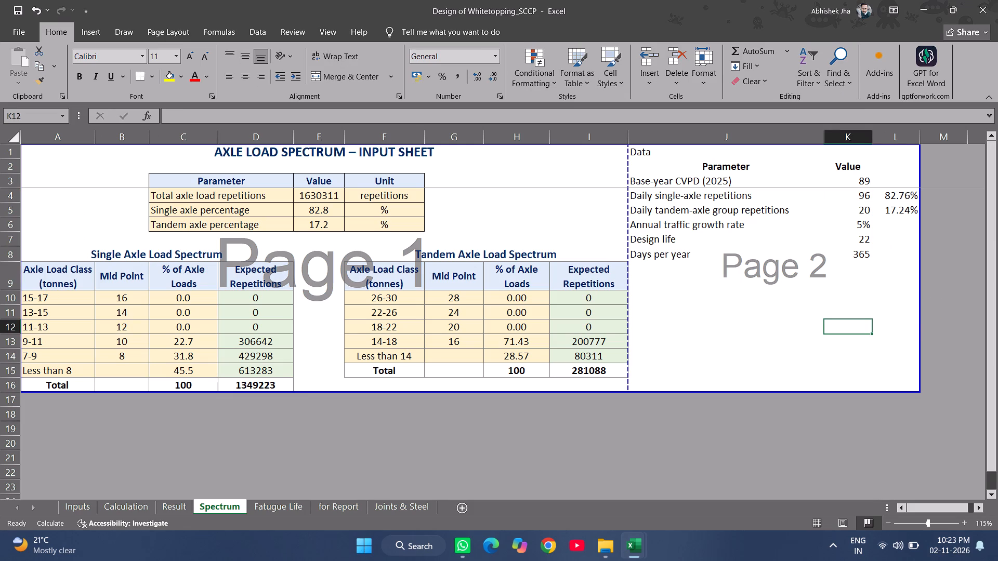
{"action": "scroll", "coordinate": [819, 344], "scroll_direction": "up", "scroll_amount": 3}
{"action": "key", "text": "ctrl+s"}
{"action": "left_click", "coordinate": [555, 542]}
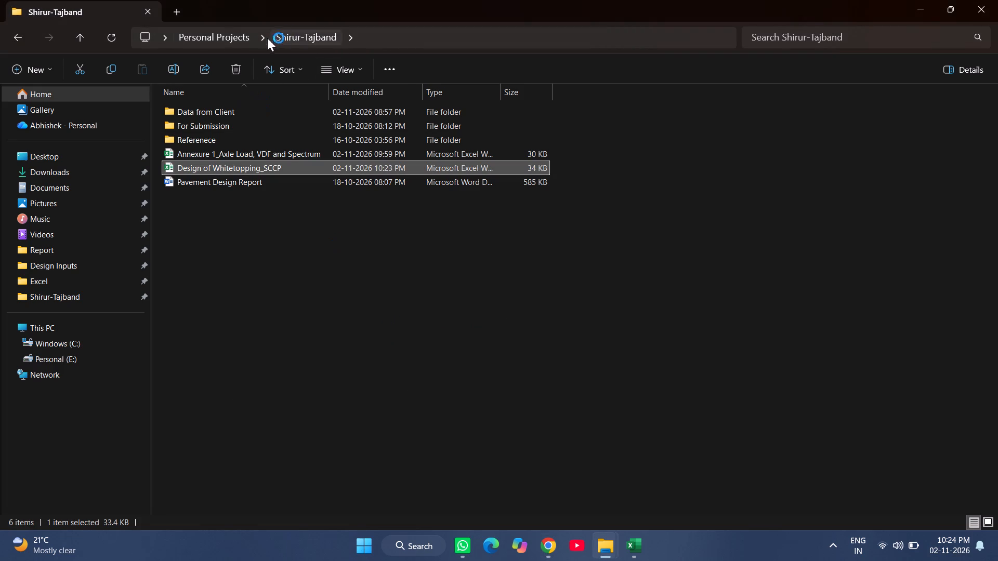
{"action": "double_click", "coordinate": [210, 130]}
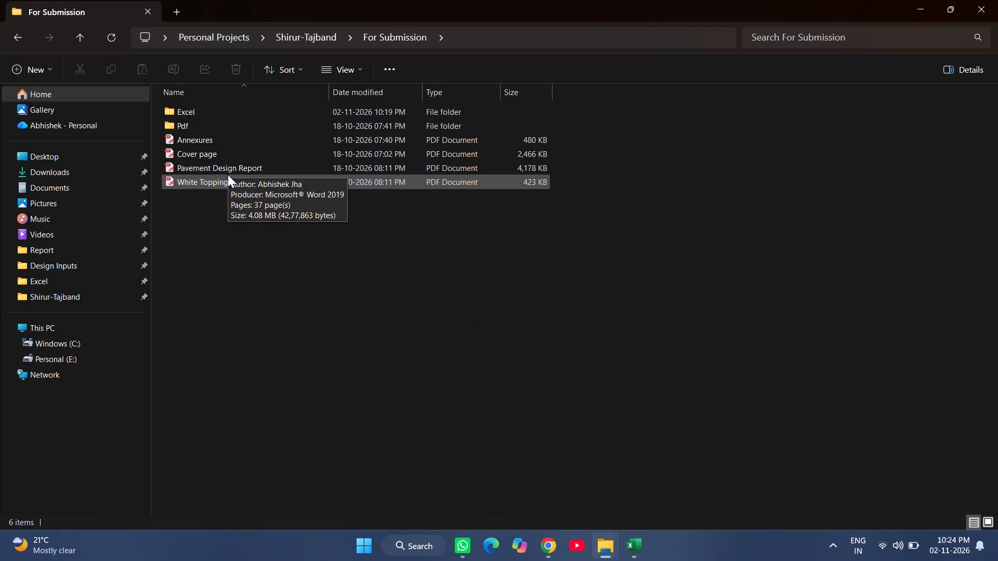
{"action": "double_click", "coordinate": [241, 164]}
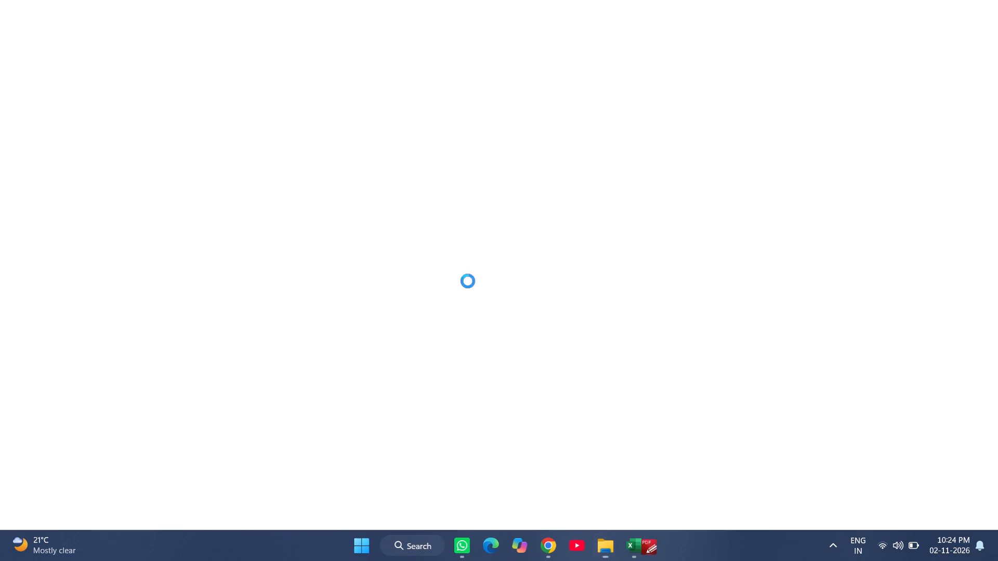
Review the report's front lists and traffic tables for PCU factors, annual average daily traffic and commercial traffic (CVPD).
{"action": "scroll", "coordinate": [464, 294], "scroll_direction": "down", "scroll_amount": 8}
{"action": "scroll", "coordinate": [463, 296], "scroll_direction": "down", "scroll_amount": 16}
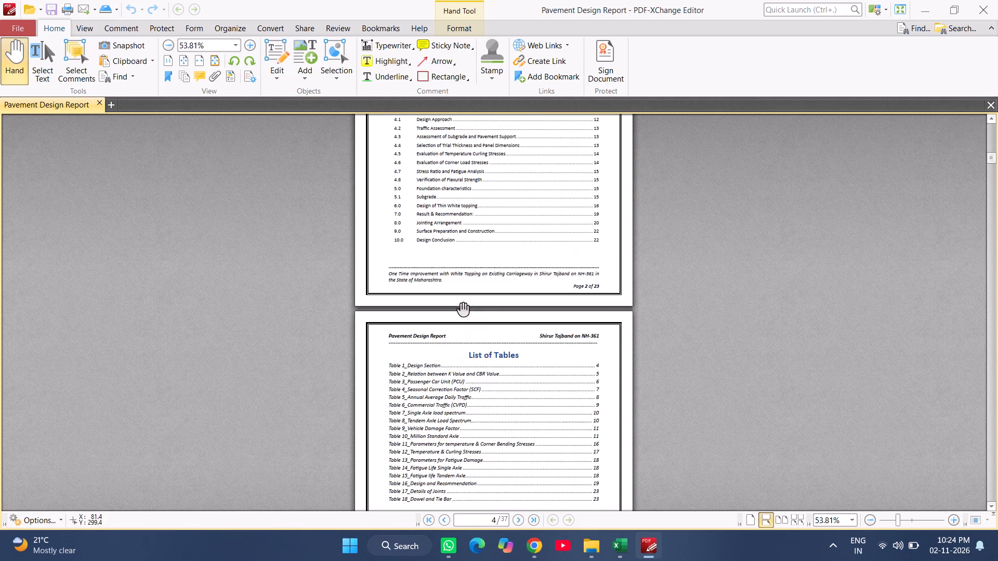
{"action": "scroll", "coordinate": [463, 309], "scroll_direction": "down", "scroll_amount": 20}
{"action": "scroll", "coordinate": [463, 309], "scroll_direction": "down", "scroll_amount": 17}
{"action": "scroll", "coordinate": [465, 306], "scroll_direction": "up", "scroll_amount": 3, "text": "ctrl"}
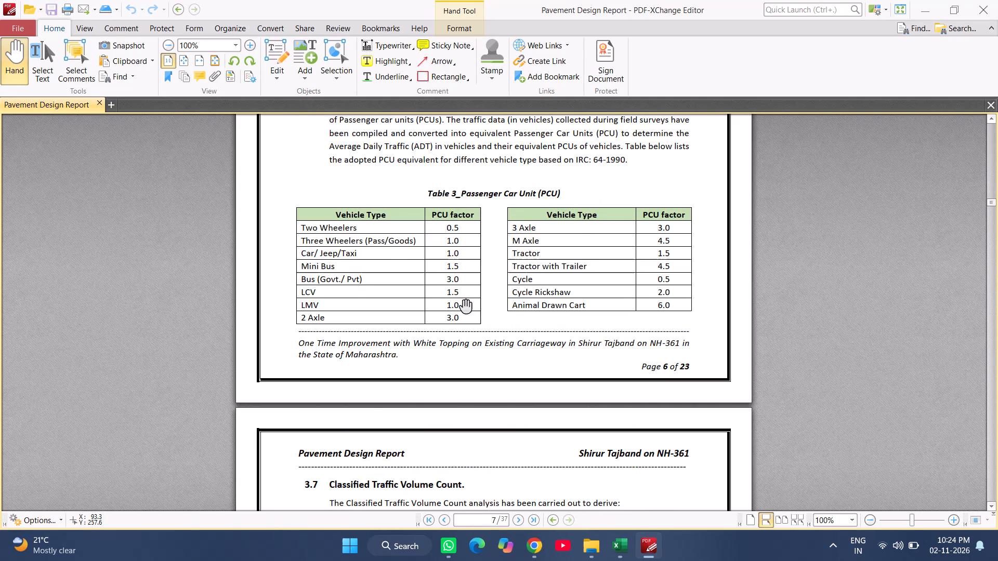
{"action": "scroll", "coordinate": [467, 305], "scroll_direction": "down", "scroll_amount": 1, "text": "ctrl"}
{"action": "scroll", "coordinate": [467, 304], "scroll_direction": "down", "scroll_amount": 17}
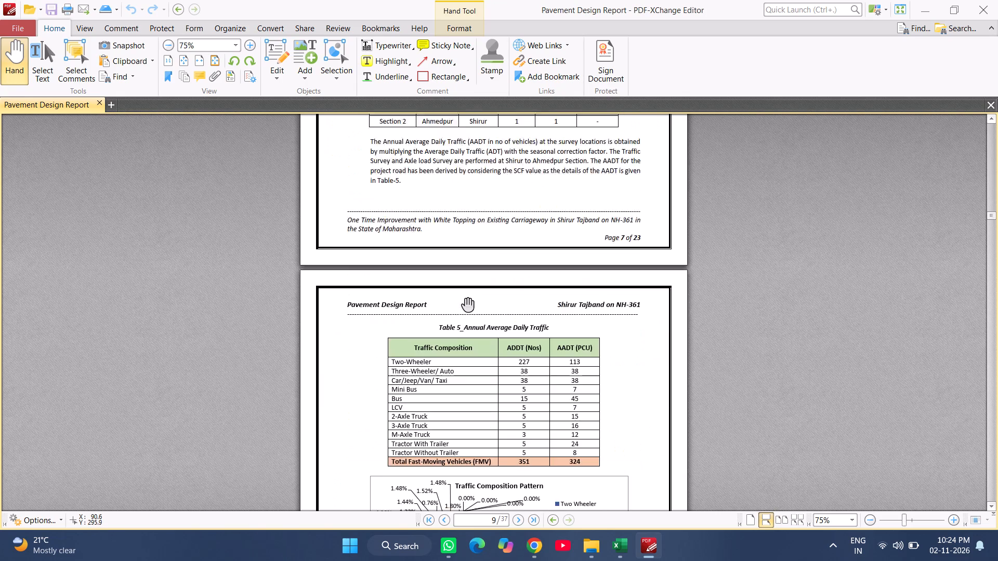
{"action": "scroll", "coordinate": [467, 304], "scroll_direction": "down", "scroll_amount": 15}
{"action": "scroll", "coordinate": [467, 304], "scroll_direction": "down", "scroll_amount": 6}
{"action": "scroll", "coordinate": [467, 304], "scroll_direction": "up", "scroll_amount": 6}
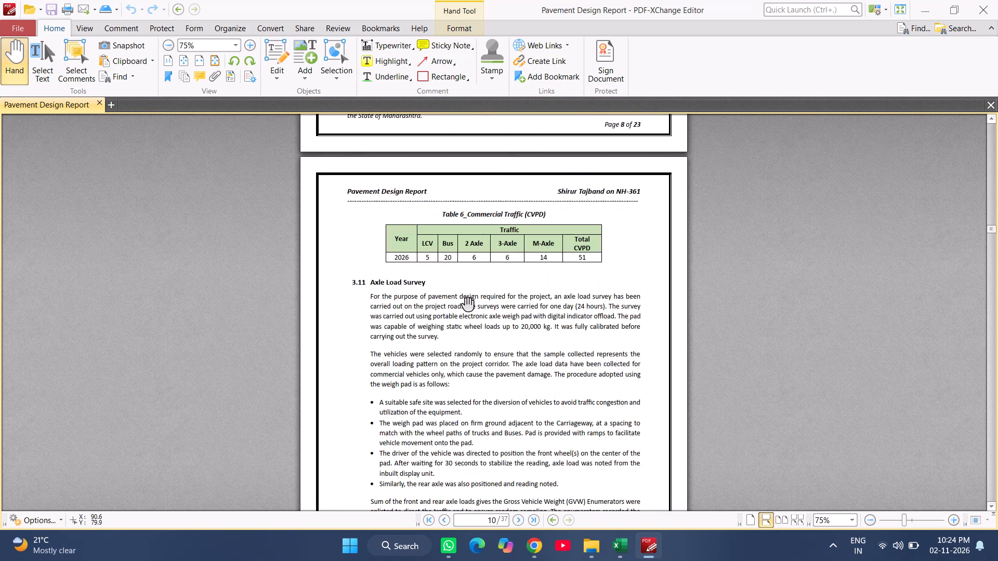
Examine the report's axle load spectrum, Vehicle Damage Factor and cumulative MSA tables.
{"action": "scroll", "coordinate": [464, 306], "scroll_direction": "down", "scroll_amount": 11}
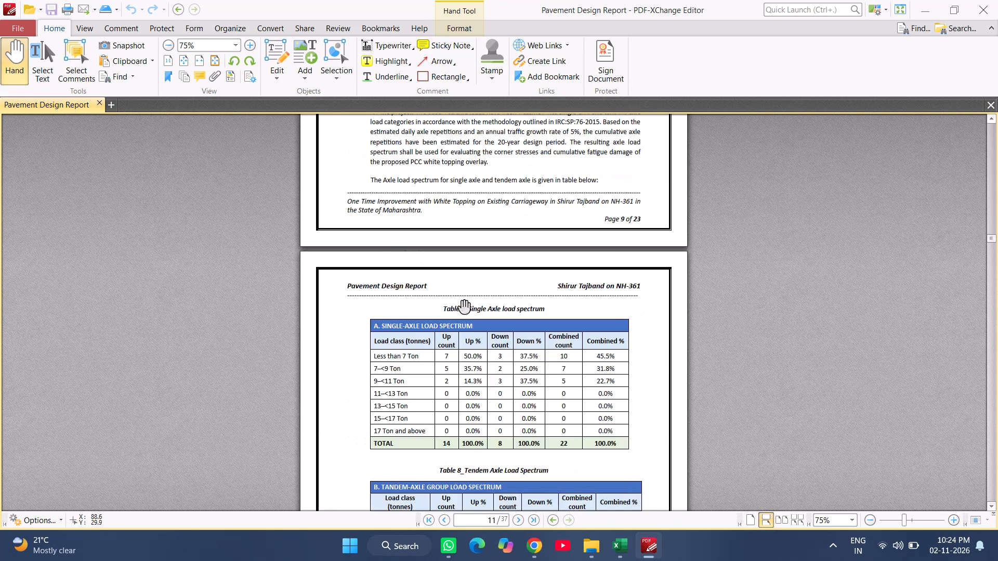
{"action": "scroll", "coordinate": [463, 306], "scroll_direction": "down", "scroll_amount": 12}
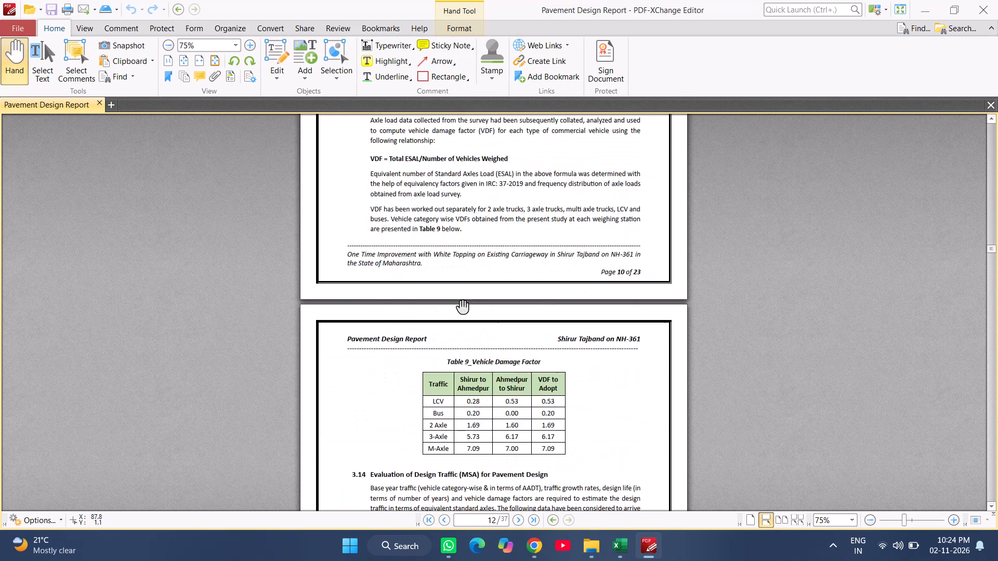
{"action": "scroll", "coordinate": [462, 306], "scroll_direction": "down", "scroll_amount": 18}
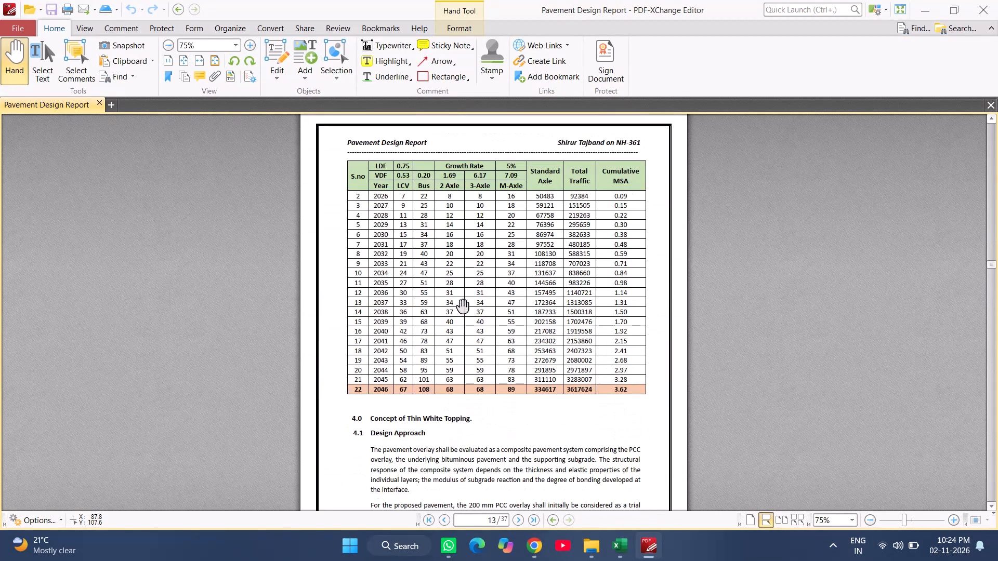
{"action": "scroll", "coordinate": [462, 306], "scroll_direction": "down", "scroll_amount": 2}
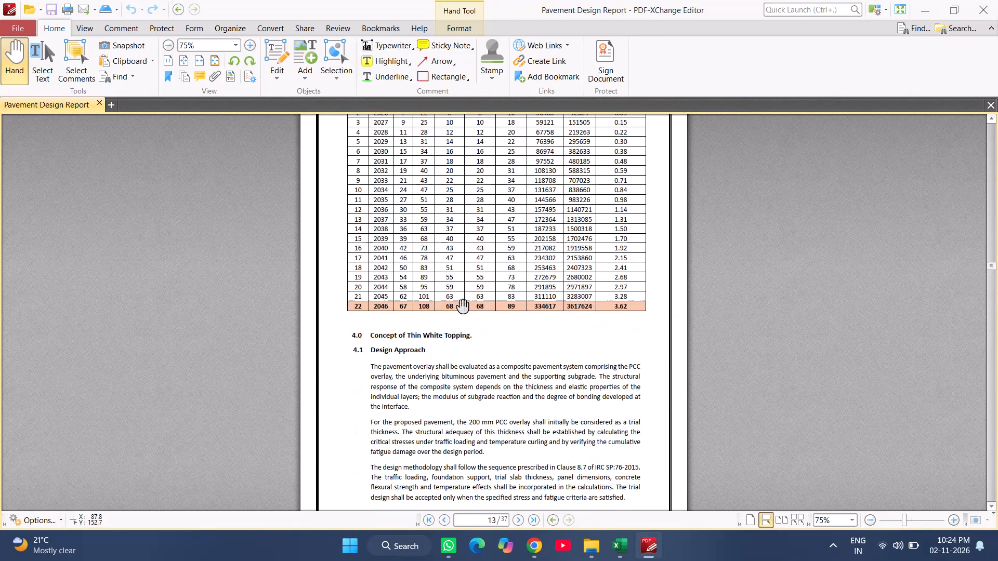
{"action": "scroll", "coordinate": [461, 306], "scroll_direction": "down", "scroll_amount": 2}
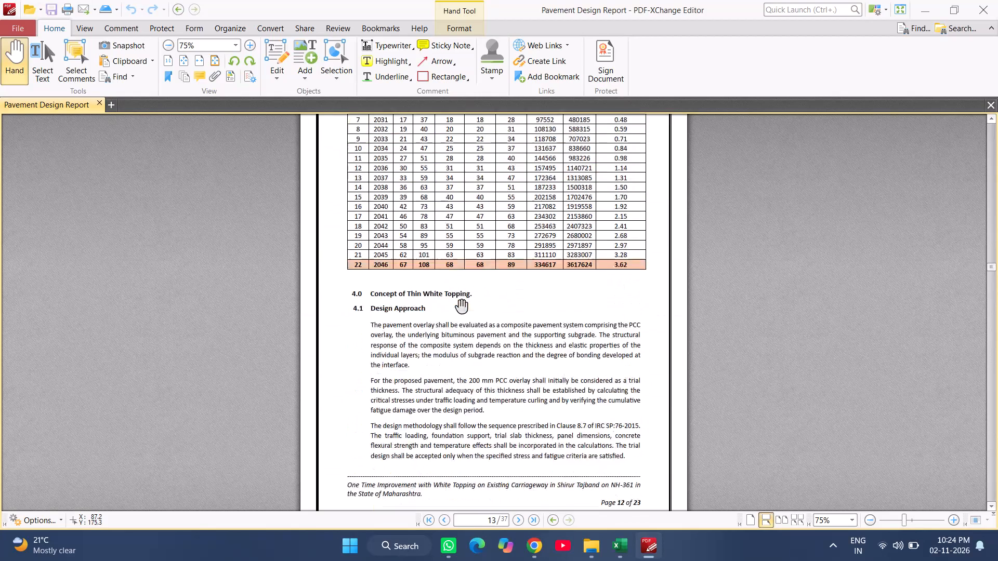
Review the thin white topping design method, the Table 11 stress parameters and the corner load stress calculations.
{"action": "scroll", "coordinate": [461, 306], "scroll_direction": "down", "scroll_amount": 15}
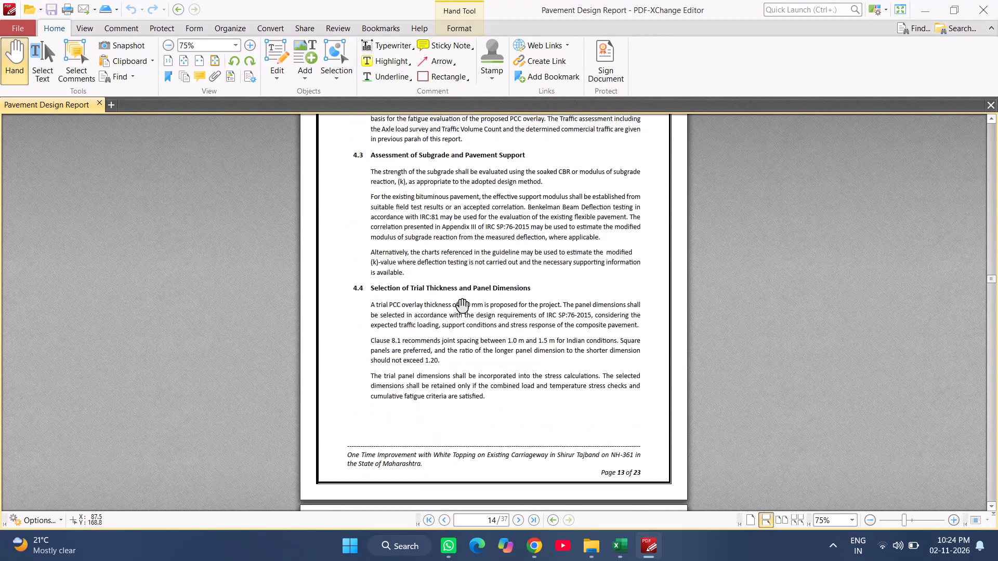
{"action": "scroll", "coordinate": [461, 304], "scroll_direction": "down", "scroll_amount": 15}
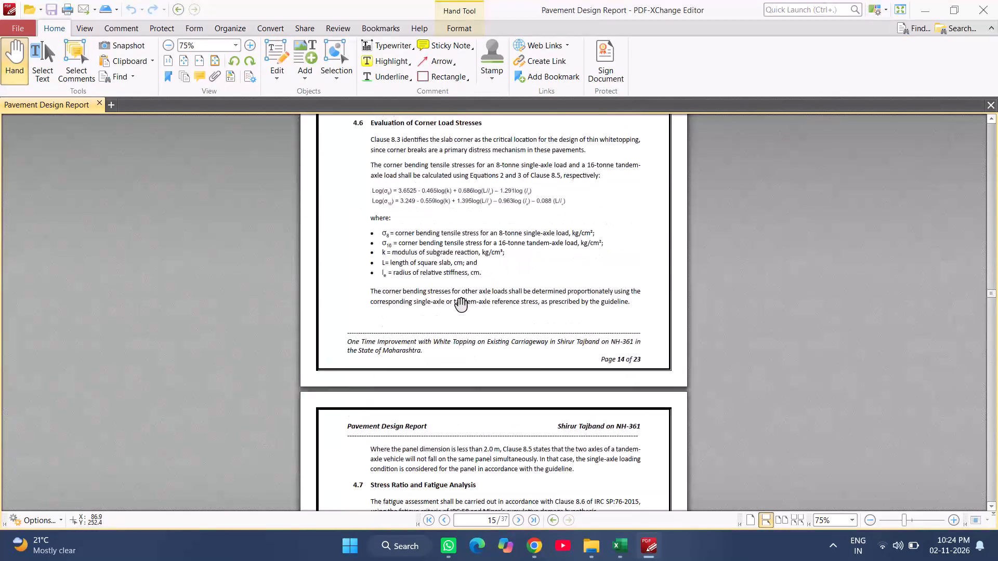
{"action": "scroll", "coordinate": [461, 304], "scroll_direction": "down", "scroll_amount": 16}
{"action": "scroll", "coordinate": [460, 305], "scroll_direction": "down", "scroll_amount": 6}
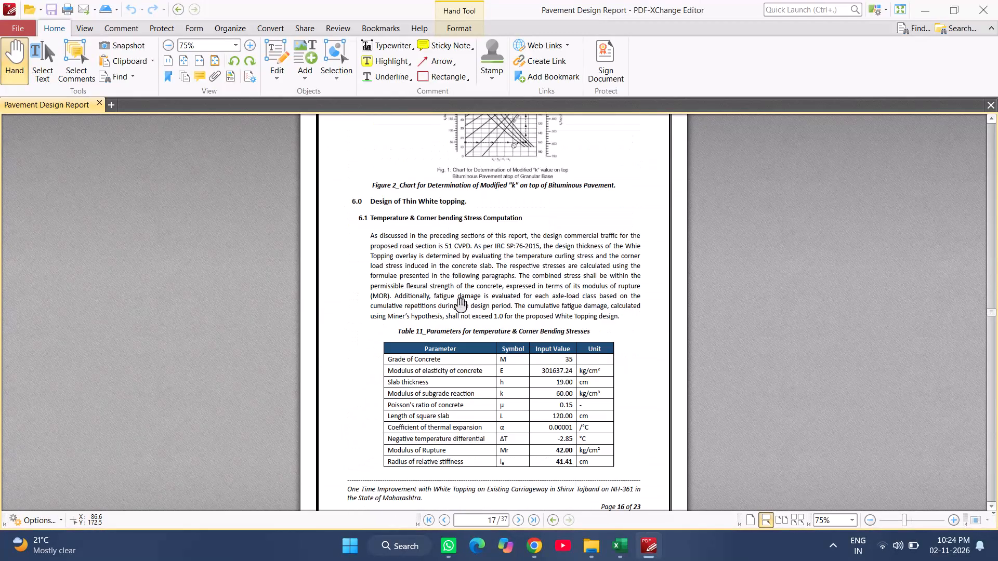
{"action": "scroll", "coordinate": [460, 305], "scroll_direction": "down", "scroll_amount": 14}
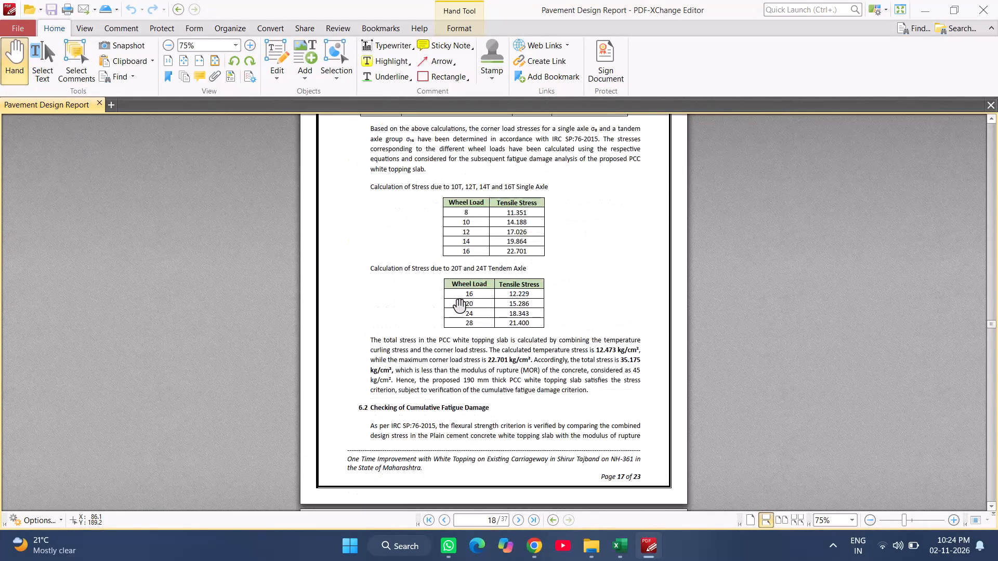
Examine the fatigue damage parameters and the single- and tandem-axle fatigue life tables in the report.
{"action": "scroll", "coordinate": [454, 309], "scroll_direction": "down", "scroll_amount": 10}
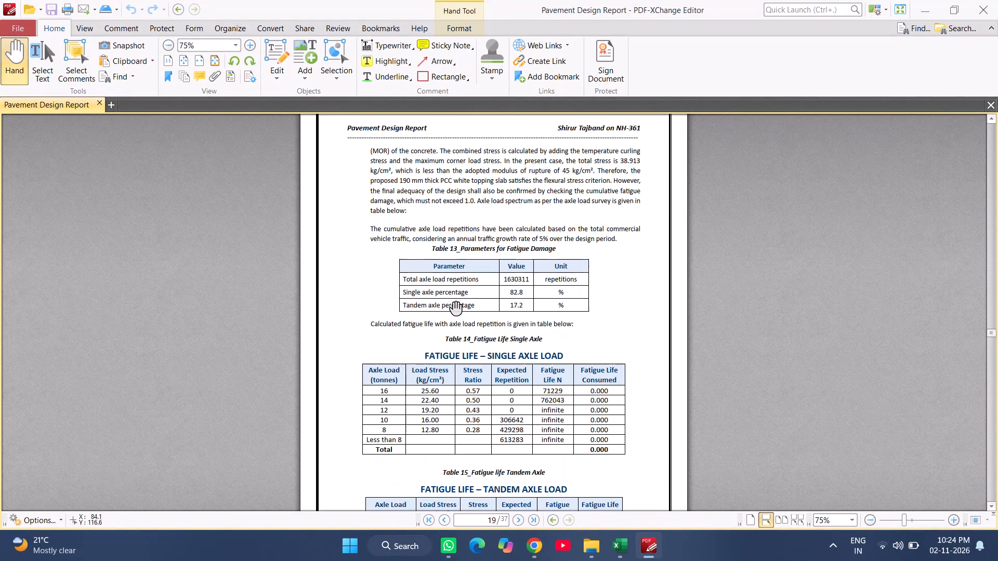
{"action": "scroll", "coordinate": [525, 473], "scroll_direction": "down", "scroll_amount": 5}
{"action": "scroll", "coordinate": [522, 368], "scroll_direction": "up", "scroll_amount": 2, "text": "ctrl"}
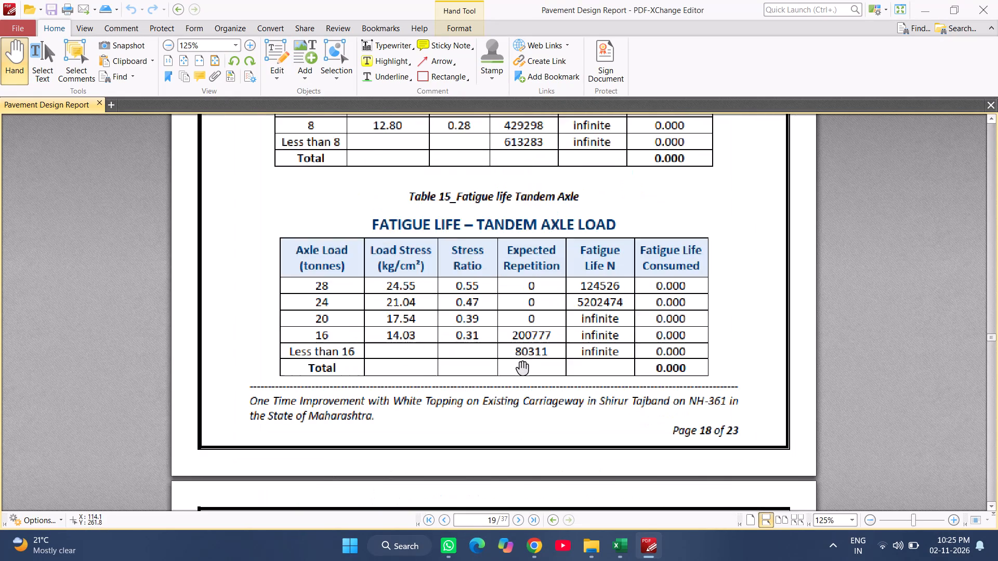
{"action": "scroll", "coordinate": [522, 368], "scroll_direction": "down", "scroll_amount": 1, "text": "ctrl"}
{"action": "scroll", "coordinate": [522, 368], "scroll_direction": "up", "scroll_amount": 1}
Review the report's Result & Recommendation section, jointing arrangement and design conclusion.
{"action": "scroll", "coordinate": [522, 368], "scroll_direction": "down", "scroll_amount": 9}
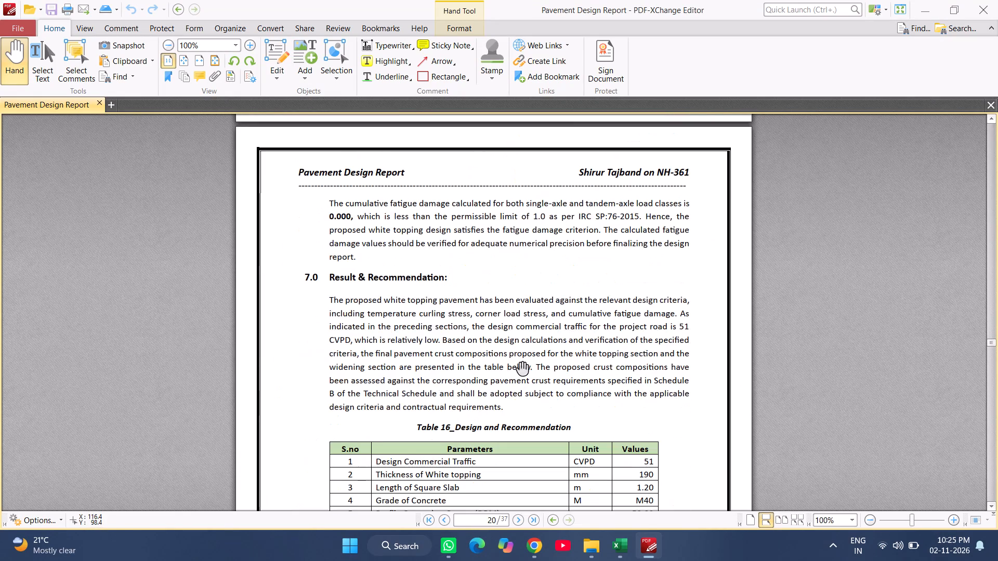
{"action": "scroll", "coordinate": [519, 369], "scroll_direction": "down", "scroll_amount": 11}
{"action": "scroll", "coordinate": [518, 370], "scroll_direction": "down", "scroll_amount": 17}
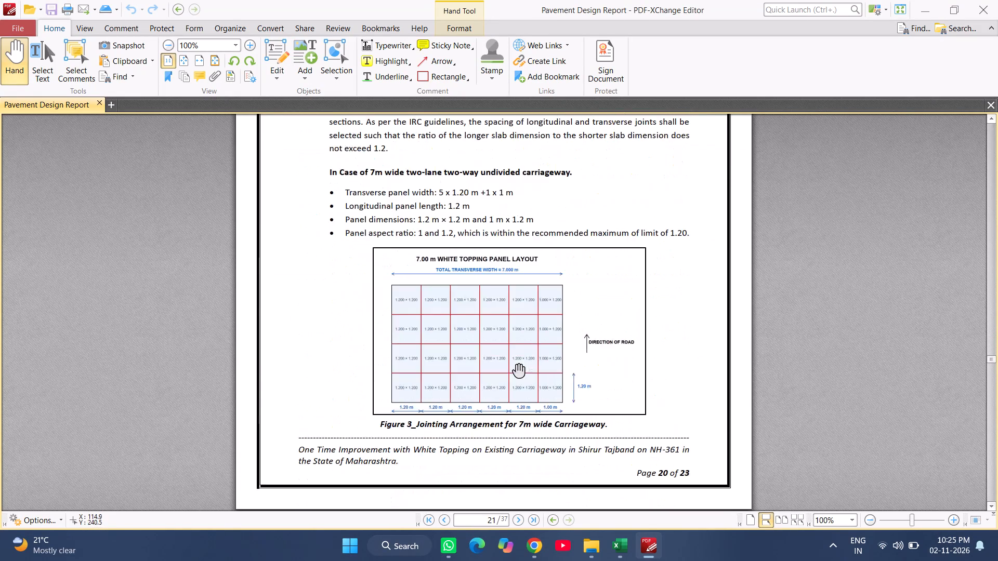
{"action": "scroll", "coordinate": [518, 370], "scroll_direction": "down", "scroll_amount": 6}
{"action": "scroll", "coordinate": [518, 370], "scroll_direction": "down", "scroll_amount": 20}
{"action": "scroll", "coordinate": [518, 370], "scroll_direction": "down", "scroll_amount": 13}
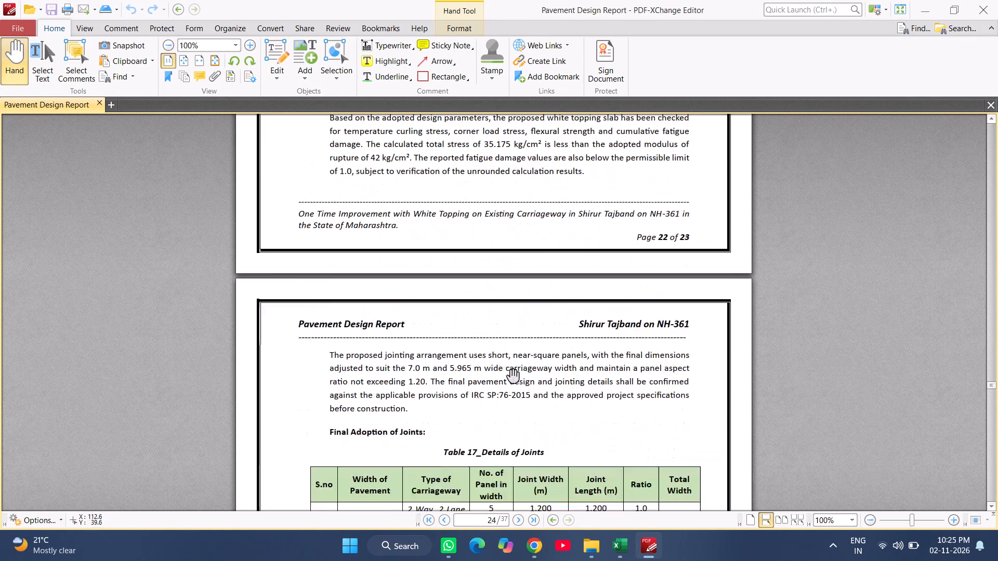
Check the annexure pages with the VDF table, the axle-load survey and the axle load spectrum.
{"action": "scroll", "coordinate": [513, 376], "scroll_direction": "down", "scroll_amount": 20}
{"action": "scroll", "coordinate": [513, 376], "scroll_direction": "down", "scroll_amount": 20}
{"action": "scroll", "coordinate": [513, 376], "scroll_direction": "down", "scroll_amount": 4}
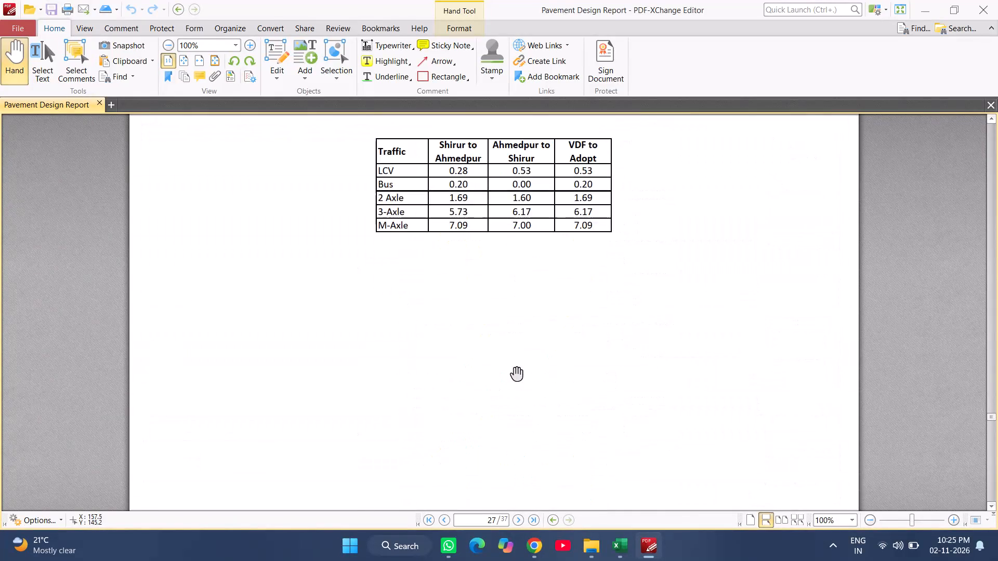
{"action": "scroll", "coordinate": [516, 373], "scroll_direction": "down", "scroll_amount": 16}
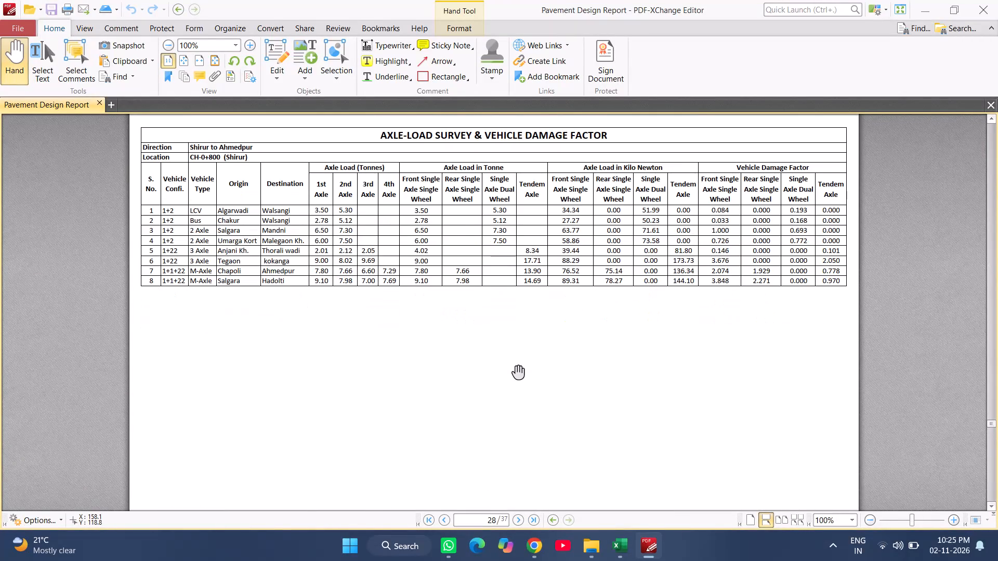
{"action": "key", "text": "Right"}
{"action": "key", "text": "Right"}
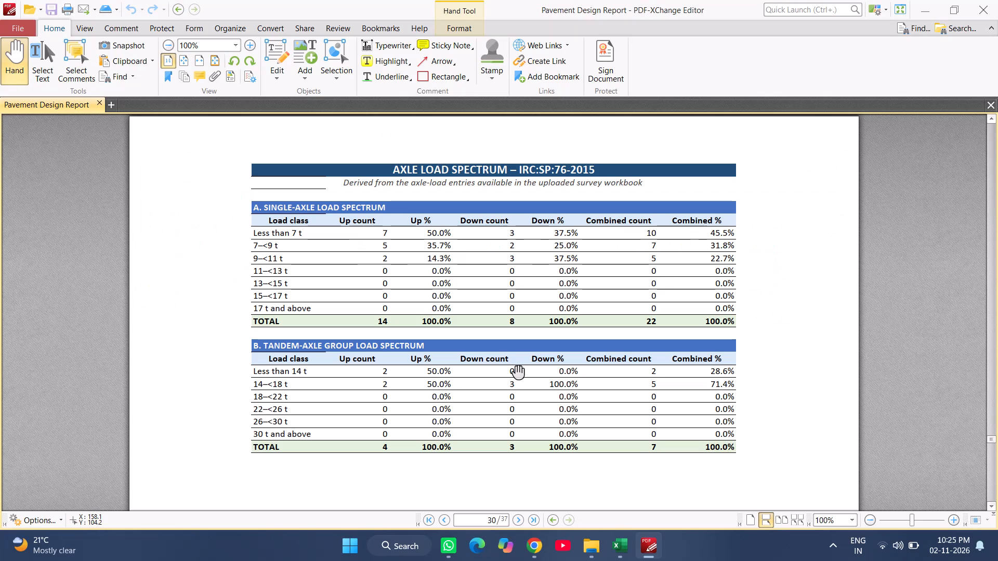
{"action": "key", "text": "Right"}
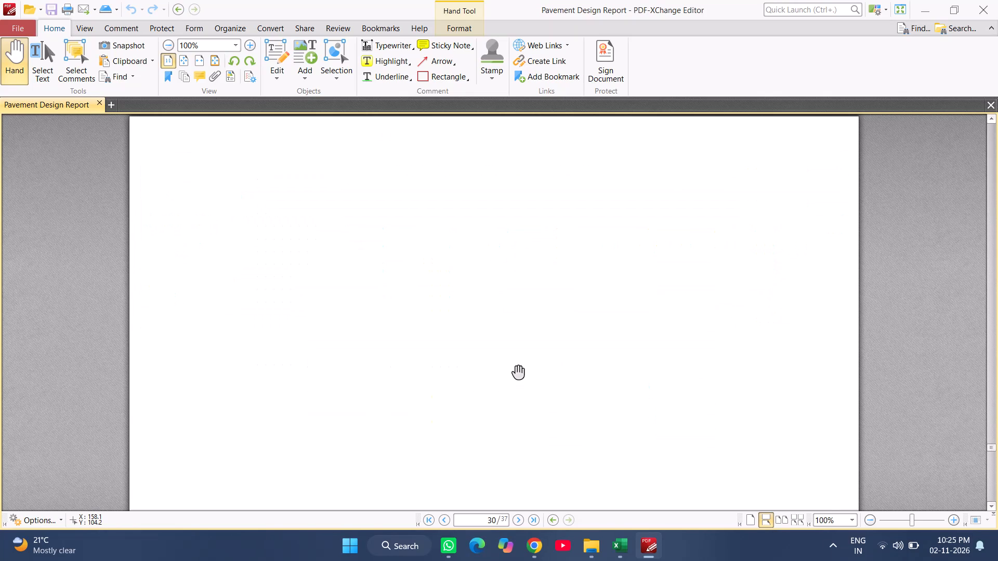
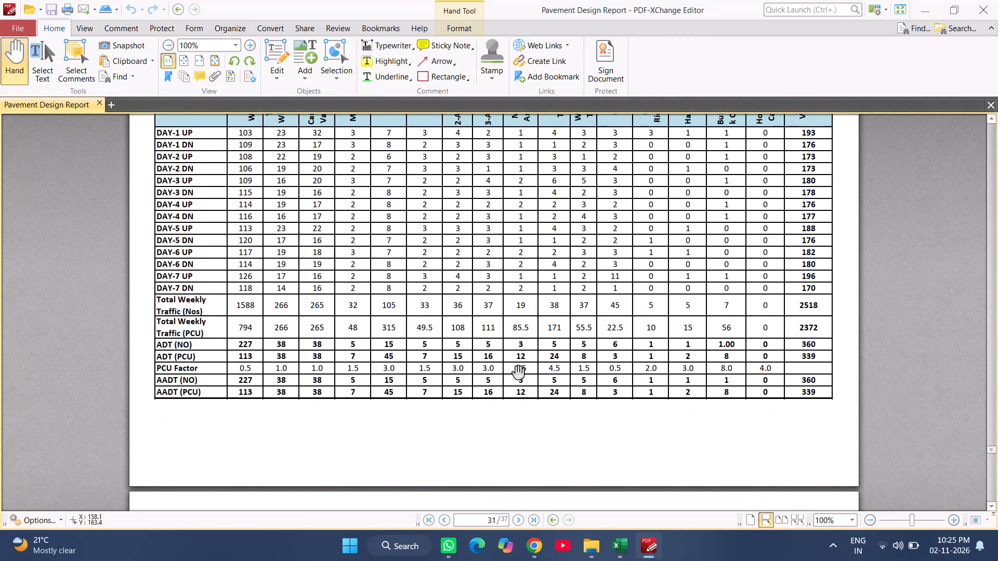
Review the report's traffic annexure pages covering the traffic composition charts, daily variation of traffic and traffic projection table.
{"action": "key", "text": "Right"}
{"action": "key", "text": "Right"}
{"action": "key", "text": "Right"}
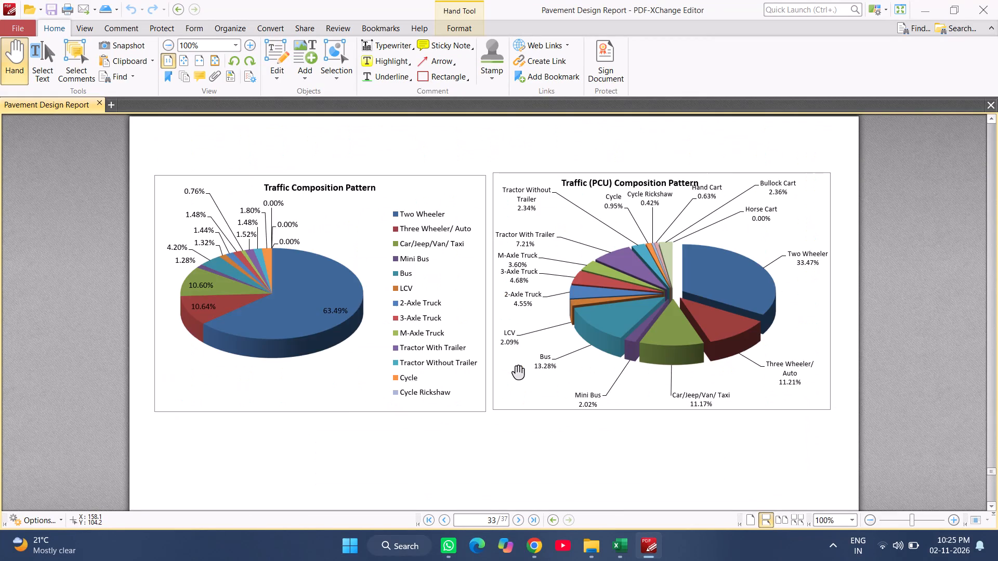
{"action": "key", "text": "Left"}
{"action": "key", "text": "Left"}
{"action": "key", "text": "Right"}
{"action": "key", "text": "Right"}
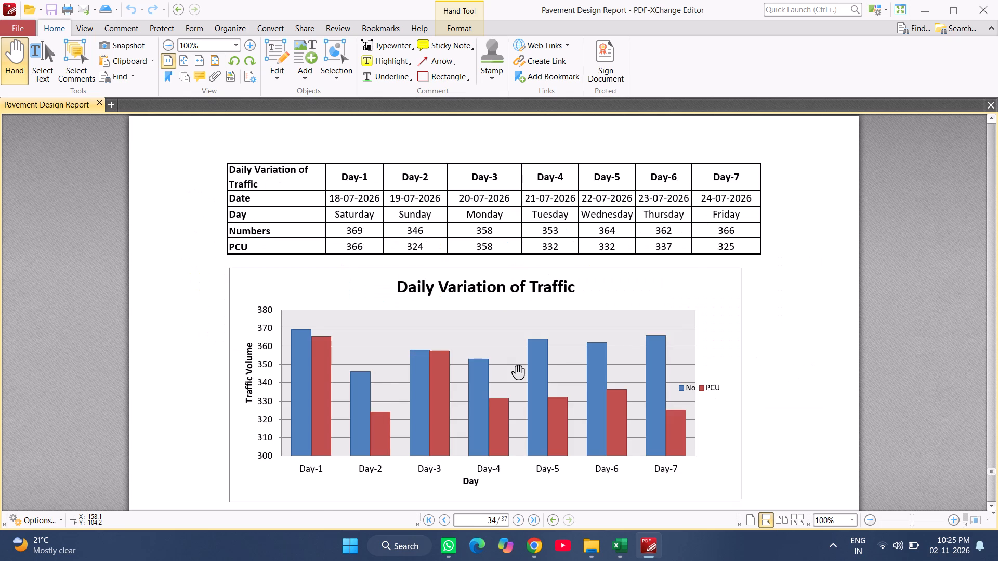
{"action": "key", "text": "Right"}
{"action": "key", "text": "Right"}
Switch from the PDF report to the Annexure 2_TVC Report Shirur workbook in Excel.
{"action": "key", "text": "alt+Tab"}
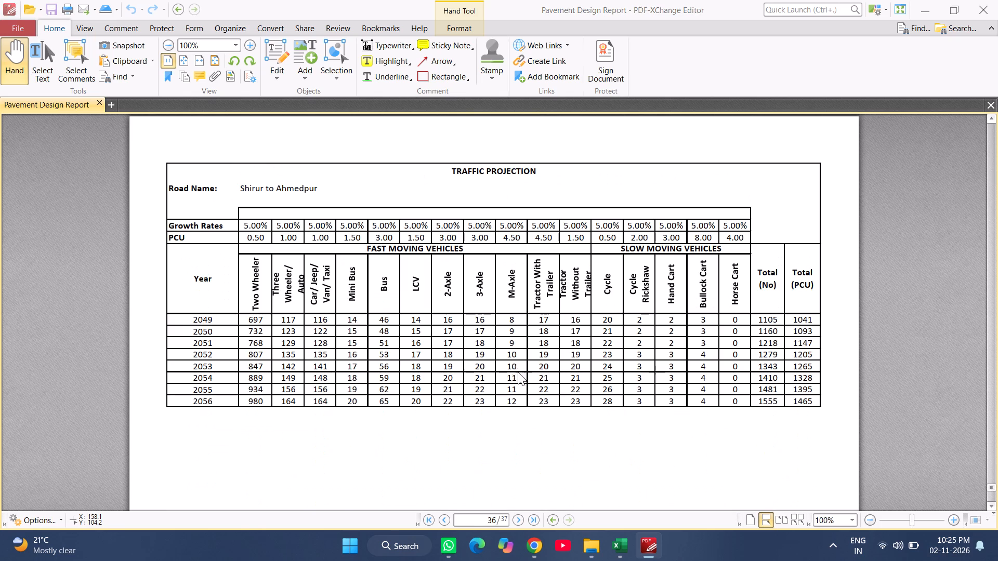
{"action": "left_click", "coordinate": [476, 331]}
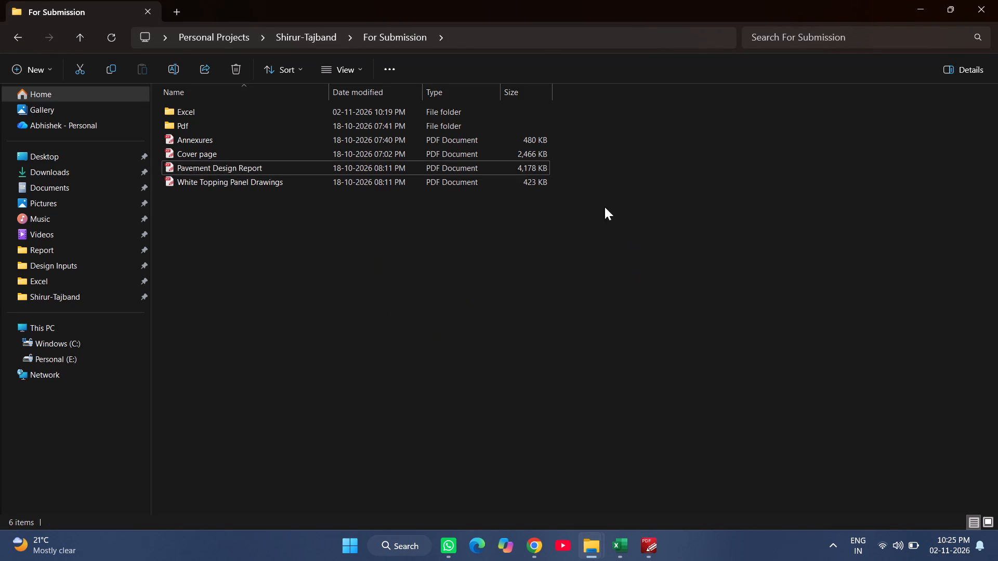
{"action": "key", "text": "alt+Tab"}
{"action": "key", "text": "alt+Tab"}
{"action": "key", "text": "alt+Tab"}
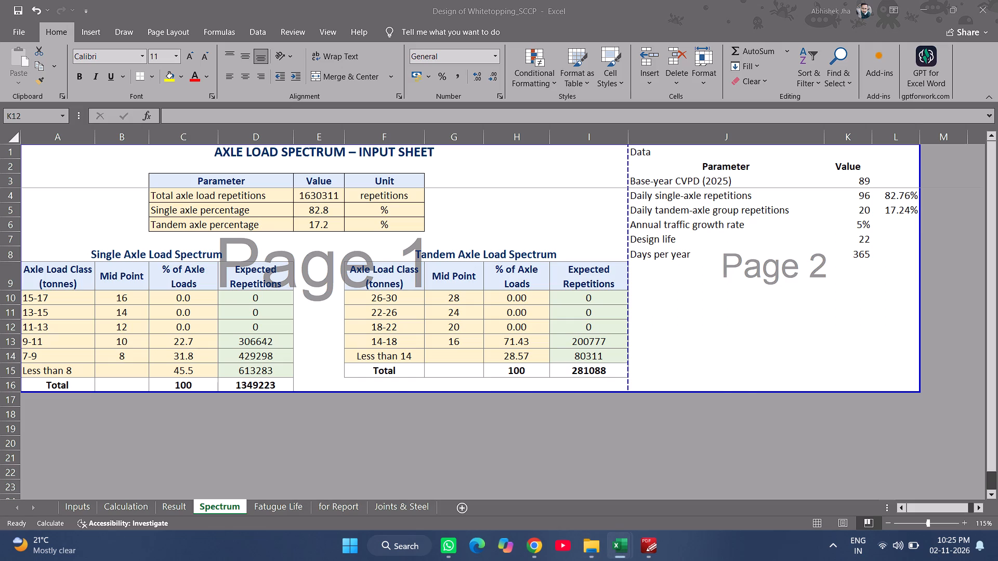
{"action": "key", "text": "alt+Tab"}
{"action": "key", "text": "alt+Tab"}
{"action": "key", "text": "alt+Tab"}
{"action": "key", "text": "alt+Tab"}
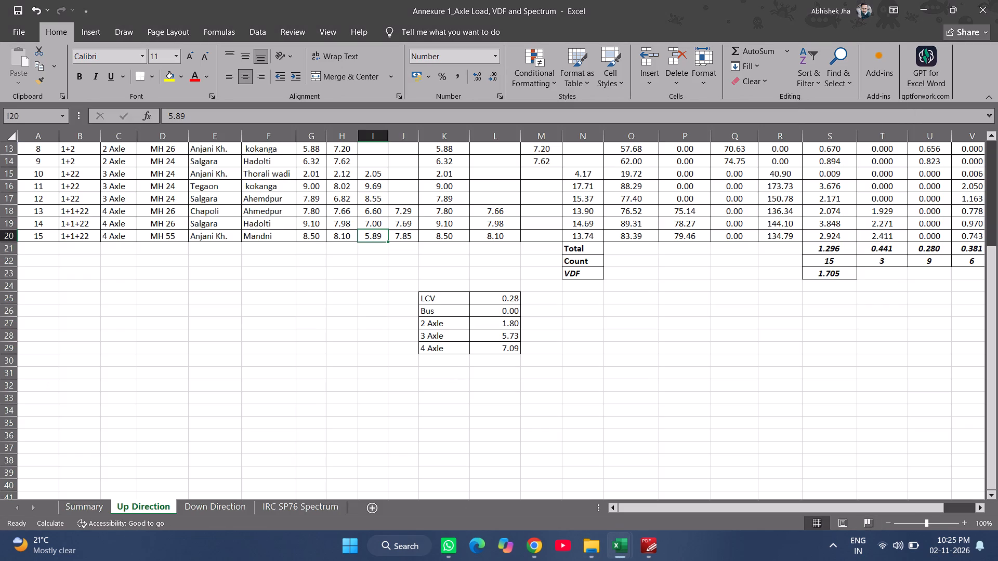
{"action": "key", "text": "alt+Tab"}
{"action": "key", "text": "alt+Tab"}
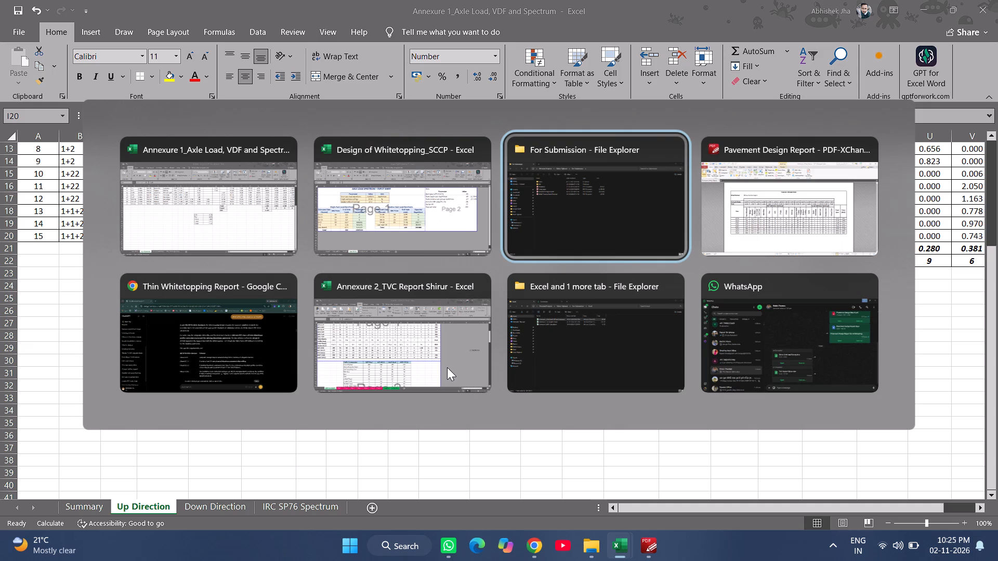
{"action": "key", "text": "alt+Tab"}
{"action": "key", "text": "alt+Tab"}
{"action": "key", "text": "alt+Tab"}
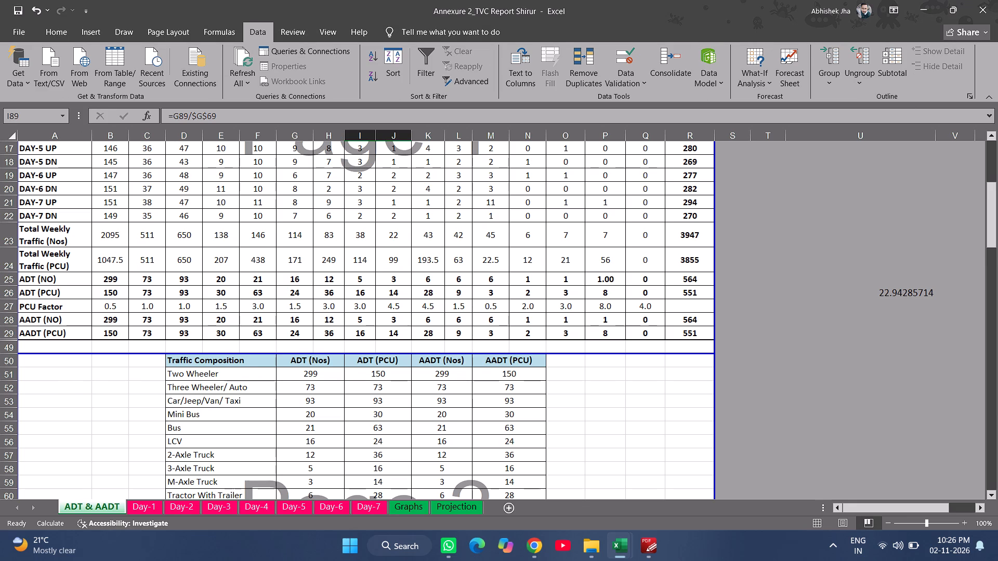
Examine the two-wheeler AADT formulas and the ADT-based CVPD formula with its vehicle counts on the ADT & AADT sheet.
{"action": "scroll", "coordinate": [220, 390], "scroll_direction": "down", "scroll_amount": 1}
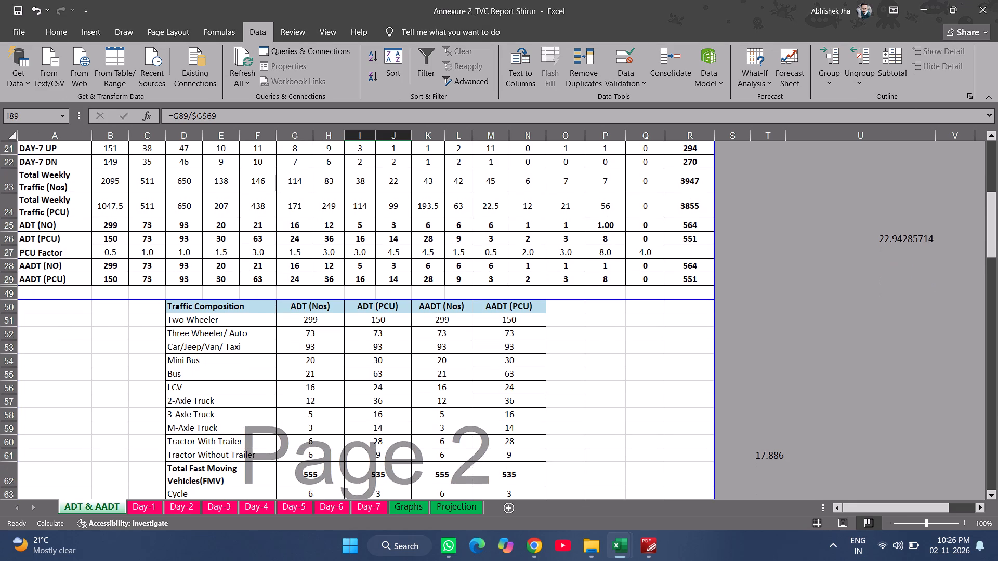
{"action": "double_click", "coordinate": [117, 280]}
{"action": "key", "text": "Escape"}
{"action": "double_click", "coordinate": [119, 267]}
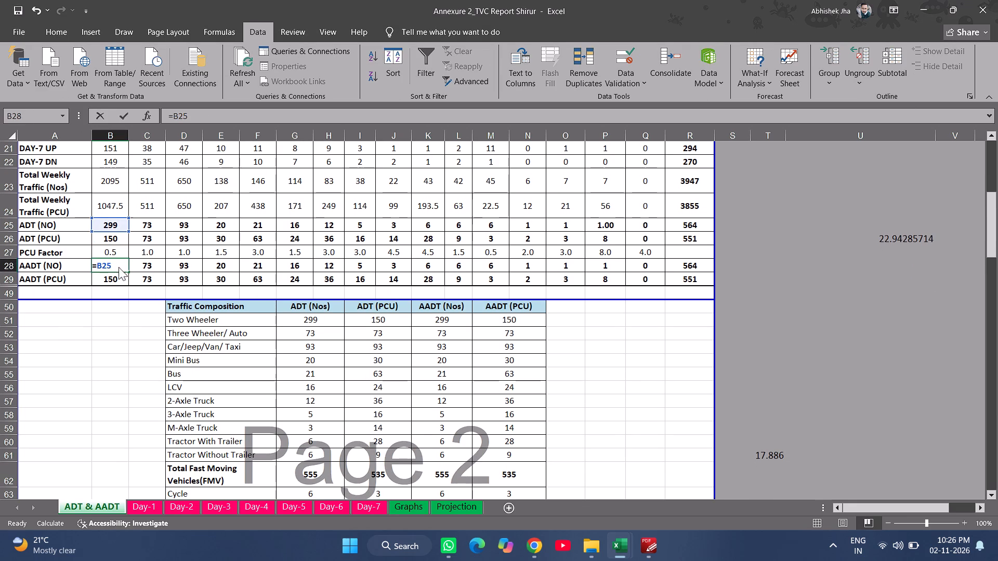
{"action": "key", "text": "Escape"}
{"action": "scroll", "coordinate": [342, 354], "scroll_direction": "down", "scroll_amount": 2}
{"action": "scroll", "coordinate": [309, 449], "scroll_direction": "down", "scroll_amount": 1}
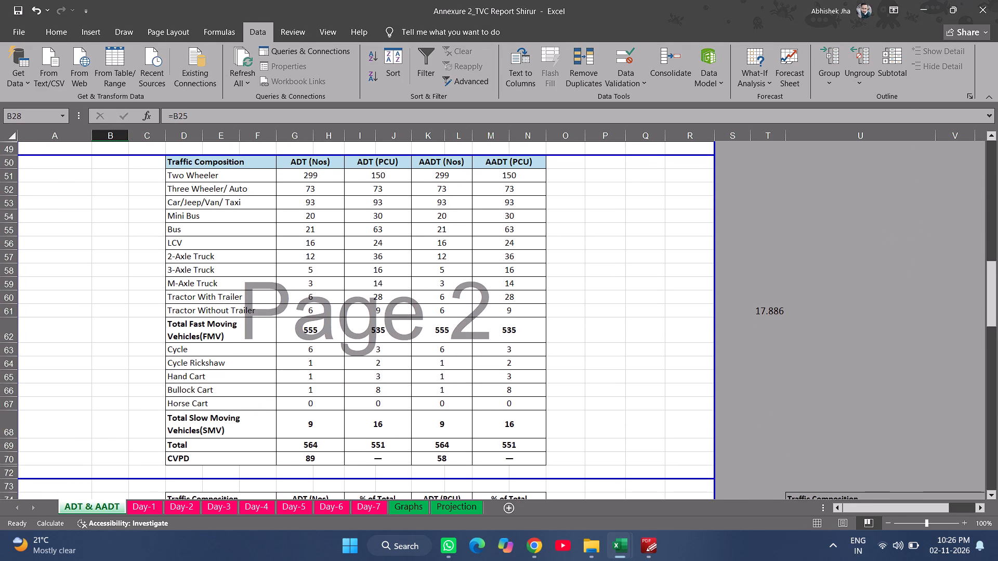
{"action": "double_click", "coordinate": [311, 457]}
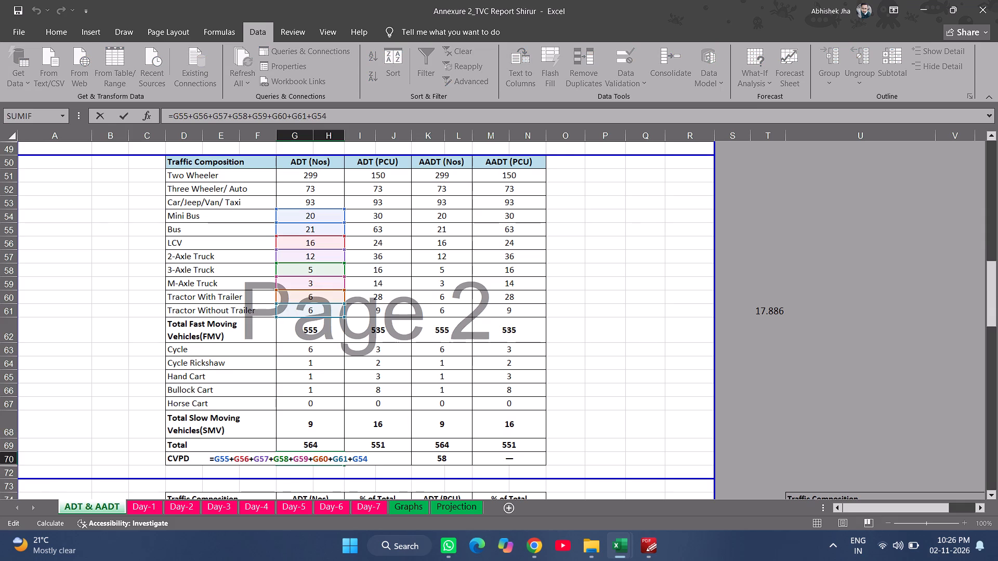
{"action": "key", "text": "Escape"}
{"action": "scroll", "coordinate": [369, 415], "scroll_direction": "up", "scroll_amount": 1}
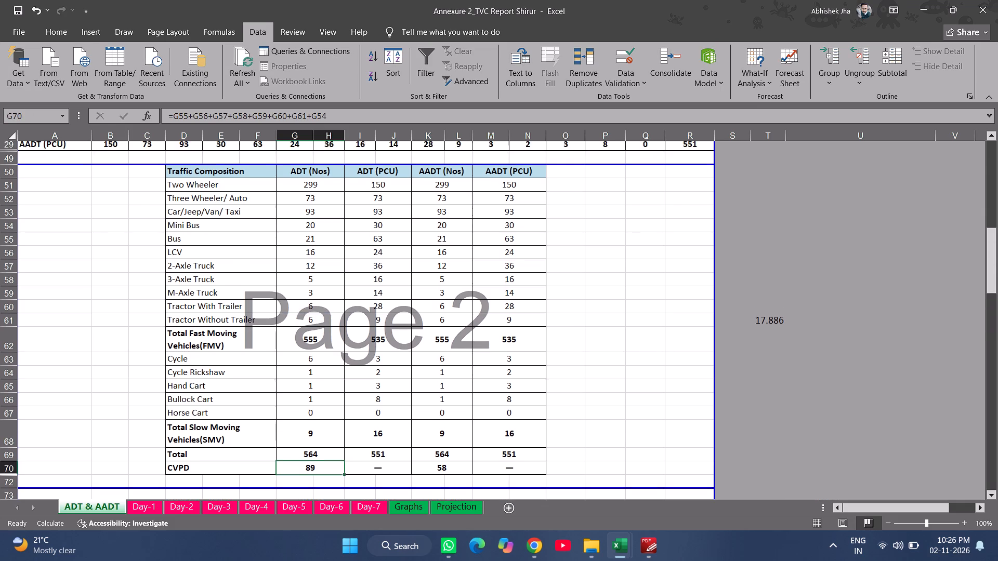
{"action": "scroll", "coordinate": [369, 415], "scroll_direction": "up", "scroll_amount": 2}
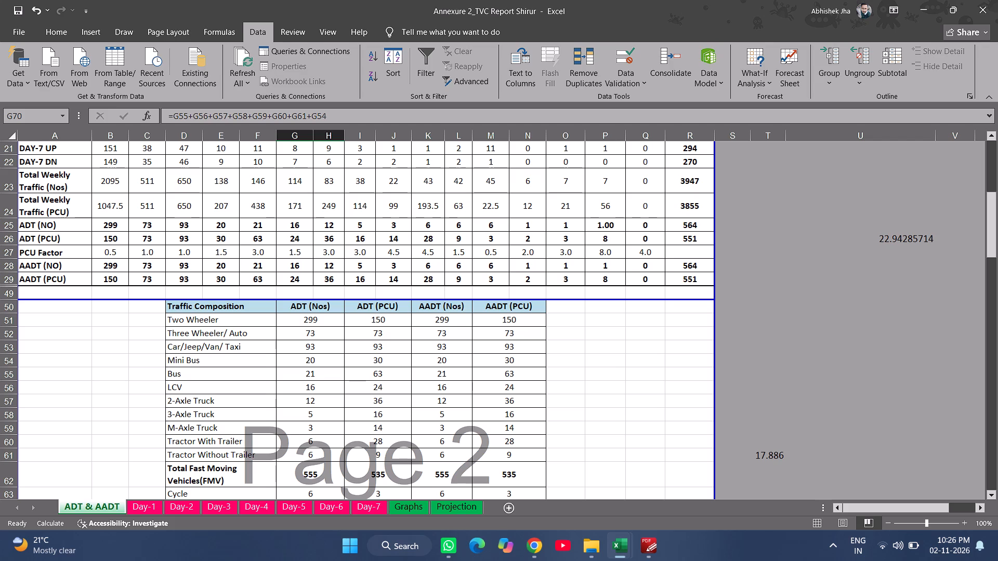
{"action": "scroll", "coordinate": [342, 330], "scroll_direction": "down", "scroll_amount": 2}
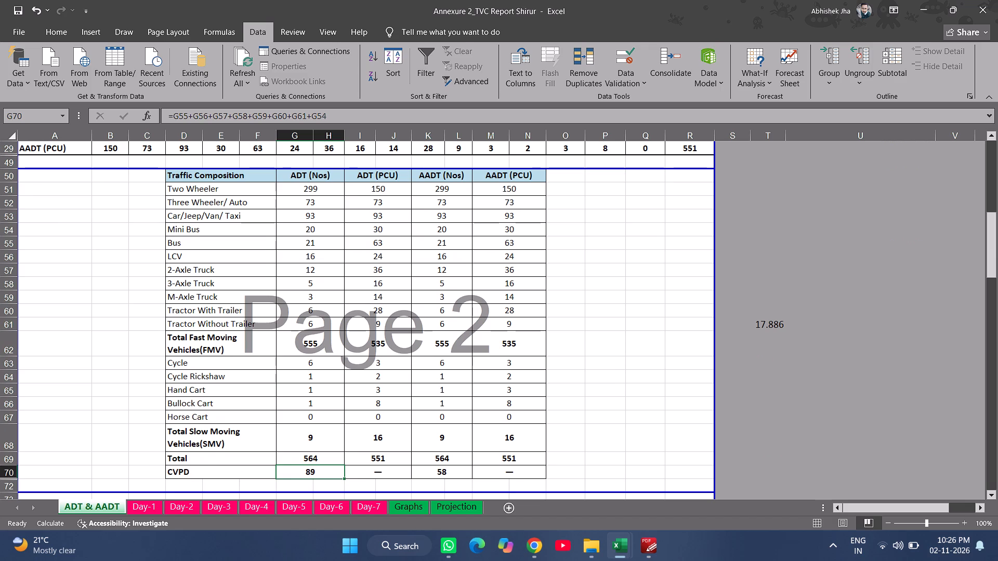
{"action": "left_click", "coordinate": [309, 297]}
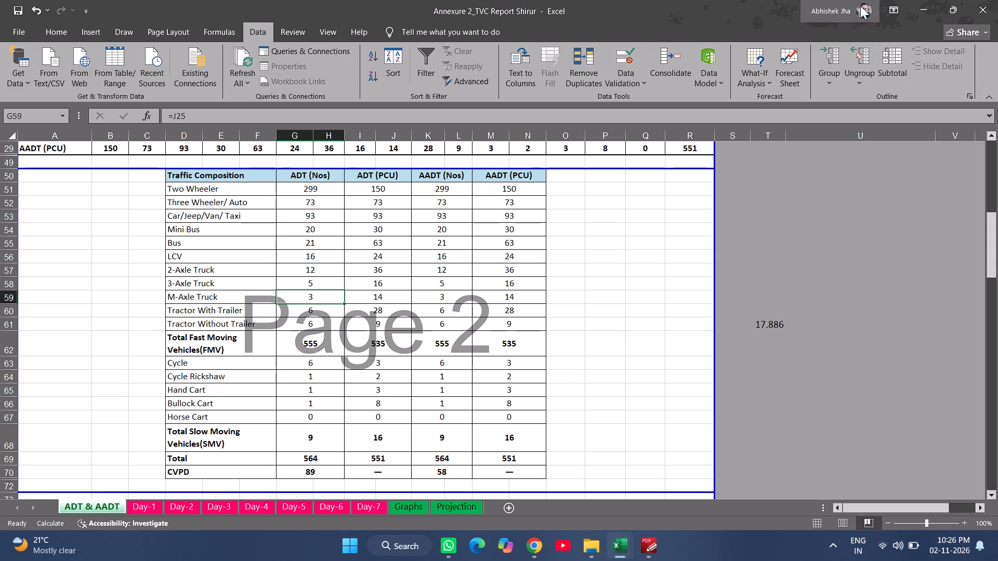
{"action": "left_click", "coordinate": [921, 6]}
{"action": "scroll", "coordinate": [491, 391], "scroll_direction": "up", "scroll_amount": 1}
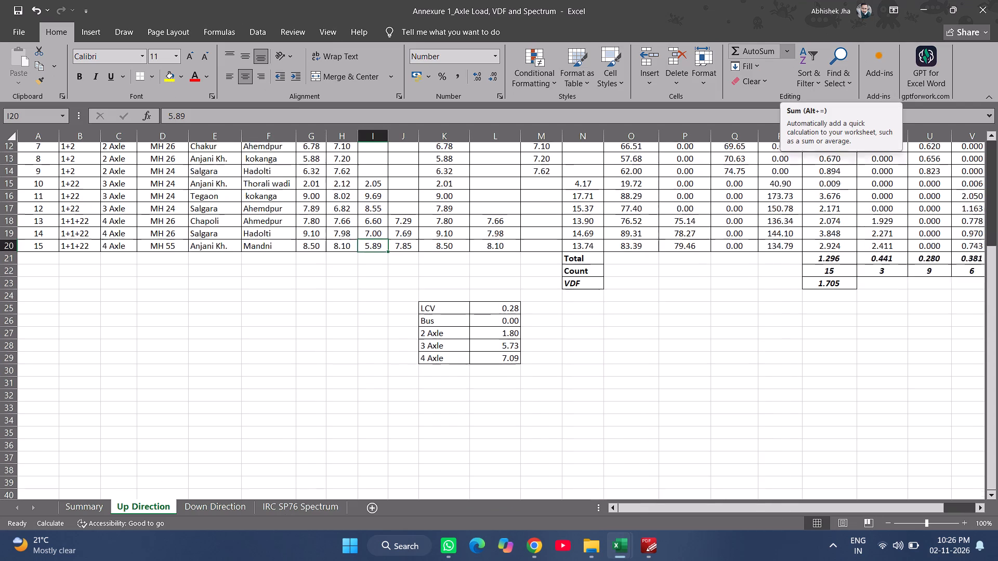
{"action": "scroll", "coordinate": [491, 391], "scroll_direction": "up", "scroll_amount": 4}
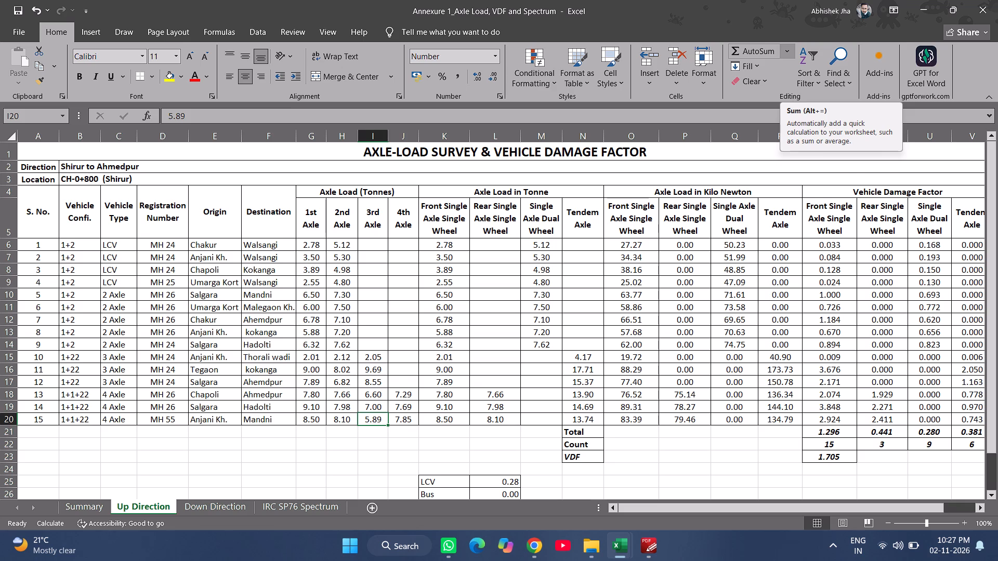
{"action": "scroll", "coordinate": [389, 361], "scroll_direction": "down", "scroll_amount": 4}
{"action": "scroll", "coordinate": [389, 361], "scroll_direction": "up", "scroll_amount": 4}
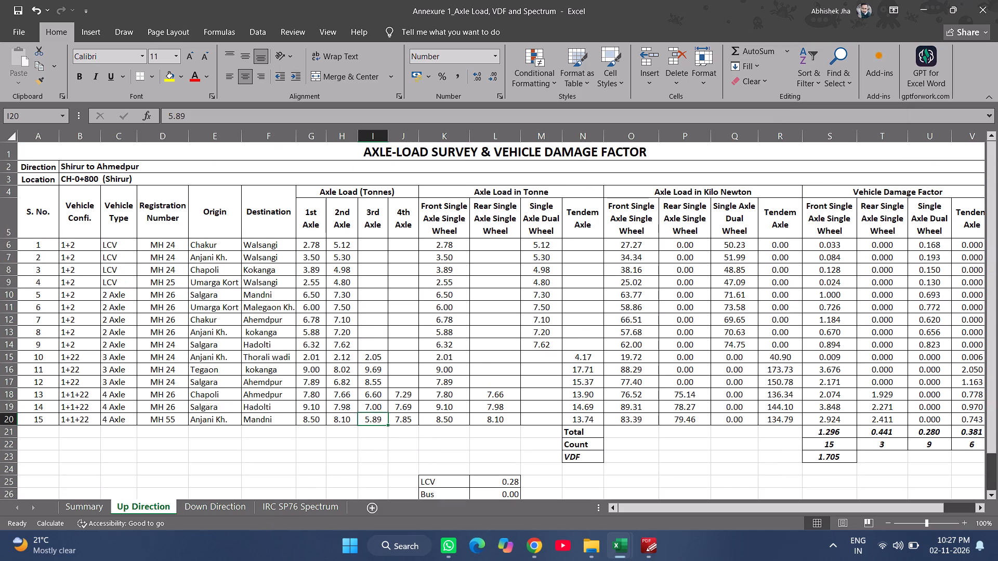
{"action": "left_click", "coordinate": [286, 512]}
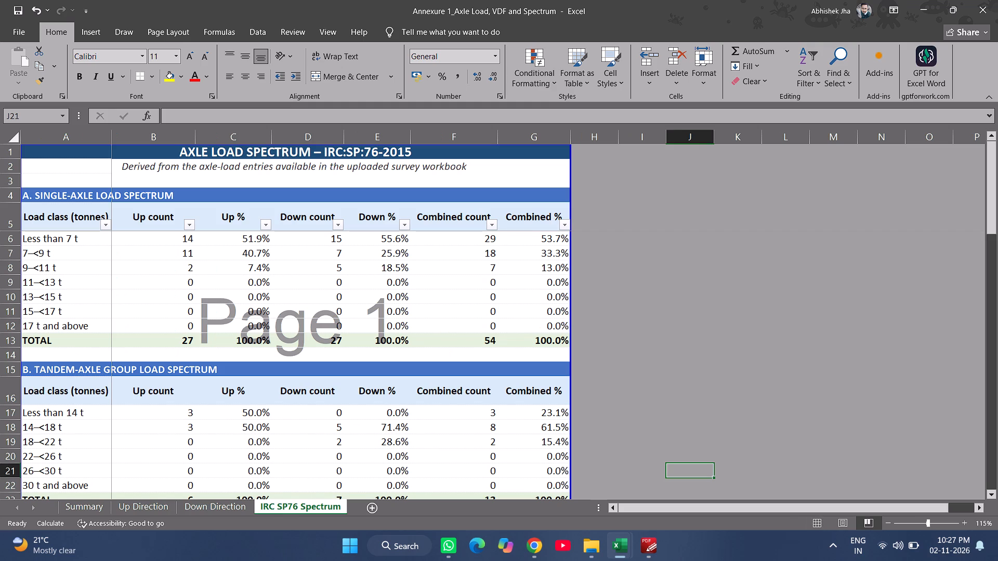
{"action": "scroll", "coordinate": [303, 389], "scroll_direction": "up", "scroll_amount": 3}
{"action": "left_click", "coordinate": [316, 329]}
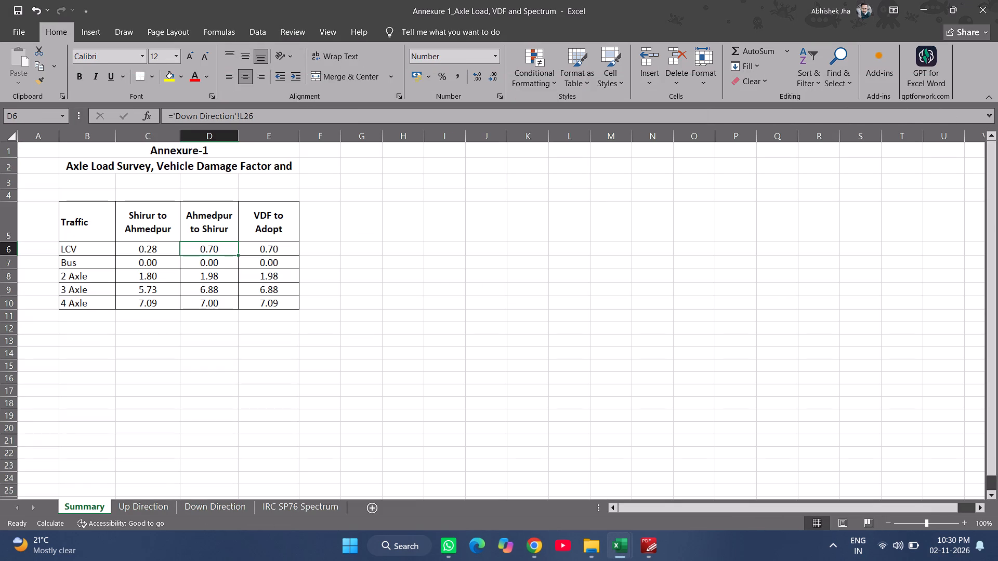
{"action": "key", "text": "alt+Tab"}
{"action": "key", "text": "alt+Tab"}
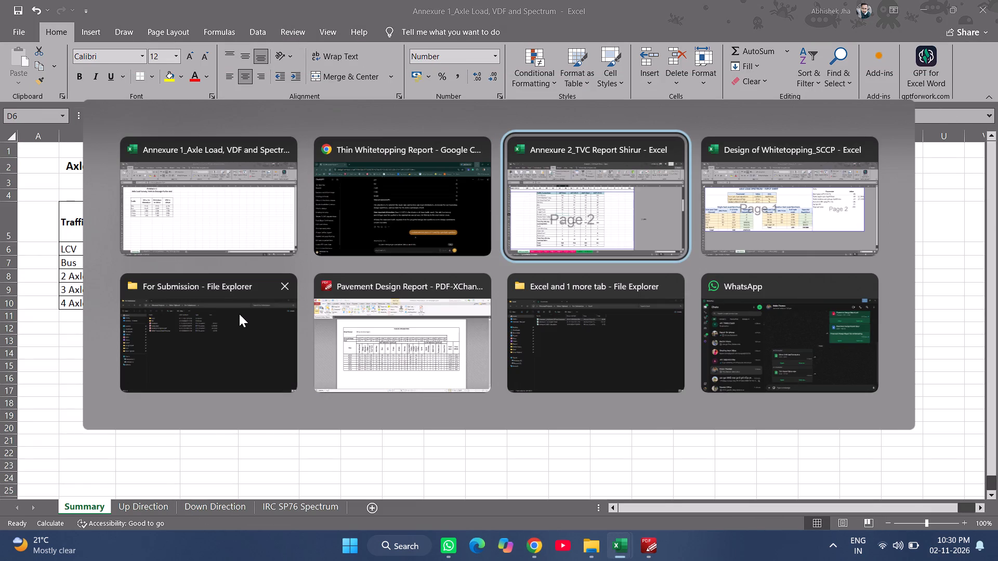
{"action": "scroll", "coordinate": [269, 341], "scroll_direction": "up", "scroll_amount": 7}
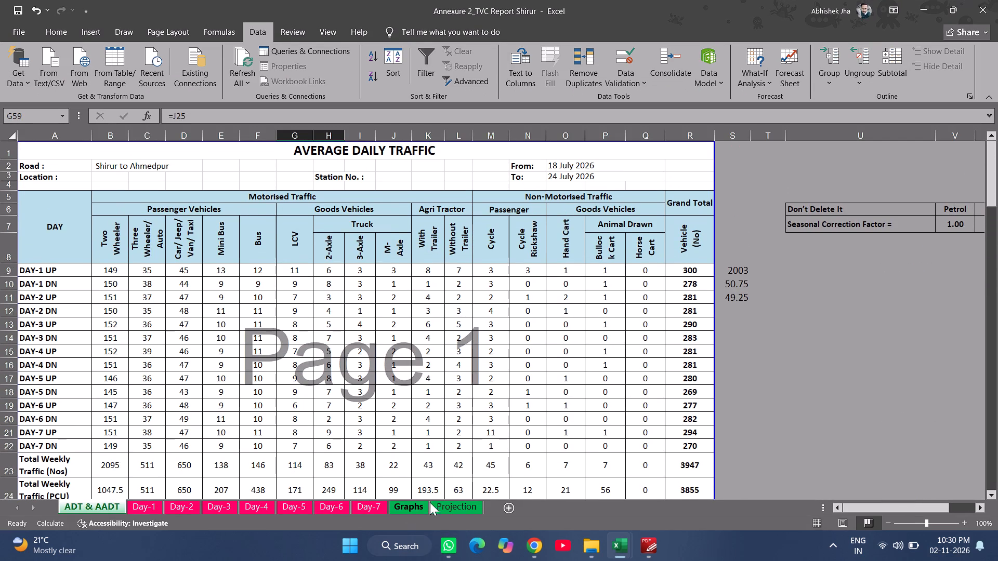
{"action": "double_click", "coordinate": [979, 507]}
{"action": "left_click_drag", "start_coordinate": [946, 512], "coordinate": [790, 505]}
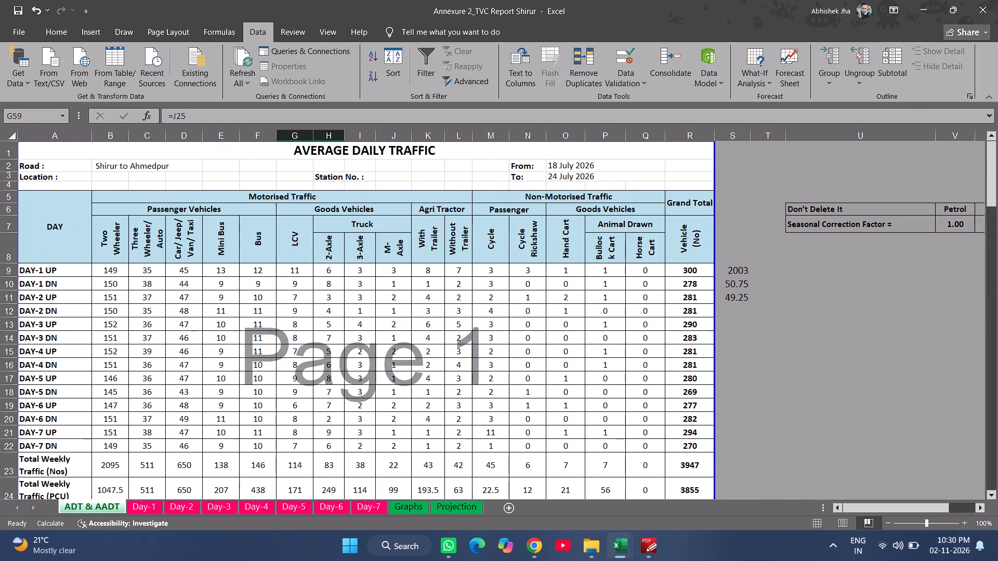
Switch to File Explorer and open the Design of Whitetopping_SCCP workbook from the Shirur-Tajband project folder.
{"action": "key", "text": "alt+Tab"}
{"action": "key", "text": "alt+Tab"}
{"action": "key", "text": "alt+Tab"}
{"action": "key", "text": "alt+Tab"}
{"action": "key", "text": "alt+Tab"}
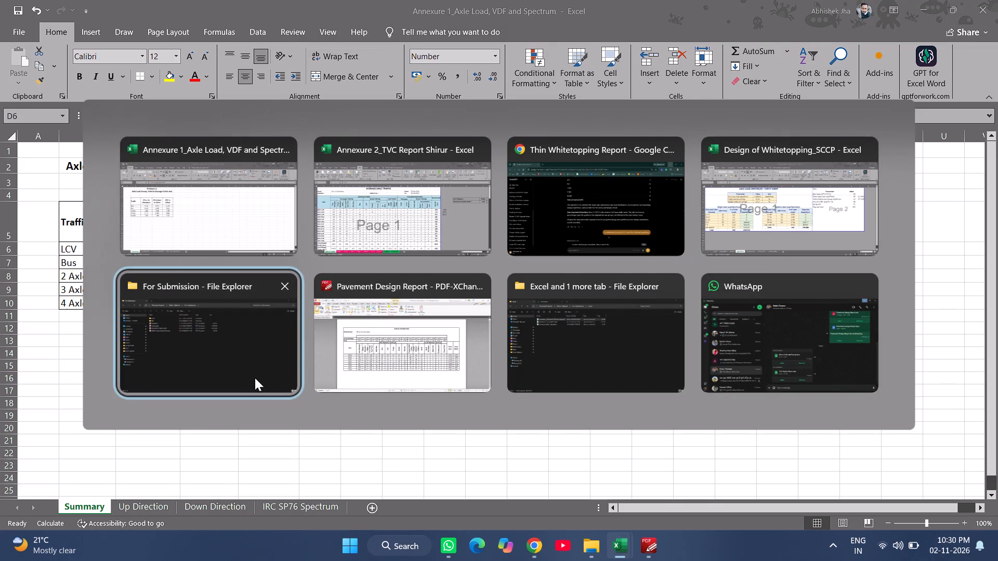
{"action": "left_click", "coordinate": [322, 40]}
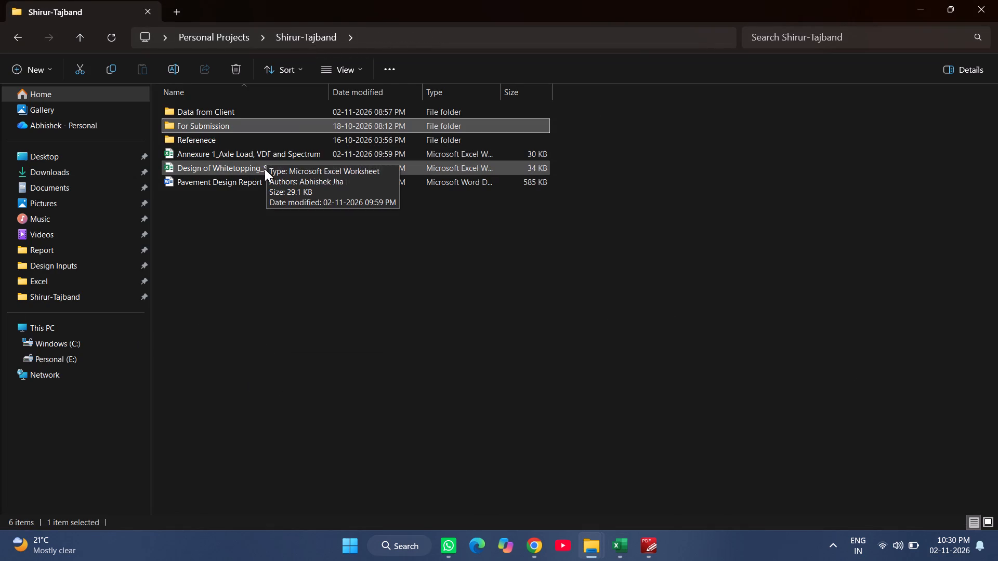
{"action": "left_click", "coordinate": [265, 170]}
{"action": "double_click", "coordinate": [272, 168]}
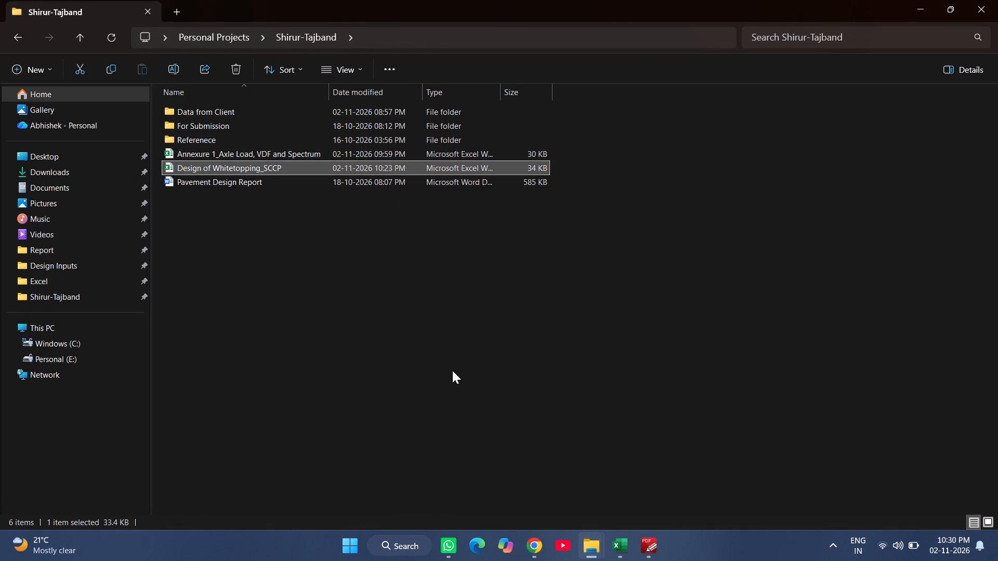
Review the Joints & Steel sheet and the for Report sheet's design parameters and widening section proposal.
{"action": "left_click", "coordinate": [423, 515]}
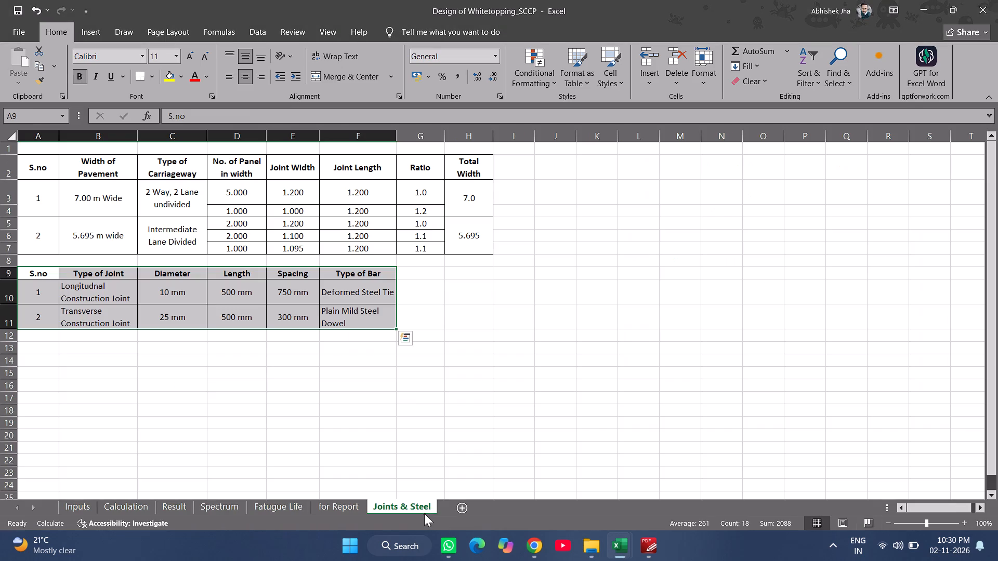
{"action": "scroll", "coordinate": [266, 403], "scroll_direction": "up", "scroll_amount": 6}
{"action": "left_click", "coordinate": [354, 507]}
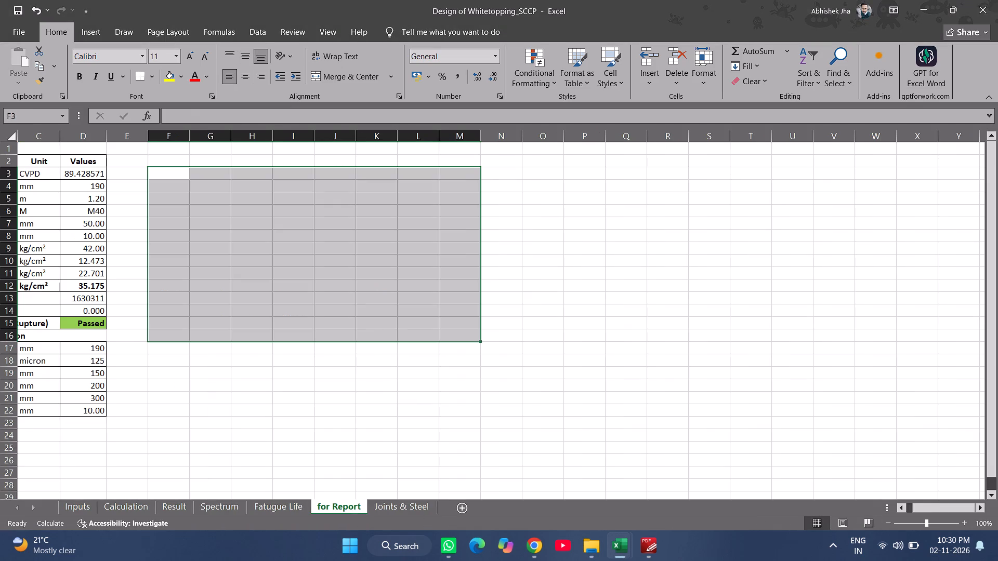
{"action": "scroll", "coordinate": [146, 358], "scroll_direction": "up", "scroll_amount": 5}
{"action": "left_click_drag", "start_coordinate": [943, 507], "coordinate": [638, 485]}
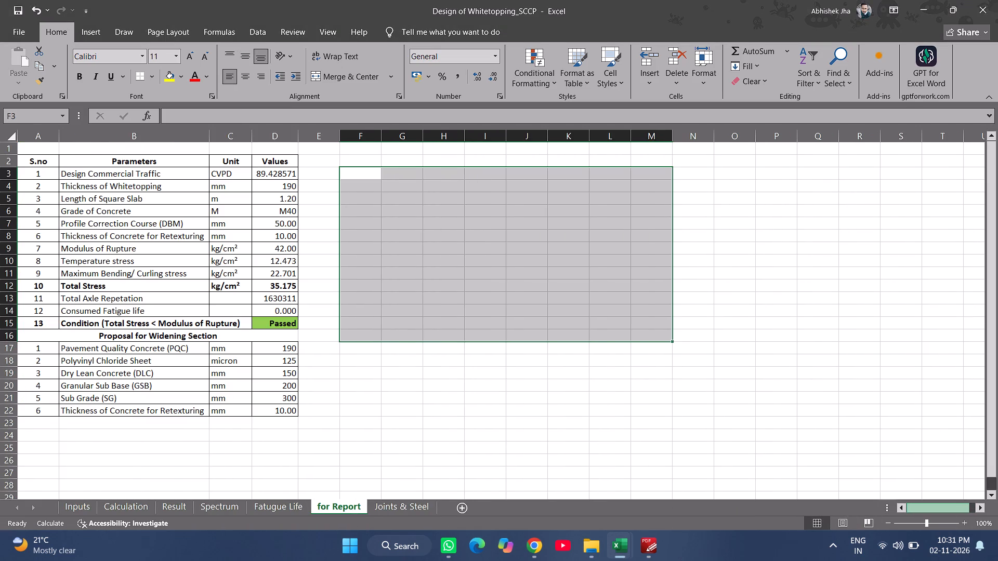
{"action": "left_click", "coordinate": [287, 391]}
{"action": "left_click", "coordinate": [130, 354]}
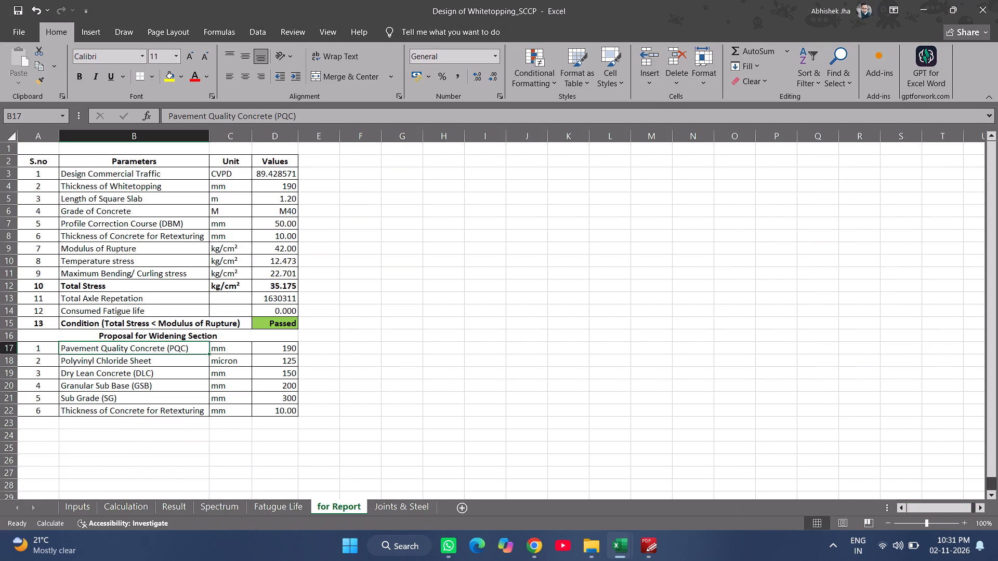
{"action": "left_click", "coordinate": [286, 346]}
{"action": "scroll", "coordinate": [399, 398], "scroll_direction": "up", "scroll_amount": 5}
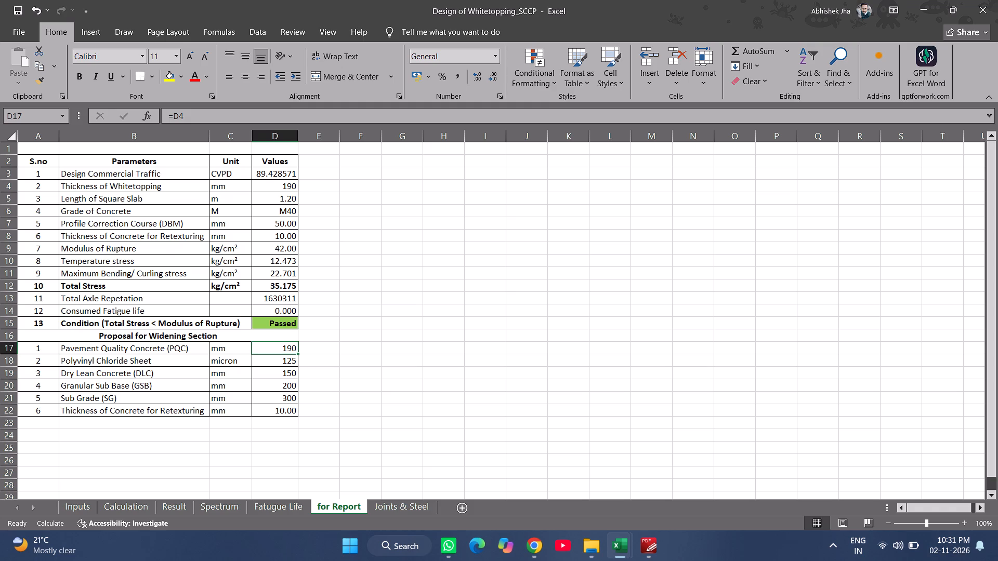
Format the Design Commercial Traffic value on the for Report sheet to display without decimals.
{"action": "left_click", "coordinate": [280, 175]}
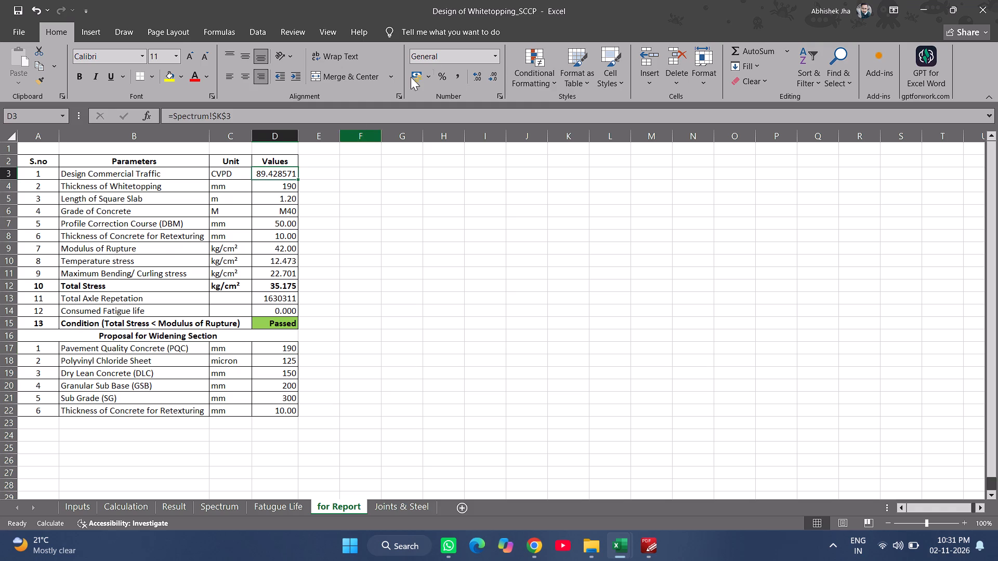
{"action": "triple_click", "coordinate": [491, 71]}
{"action": "triple_click", "coordinate": [491, 71]}
{"action": "triple_click", "coordinate": [491, 71]}
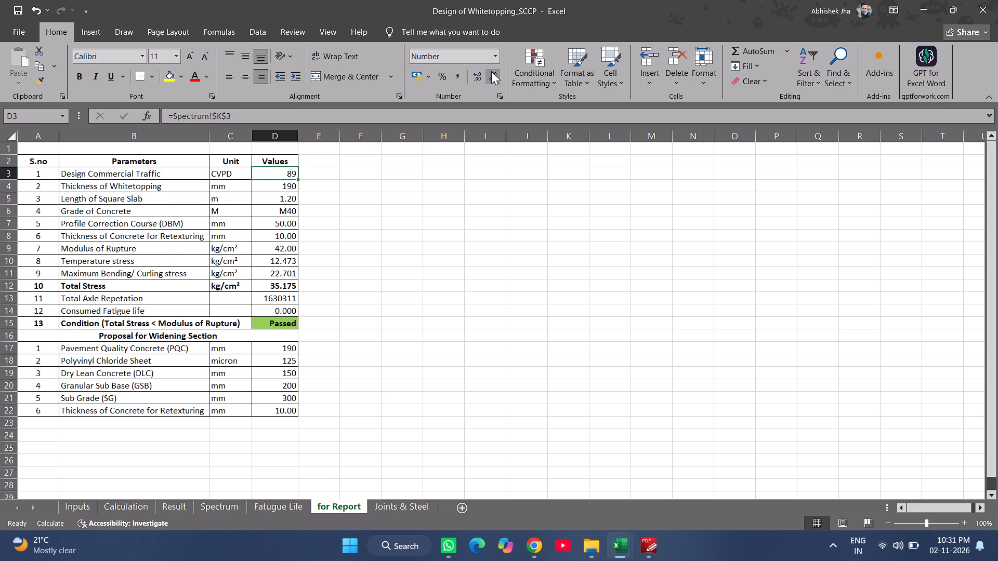
{"action": "left_click", "coordinate": [491, 71]}
{"action": "left_click", "coordinate": [359, 235]}
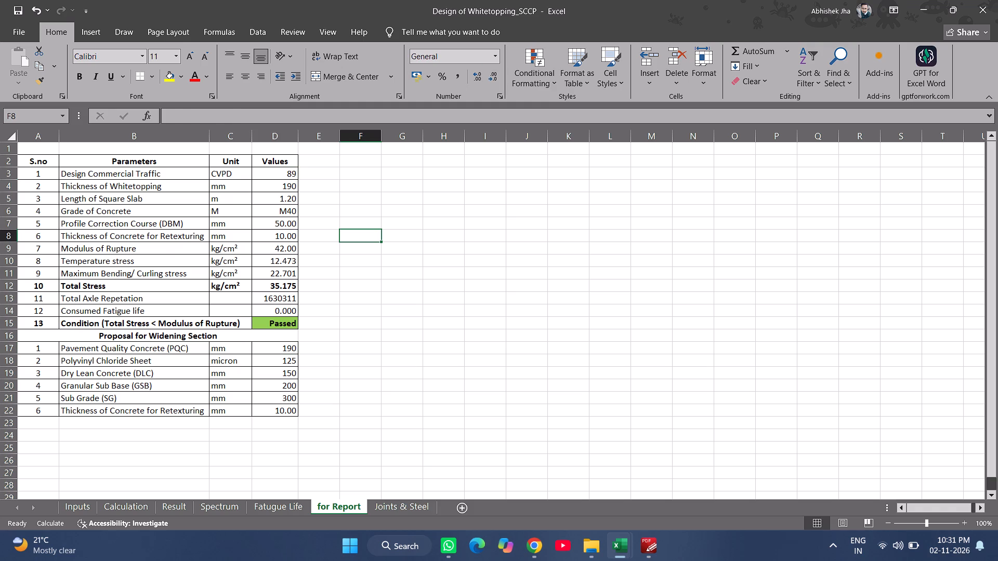
Inspect the Thickness of Whitetopping formula on the for Report sheet and go to the Fatugue Life sheet.
{"action": "double_click", "coordinate": [283, 185]}
{"action": "key", "text": "Escape"}
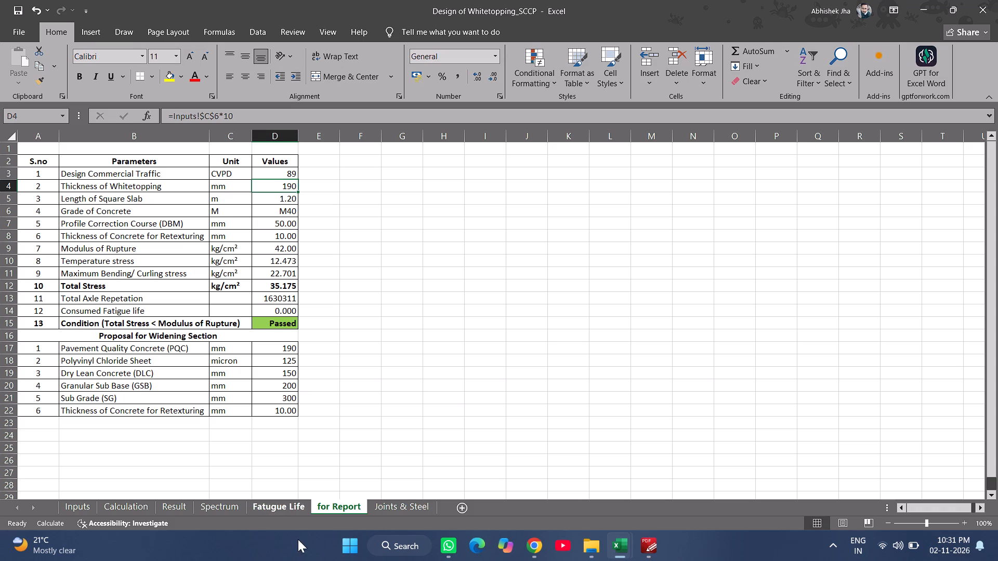
{"action": "left_click", "coordinate": [273, 508]}
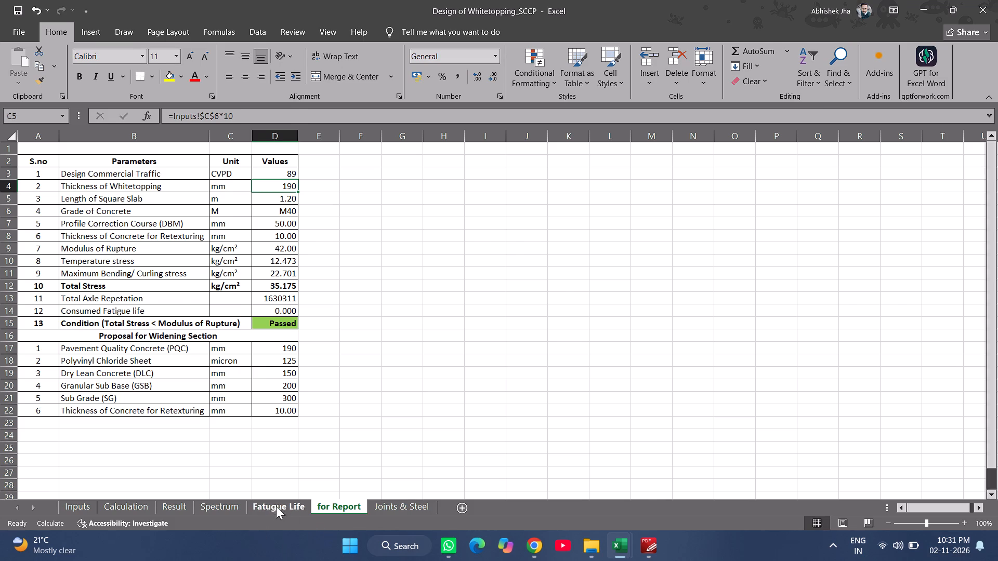
{"action": "scroll", "coordinate": [239, 387], "scroll_direction": "up", "scroll_amount": 7}
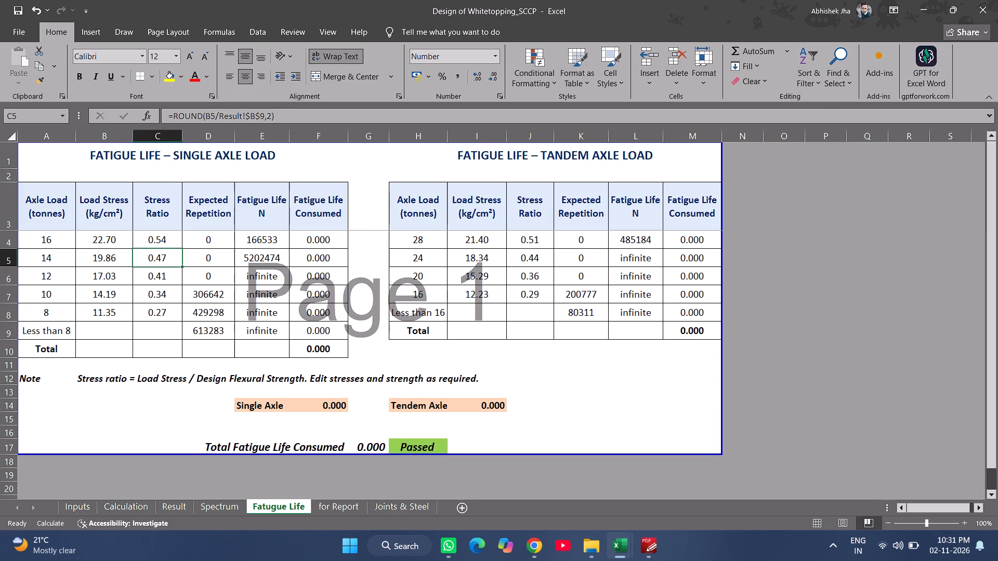
Examine the single-axle load and Load Stress cells on the Fatugue Life sheet and the stress values on the Result sheet.
{"action": "left_click", "coordinate": [111, 245]}
{"action": "key", "text": "Left"}
{"action": "key", "text": "Left"}
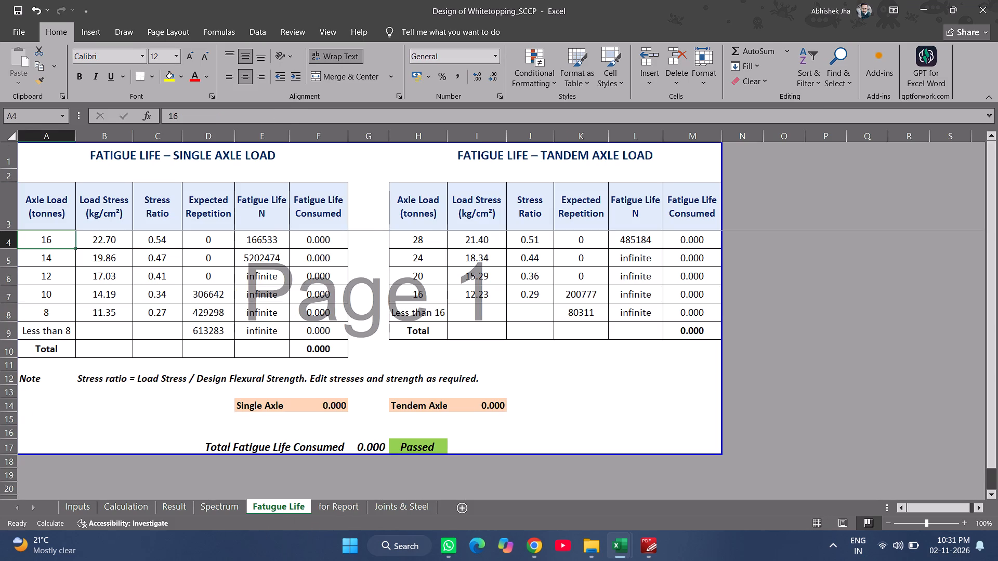
{"action": "key", "text": "Left"}
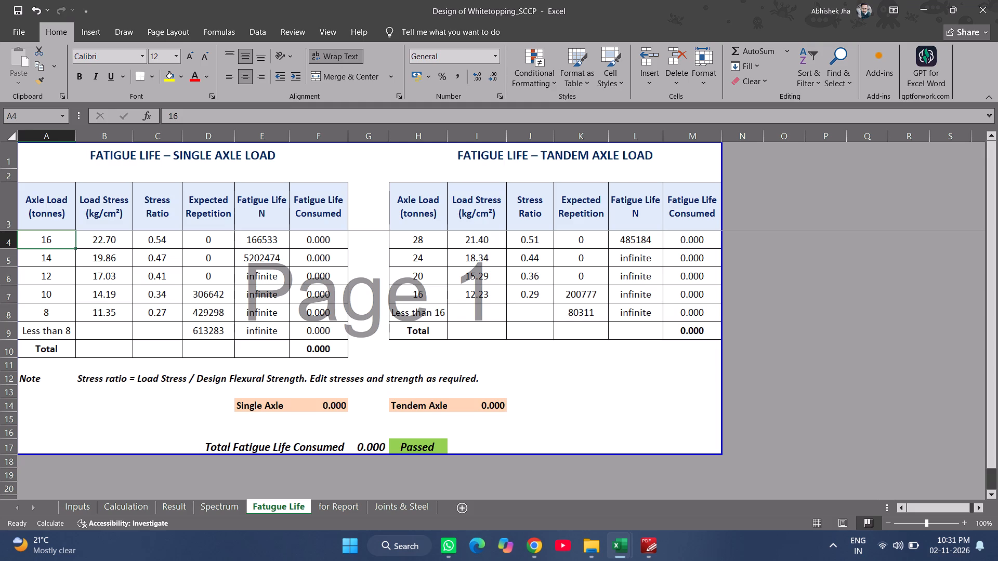
{"action": "key", "text": "Right"}
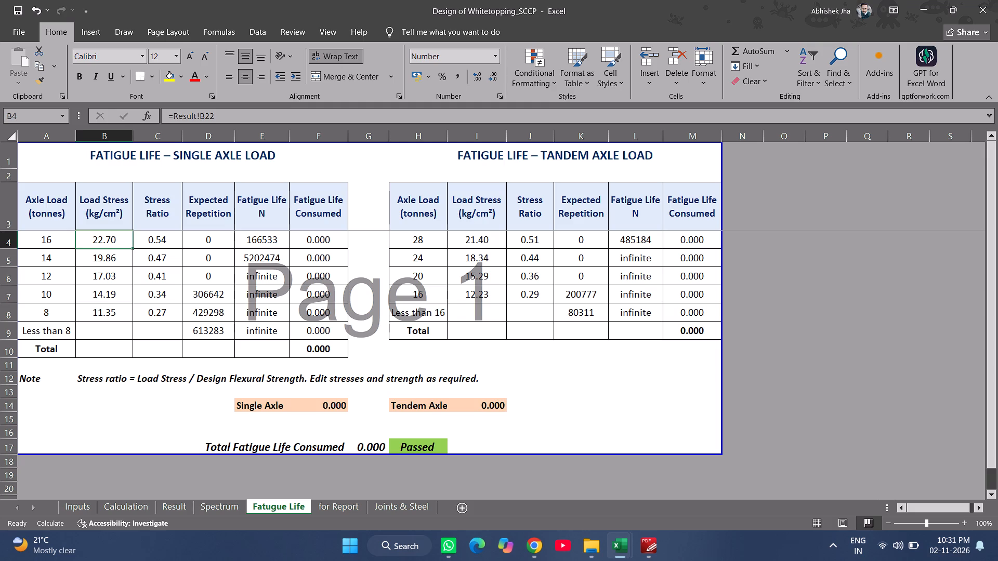
{"action": "key", "text": "Up"}
{"action": "key", "text": "Up"}
{"action": "key", "text": "Up"}
{"action": "key", "text": "Up"}
{"action": "key", "text": "Up"}
{"action": "key", "text": "Up"}
{"action": "key", "text": "Up"}
{"action": "key", "text": "Up"}
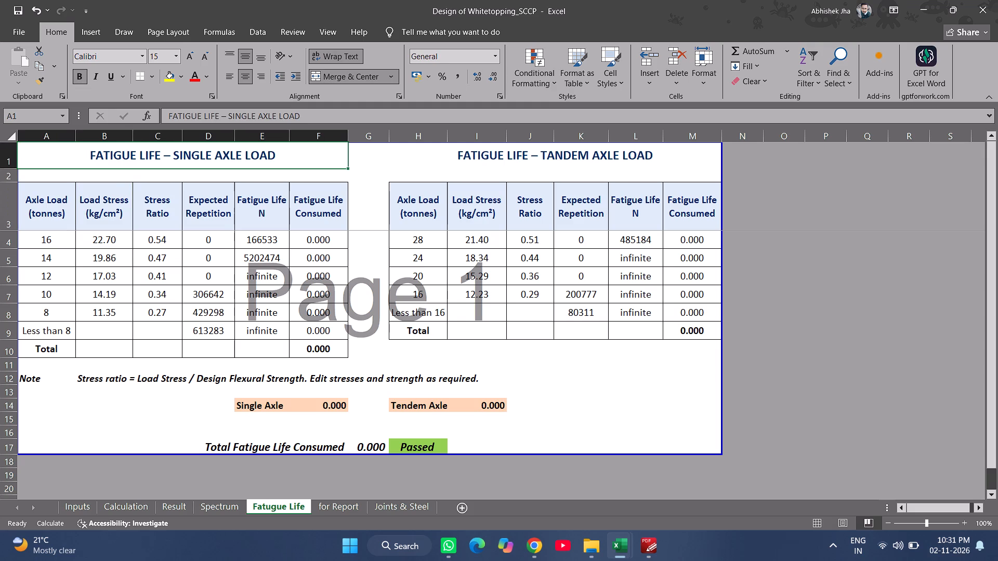
{"action": "left_click", "coordinate": [177, 504]}
{"action": "scroll", "coordinate": [138, 354], "scroll_direction": "up", "scroll_amount": 3}
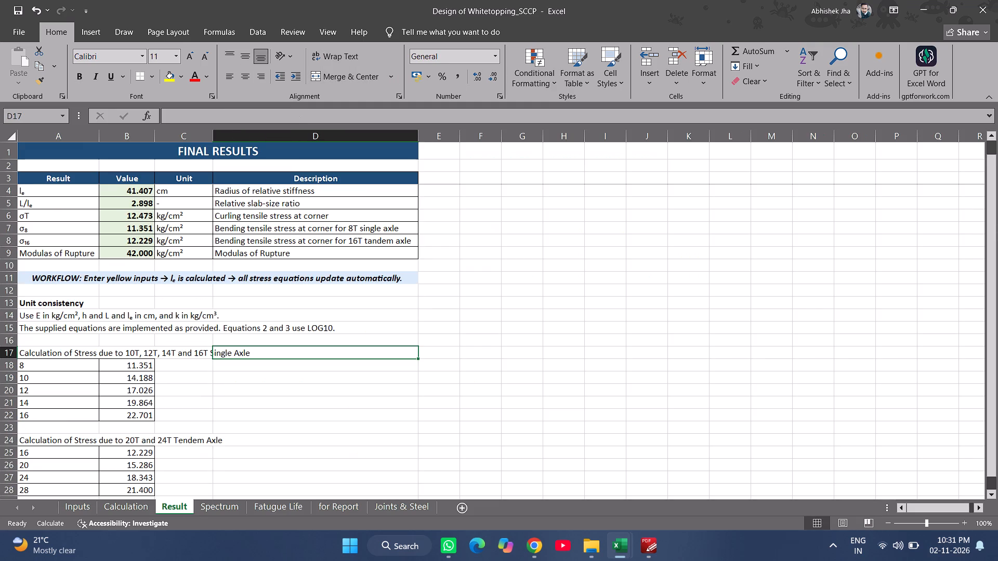
{"action": "scroll", "coordinate": [136, 364], "scroll_direction": "up", "scroll_amount": 2}
{"action": "scroll", "coordinate": [136, 367], "scroll_direction": "down", "scroll_amount": 2}
Inspect the Mid Point and % of Axle Loads formulas for the 15-17 tonne single-axle class on the Spectrum sheet.
{"action": "left_click", "coordinate": [220, 508]}
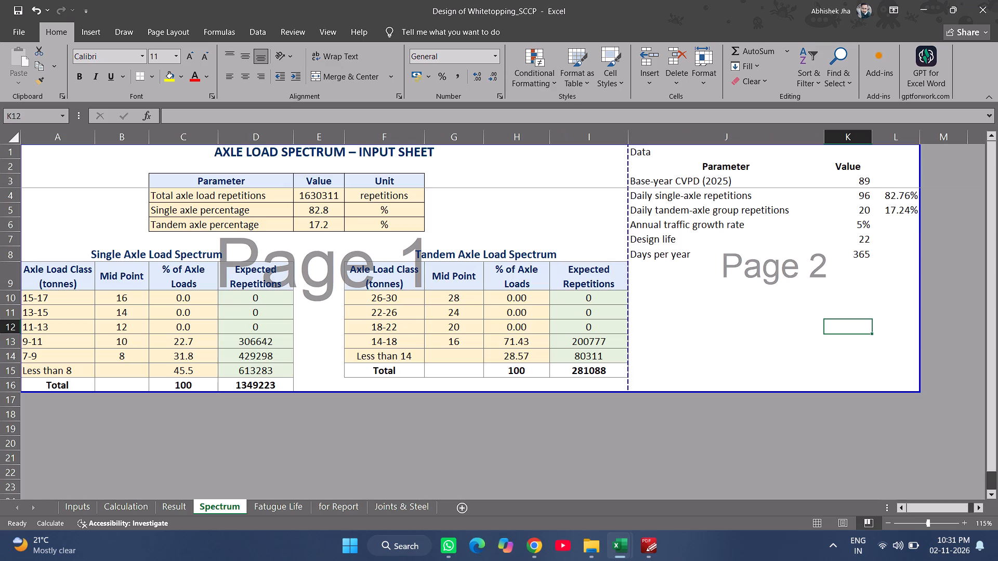
{"action": "scroll", "coordinate": [130, 367], "scroll_direction": "up", "scroll_amount": 4}
{"action": "left_click", "coordinate": [136, 301]}
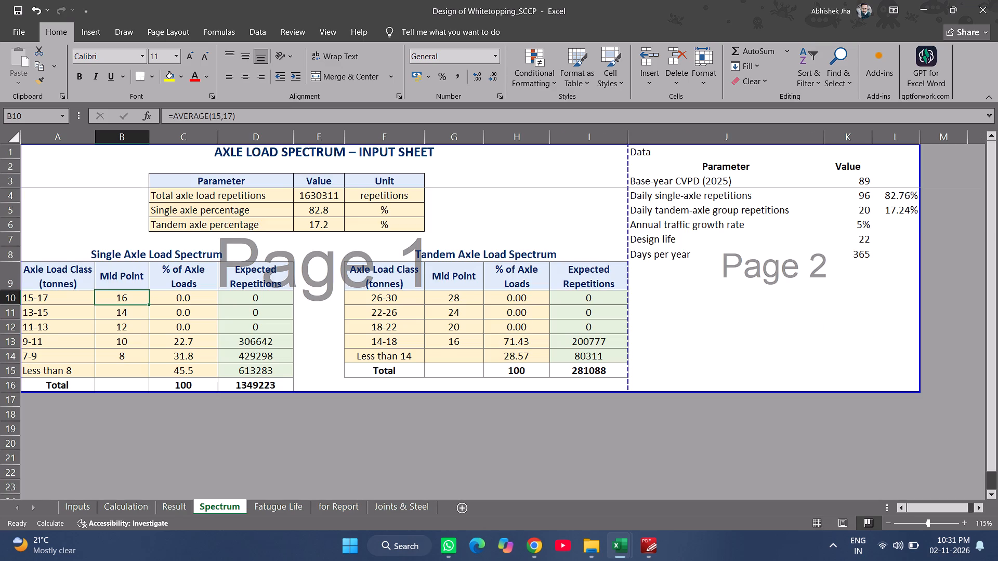
{"action": "key", "text": "Right"}
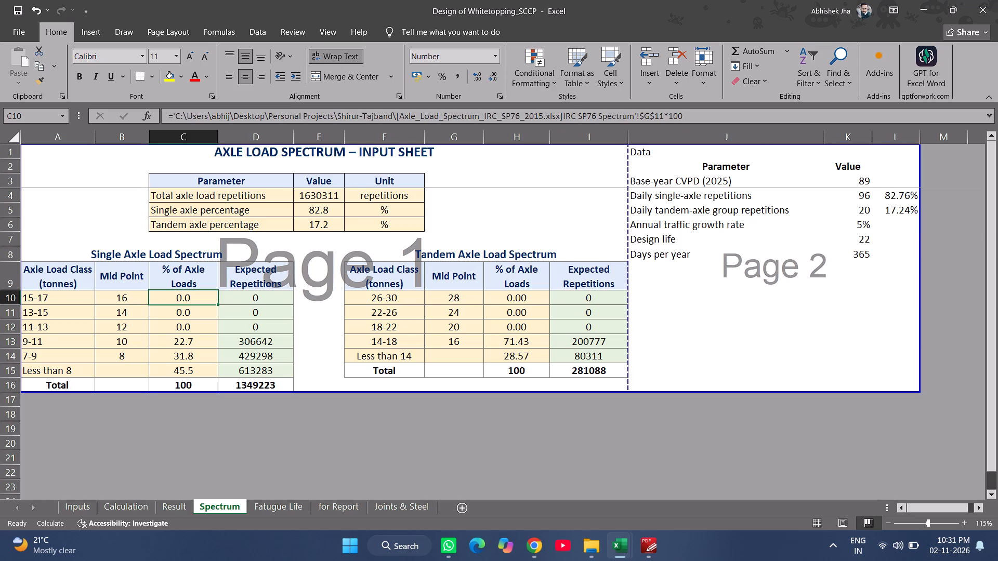
Place the Annexure 1_Axle Load, VDF and Spectrum workbook beside the whitetopping workbook and show its IRC SP76 Spectrum sheet.
{"action": "key", "text": "super+Right"}
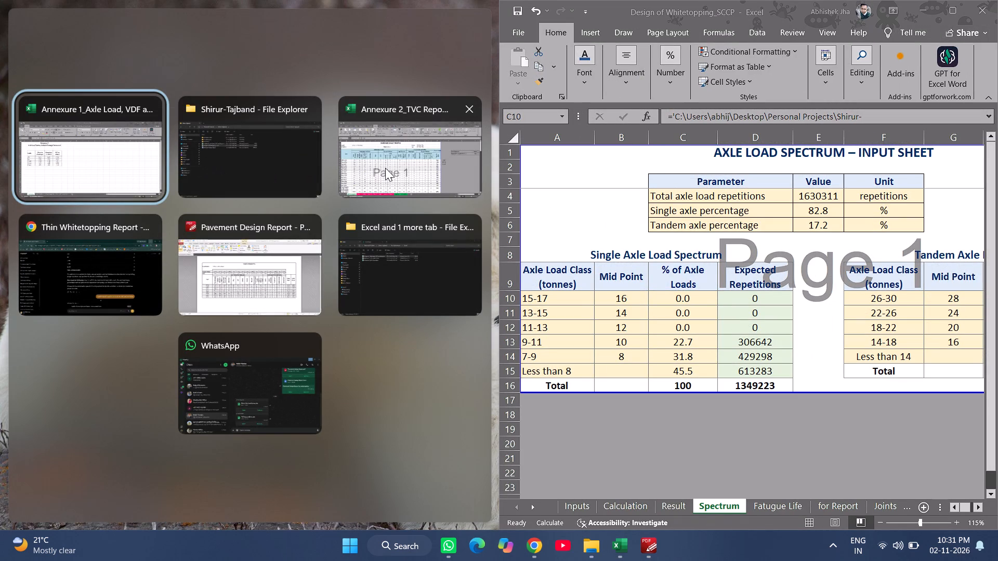
{"action": "left_click", "coordinate": [88, 171]}
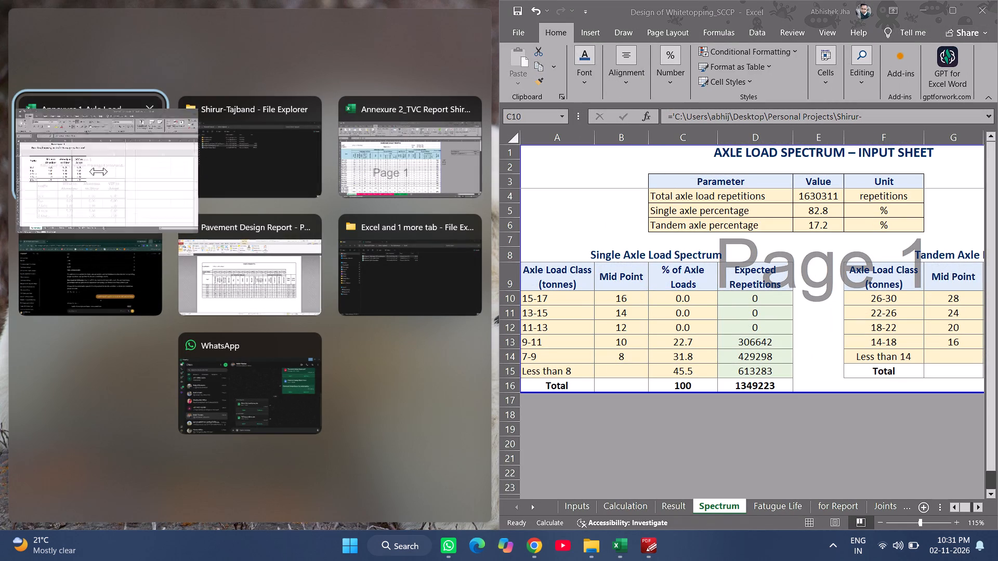
{"action": "left_click", "coordinate": [147, 502]}
{"action": "left_click", "coordinate": [209, 504]}
{"action": "left_click", "coordinate": [261, 509]}
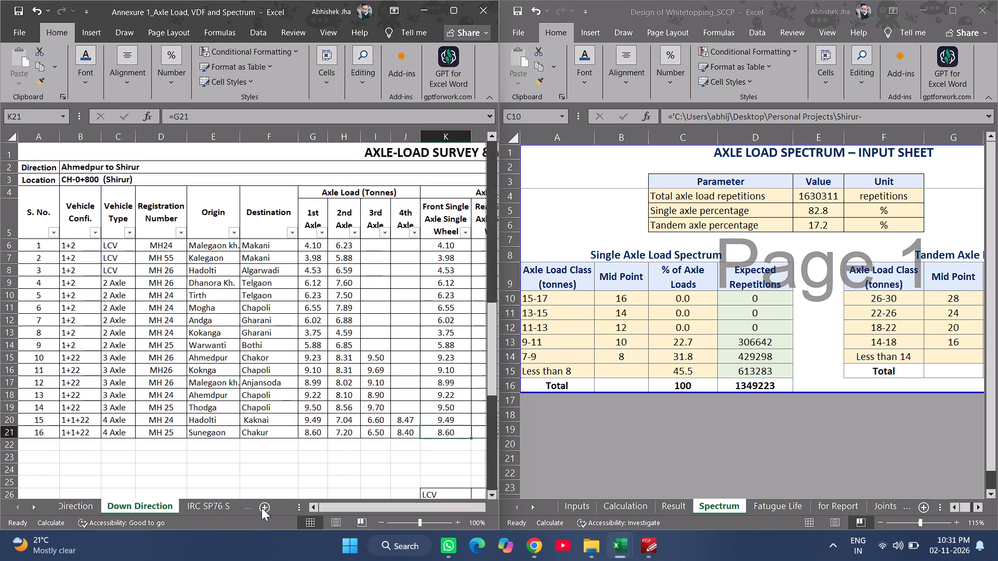
{"action": "scroll", "coordinate": [222, 389], "scroll_direction": "up", "scroll_amount": 8}
Start a new formula in the Spectrum sheet's % of Axle Loads cell for the 15-17 tonne single-axle class.
{"action": "left_click", "coordinate": [673, 332]}
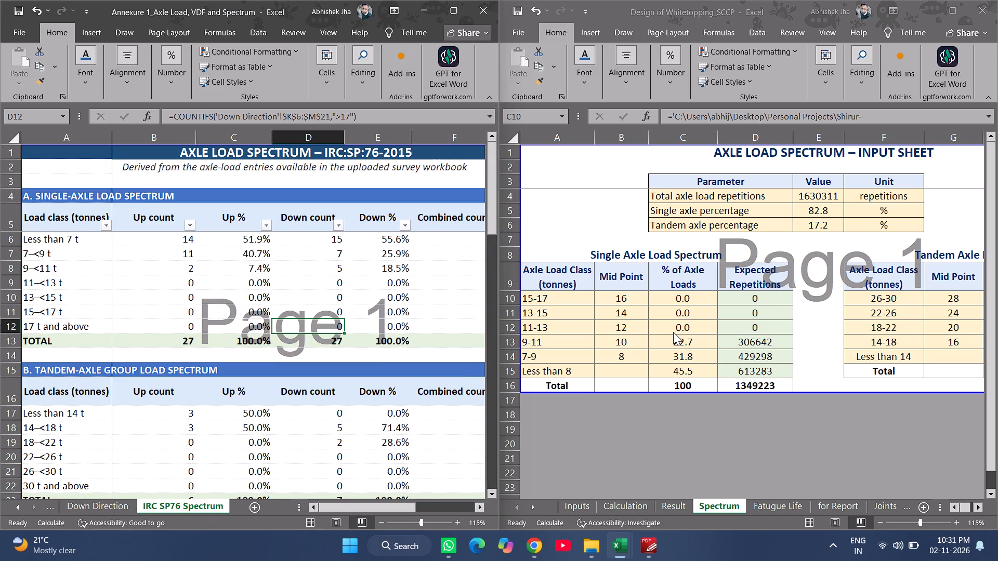
{"action": "key", "text": "equal"}
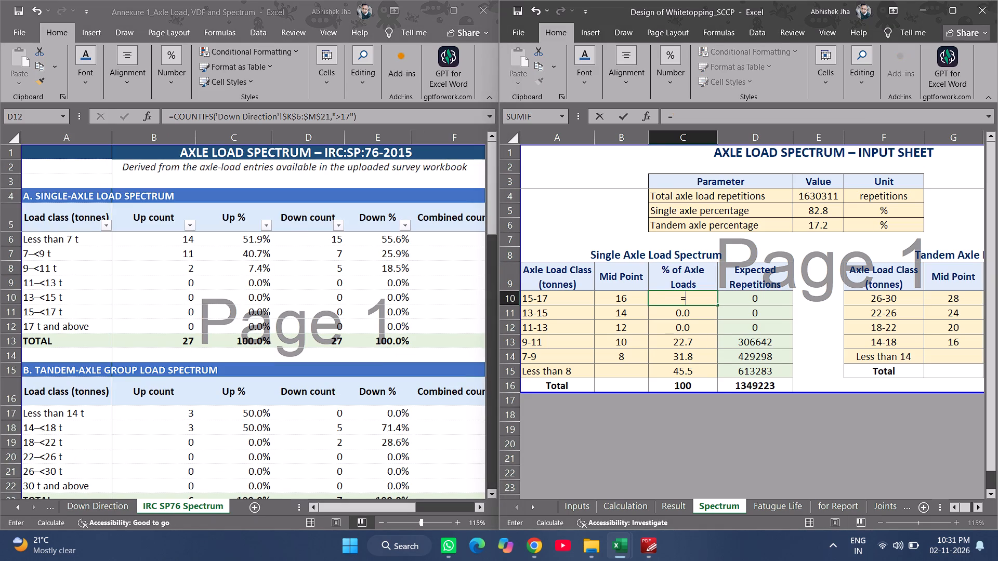
Link the Spectrum sheet's single-axle percentages for classes 15-17, 13-15 and 11-13 to the matching Combined % cells in Annexure 1's IRC SP76 Spectrum sheet.
{"action": "left_click", "coordinate": [478, 506]}
{"action": "left_click", "coordinate": [478, 506]}
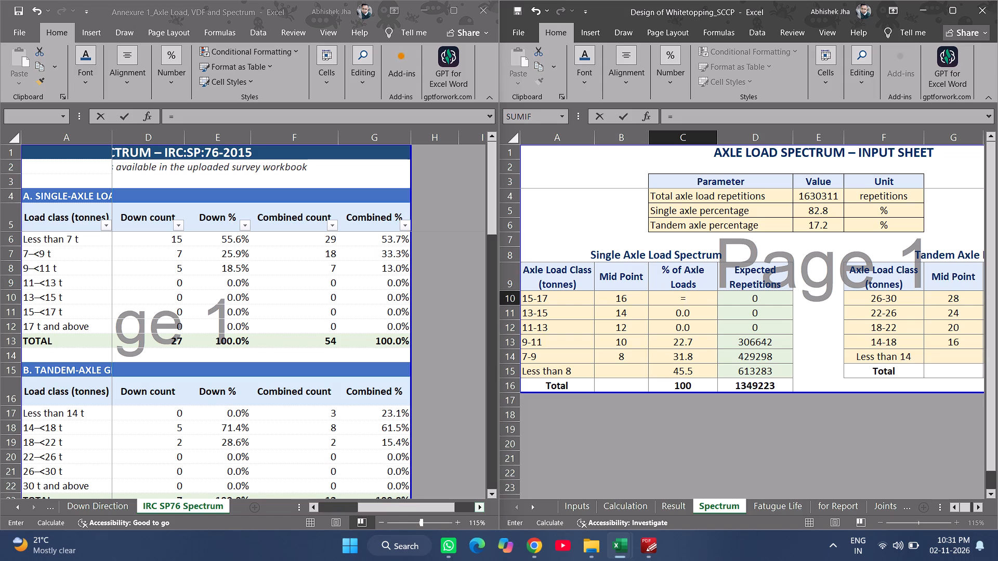
{"action": "left_click", "coordinate": [403, 313]}
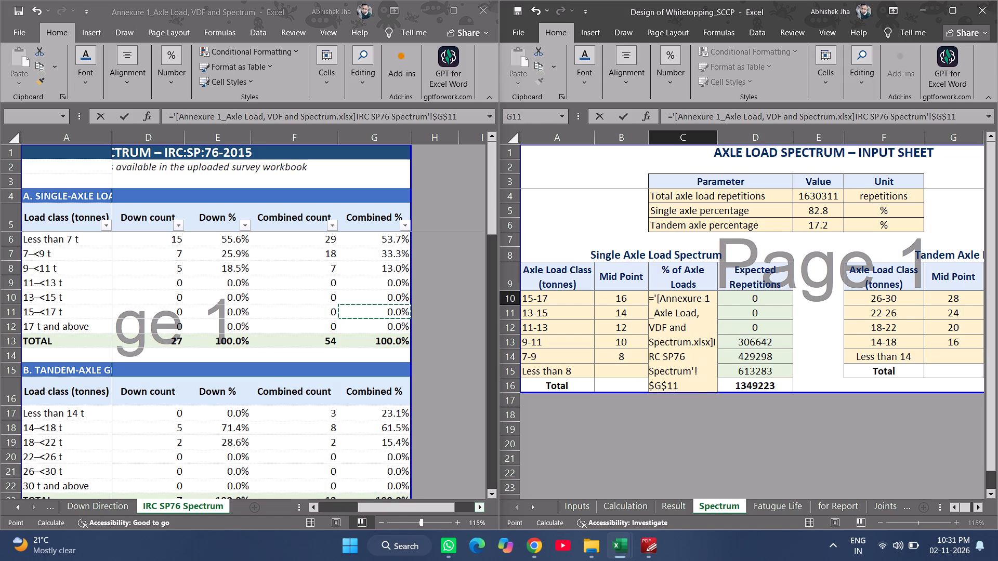
{"action": "key", "text": "Return"}
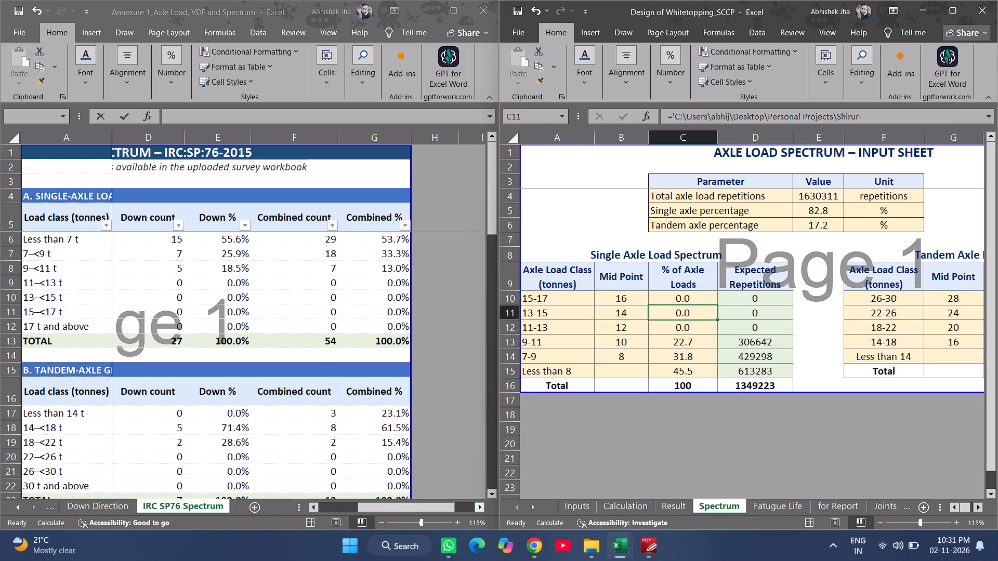
{"action": "key", "text": "equal"}
{"action": "left_click", "coordinate": [398, 299]}
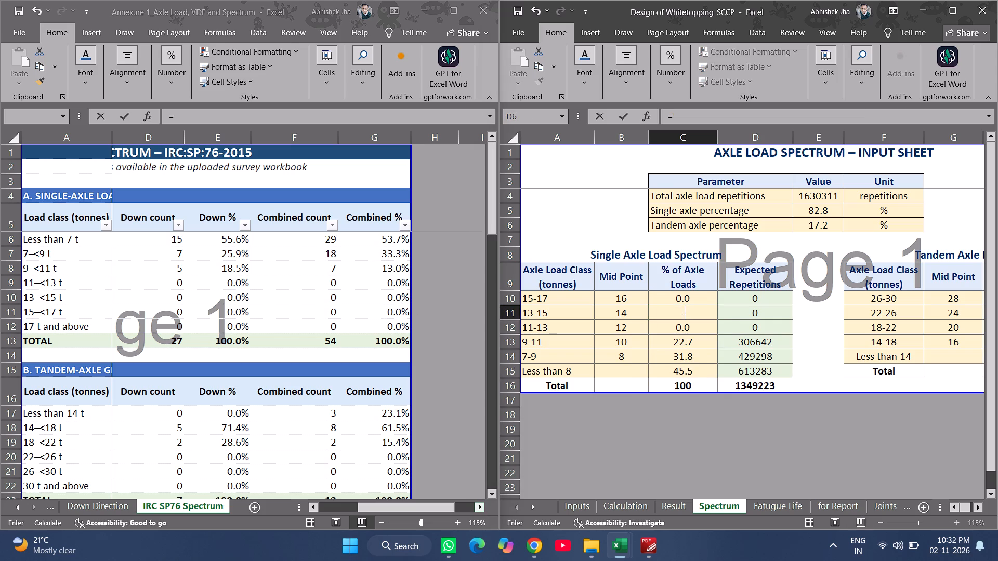
{"action": "left_click", "coordinate": [396, 301]}
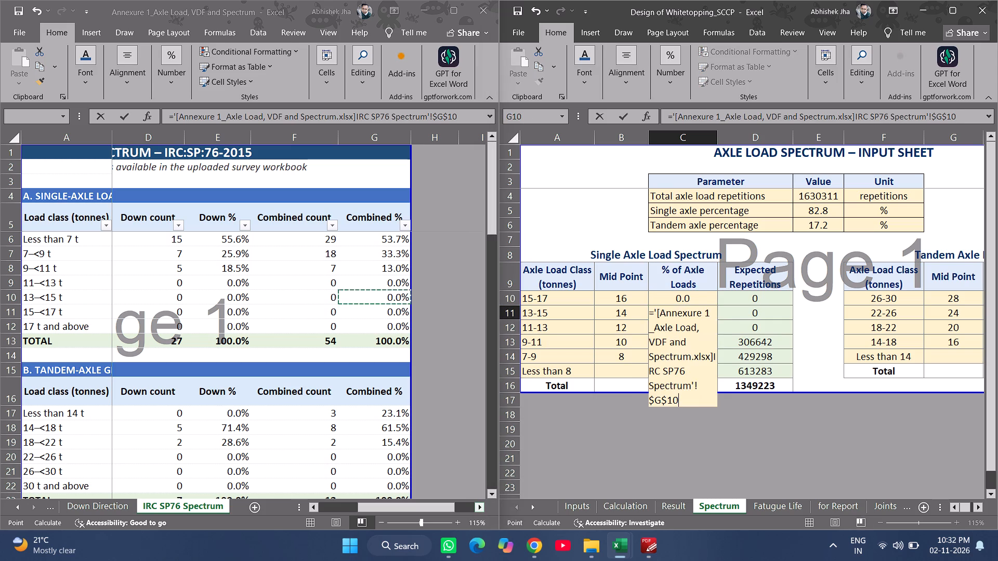
{"action": "key", "text": "Return"}
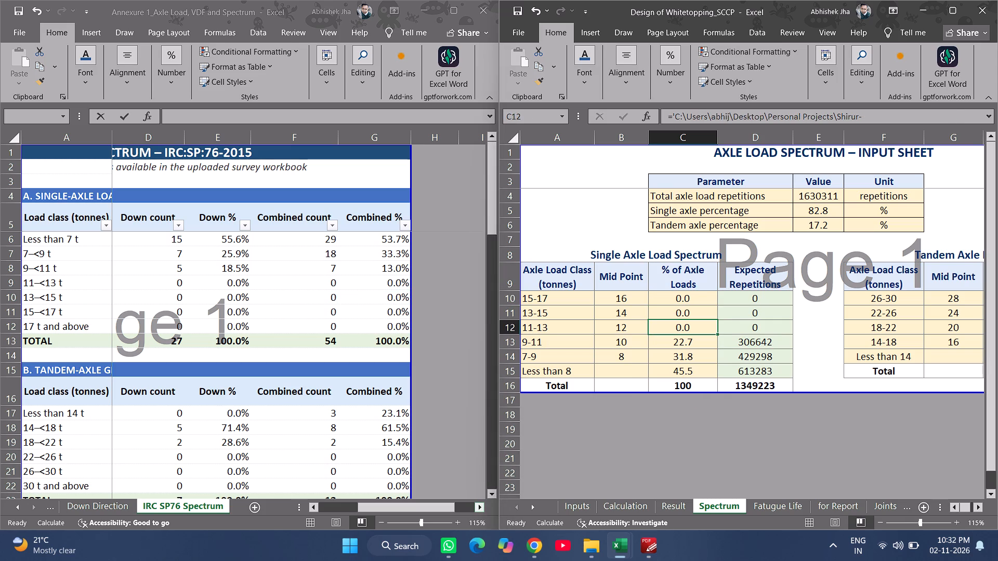
{"action": "key", "text": "equal"}
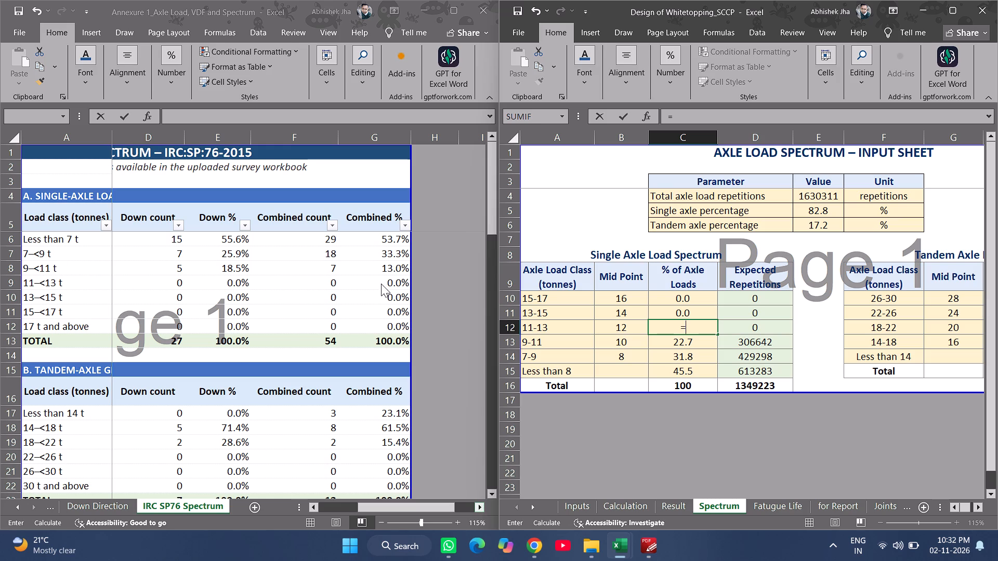
{"action": "left_click", "coordinate": [396, 284]}
{"action": "left_click", "coordinate": [396, 284]}
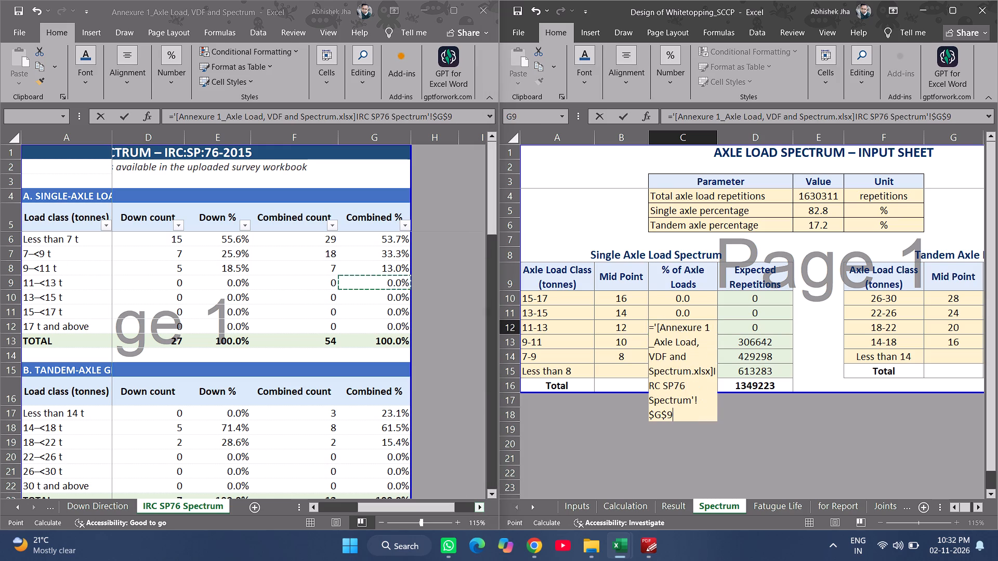
{"action": "key", "text": "Return"}
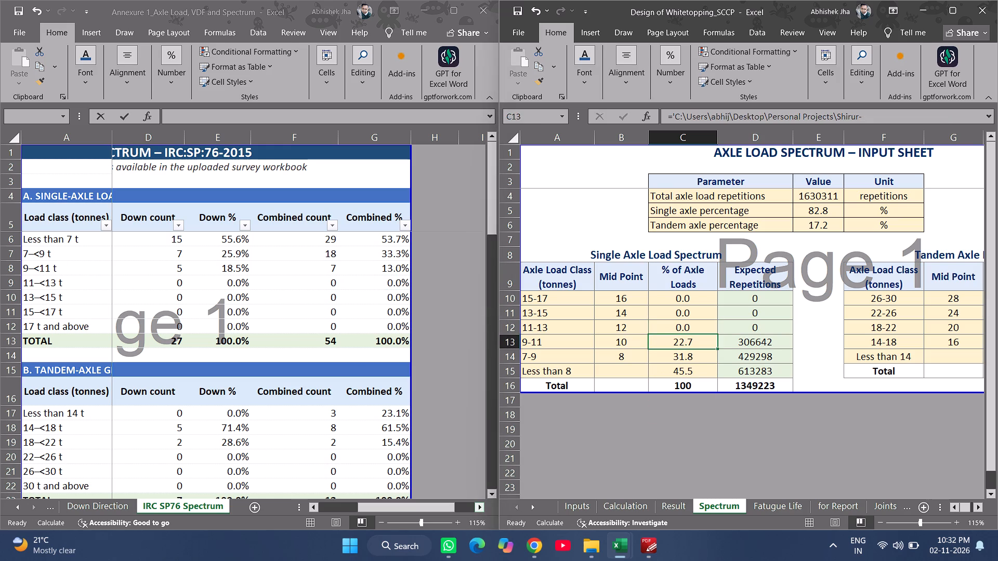
Link the Spectrum sheet's single-axle percentages for classes 9-11, 7-9 and Less than 8 to the matching Combined % cells in Annexure 1.
{"action": "key", "text": "equal"}
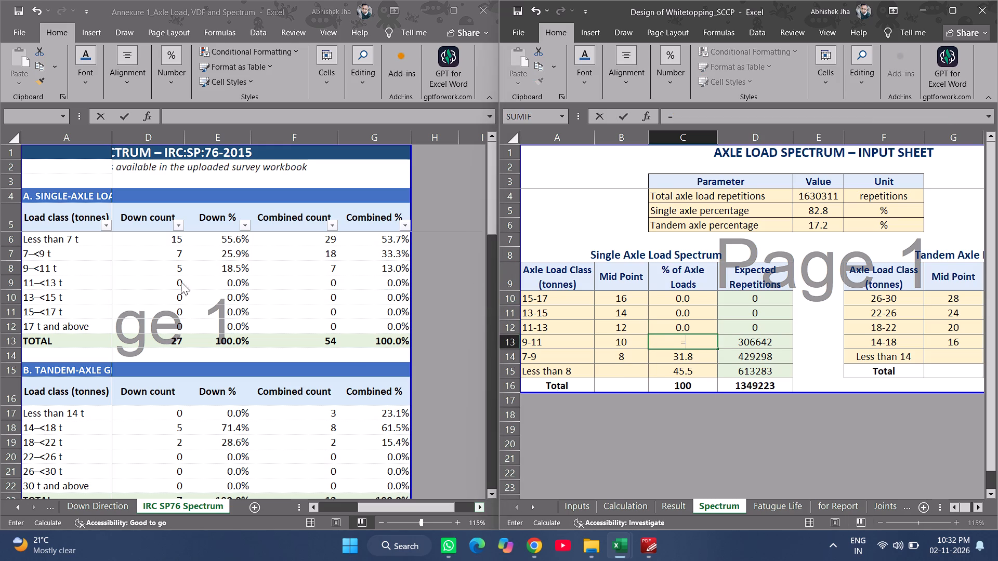
{"action": "left_click", "coordinate": [396, 271]}
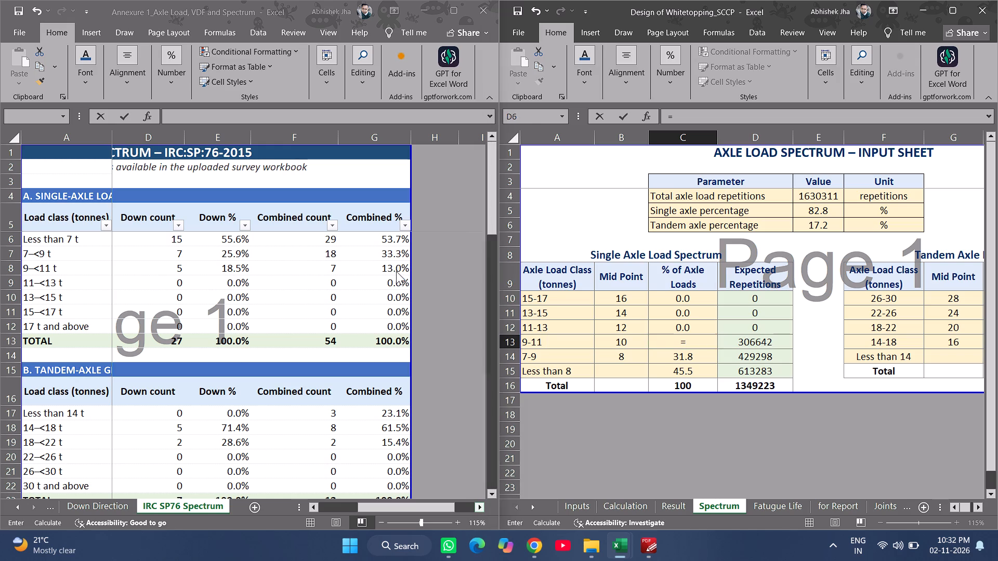
{"action": "left_click", "coordinate": [399, 268]}
{"action": "key", "text": "Return"}
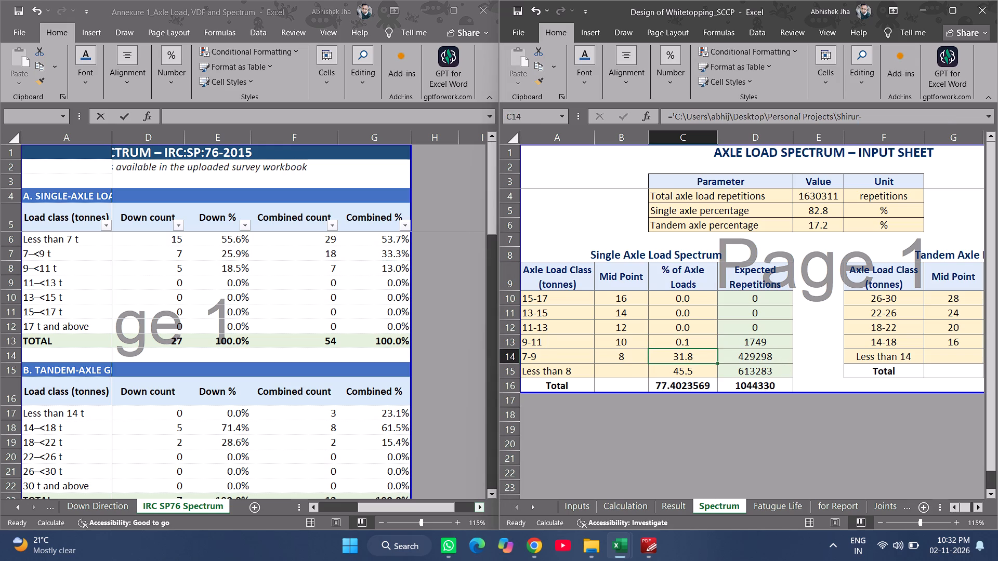
{"action": "key", "text": "equal"}
{"action": "left_click", "coordinate": [388, 255]}
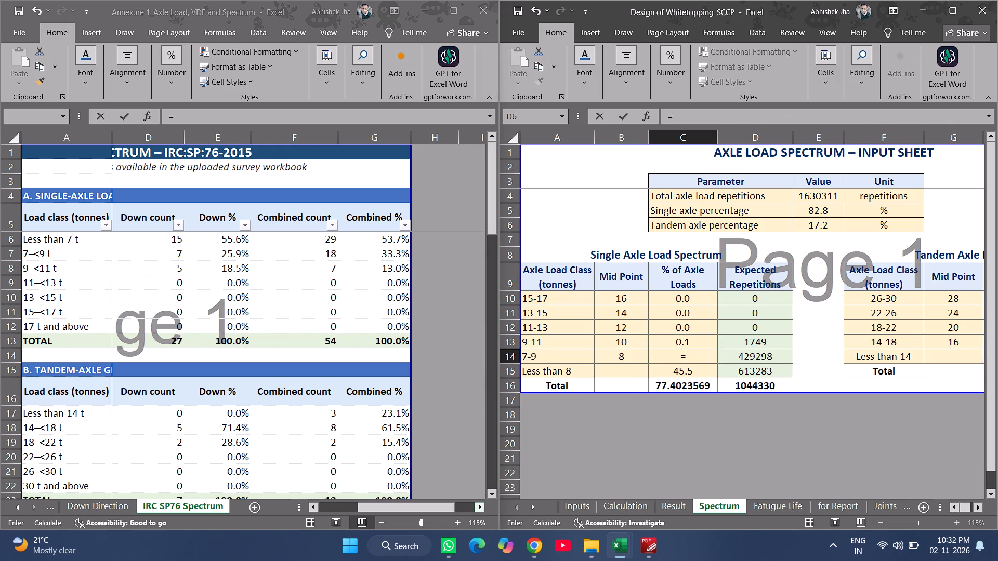
{"action": "left_click", "coordinate": [405, 253]}
{"action": "key", "text": "Return"}
{"action": "key", "text": "equal"}
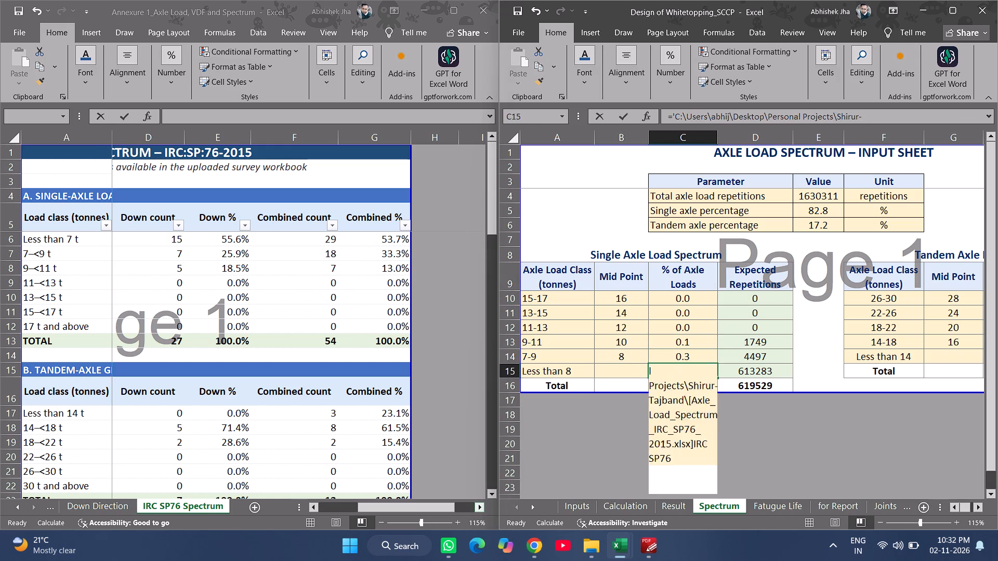
{"action": "left_click", "coordinate": [397, 241]}
{"action": "left_click", "coordinate": [397, 241]}
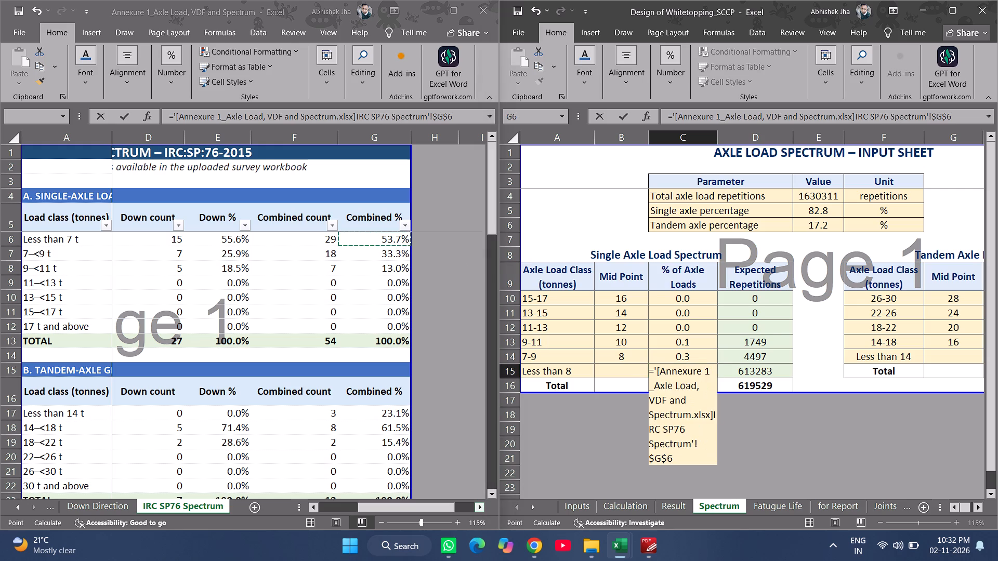
{"action": "key", "text": "Return"}
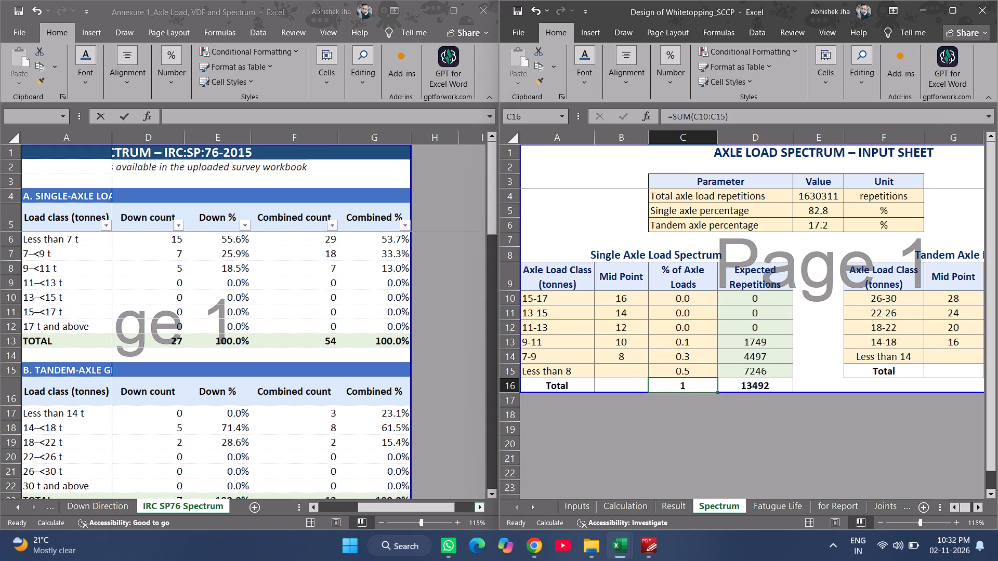
Multiply the linked single-axle percentage formulas for classes 15-17, 13-15 and 11-13 by 100.
{"action": "left_click", "coordinate": [692, 293]}
{"action": "left_click", "coordinate": [969, 116]}
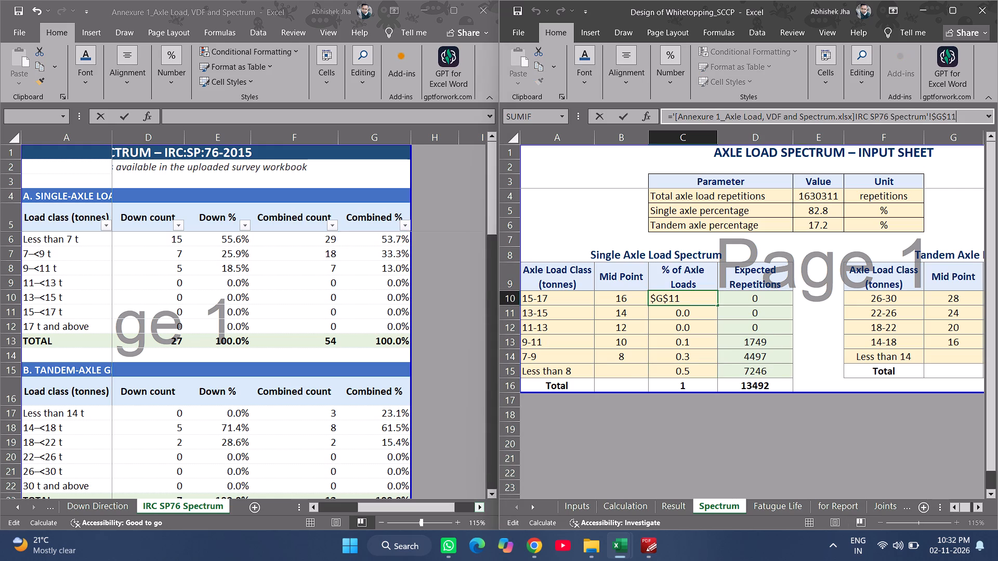
{"action": "type", "text": "*100"}
{"action": "key", "text": "Return"}
{"action": "key", "text": "F2"}
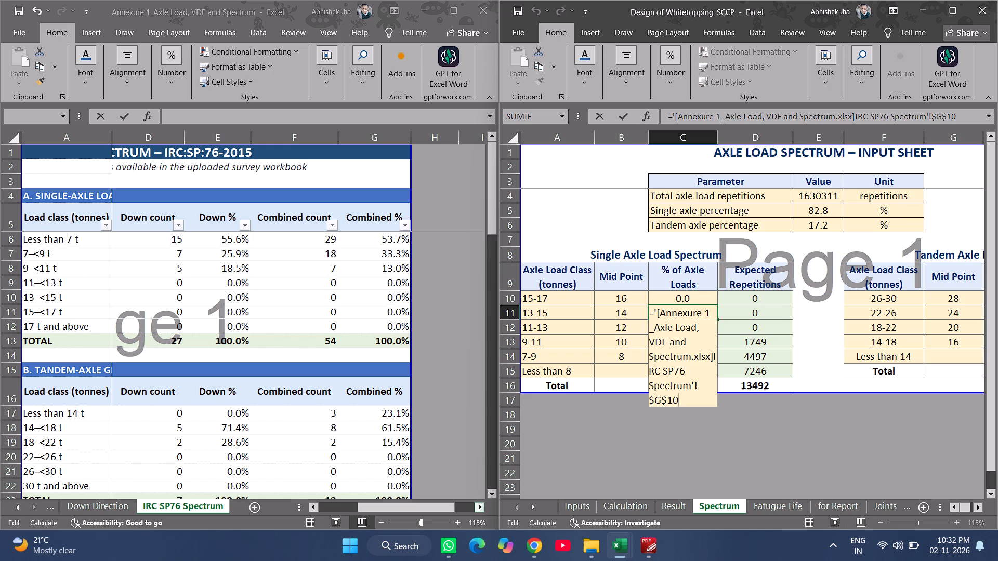
{"action": "type", "text": "*100"}
{"action": "key", "text": "Return"}
{"action": "key", "text": "F2"}
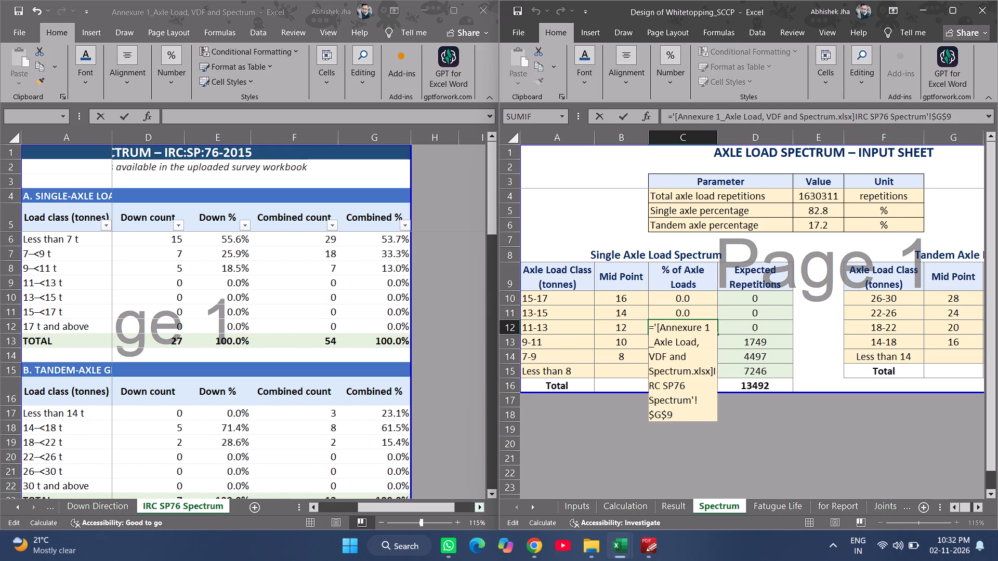
{"action": "type", "text": "*100"}
{"action": "key", "text": "Return"}
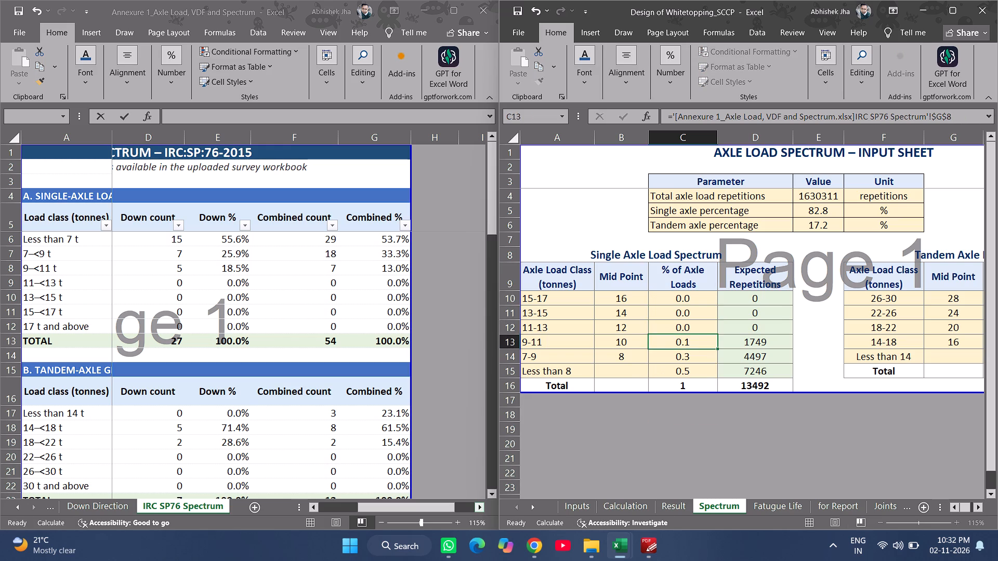
Multiply the linked single-axle percentage formulas for classes 9-11, 7-9 and Less than 8 by 100.
{"action": "key", "text": "F2"}
{"action": "type", "text": "*100"}
{"action": "key", "text": "Return"}
{"action": "key", "text": "F2"}
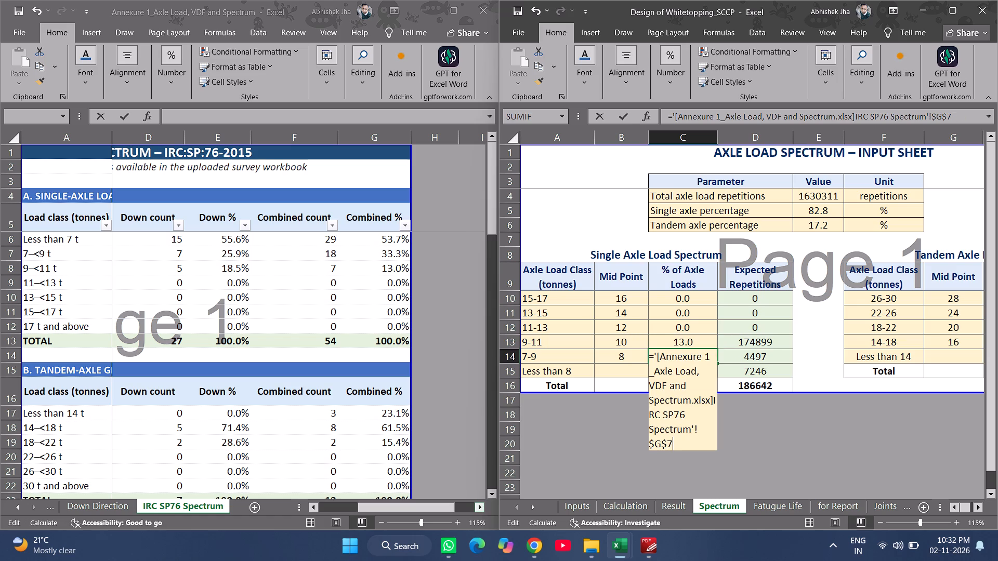
{"action": "type", "text": "*100"}
{"action": "key", "text": "Return"}
{"action": "key", "text": "F2"}
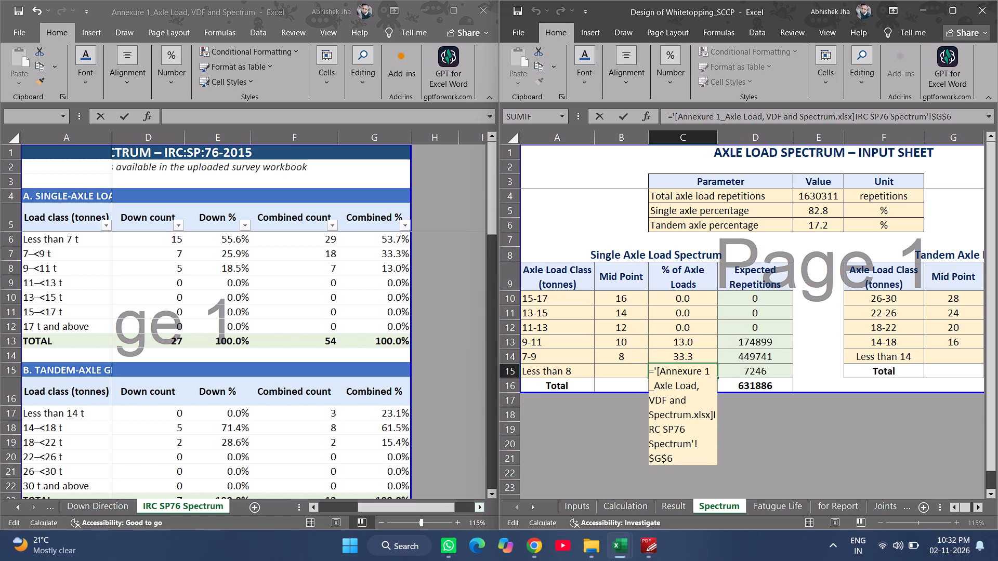
{"action": "type", "text": "*100'"}
{"action": "key", "text": "BackSpace"}
{"action": "key", "text": "Return"}
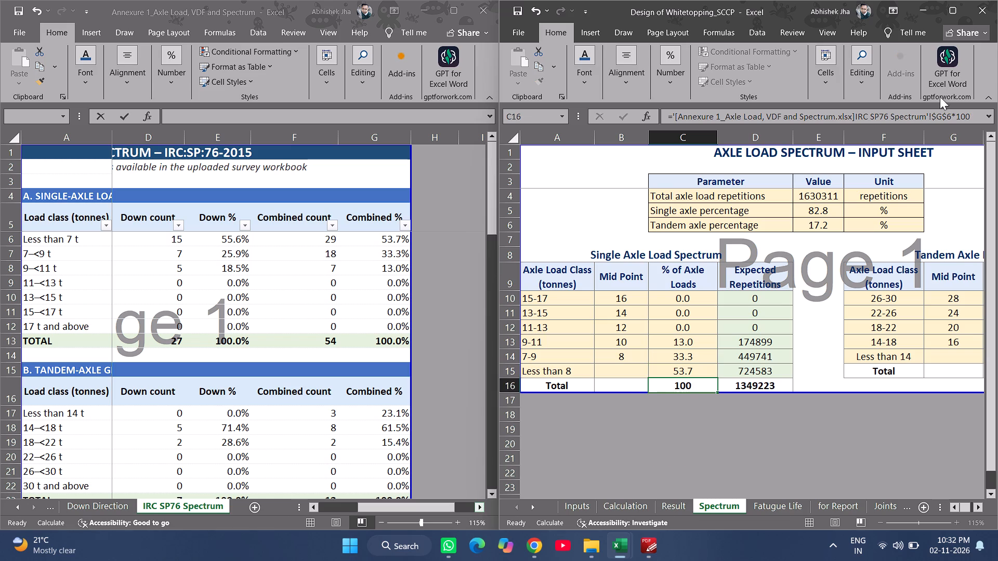
Link the tandem-axle percentages for classes 26-30, 22-26 and 18-22 to the matching tandem Combined % cells in Annexure 1.
{"action": "double_click", "coordinate": [980, 505]}
{"action": "left_click", "coordinate": [981, 505]}
{"action": "left_click", "coordinate": [821, 296]}
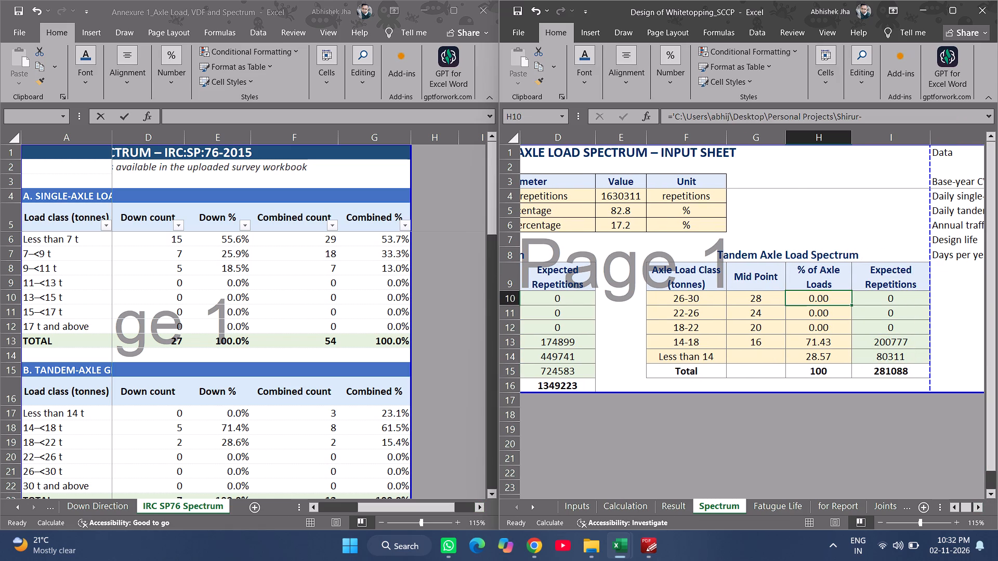
{"action": "key", "text": "equal"}
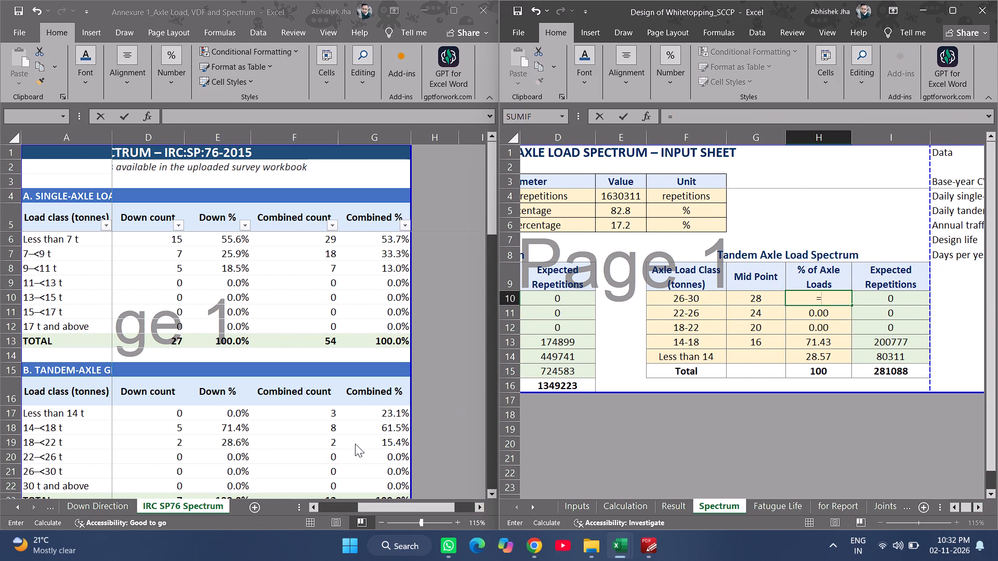
{"action": "left_click", "coordinate": [355, 444]}
{"action": "scroll", "coordinate": [406, 430], "scroll_direction": "down", "scroll_amount": 2}
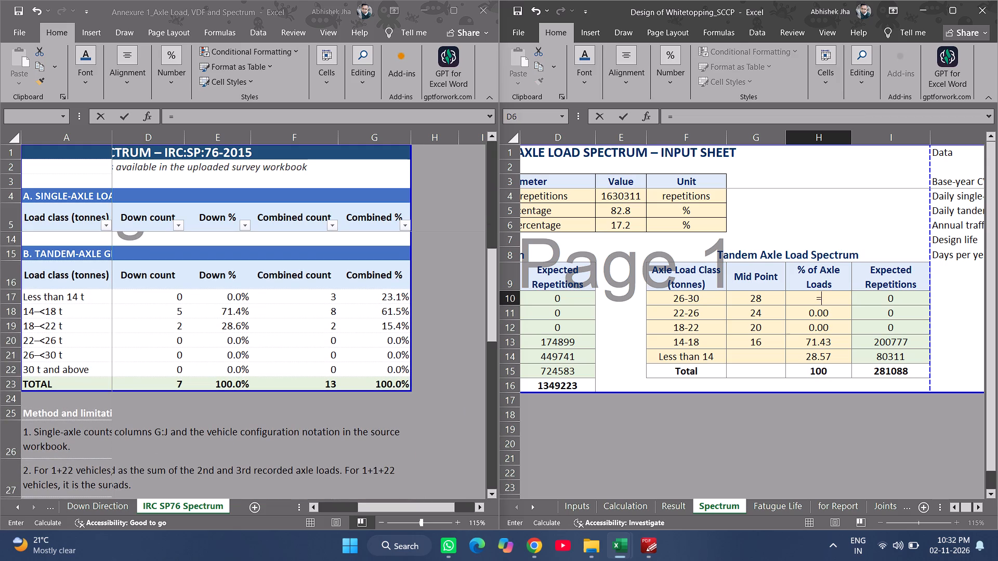
{"action": "left_click", "coordinate": [401, 357]}
{"action": "key", "text": "Return"}
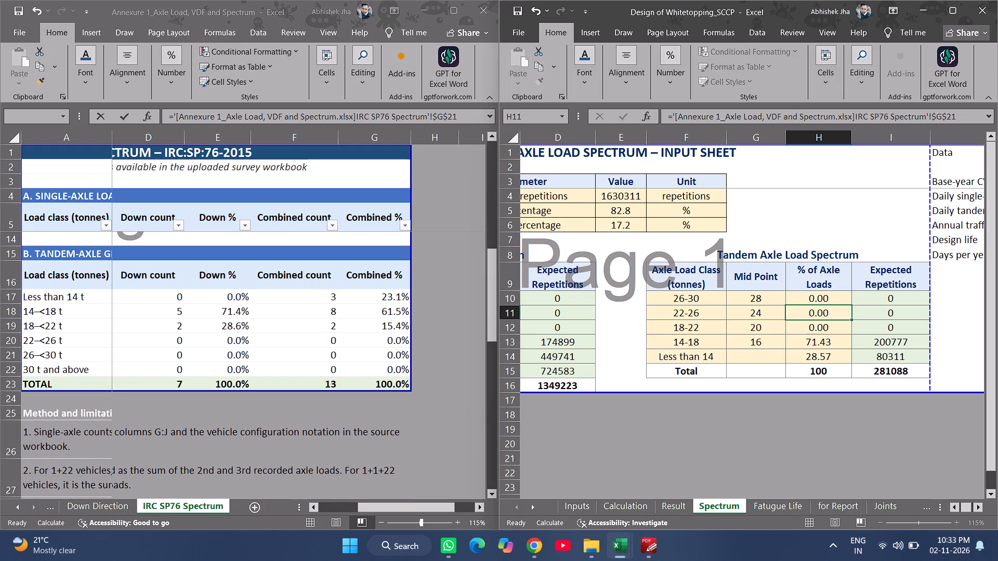
{"action": "key", "text": "equal"}
{"action": "left_click", "coordinate": [397, 348]}
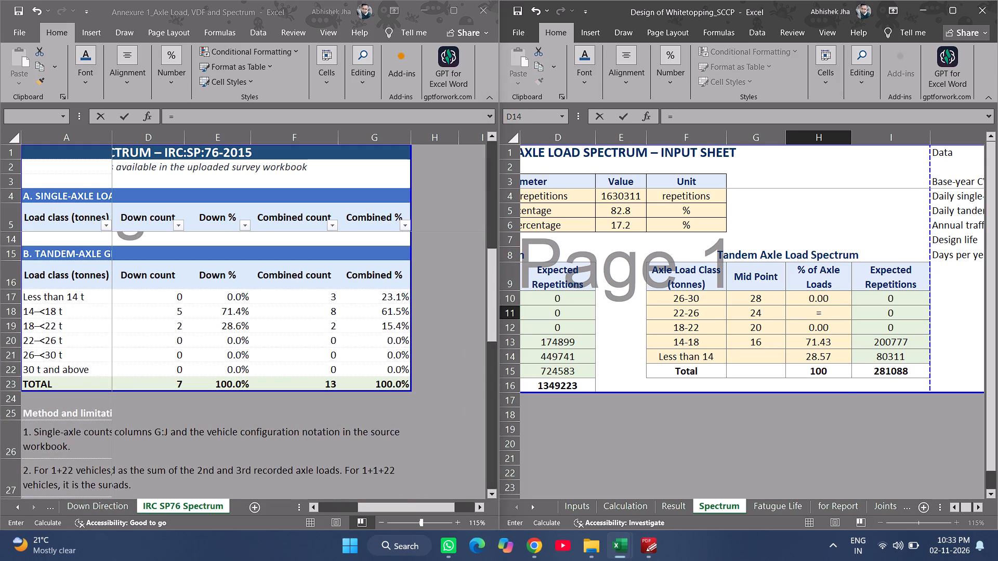
{"action": "left_click", "coordinate": [398, 343]}
{"action": "key", "text": "Return"}
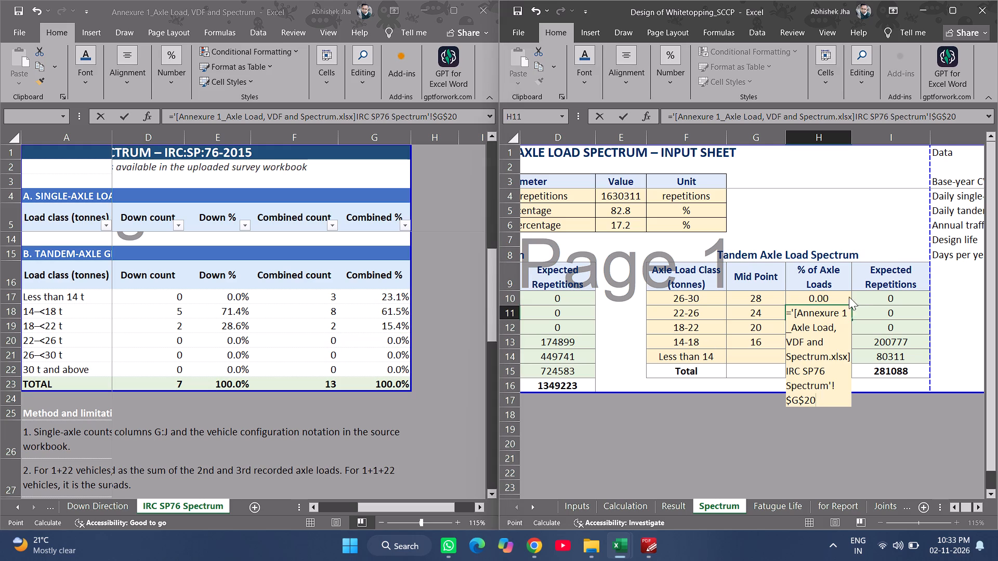
{"action": "key", "text": "equal"}
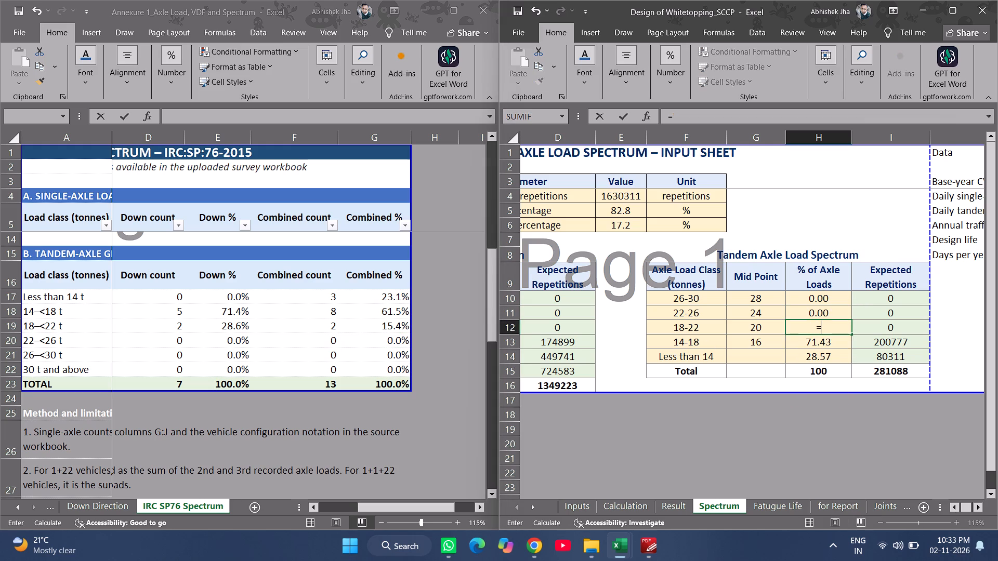
{"action": "left_click", "coordinate": [393, 326]}
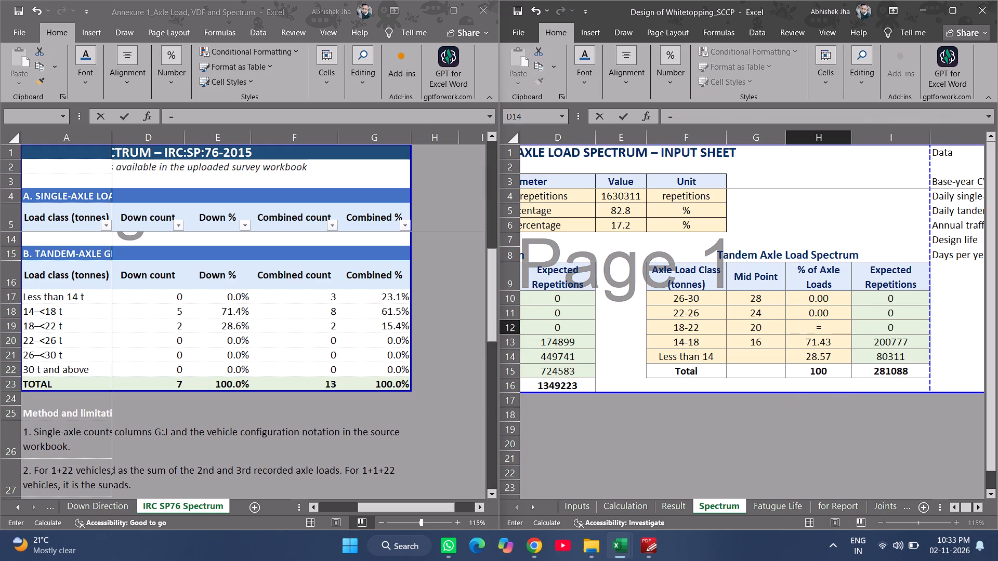
{"action": "left_click", "coordinate": [401, 327]}
{"action": "key", "text": "Return"}
Link the tandem-axle percentages for classes 14-18 and Less than 14 to the matching tandem Combined % cells in Annexure 1.
{"action": "key", "text": "equal"}
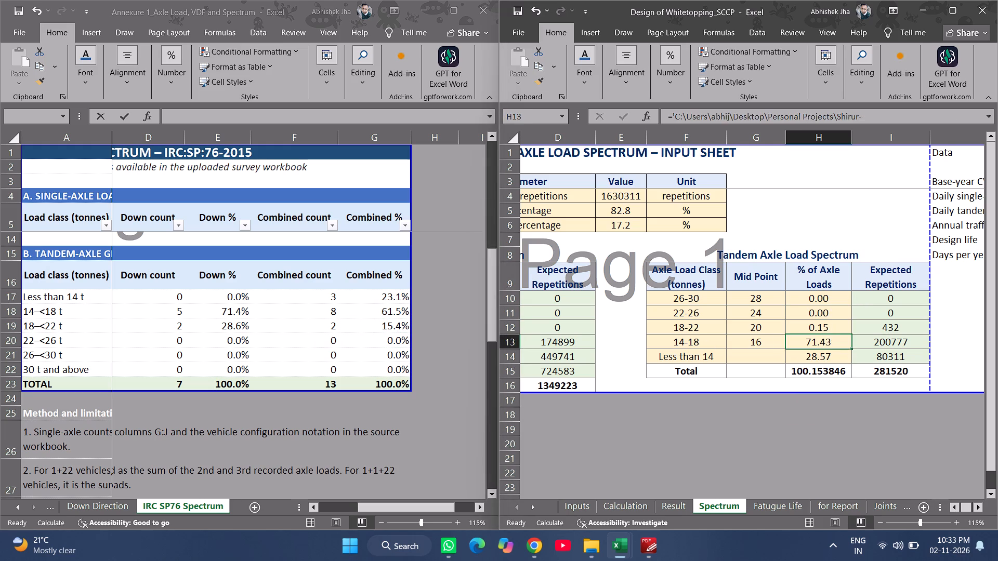
{"action": "left_click", "coordinate": [394, 314]}
{"action": "left_click", "coordinate": [395, 311]}
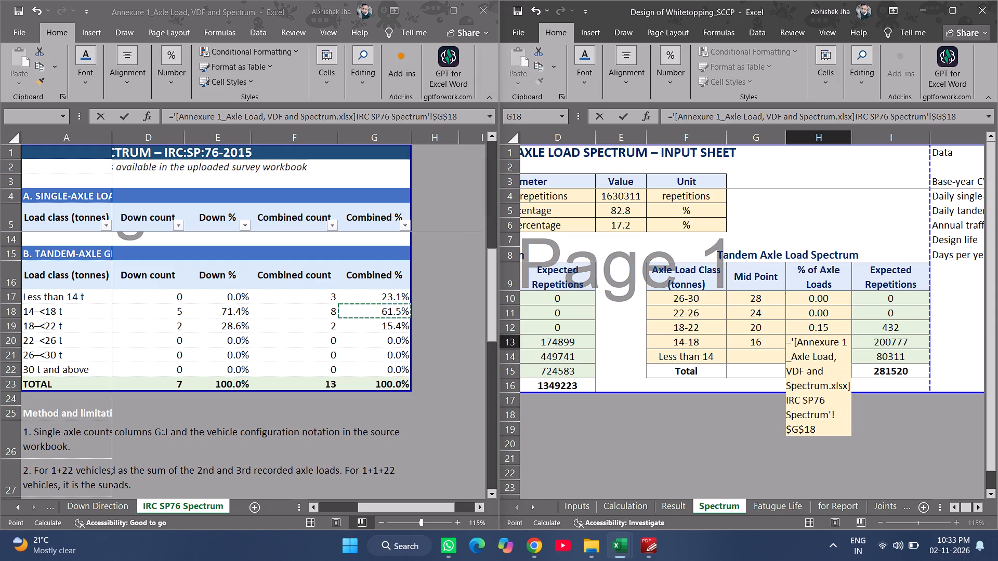
{"action": "key", "text": "Return"}
{"action": "key", "text": "equal"}
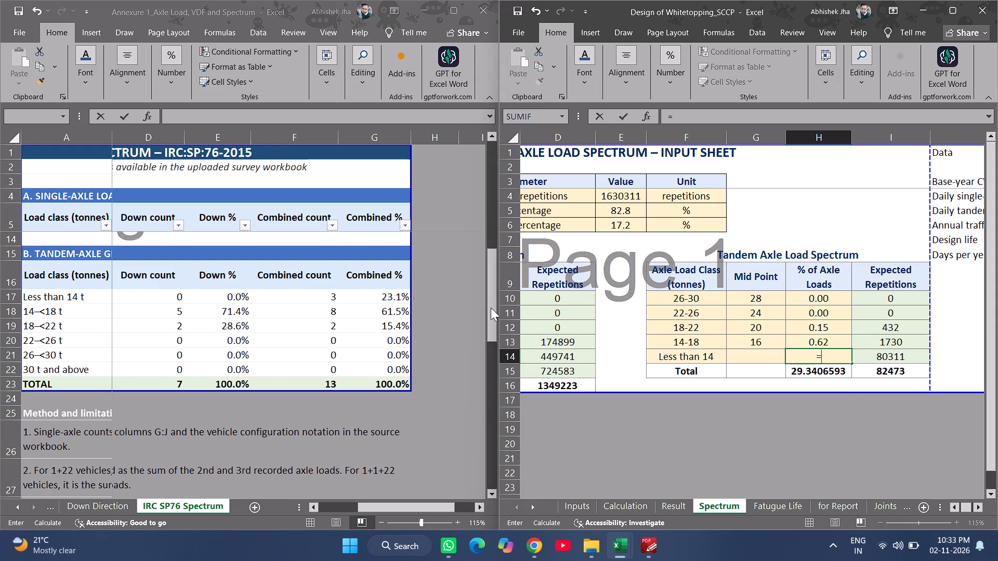
{"action": "left_click", "coordinate": [397, 298]}
{"action": "left_click", "coordinate": [391, 296]}
{"action": "key", "text": "Return"}
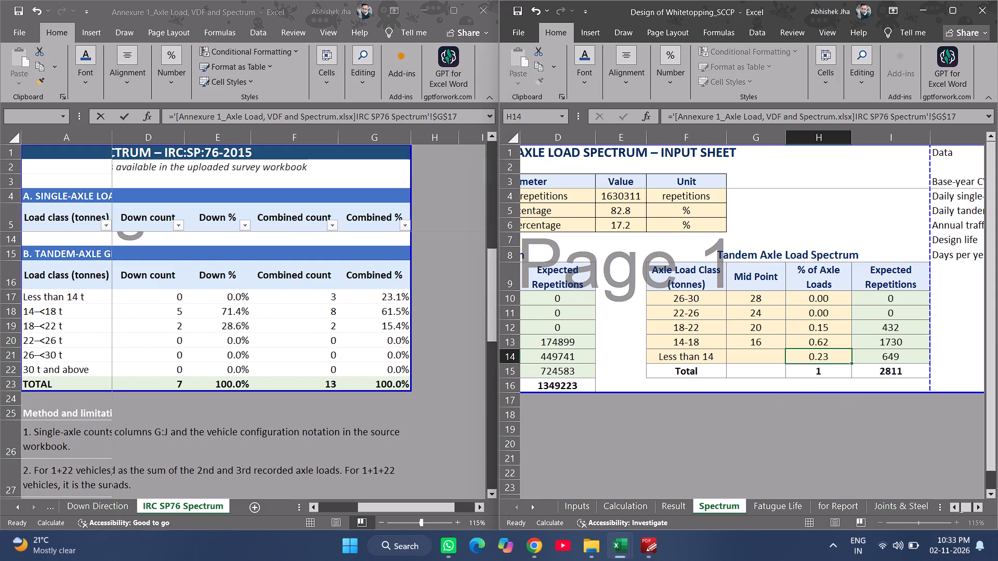
Multiply the linked tandem-axle percentage formulas for classes 26-30, 22-26 and 18-22 by 100.
{"action": "left_click", "coordinate": [819, 297]}
{"action": "left_click", "coordinate": [974, 117]}
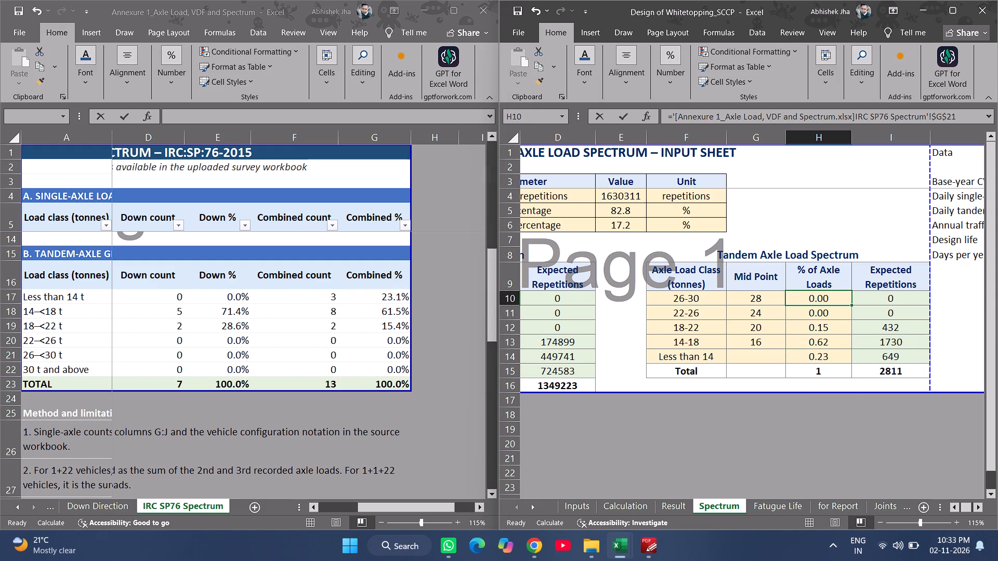
{"action": "type", "text": "*100"}
{"action": "key", "text": "Return"}
{"action": "key", "text": "F2"}
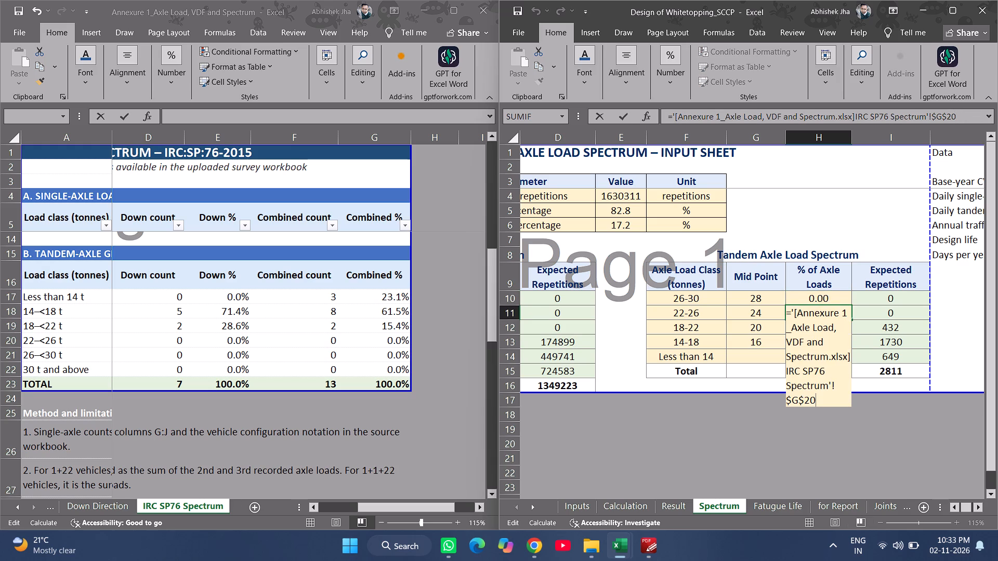
{"action": "type", "text": "*100"}
{"action": "key", "text": "Return"}
{"action": "key", "text": "F2"}
{"action": "type", "text": "*100"}
{"action": "key", "text": "Return"}
Multiply the linked tandem-axle percentage formulas for classes 14-18 and Less than 14 by 100.
{"action": "key", "text": "F2"}
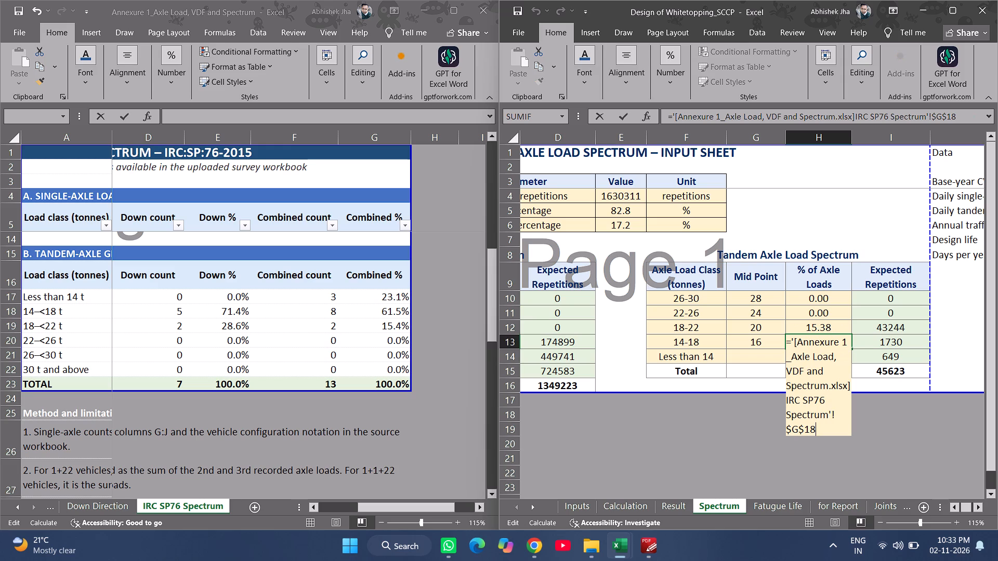
{"action": "type", "text": "*100"}
{"action": "key", "text": "Return"}
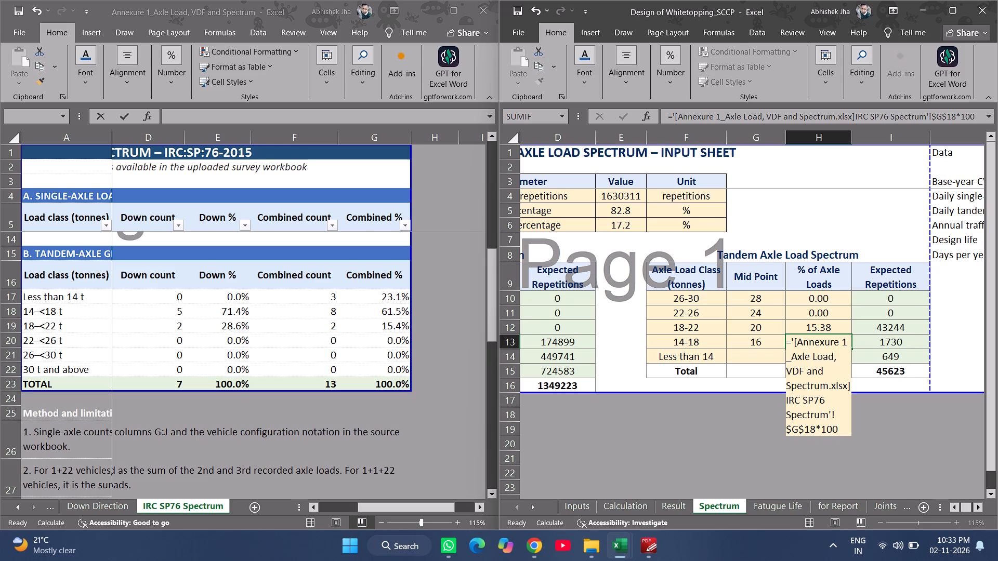
{"action": "key", "text": "F2"}
{"action": "type", "text": "*100"}
{"action": "key", "text": "Return"}
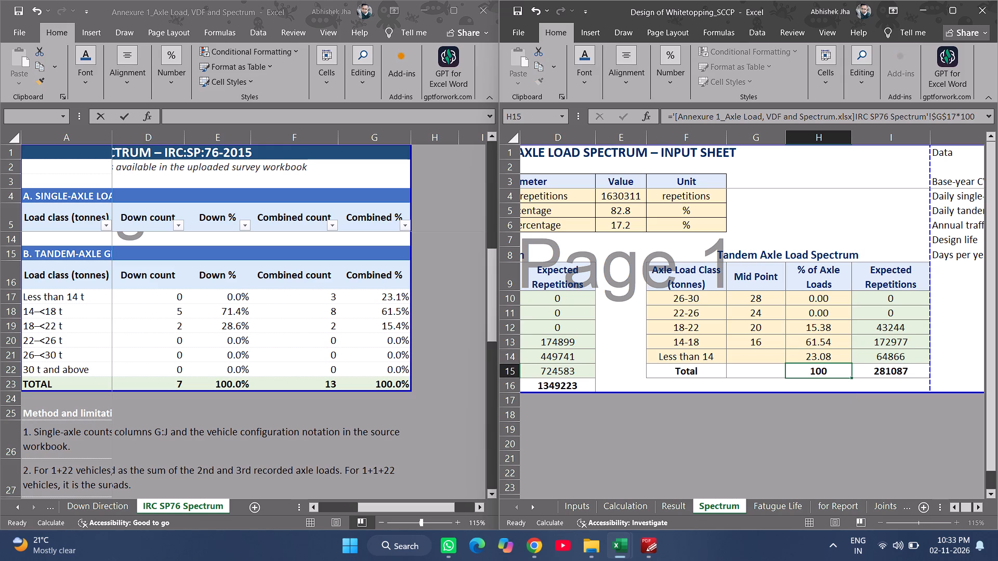
Check the total axle load repetitions formula on the Spectrum sheet against the traffic data cells it references.
{"action": "scroll", "coordinate": [761, 323], "scroll_direction": "up", "scroll_amount": 5}
{"action": "left_click", "coordinate": [979, 508]}
{"action": "left_click", "coordinate": [979, 508]}
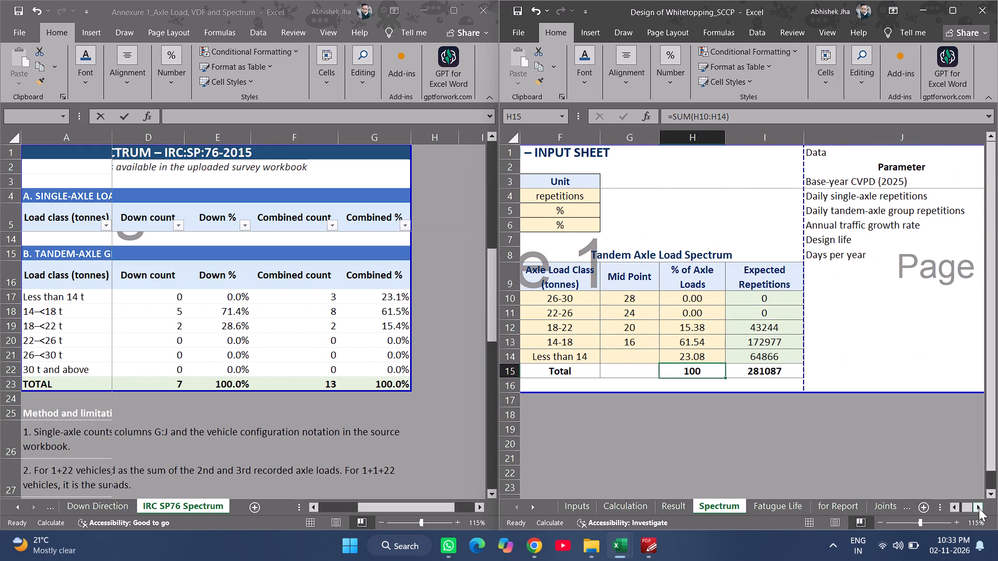
{"action": "double_click", "coordinate": [979, 508]}
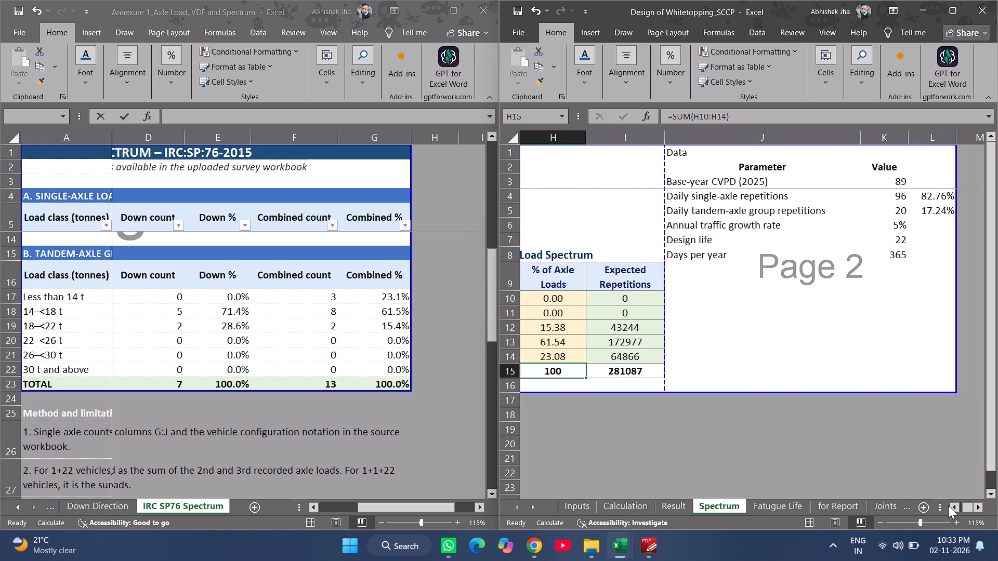
{"action": "triple_click", "coordinate": [950, 505]}
{"action": "left_click", "coordinate": [950, 505]}
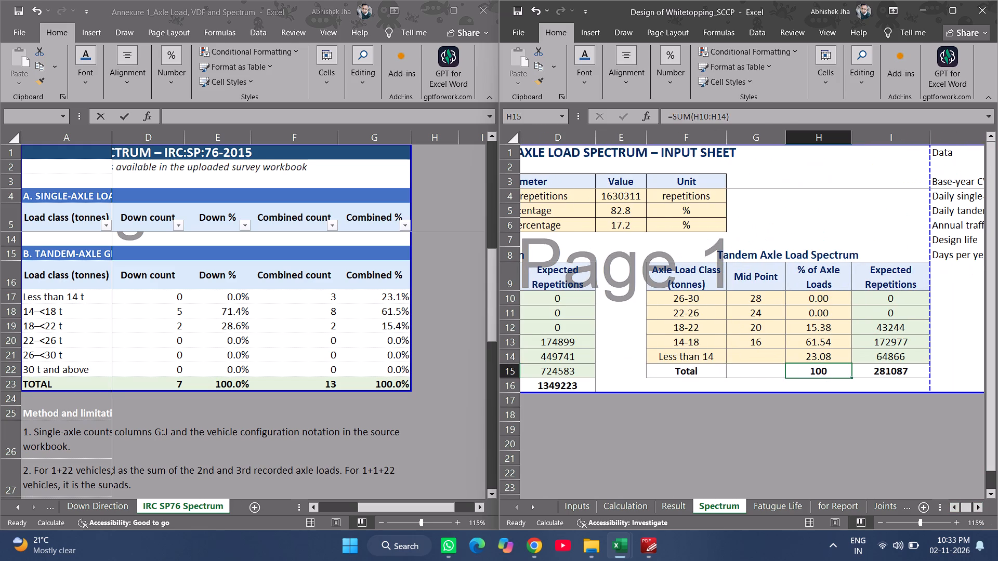
{"action": "double_click", "coordinate": [622, 192]}
{"action": "double_click", "coordinate": [625, 192]}
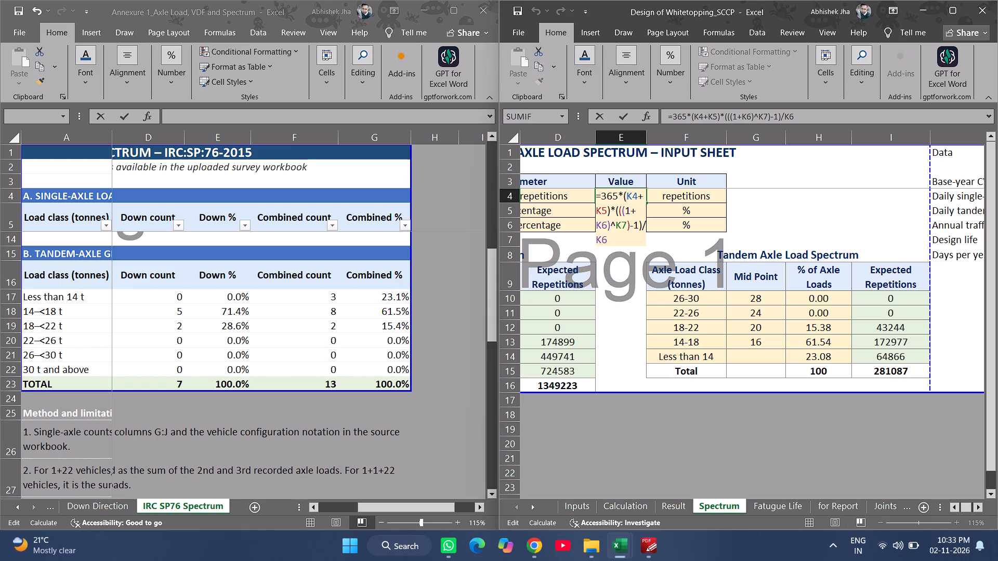
{"action": "triple_click", "coordinate": [979, 505]}
{"action": "left_click", "coordinate": [979, 505]}
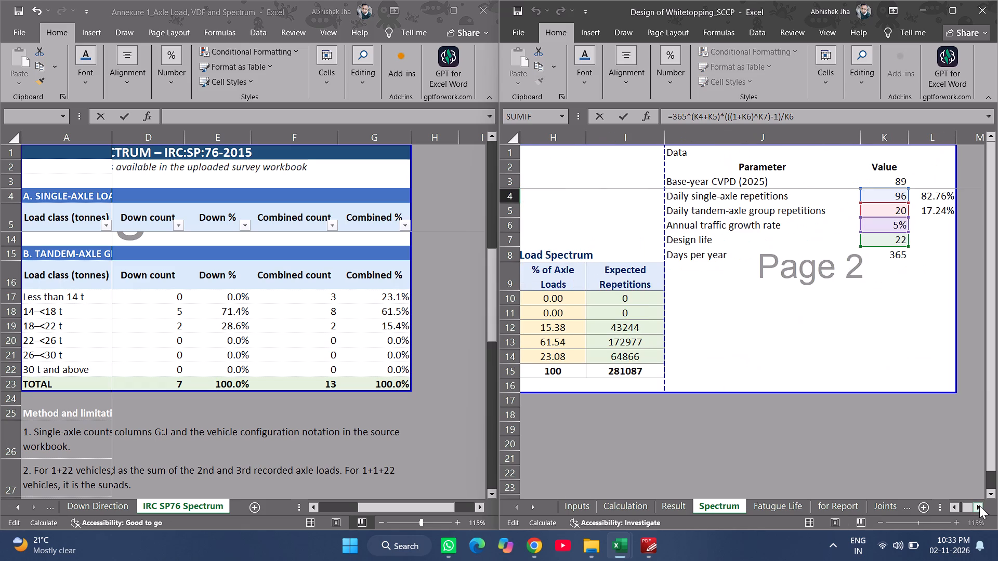
{"action": "key", "text": "Return"}
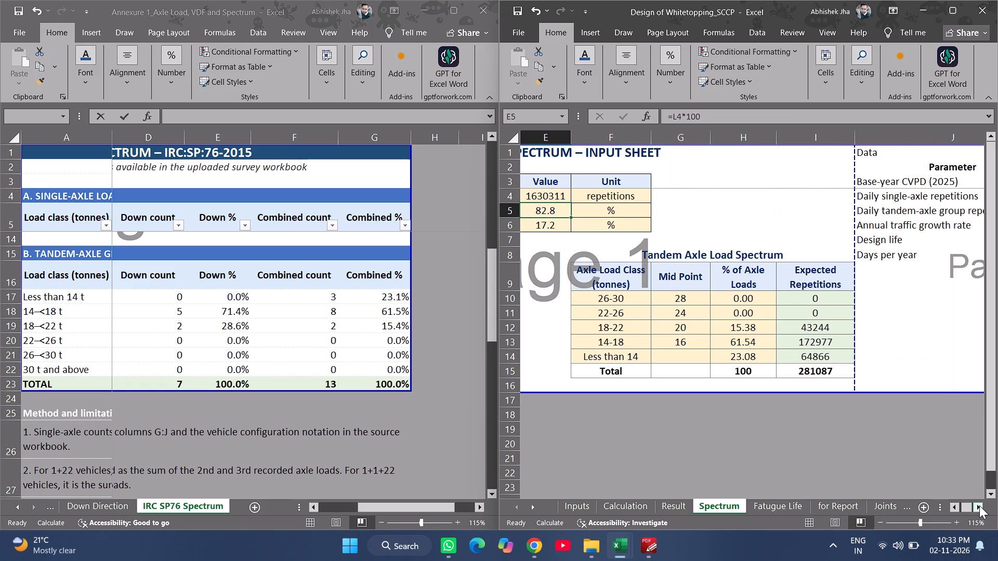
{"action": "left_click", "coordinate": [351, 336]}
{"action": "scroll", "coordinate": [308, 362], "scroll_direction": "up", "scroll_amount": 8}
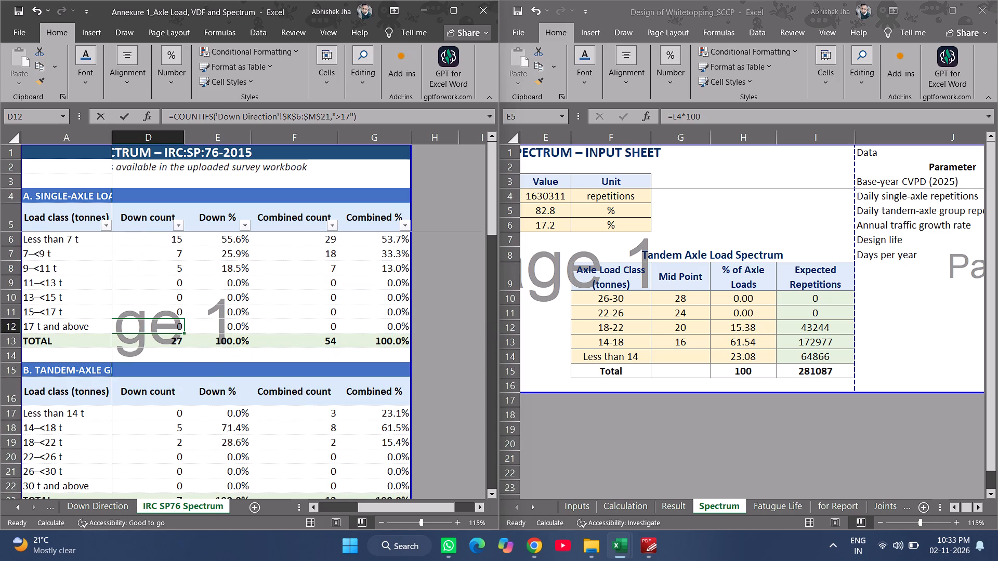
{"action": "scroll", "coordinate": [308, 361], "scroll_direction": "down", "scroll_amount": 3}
Maximize the whitetopping workbook and review its Inputs, Calculation and Result sheets, including the single- and tandem-axle stress tables.
{"action": "left_click", "coordinate": [586, 507]}
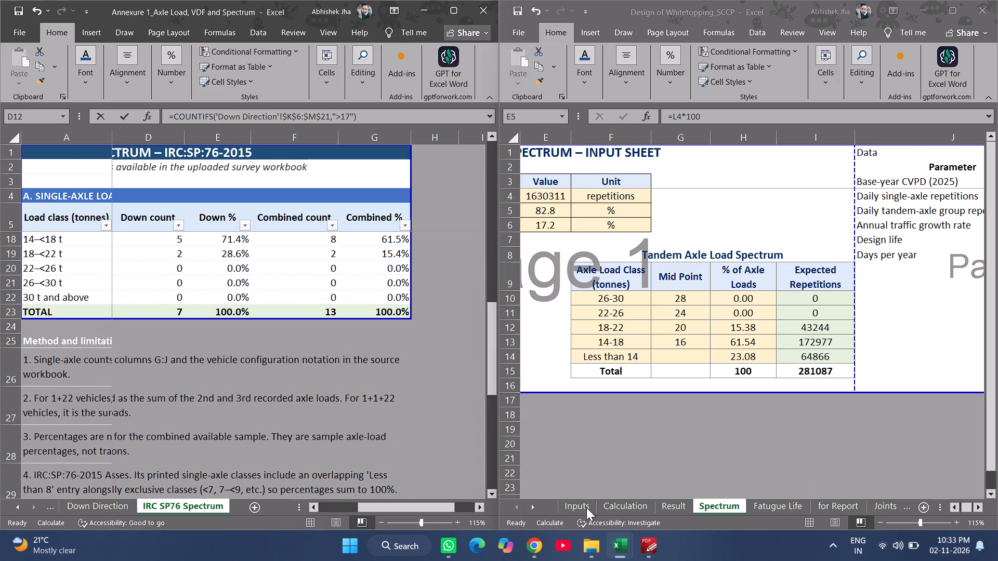
{"action": "left_click", "coordinate": [586, 507]}
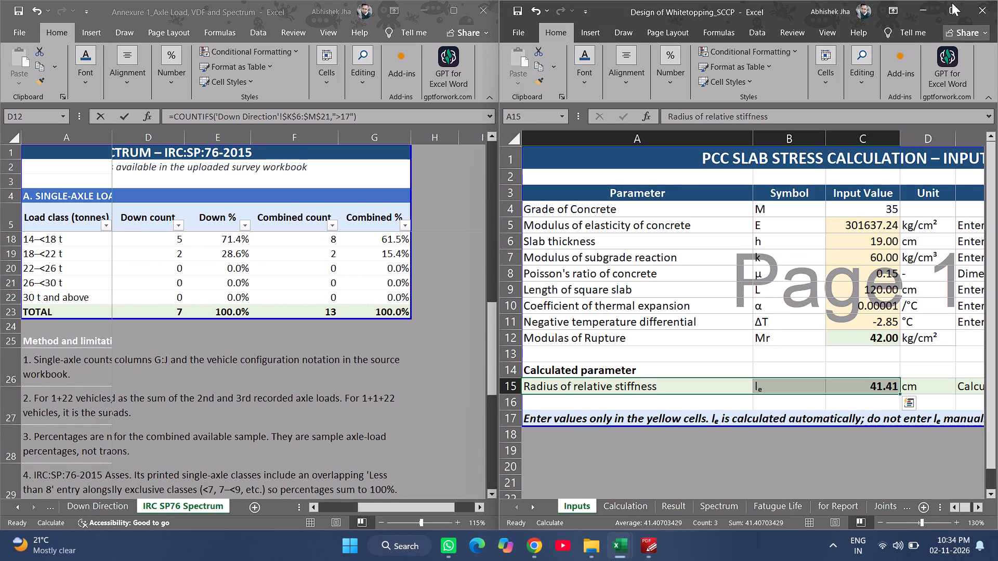
{"action": "left_click", "coordinate": [952, 3]}
{"action": "scroll", "coordinate": [224, 406], "scroll_direction": "up", "scroll_amount": 6}
{"action": "left_click", "coordinate": [536, 363]}
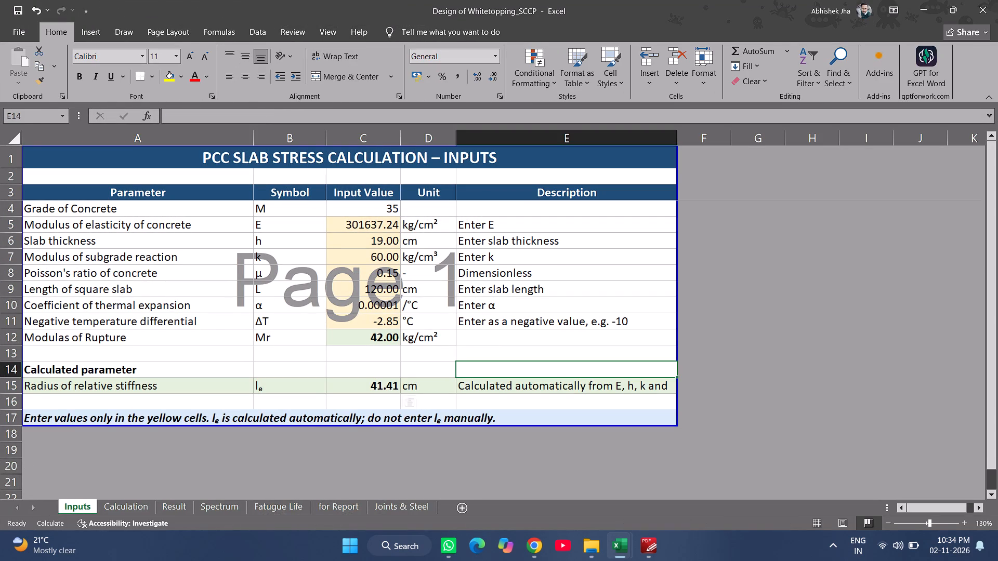
{"action": "scroll", "coordinate": [330, 397], "scroll_direction": "up", "scroll_amount": 4}
{"action": "left_click", "coordinate": [112, 505]}
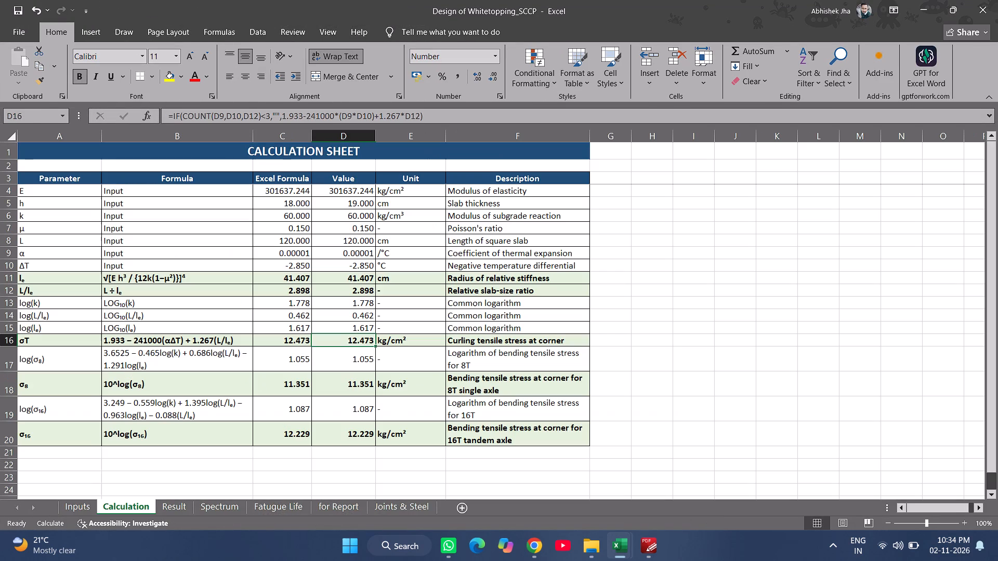
{"action": "scroll", "coordinate": [349, 431], "scroll_direction": "up", "scroll_amount": 7}
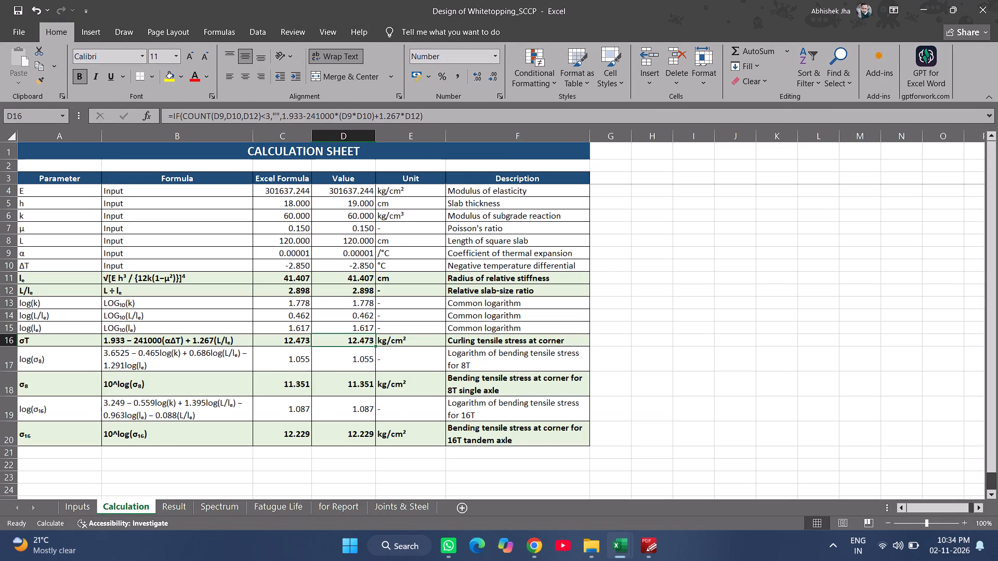
{"action": "left_click", "coordinate": [173, 503]}
{"action": "scroll", "coordinate": [242, 410], "scroll_direction": "up", "scroll_amount": 4}
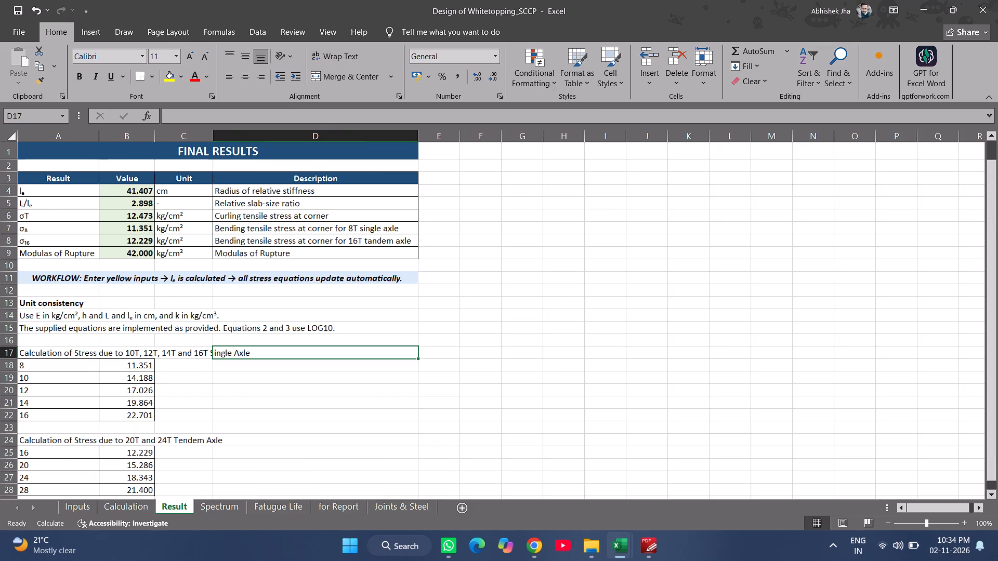
{"action": "scroll", "coordinate": [239, 413], "scroll_direction": "up", "scroll_amount": 2}
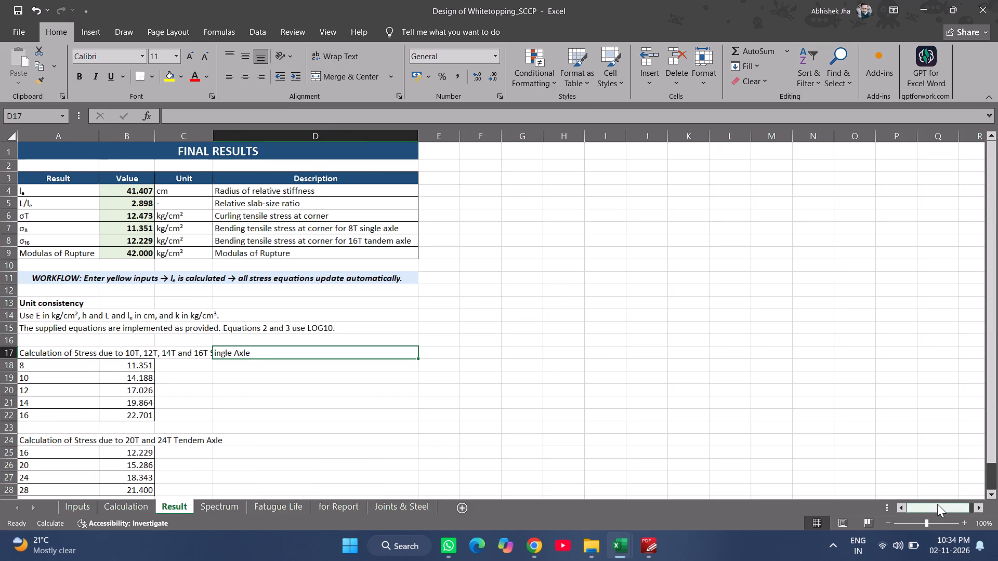
{"action": "left_click_drag", "start_coordinate": [936, 506], "coordinate": [872, 500]}
{"action": "scroll", "coordinate": [168, 422], "scroll_direction": "down", "scroll_amount": 3}
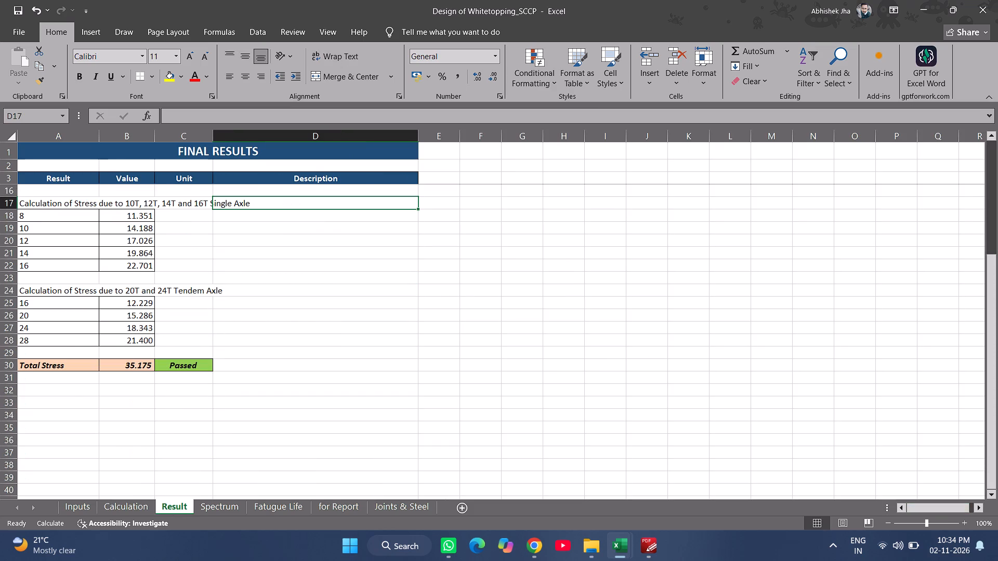
{"action": "scroll", "coordinate": [168, 422], "scroll_direction": "up", "scroll_amount": 5}
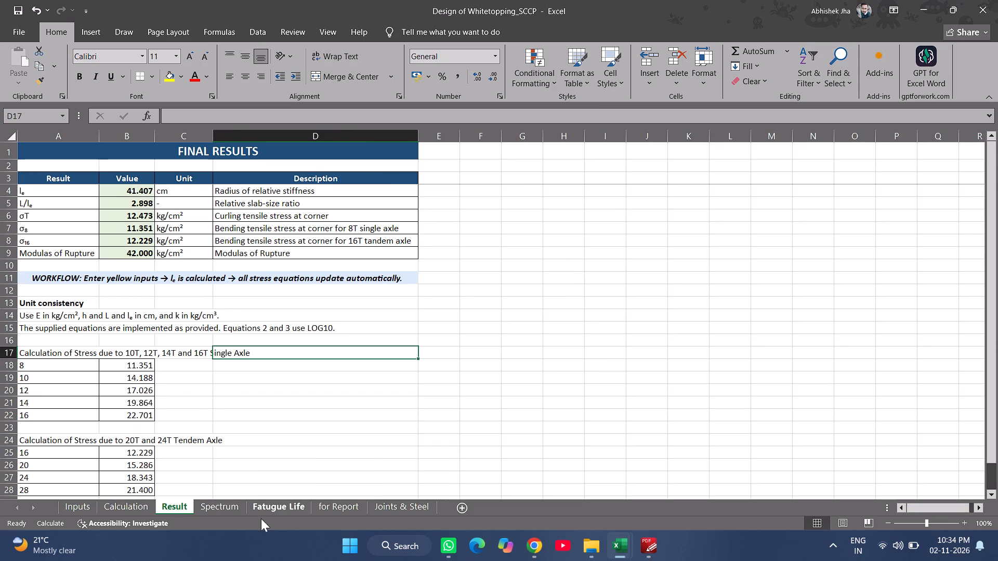
Review the Spectrum, Fatugue Life and for Report sheets of the whitetopping workbook, ending back on the Spectrum sheet.
{"action": "left_click", "coordinate": [202, 510]}
{"action": "scroll", "coordinate": [248, 409], "scroll_direction": "up", "scroll_amount": 4}
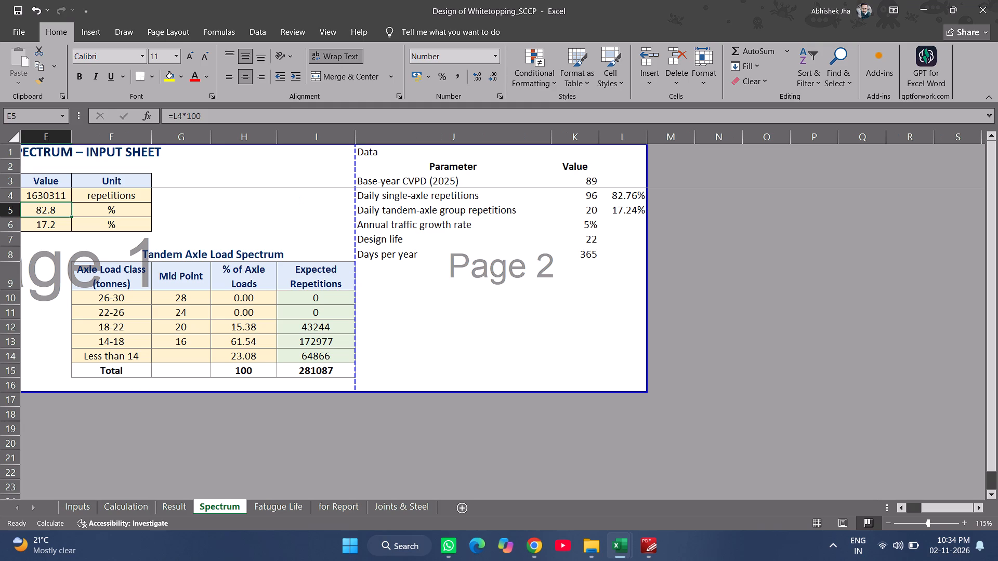
{"action": "scroll", "coordinate": [246, 411], "scroll_direction": "up", "scroll_amount": 1}
{"action": "left_click_drag", "start_coordinate": [947, 510], "coordinate": [874, 508]}
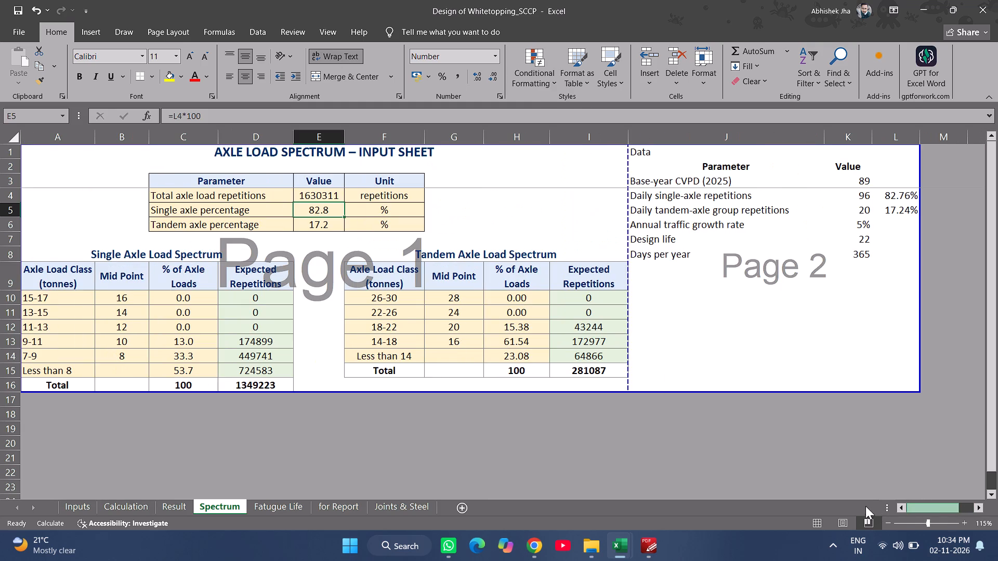
{"action": "scroll", "coordinate": [314, 362], "scroll_direction": "up", "scroll_amount": 3}
{"action": "left_click", "coordinate": [290, 511]}
{"action": "scroll", "coordinate": [337, 415], "scroll_direction": "up", "scroll_amount": 3}
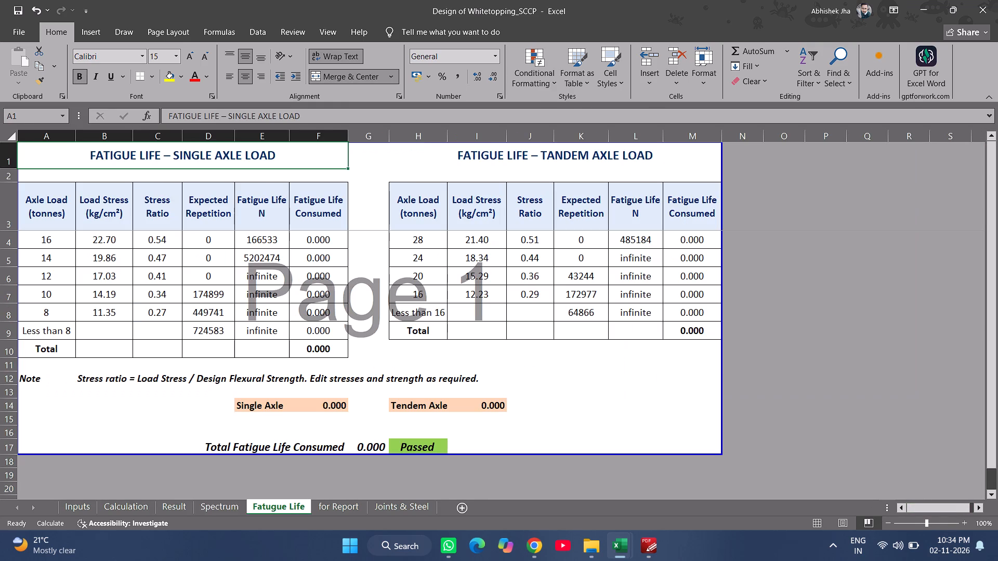
{"action": "scroll", "coordinate": [337, 416], "scroll_direction": "up", "scroll_amount": 4}
{"action": "left_click", "coordinate": [350, 505]}
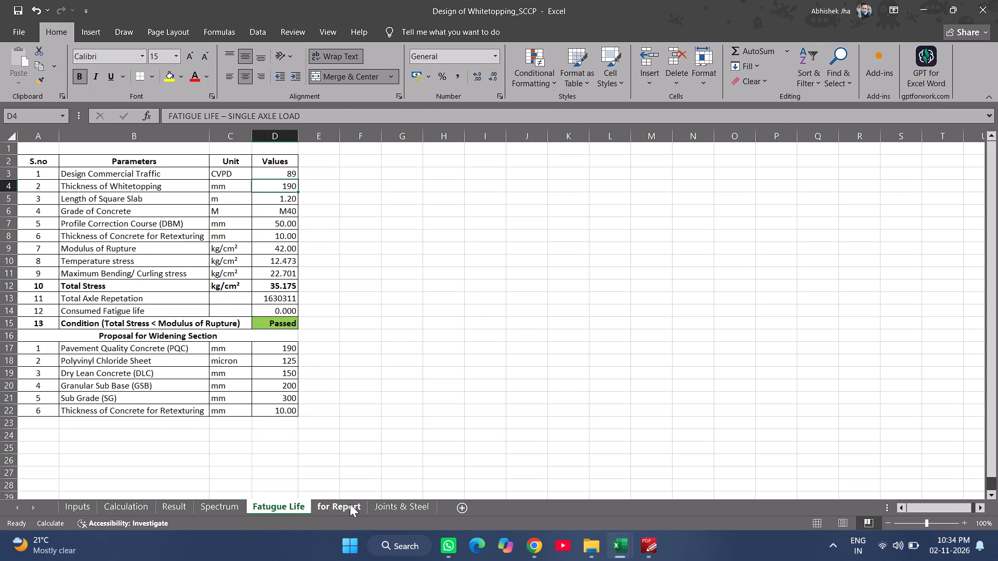
{"action": "scroll", "coordinate": [323, 421], "scroll_direction": "up", "scroll_amount": 4}
{"action": "left_click", "coordinate": [381, 503]}
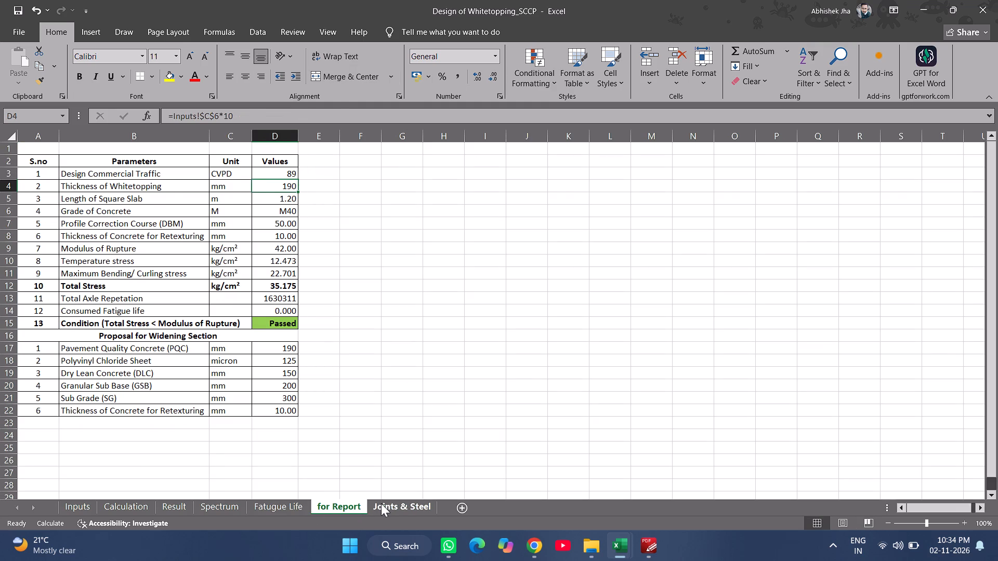
{"action": "left_click", "coordinate": [248, 512]}
{"action": "left_click", "coordinate": [228, 511]}
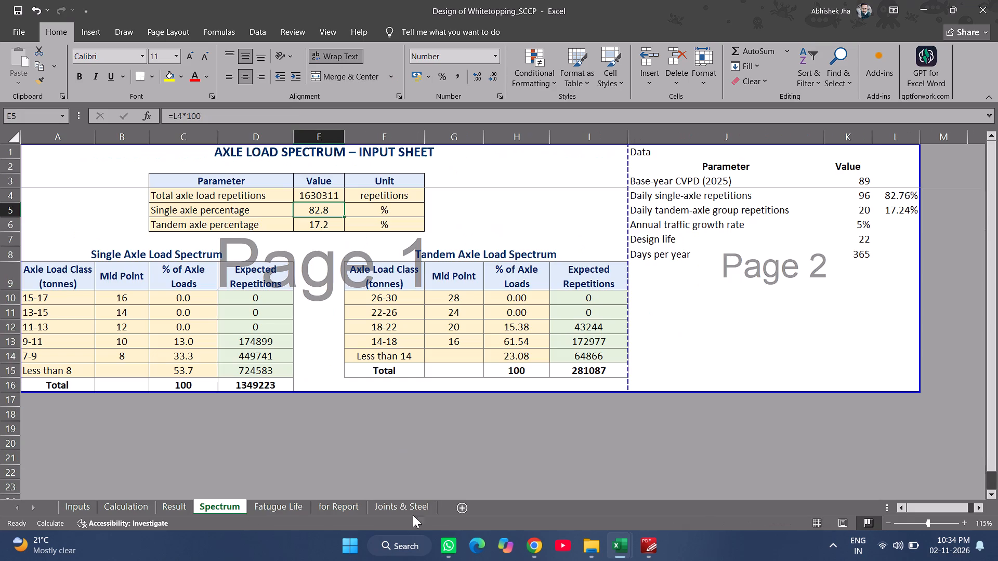
{"action": "scroll", "coordinate": [965, 418], "scroll_direction": "up", "scroll_amount": 4}
Switch to the Pavement Design Report in PDF-XChange Editor, examine Annexure-1's axle load spectrum, VDF and survey tables, and minimize it.
{"action": "left_click", "coordinate": [639, 546]}
{"action": "left_click", "coordinate": [639, 546]}
{"action": "left_click", "coordinate": [639, 546]}
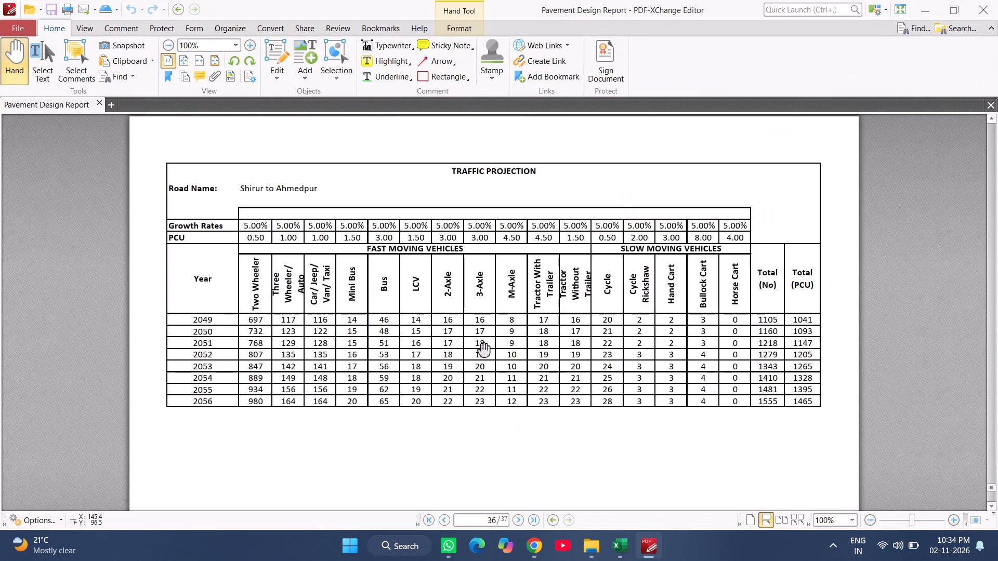
{"action": "scroll", "coordinate": [481, 379], "scroll_direction": "up", "scroll_amount": 7}
{"action": "scroll", "coordinate": [480, 379], "scroll_direction": "up", "scroll_amount": 20}
{"action": "scroll", "coordinate": [480, 379], "scroll_direction": "up", "scroll_amount": 3}
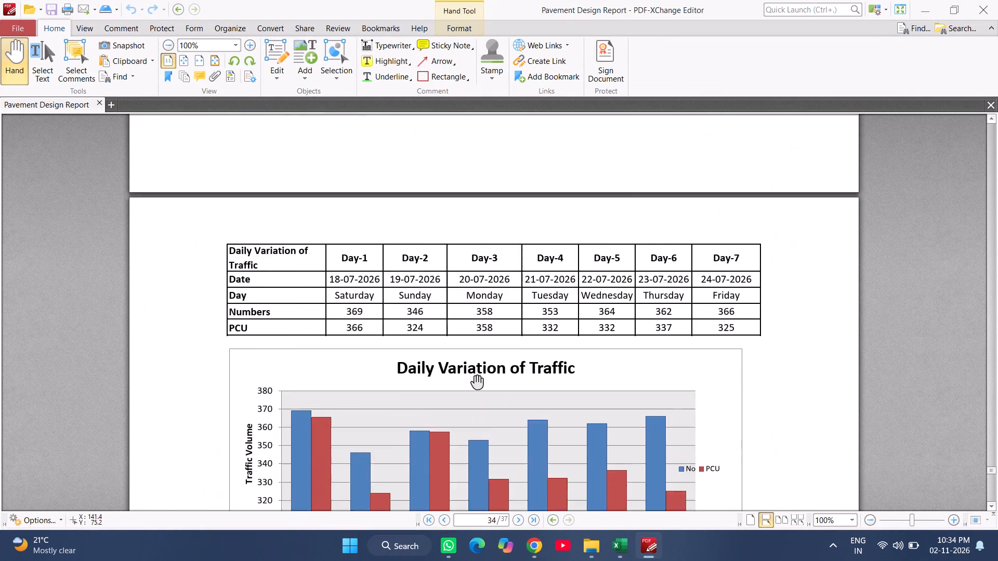
{"action": "scroll", "coordinate": [477, 382], "scroll_direction": "up", "scroll_amount": 11}
{"action": "scroll", "coordinate": [477, 382], "scroll_direction": "up", "scroll_amount": 19}
{"action": "scroll", "coordinate": [476, 382], "scroll_direction": "up", "scroll_amount": 17}
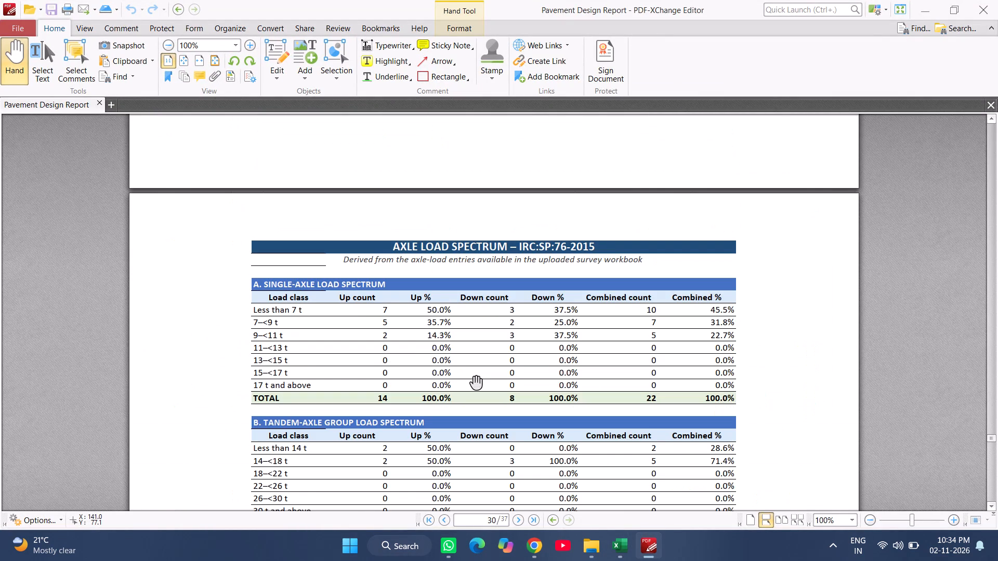
{"action": "scroll", "coordinate": [476, 382], "scroll_direction": "down", "scroll_amount": 3}
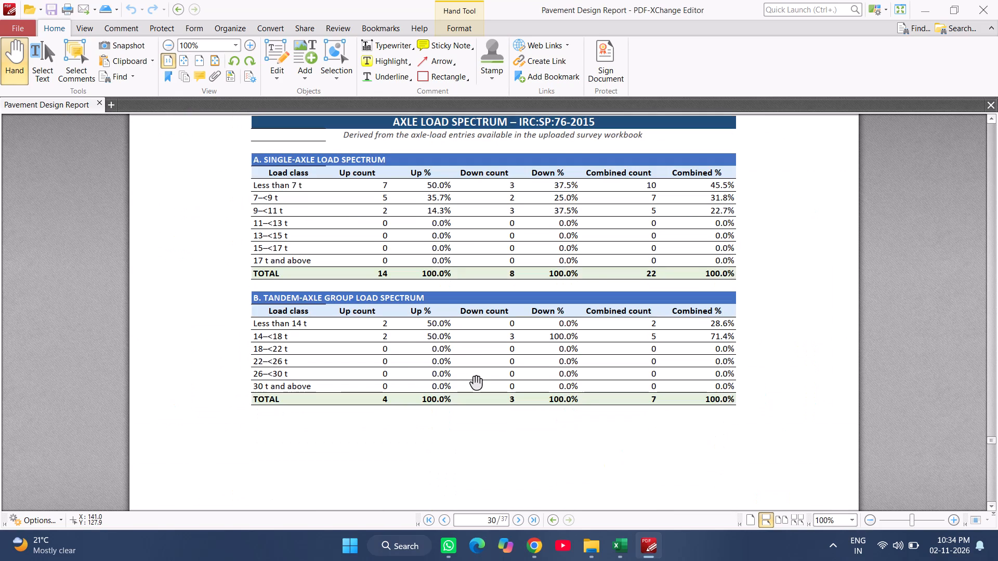
{"action": "scroll", "coordinate": [476, 382], "scroll_direction": "up", "scroll_amount": 20}
{"action": "scroll", "coordinate": [476, 382], "scroll_direction": "up", "scroll_amount": 9}
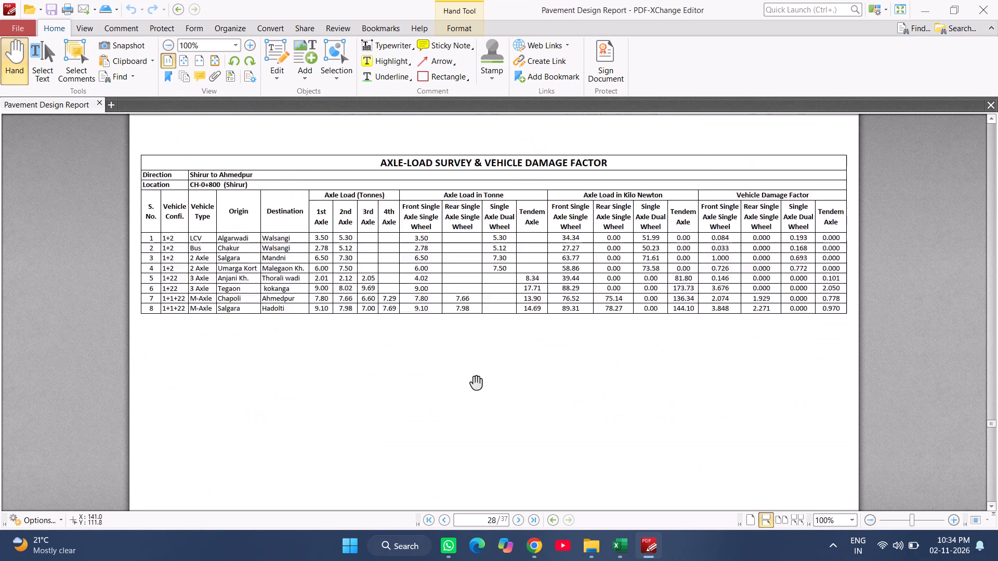
{"action": "scroll", "coordinate": [476, 382], "scroll_direction": "up", "scroll_amount": 18}
{"action": "scroll", "coordinate": [478, 381], "scroll_direction": "down", "scroll_amount": 7}
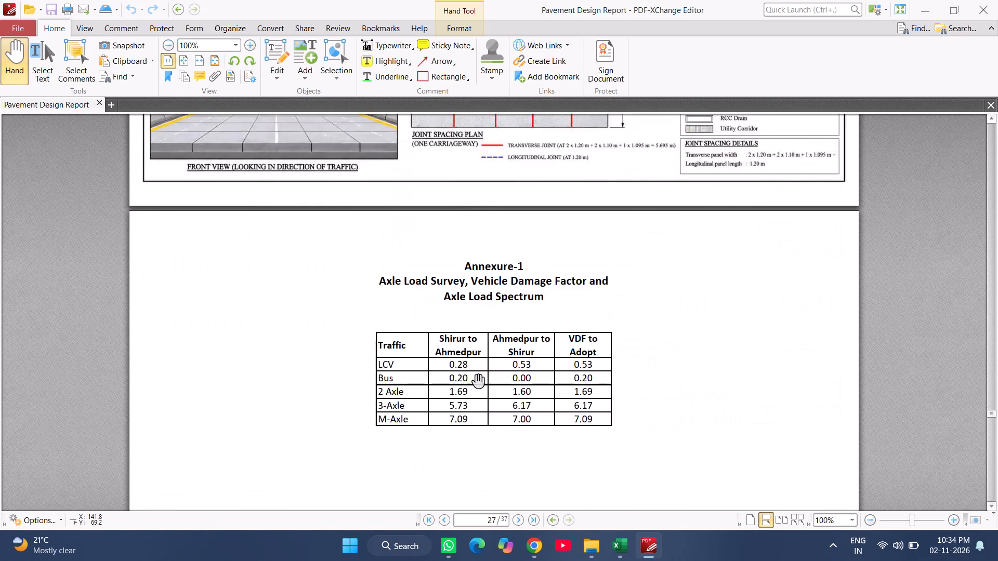
{"action": "scroll", "coordinate": [476, 384], "scroll_direction": "down", "scroll_amount": 17}
{"action": "scroll", "coordinate": [466, 392], "scroll_direction": "up", "scroll_amount": 4}
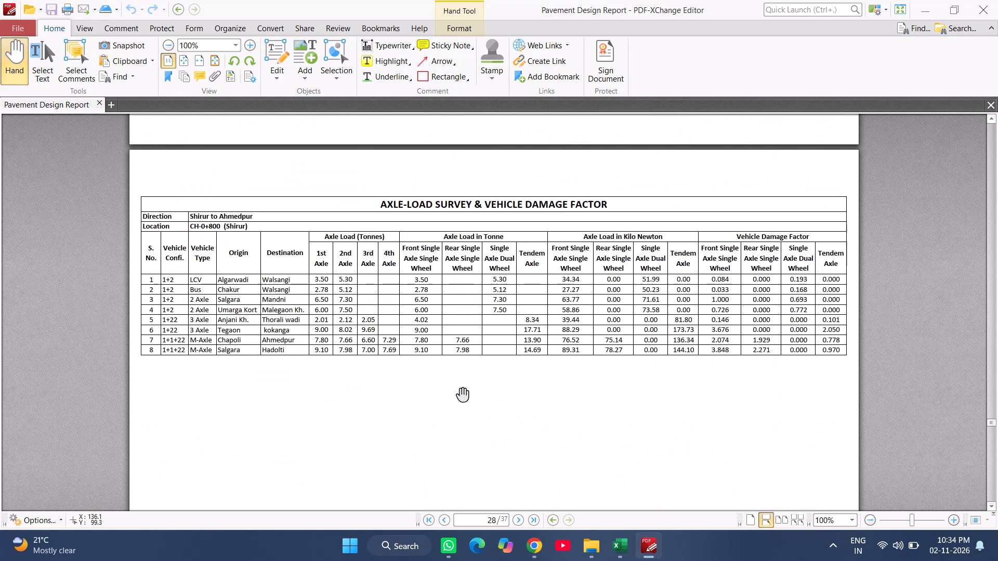
{"action": "left_click", "coordinate": [933, 18]}
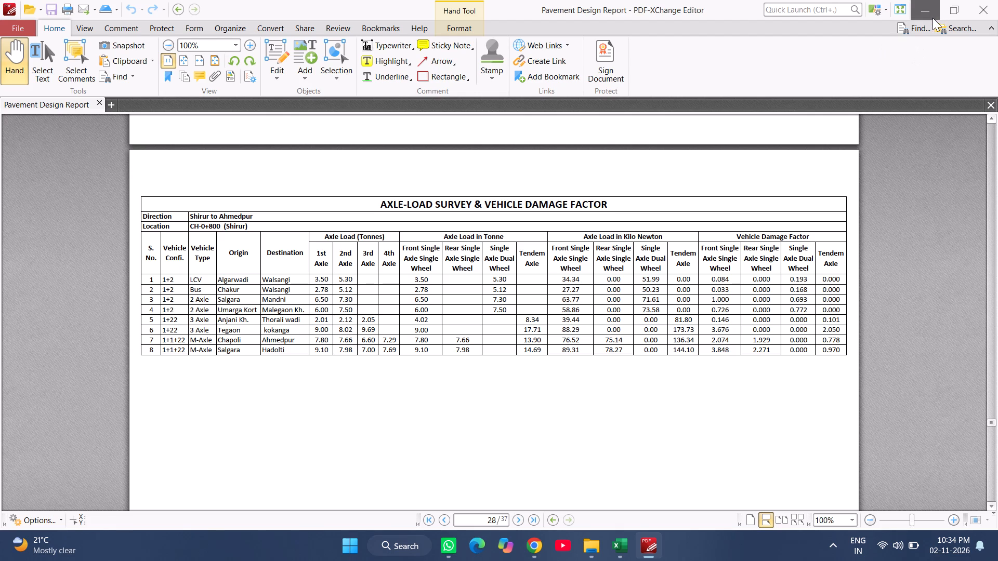
Pull the Spectrum sheet's print boundary in to column I so the Data table beside it is excluded from the printed pages.
{"action": "left_click", "coordinate": [518, 338]}
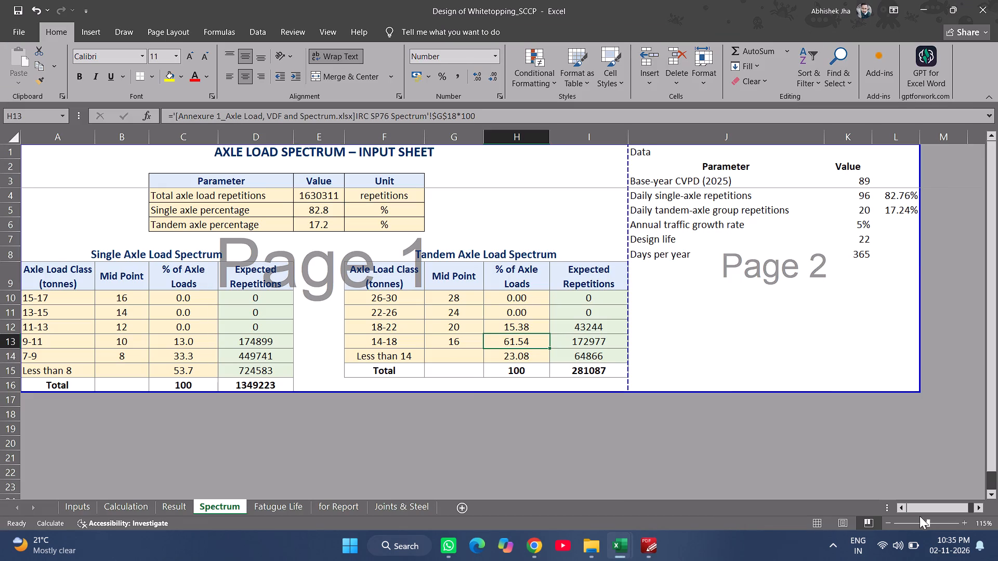
{"action": "left_click_drag", "start_coordinate": [924, 508], "coordinate": [868, 510]}
{"action": "scroll", "coordinate": [516, 330], "scroll_direction": "up", "scroll_amount": 7}
{"action": "left_click_drag", "start_coordinate": [916, 256], "coordinate": [616, 228]}
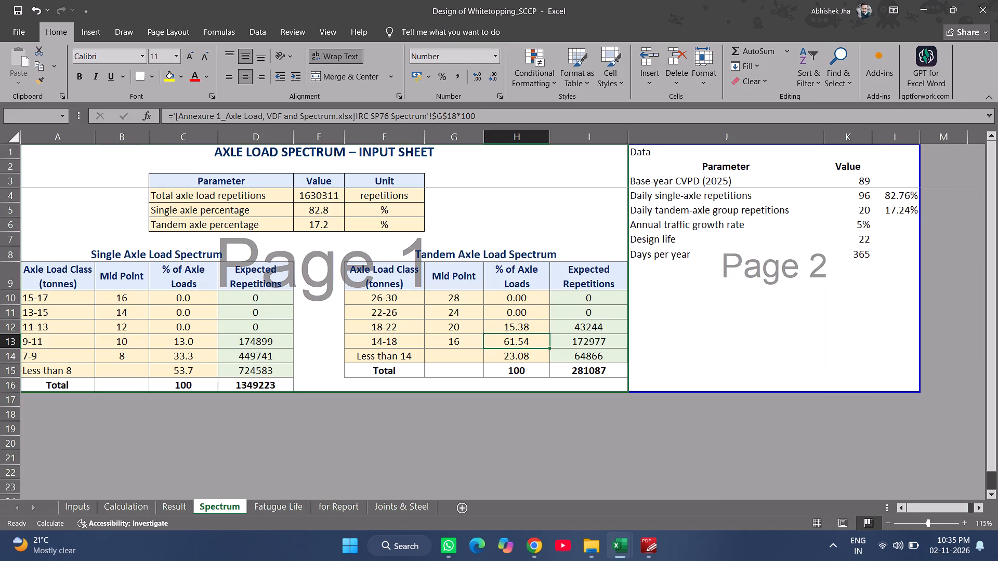
{"action": "scroll", "coordinate": [631, 353], "scroll_direction": "up", "scroll_amount": 7}
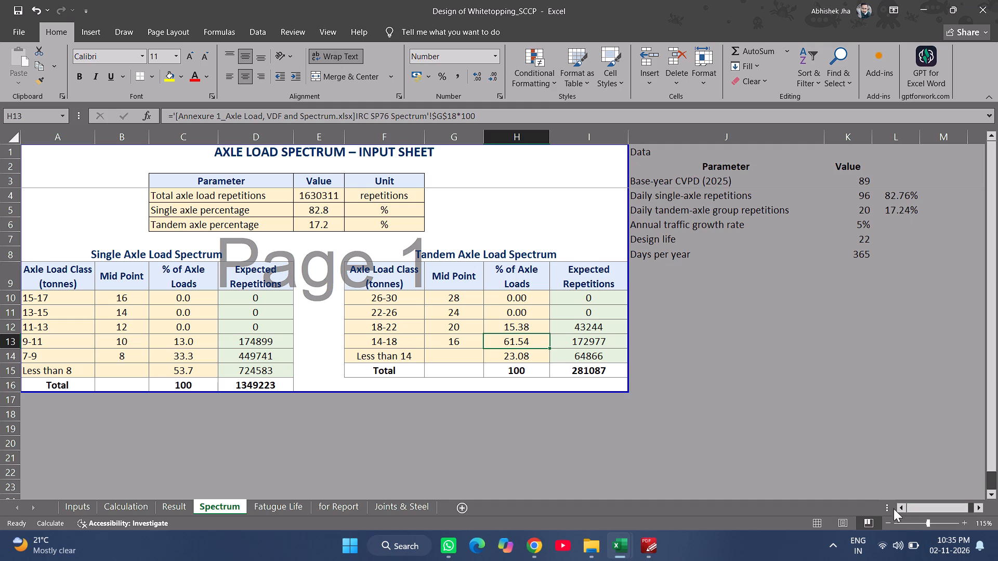
{"action": "scroll", "coordinate": [313, 397], "scroll_direction": "up", "scroll_amount": 5}
Review the Fatugue Life, for Report and Joints & Steel sheets of the whitetopping workbook, ending back on the Spectrum sheet.
{"action": "left_click", "coordinate": [279, 510]}
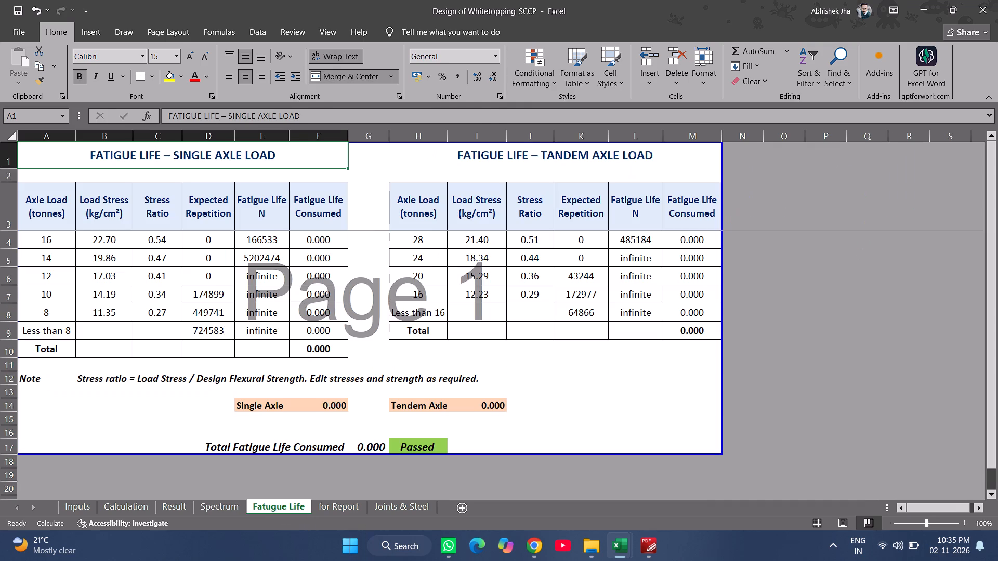
{"action": "scroll", "coordinate": [442, 385], "scroll_direction": "up", "scroll_amount": 7}
{"action": "left_click", "coordinate": [339, 505]}
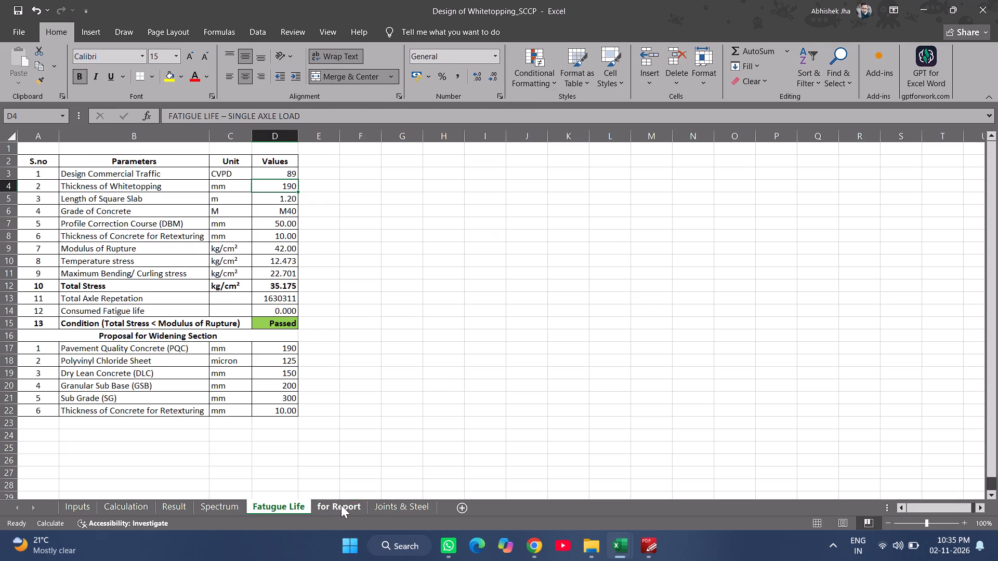
{"action": "scroll", "coordinate": [335, 397], "scroll_direction": "up", "scroll_amount": 5}
{"action": "left_click", "coordinate": [384, 505]}
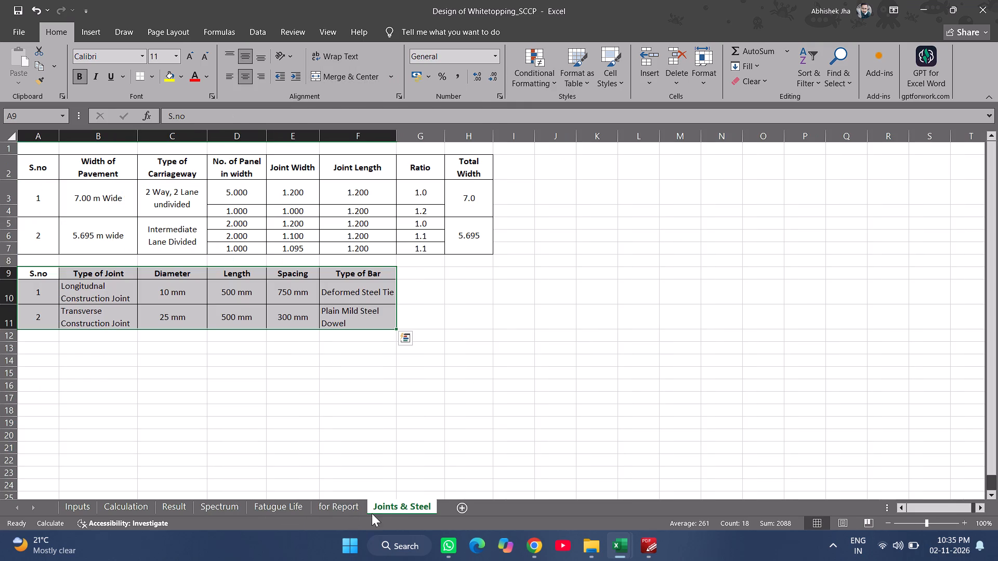
{"action": "left_click", "coordinate": [326, 508]}
{"action": "left_click", "coordinate": [274, 500]}
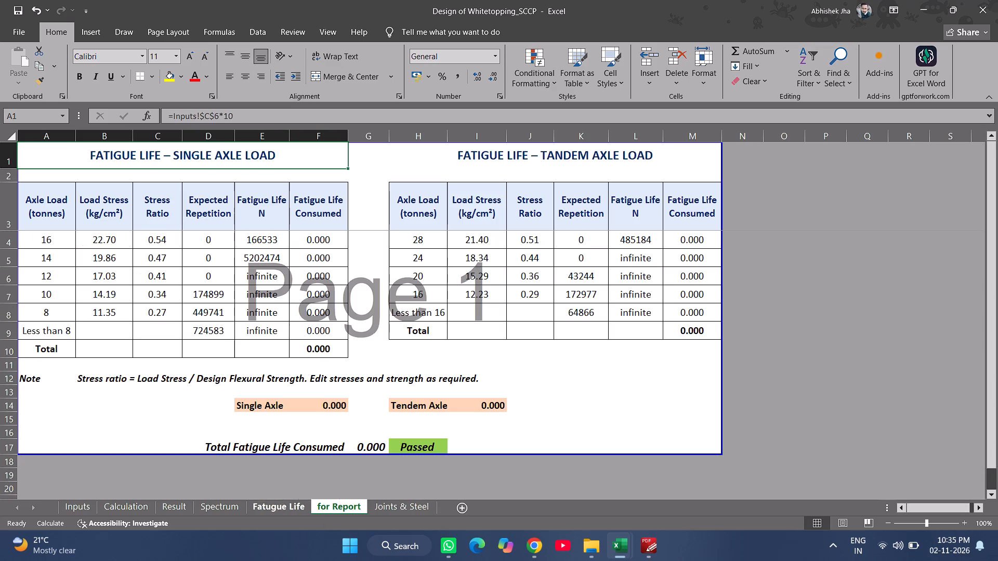
{"action": "scroll", "coordinate": [307, 397], "scroll_direction": "up", "scroll_amount": 6}
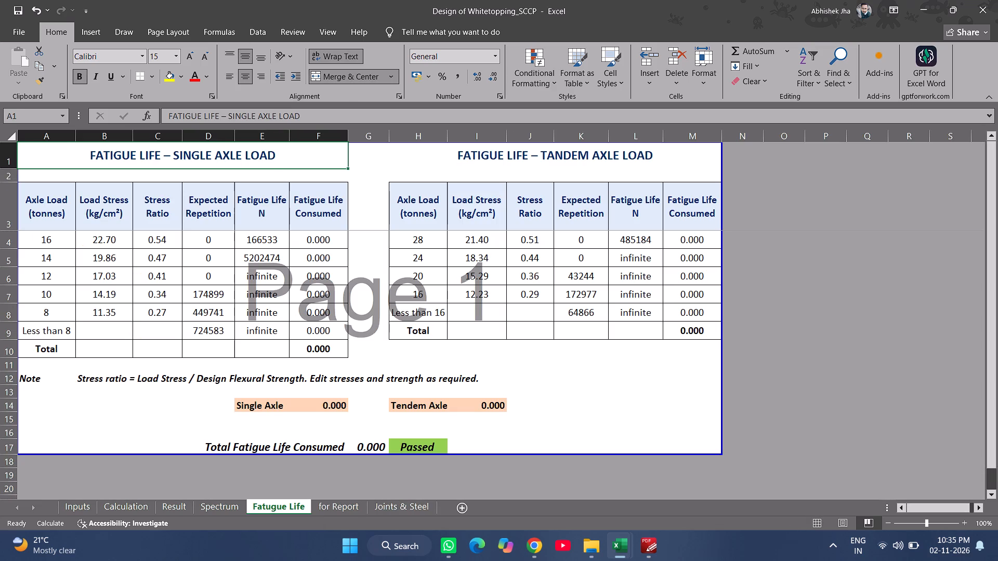
{"action": "left_click", "coordinate": [531, 312]}
{"action": "left_click", "coordinate": [231, 152]}
{"action": "left_click", "coordinate": [615, 160]}
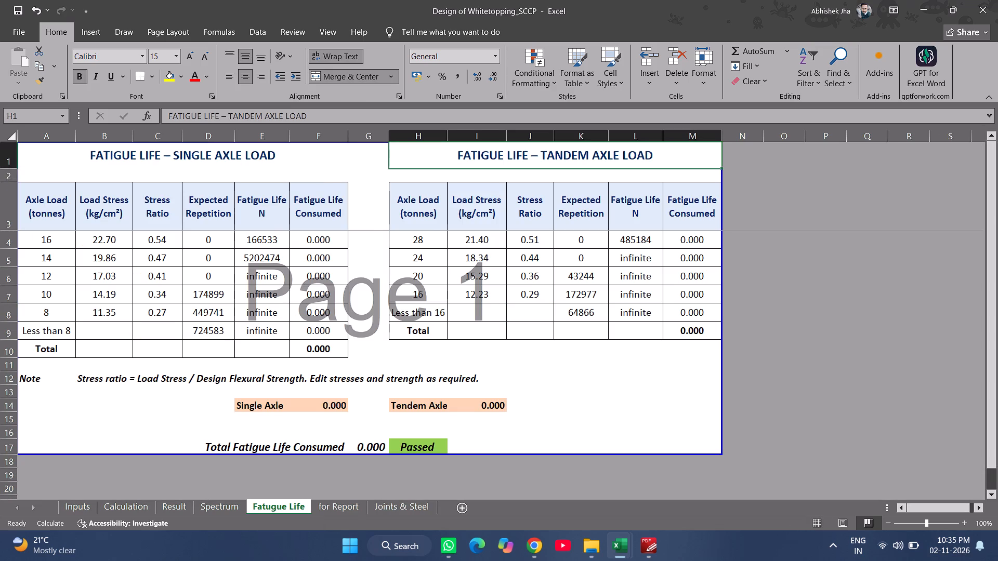
{"action": "left_click", "coordinate": [212, 507]}
{"action": "scroll", "coordinate": [283, 421], "scroll_direction": "up", "scroll_amount": 5}
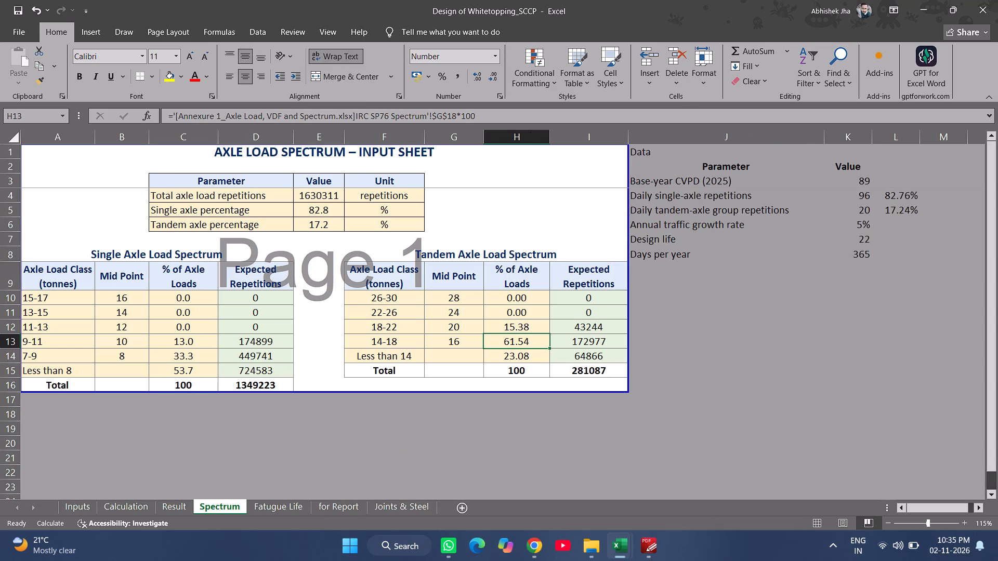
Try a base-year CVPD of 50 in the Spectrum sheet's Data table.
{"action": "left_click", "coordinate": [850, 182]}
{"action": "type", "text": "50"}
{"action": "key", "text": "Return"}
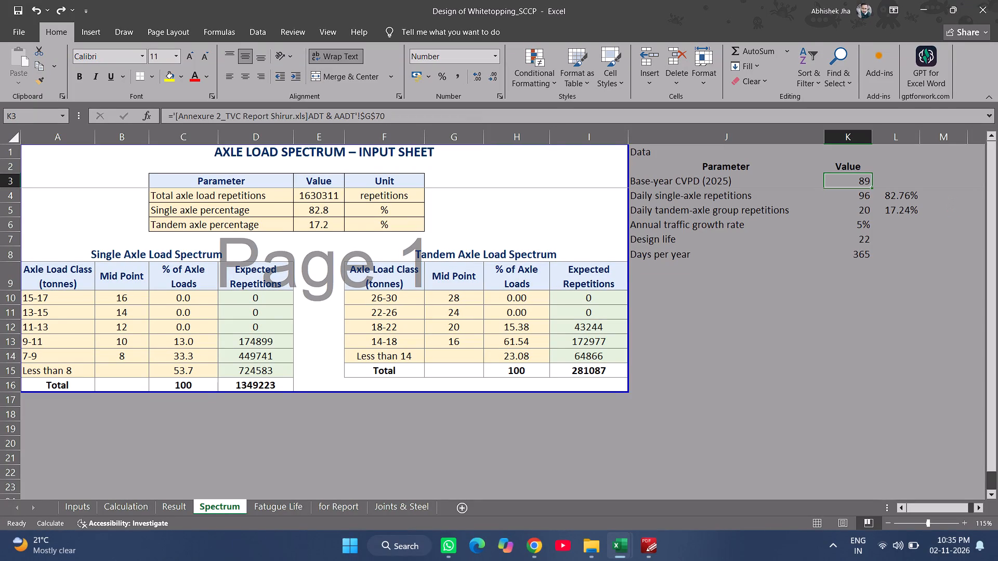
Check the total axle load repetitions formula against the daily single-axle repetitions and base-year CVPD cells in the Data table.
{"action": "double_click", "coordinate": [327, 197]}
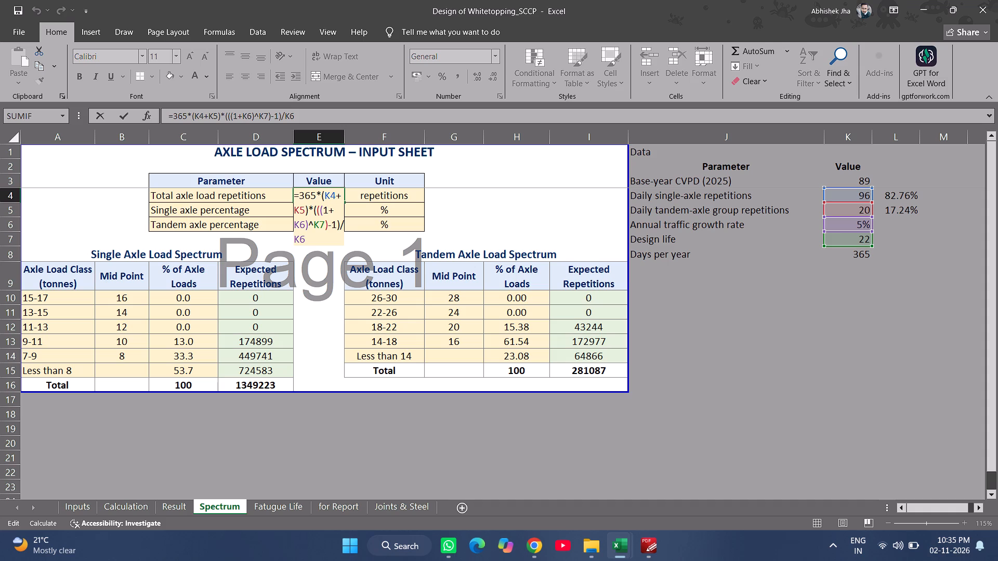
{"action": "key", "text": "Escape"}
{"action": "key", "text": "Escape"}
{"action": "key", "text": "Escape"}
{"action": "key", "text": "Escape"}
{"action": "key", "text": "Escape"}
{"action": "key", "text": "Escape"}
{"action": "key", "text": "Escape"}
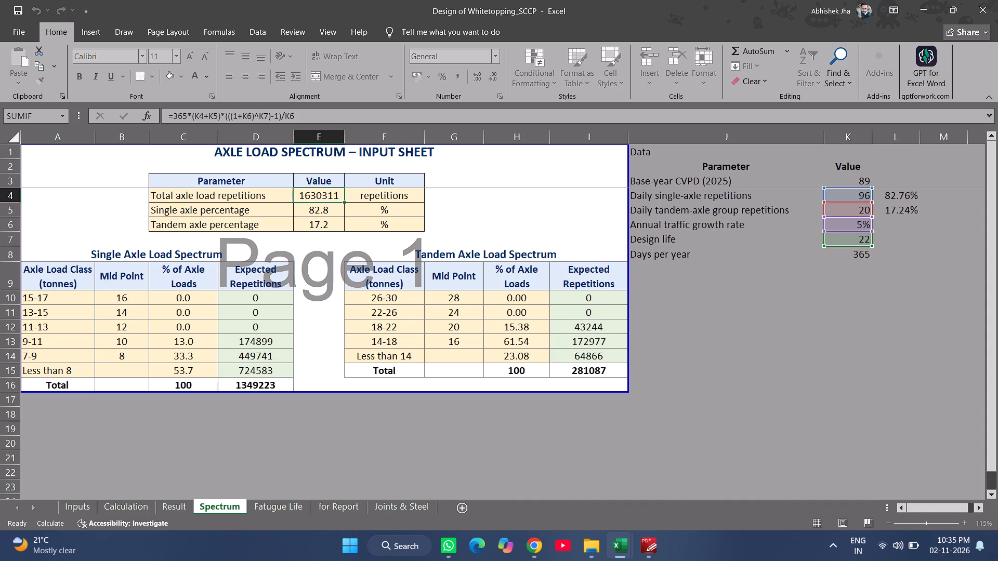
{"action": "left_click", "coordinate": [863, 192]}
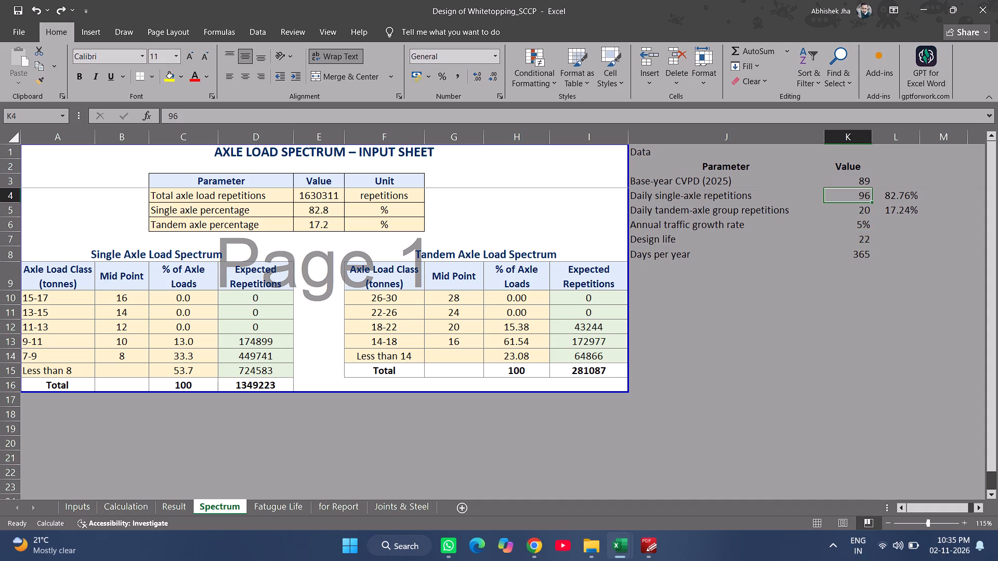
{"action": "double_click", "coordinate": [869, 196]}
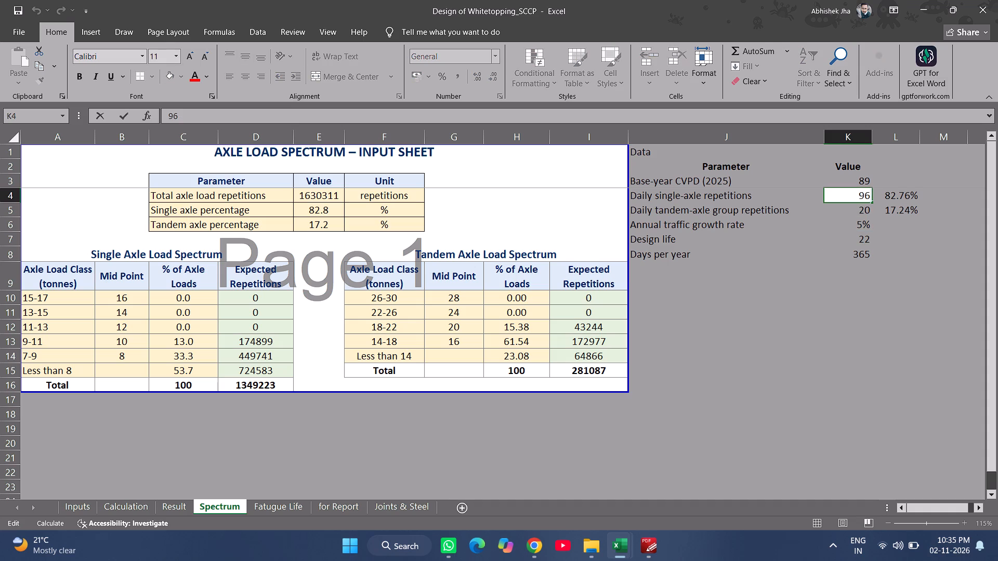
{"action": "key", "text": "Escape"}
{"action": "left_click", "coordinate": [863, 238]}
{"action": "double_click", "coordinate": [864, 181]}
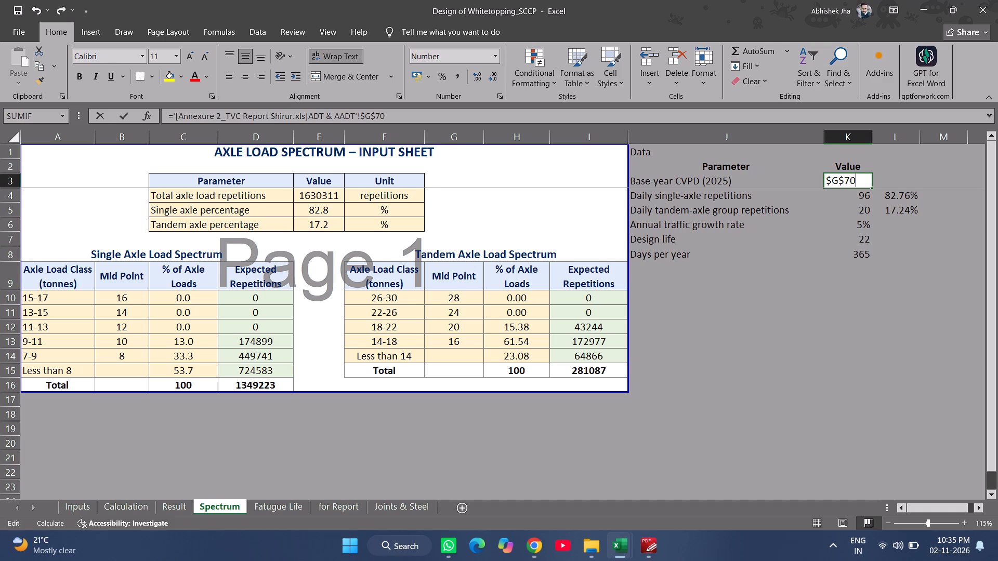
{"action": "key", "text": "Escape"}
{"action": "double_click", "coordinate": [318, 194]}
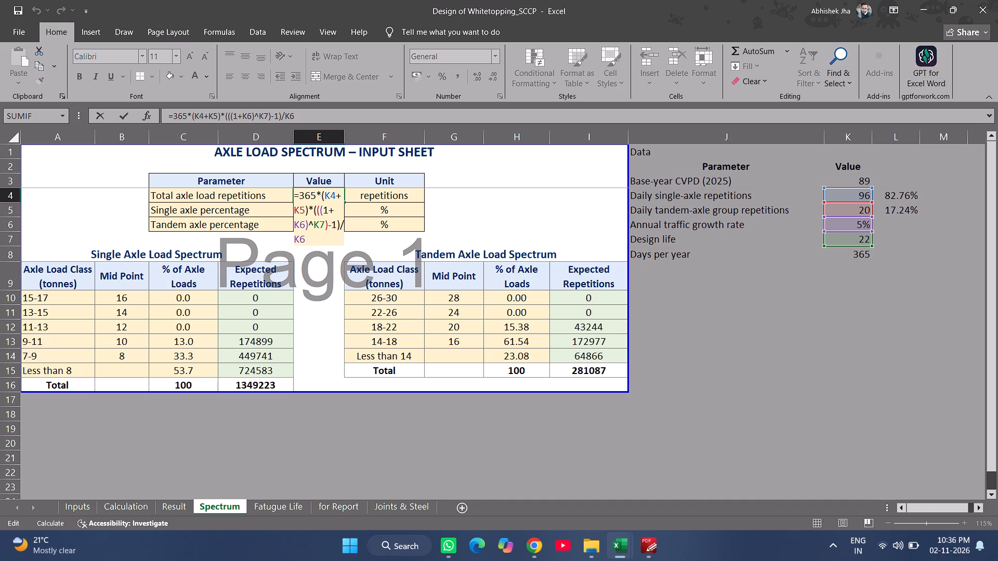
{"action": "key", "text": "Return"}
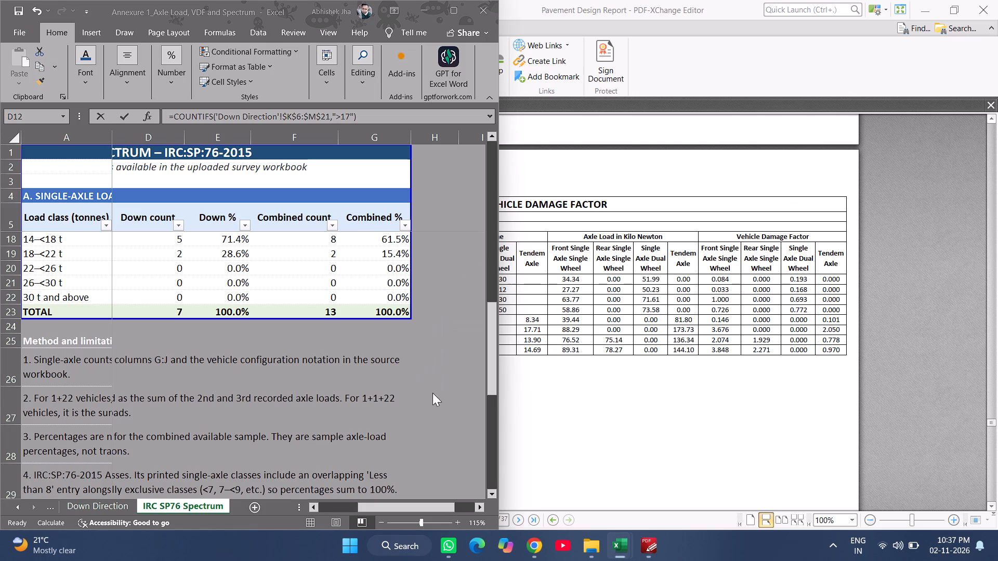
Maximize the Annexure 1 workbook, page back through its sheets to the Summary sheet, and save the workbook.
{"action": "scroll", "coordinate": [350, 404], "scroll_direction": "up", "scroll_amount": 4}
{"action": "left_click", "coordinate": [458, 8]}
{"action": "scroll", "coordinate": [382, 417], "scroll_direction": "up", "scroll_amount": 3}
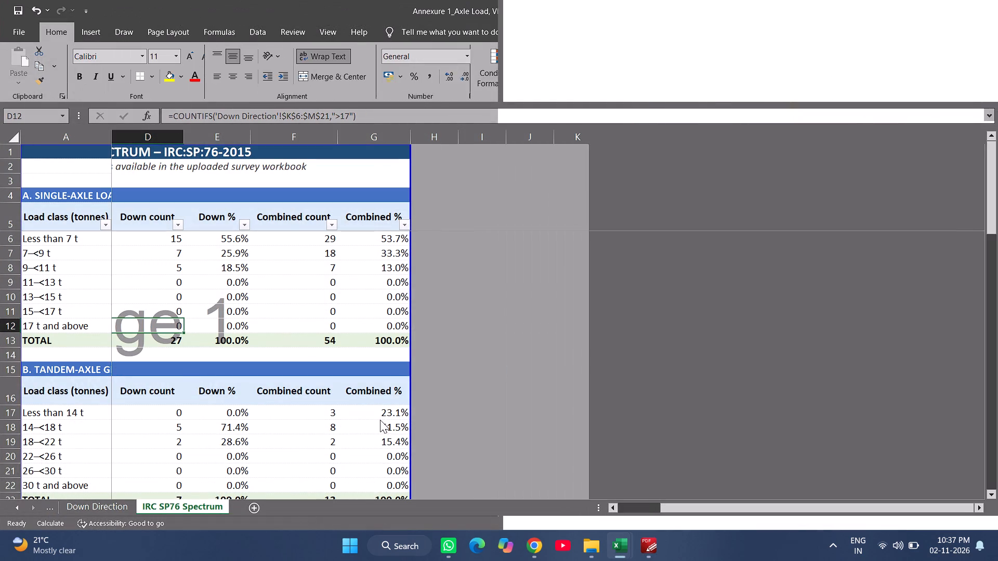
{"action": "scroll", "coordinate": [380, 420], "scroll_direction": "up", "scroll_amount": 3}
{"action": "scroll", "coordinate": [174, 466], "scroll_direction": "up", "scroll_amount": 5}
{"action": "triple_click", "coordinate": [16, 504]}
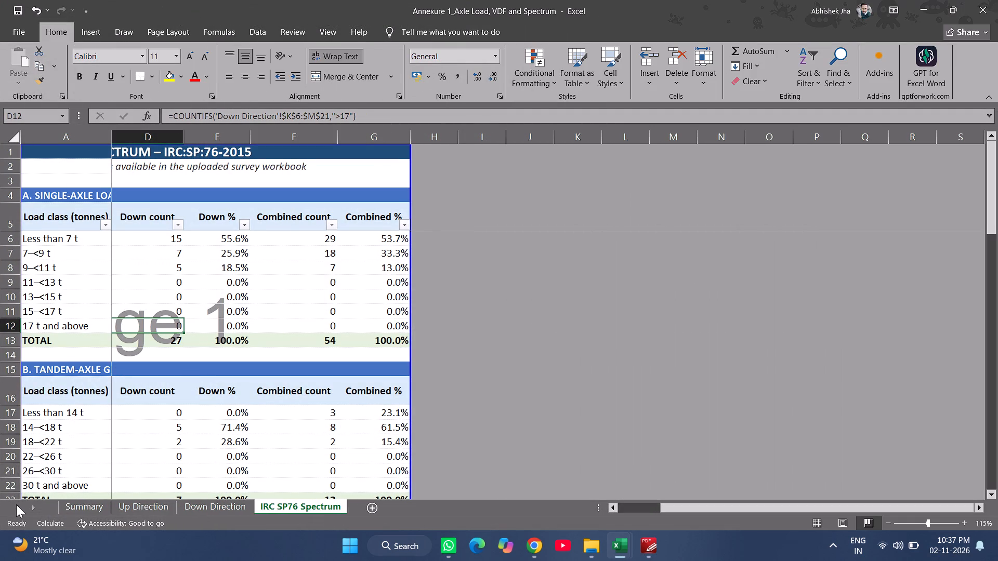
{"action": "left_click", "coordinate": [16, 504]}
{"action": "left_click_drag", "start_coordinate": [603, 511], "coordinate": [760, 514]}
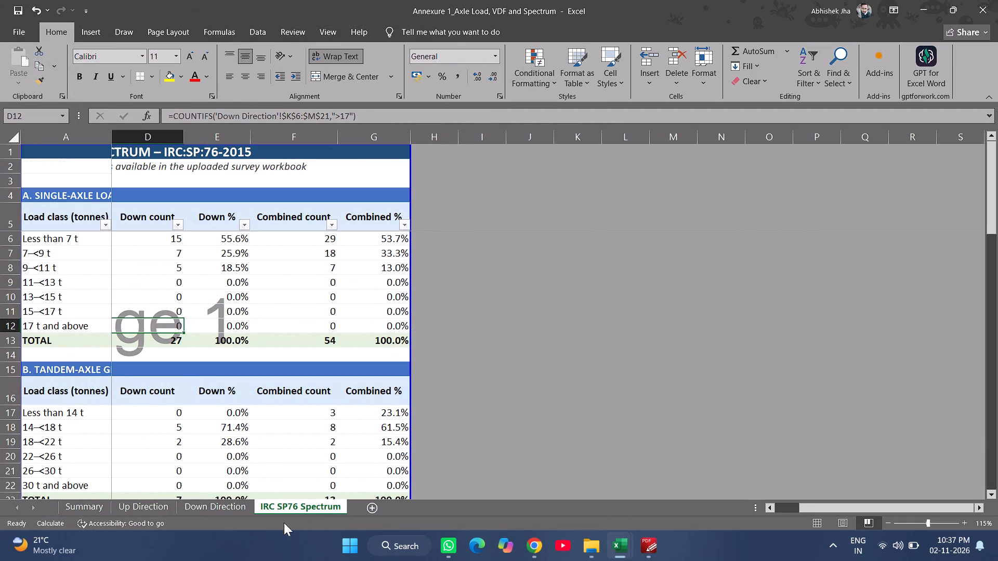
{"action": "left_click", "coordinate": [237, 507]}
{"action": "left_click", "coordinate": [223, 508]}
{"action": "left_click", "coordinate": [156, 512]}
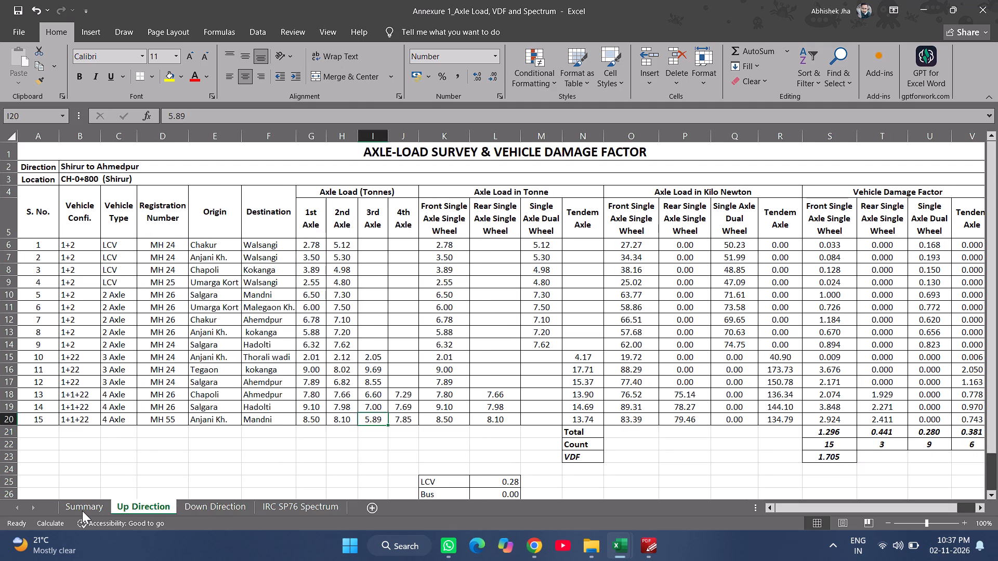
{"action": "left_click", "coordinate": [82, 511]}
{"action": "scroll", "coordinate": [242, 392], "scroll_direction": "up", "scroll_amount": 6}
{"action": "key", "text": "ctrl+s"}
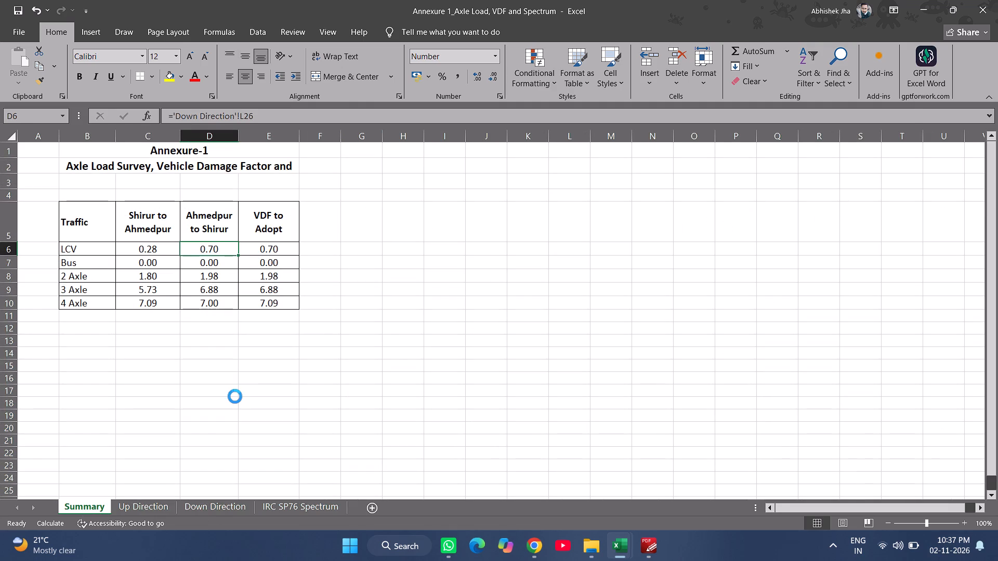
Switch to the Annexure 2_TVC Report Shirur workbook.
{"action": "key", "text": "alt+Tab"}
{"action": "key", "text": "alt+Tab"}
{"action": "key", "text": "alt+Tab"}
{"action": "key", "text": "alt+Tab"}
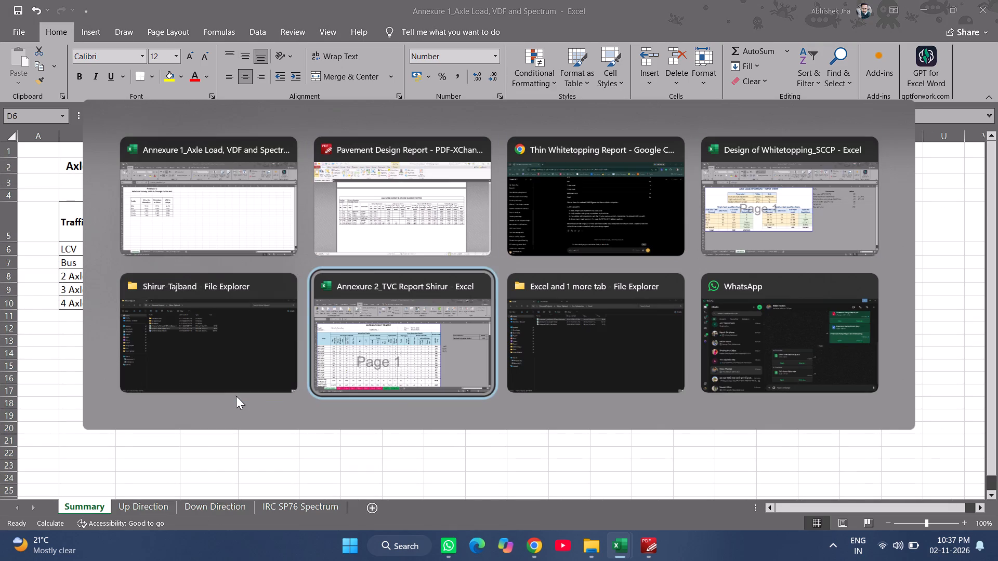
Add a new sheet after ADT & AADT in the Annexure 2_TVC Report Shirur workbook and name it CVPD.
{"action": "left_click", "coordinate": [110, 513]}
{"action": "scroll", "coordinate": [163, 410], "scroll_direction": "down", "scroll_amount": 8}
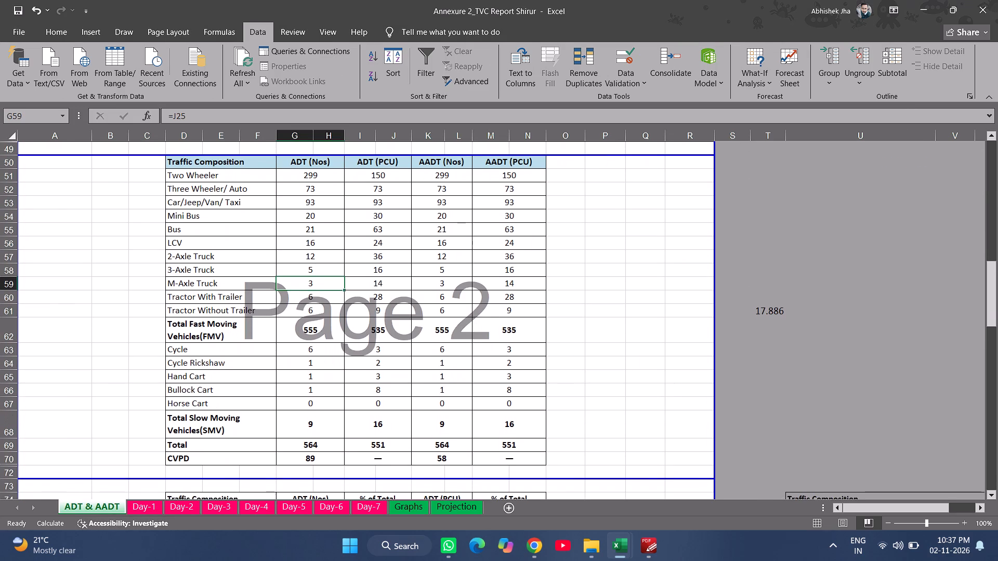
{"action": "left_click", "coordinate": [506, 506]}
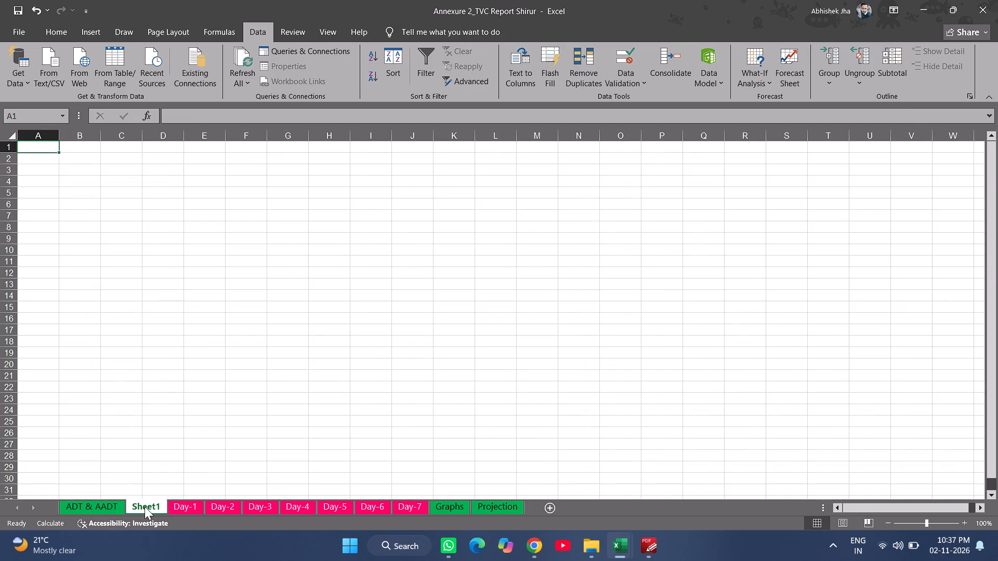
{"action": "double_click", "coordinate": [145, 506]}
{"action": "type", "text": "tRAFFIC"}
{"action": "key", "text": "space"}
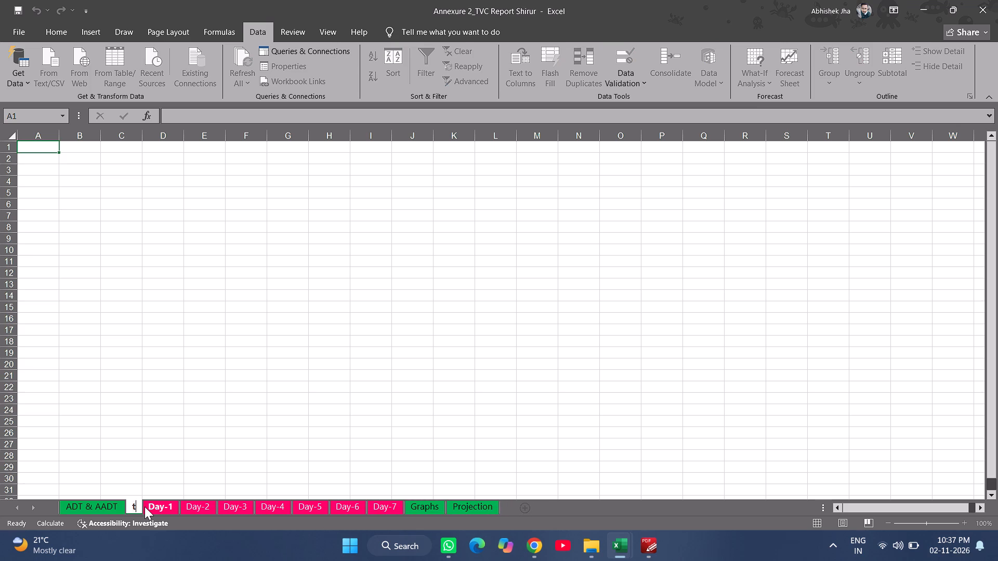
{"action": "key", "text": "BackSpace"}
{"action": "type", "text": "CV"}
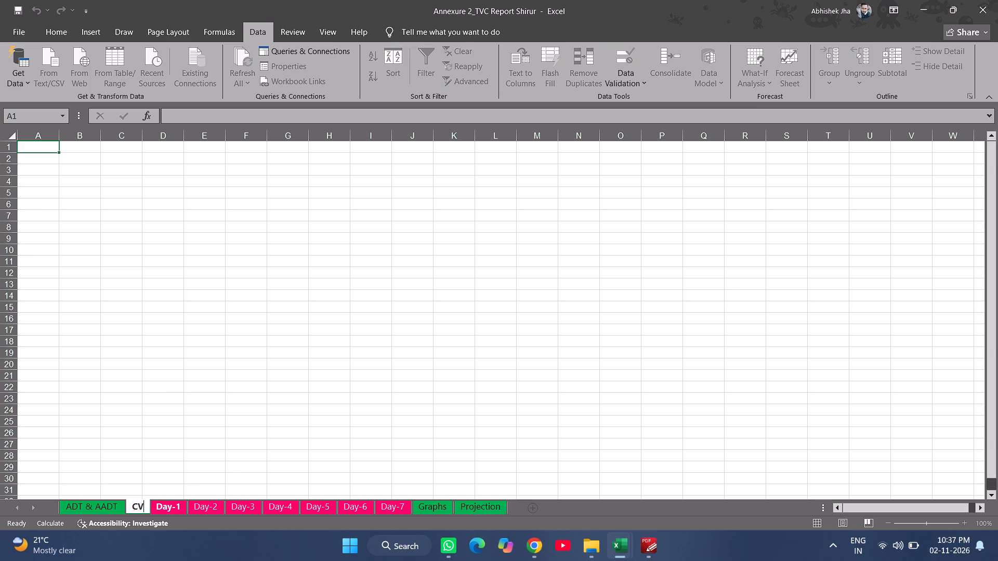
{"action": "key", "text": "shift+BackSpace"}
{"action": "type", "text": "VPD"}
{"action": "key", "text": "Return"}
{"action": "left_click", "coordinate": [112, 220]}
Switch to the Shirur-Tajband folder, open the Pavement Design Report Word document and go to Table 5, Annual Average Daily Traffic.
{"action": "key", "text": "alt+Tab"}
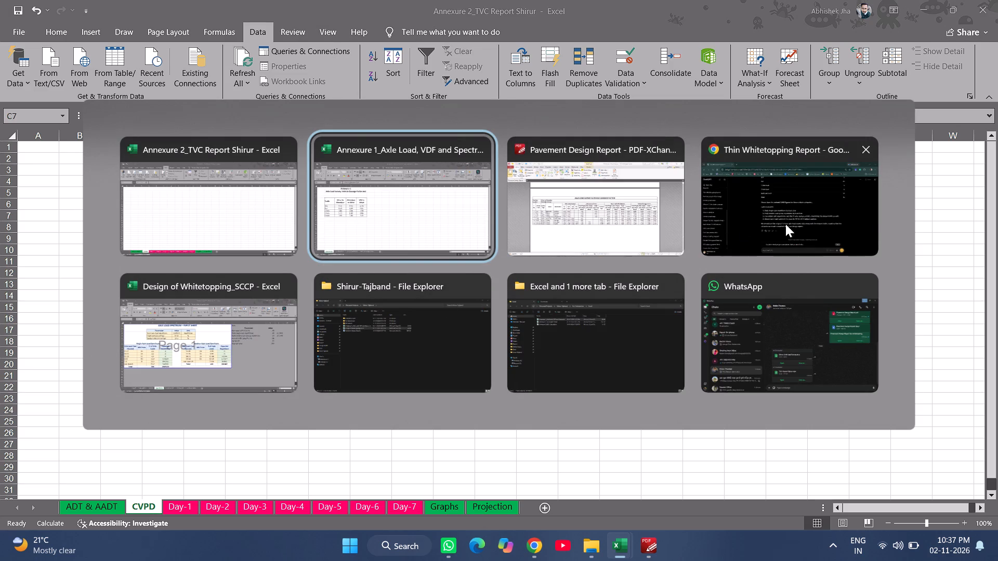
{"action": "left_click", "coordinate": [421, 324]}
{"action": "double_click", "coordinate": [206, 179]}
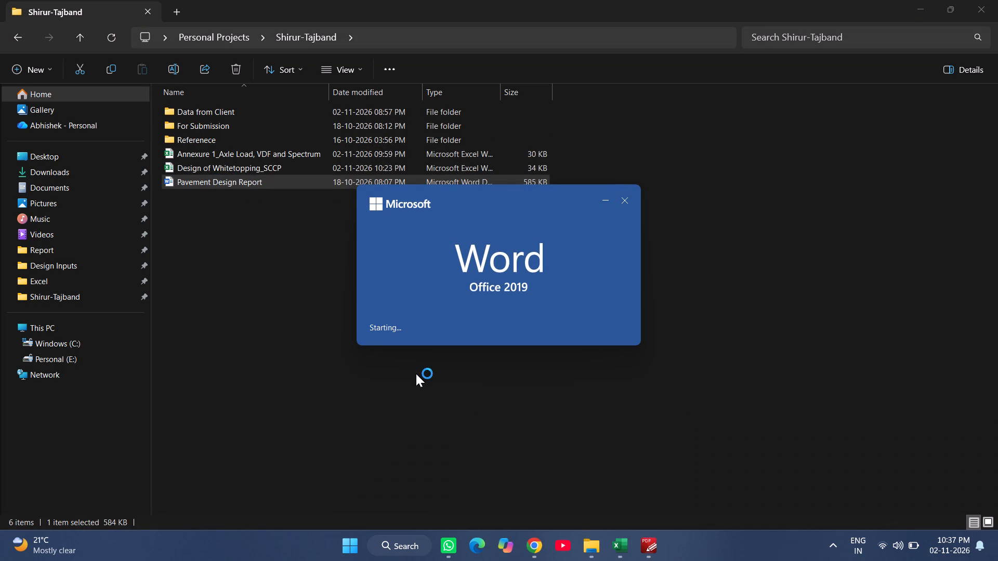
{"action": "scroll", "coordinate": [416, 373], "scroll_direction": "down", "scroll_amount": 4}
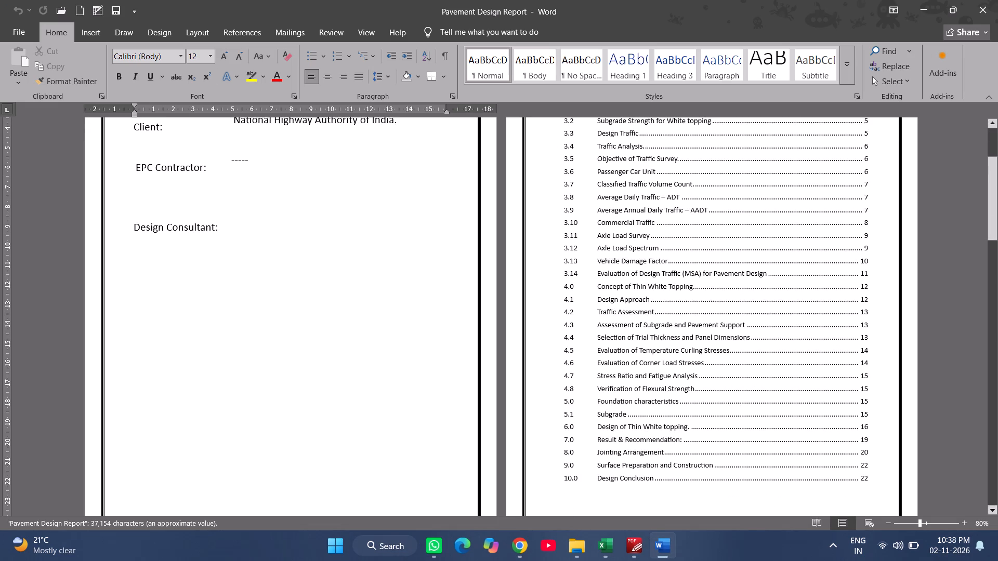
{"action": "scroll", "coordinate": [420, 369], "scroll_direction": "up", "scroll_amount": 3, "text": "ctrl"}
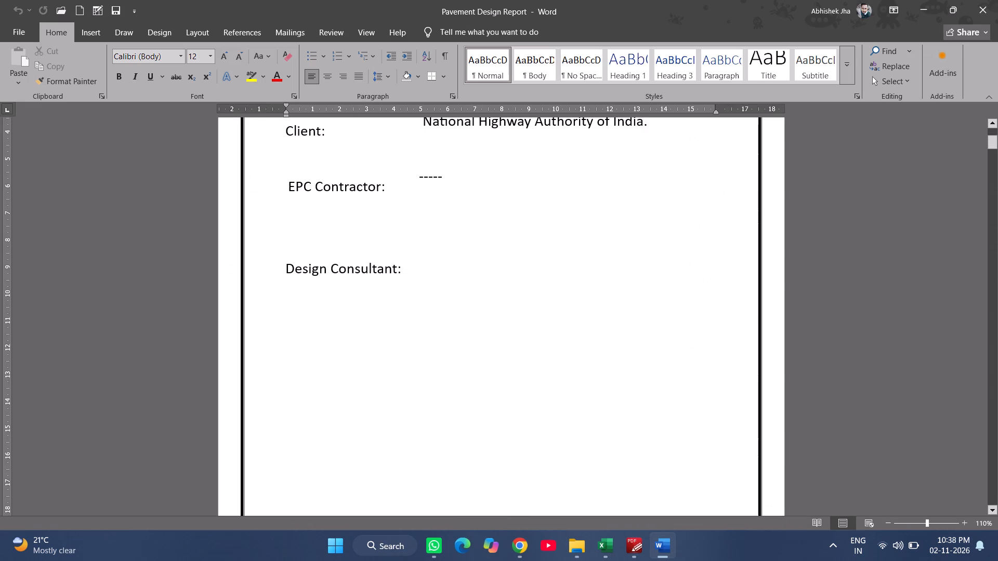
{"action": "scroll", "coordinate": [420, 369], "scroll_direction": "down", "scroll_amount": 20}
{"action": "scroll", "coordinate": [420, 369], "scroll_direction": "down", "scroll_amount": 20}
{"action": "scroll", "coordinate": [420, 369], "scroll_direction": "down", "scroll_amount": 8}
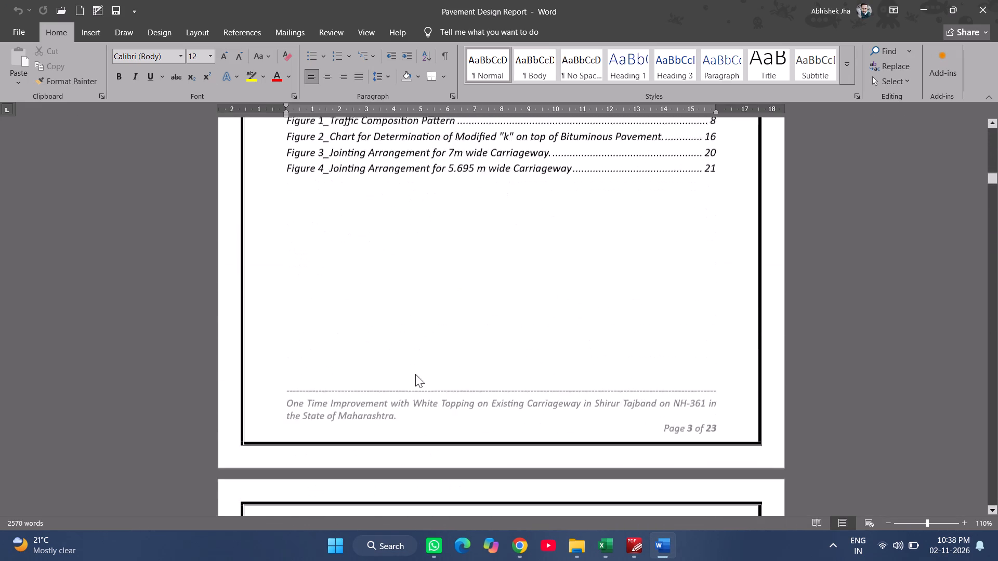
{"action": "scroll", "coordinate": [415, 374], "scroll_direction": "down", "scroll_amount": 15}
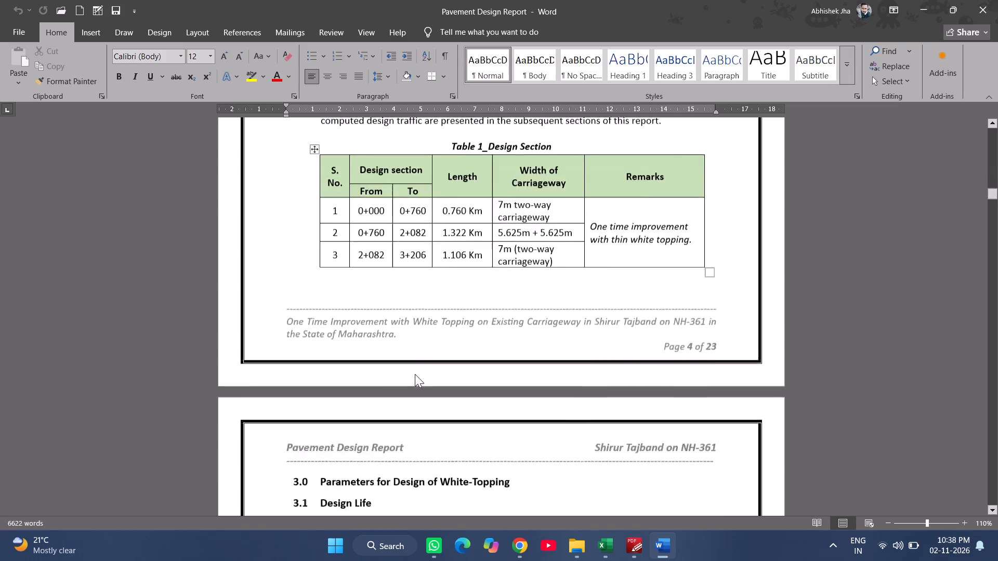
{"action": "scroll", "coordinate": [415, 374], "scroll_direction": "down", "scroll_amount": 20}
{"action": "scroll", "coordinate": [421, 369], "scroll_direction": "down", "scroll_amount": 7}
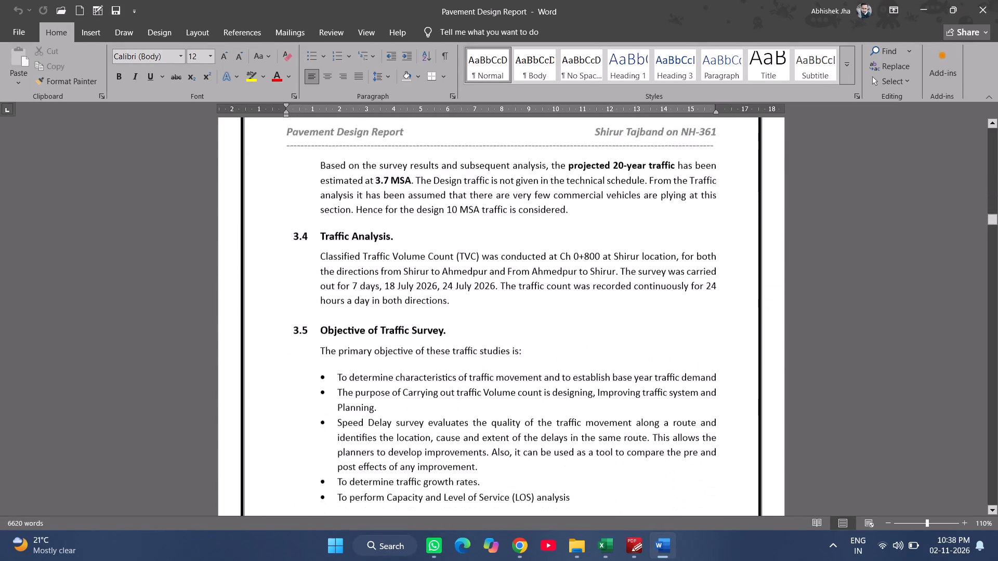
{"action": "scroll", "coordinate": [423, 368], "scroll_direction": "down", "scroll_amount": 13}
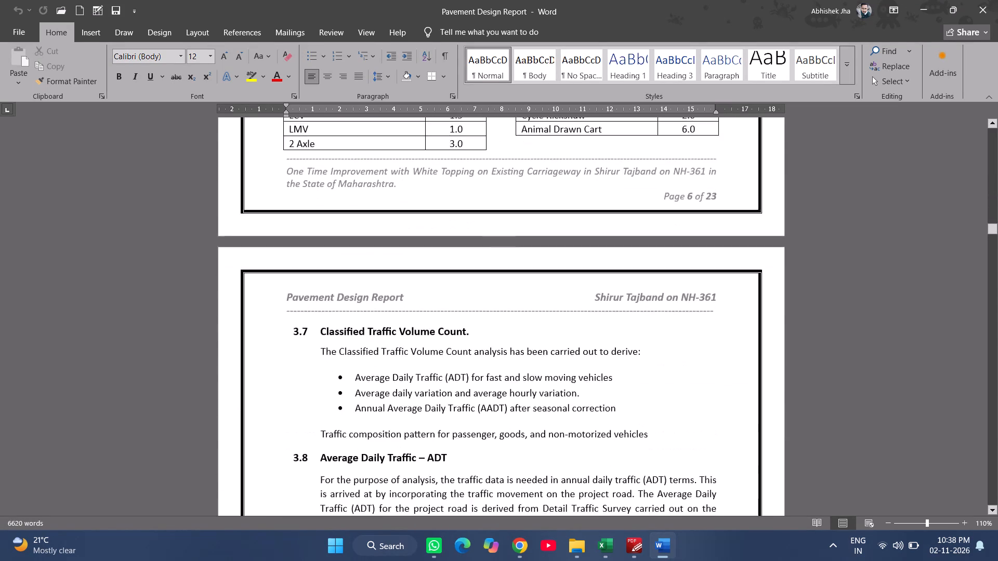
{"action": "scroll", "coordinate": [426, 366], "scroll_direction": "down", "scroll_amount": 12}
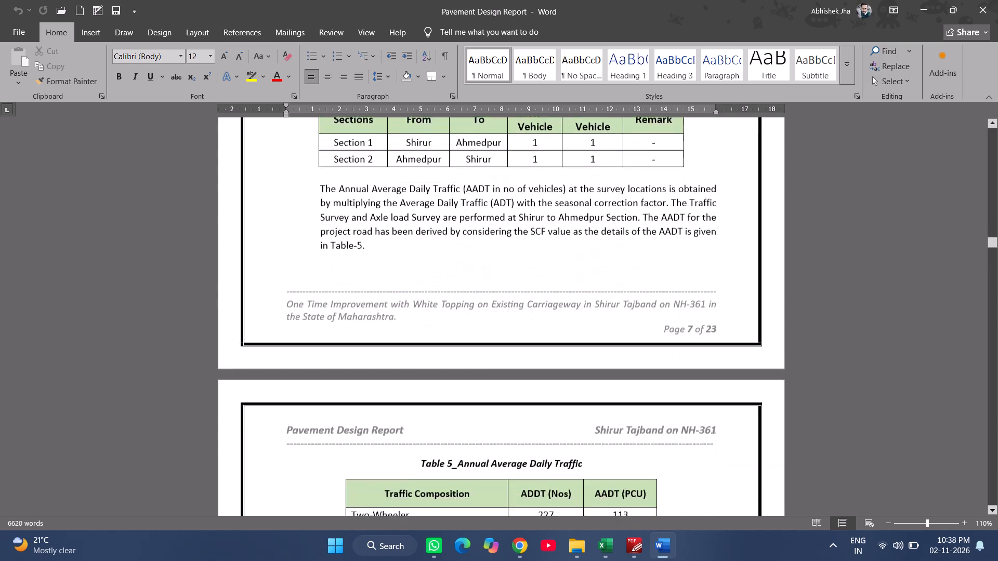
{"action": "scroll", "coordinate": [428, 365], "scroll_direction": "down", "scroll_amount": 5}
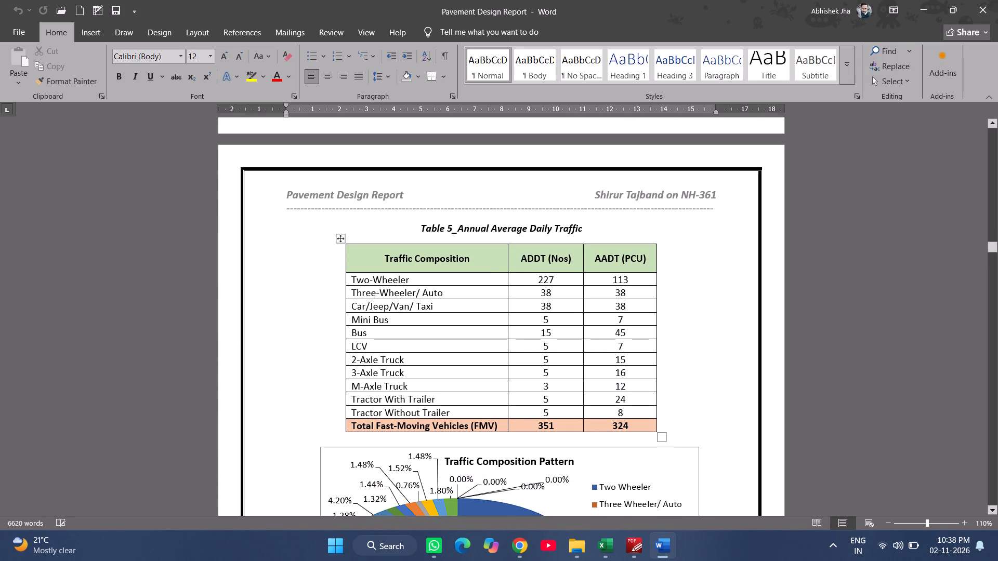
Place the Annexure 2 workbook's ADT & AADT sheet side by side with the Pavement Design Report in Word.
{"action": "key", "text": "alt+Tab"}
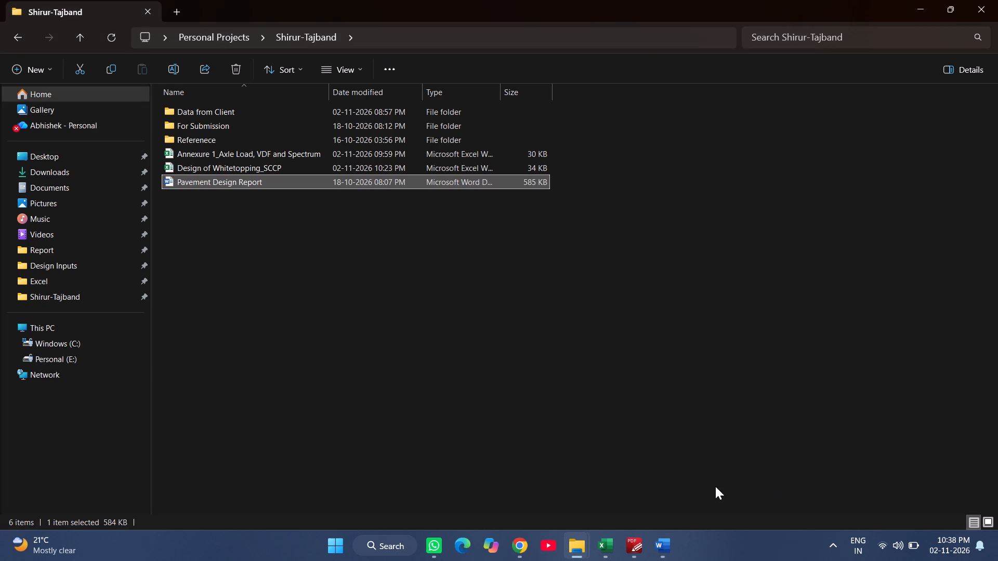
{"action": "key", "text": "alt+Tab"}
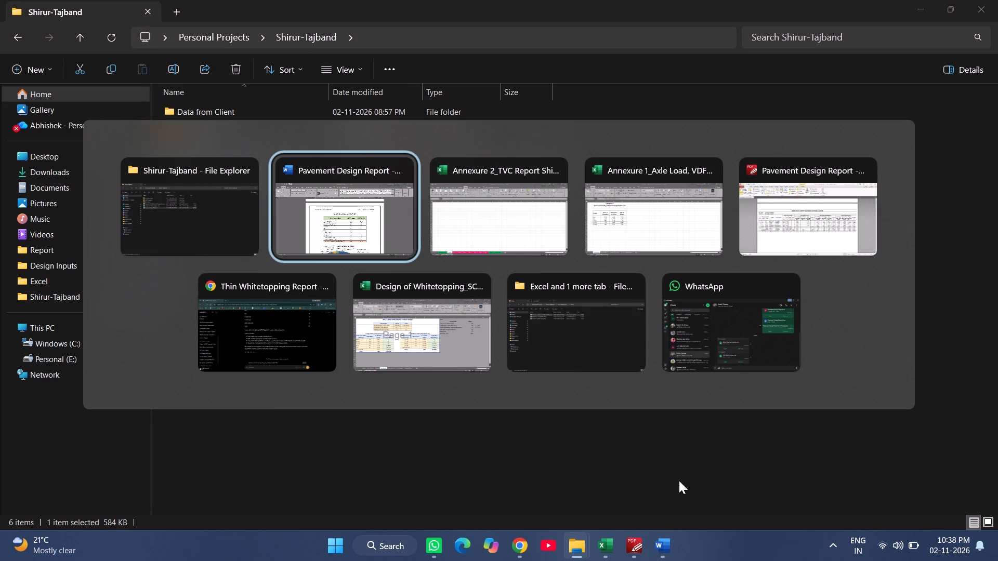
{"action": "key", "text": "alt+Tab"}
{"action": "left_click", "coordinate": [73, 504]}
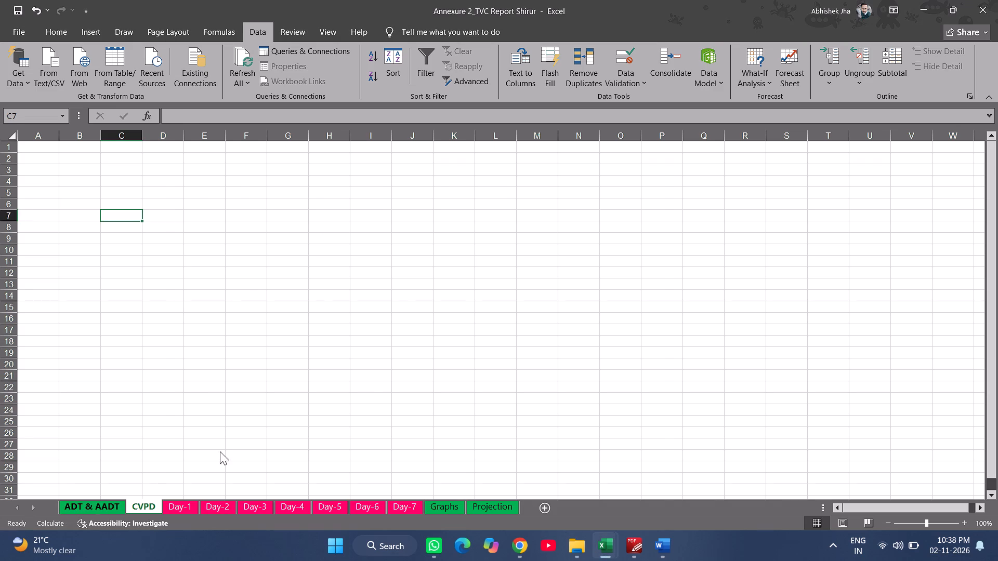
{"action": "scroll", "coordinate": [212, 355], "scroll_direction": "up", "scroll_amount": 2}
{"action": "left_click_drag", "start_coordinate": [207, 231], "coordinate": [342, 250]}
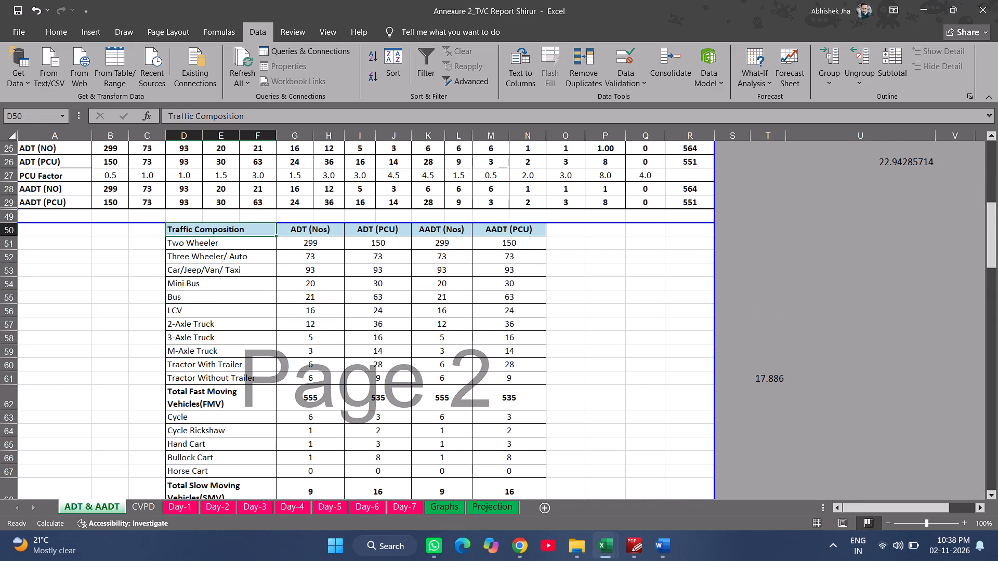
{"action": "left_click_drag", "start_coordinate": [342, 250], "coordinate": [406, 356]}
{"action": "key", "text": "super+Right"}
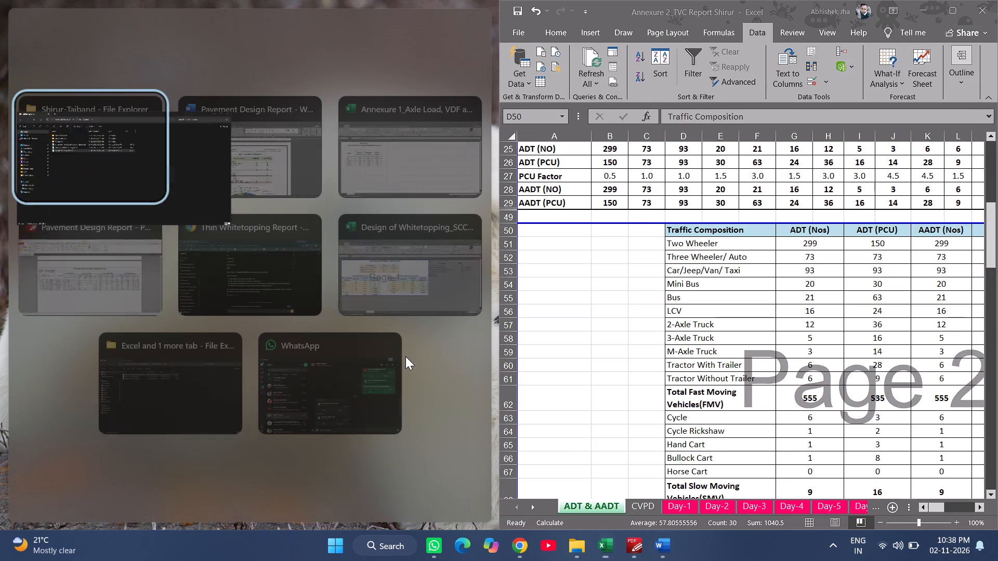
{"action": "left_click", "coordinate": [271, 188]}
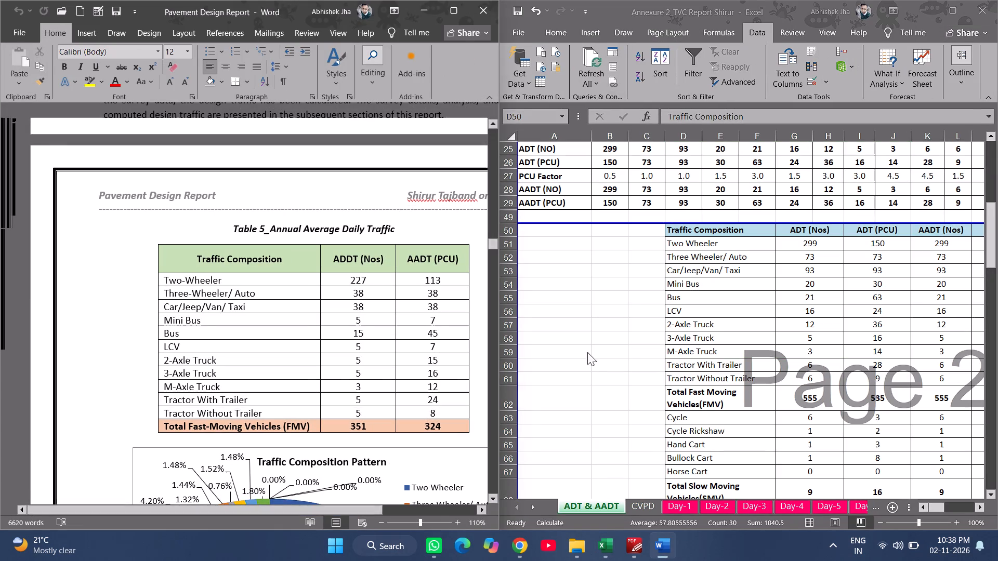
Replace the report's Table 5 data rows with the ADT (Nos) and ADT (PCU) rows from Two Wheeler through Total Fast Moving Vehicles.
{"action": "left_click", "coordinate": [849, 281]}
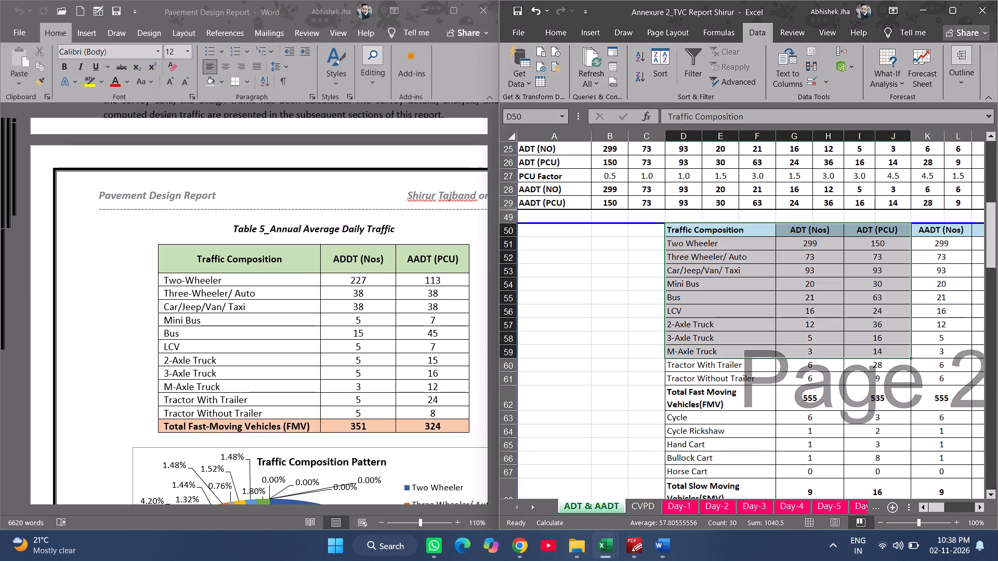
{"action": "key", "text": "shift+Down"}
{"action": "key", "text": "shift+Down"}
{"action": "key", "text": "shift+Down"}
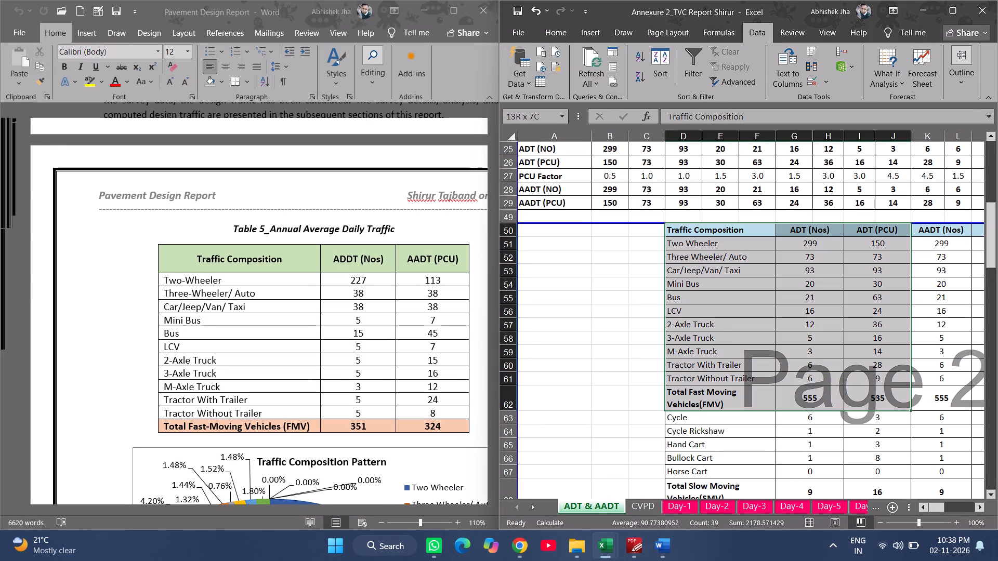
{"action": "key", "text": "ctrl+c"}
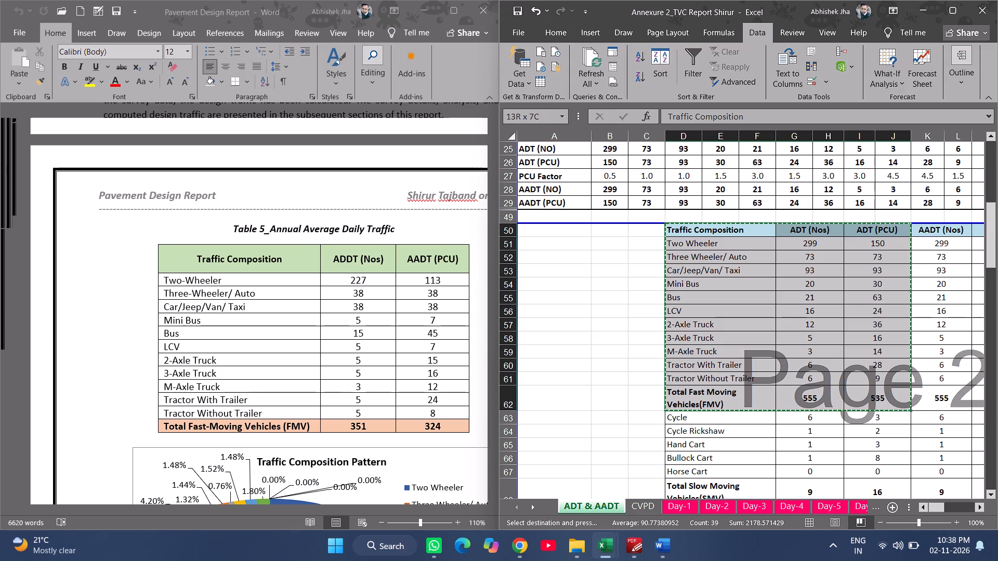
{"action": "left_click", "coordinate": [761, 251]}
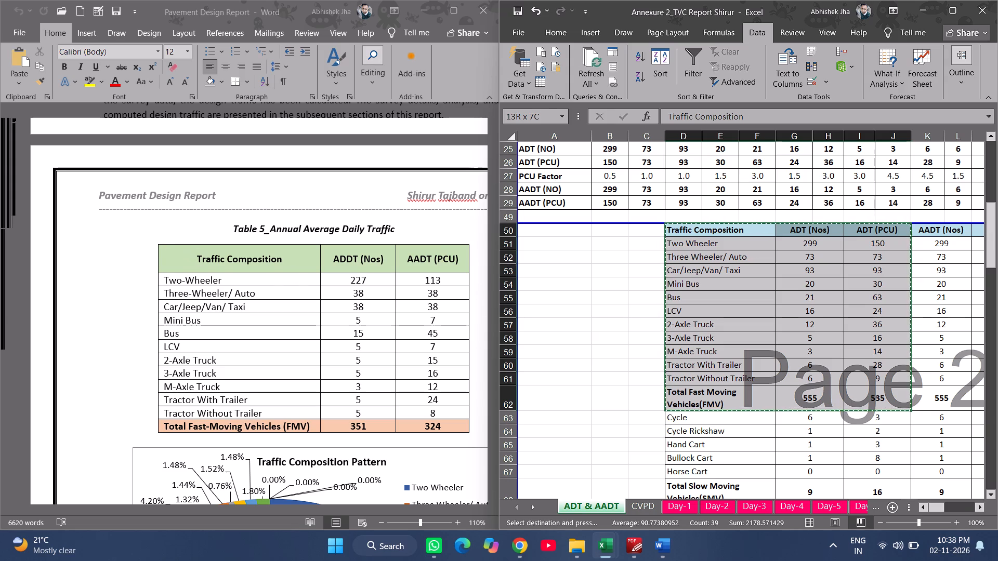
{"action": "left_click_drag", "start_coordinate": [711, 246], "coordinate": [894, 399]}
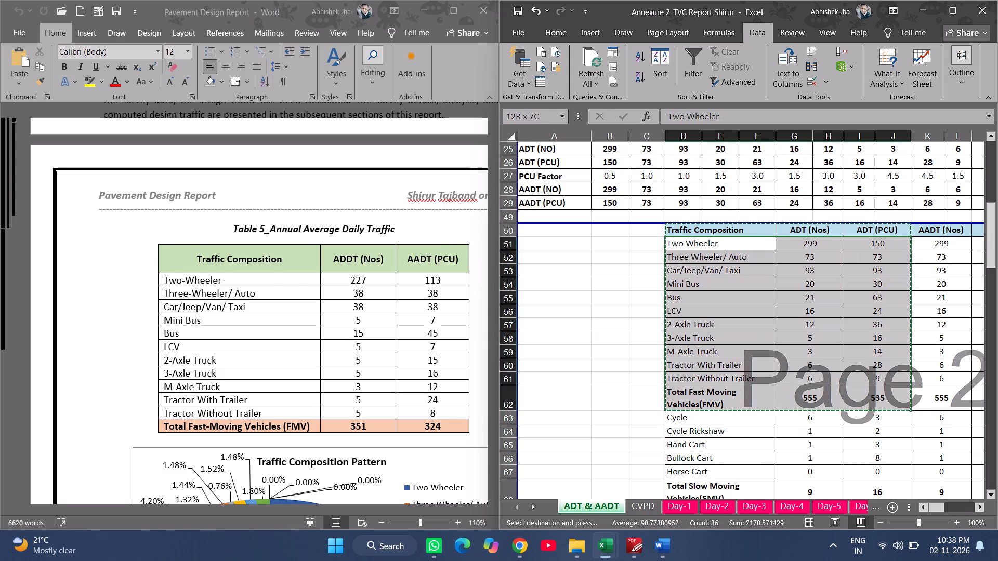
{"action": "left_click_drag", "start_coordinate": [894, 399], "coordinate": [894, 399]}
{"action": "key", "text": "ctrl+c"}
{"action": "left_click", "coordinate": [186, 275]}
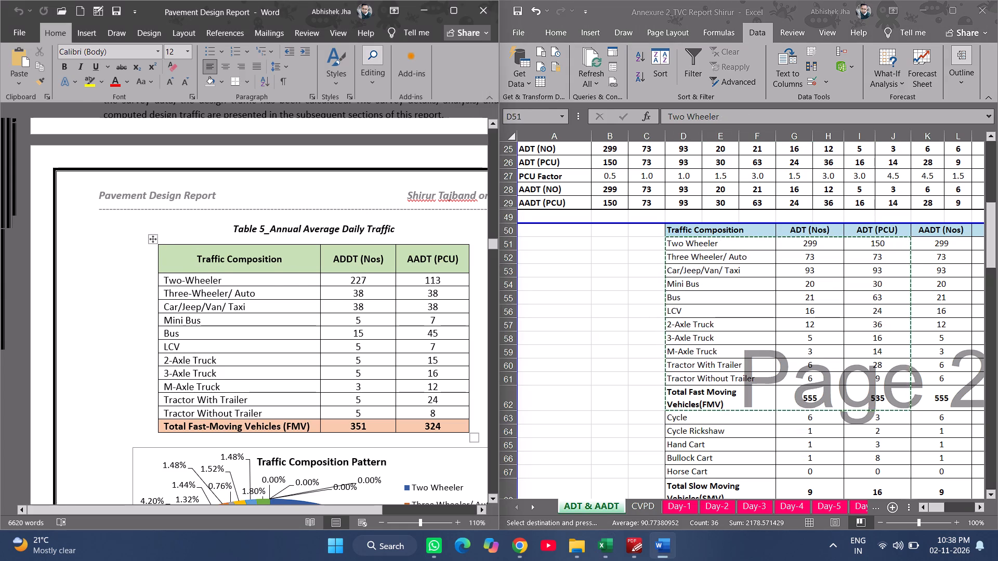
{"action": "left_click", "coordinate": [181, 279]}
{"action": "left_click_drag", "start_coordinate": [166, 278], "coordinate": [444, 420]}
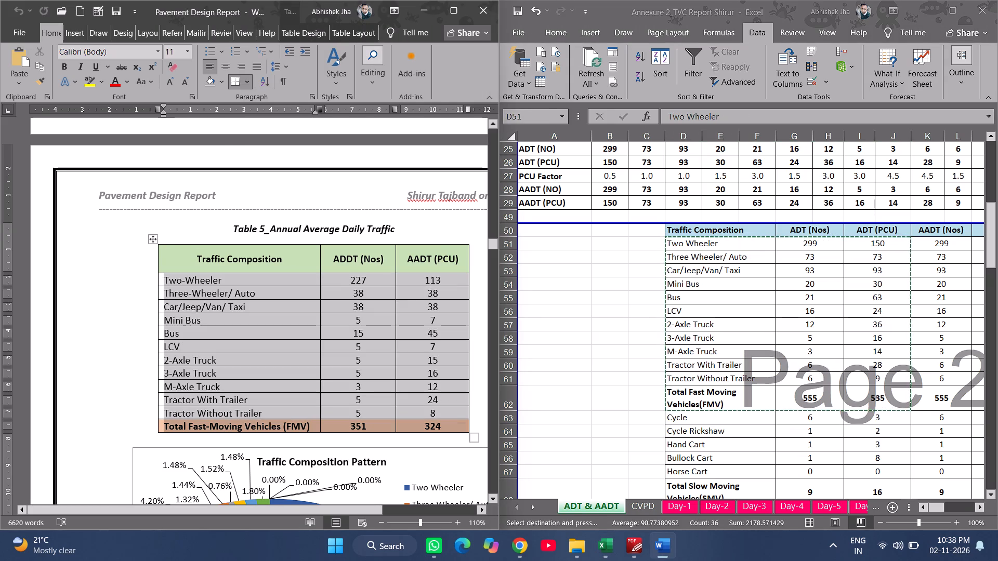
{"action": "key", "text": "ctrl+v"}
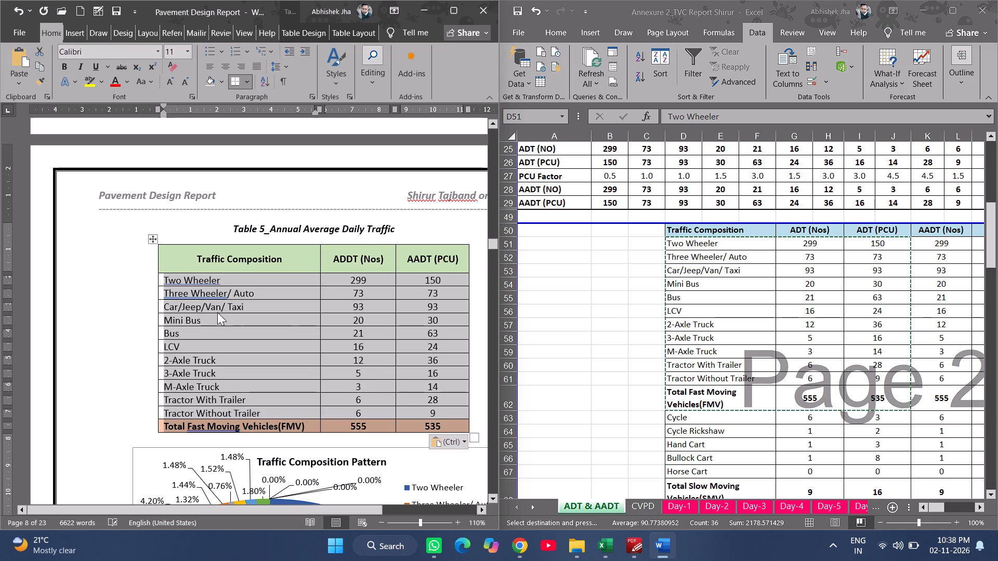
Apply the suggested hyphenated spellings Three-Wheeler and Two-Wheeler in Table 5.
{"action": "left_click", "coordinate": [191, 299]}
{"action": "right_click", "coordinate": [197, 294]}
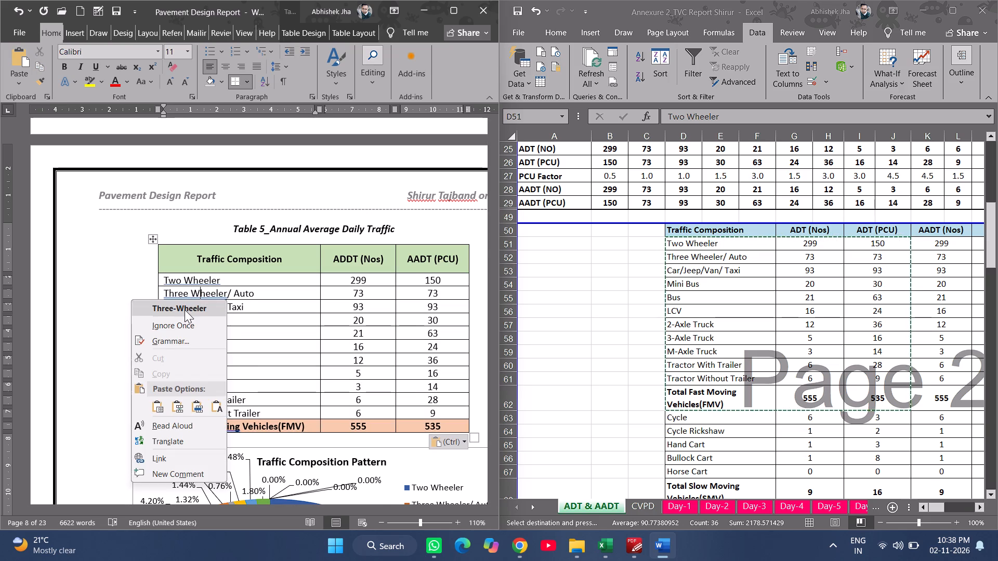
{"action": "left_click", "coordinate": [185, 310]}
{"action": "left_click", "coordinate": [205, 276]}
{"action": "right_click", "coordinate": [205, 276]}
{"action": "left_click", "coordinate": [204, 302]}
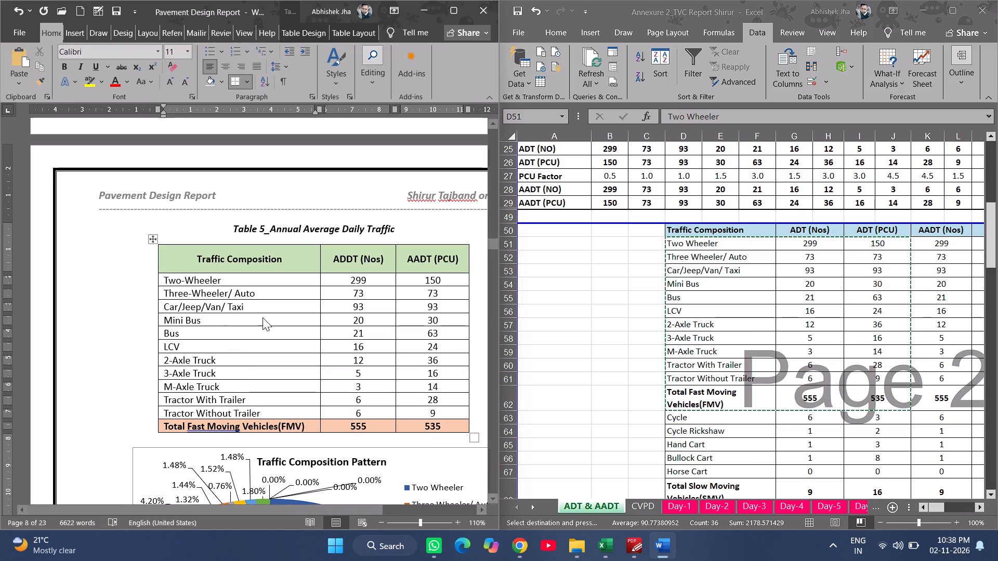
Replace the report's Traffic Composition Pattern chart above the Figure 1 caption with the Traffic Composition Pattern pie chart from the ADT & AADT sheet.
{"action": "scroll", "coordinate": [281, 352], "scroll_direction": "down", "scroll_amount": 5}
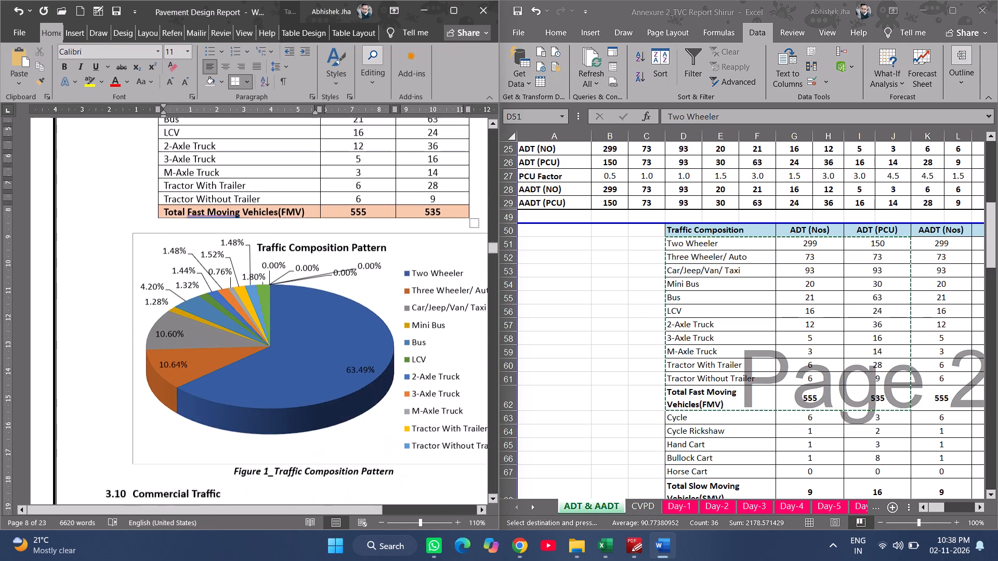
{"action": "left_click", "coordinate": [758, 360]}
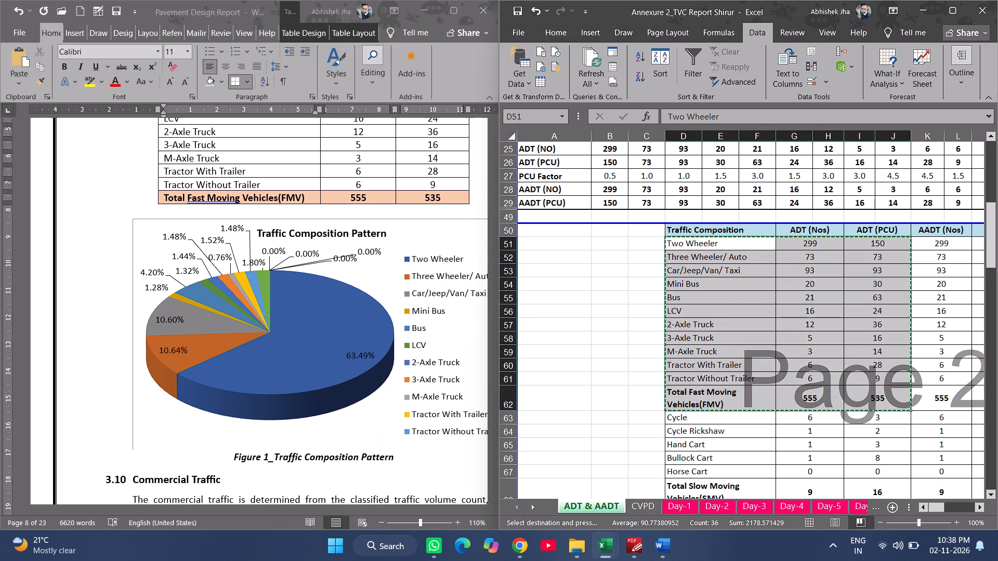
{"action": "scroll", "coordinate": [652, 395], "scroll_direction": "down", "scroll_amount": 1, "text": "ctrl"}
{"action": "scroll", "coordinate": [675, 392], "scroll_direction": "down", "scroll_amount": 6}
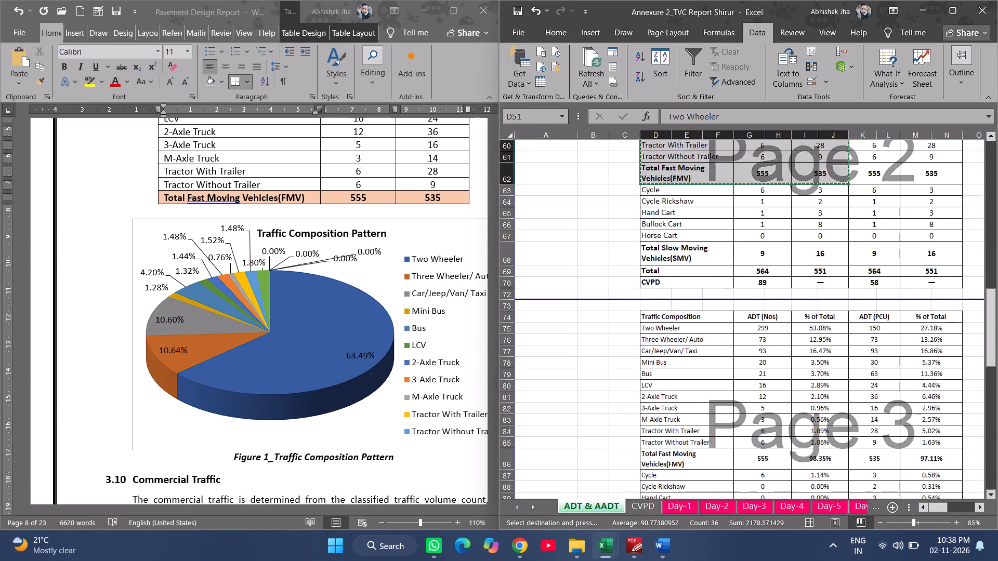
{"action": "scroll", "coordinate": [673, 395], "scroll_direction": "down", "scroll_amount": 10}
{"action": "scroll", "coordinate": [670, 395], "scroll_direction": "up", "scroll_amount": 5}
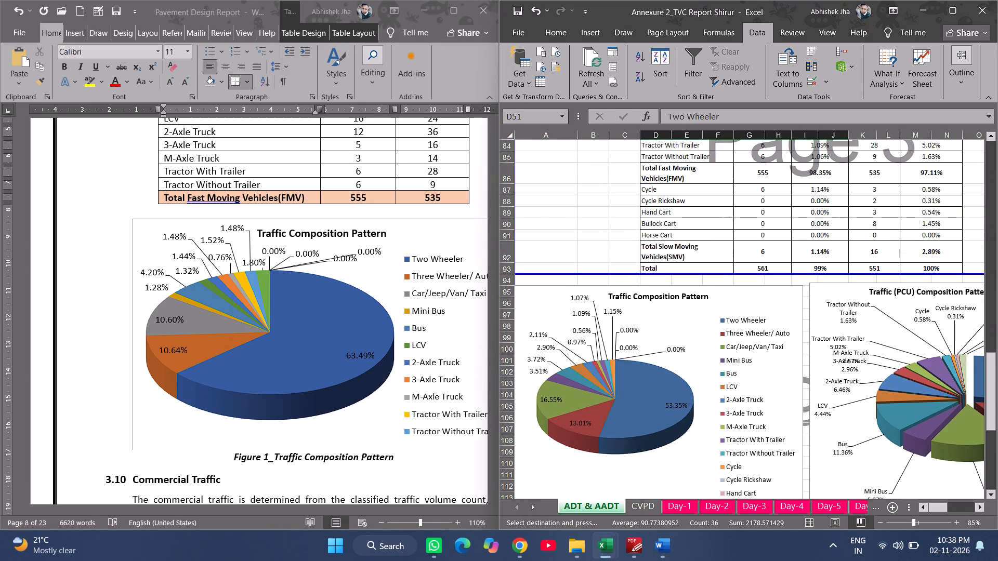
{"action": "left_click", "coordinate": [754, 301]}
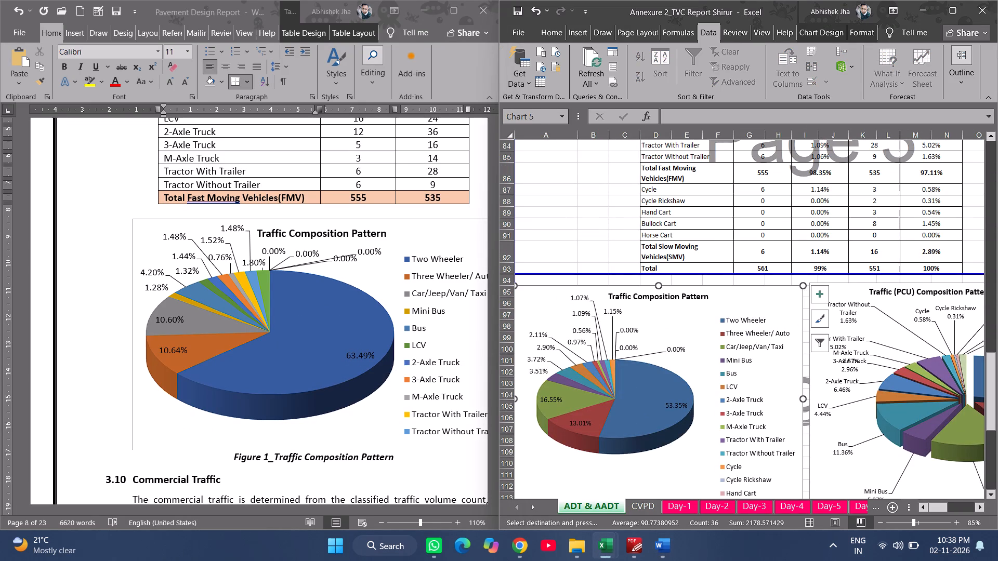
{"action": "key", "text": "ctrl+c"}
{"action": "left_click", "coordinate": [441, 247]}
{"action": "left_click", "coordinate": [445, 236]}
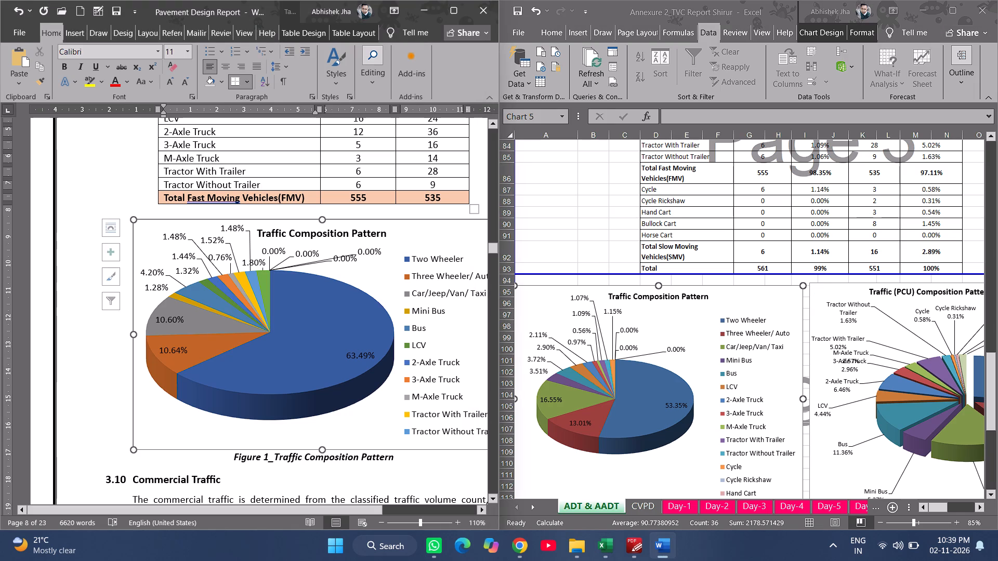
{"action": "key", "text": "Delete"}
{"action": "key", "text": "ctrl+v"}
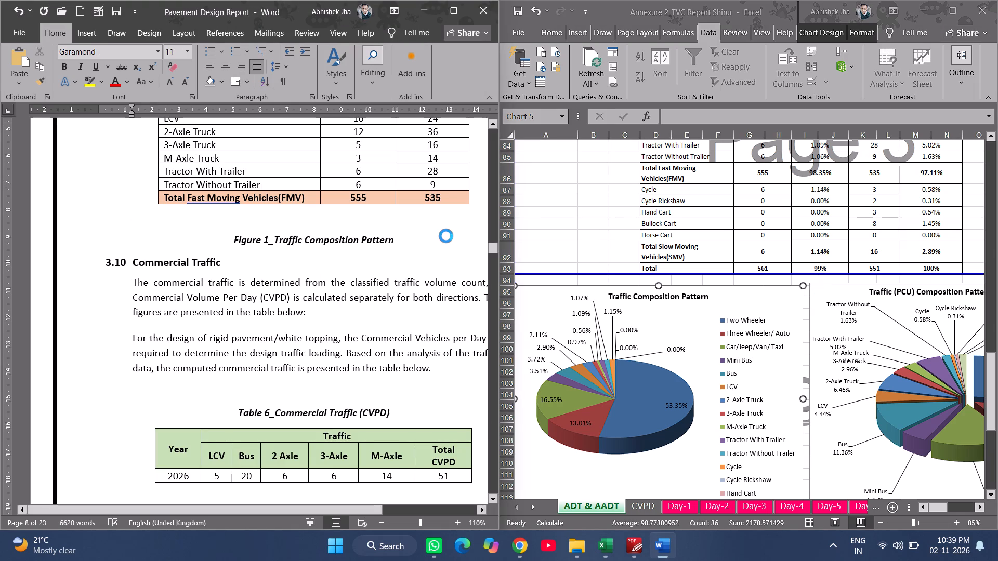
Widen the pasted Traffic Composition Pattern chart and slightly reduce its height above the Figure 1 caption.
{"action": "left_click", "coordinate": [436, 318]}
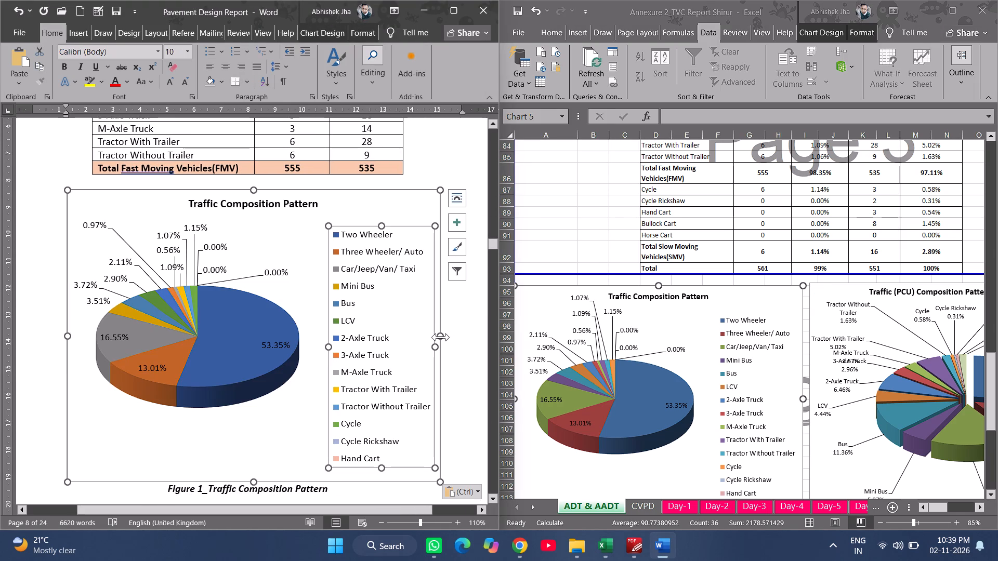
{"action": "left_click_drag", "start_coordinate": [441, 337], "coordinate": [482, 344]}
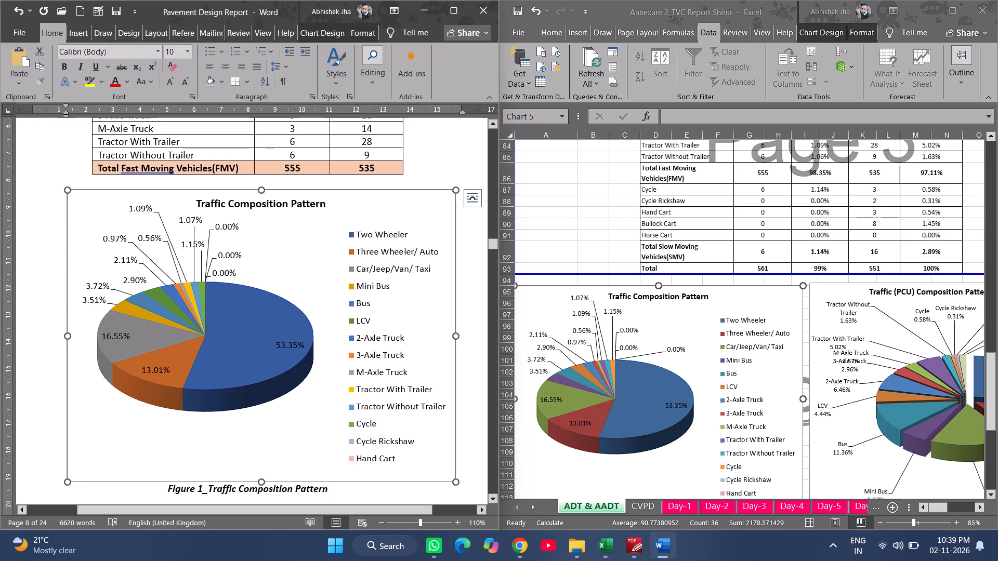
{"action": "left_click", "coordinate": [230, 418]}
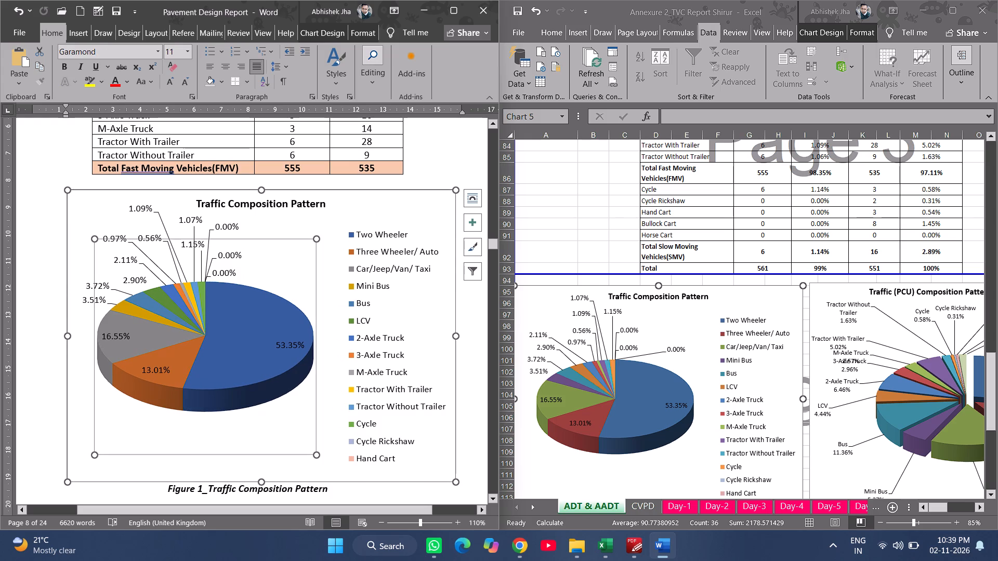
{"action": "left_click_drag", "start_coordinate": [260, 479], "coordinate": [270, 466]}
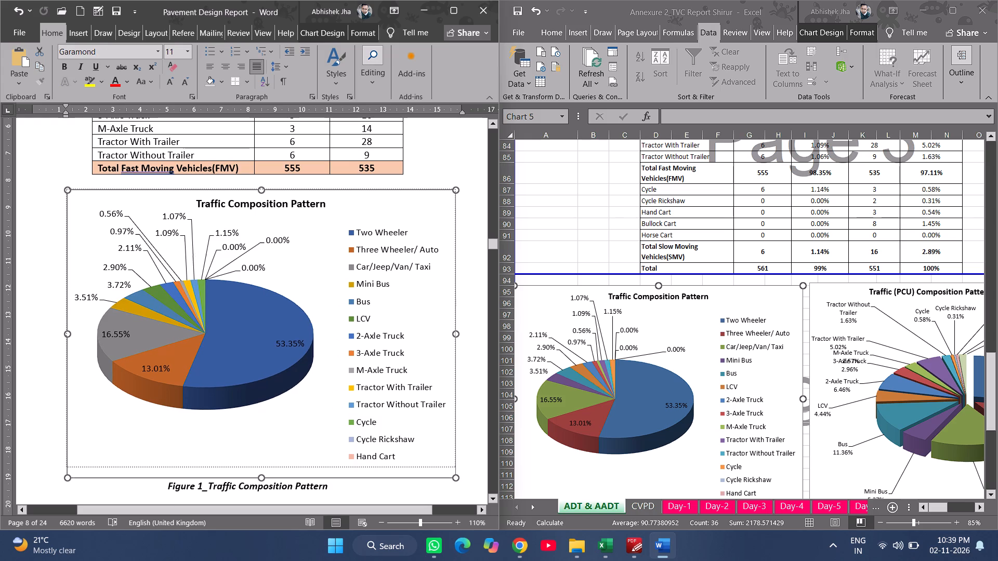
{"action": "left_click_drag", "start_coordinate": [270, 466], "coordinate": [279, 446]}
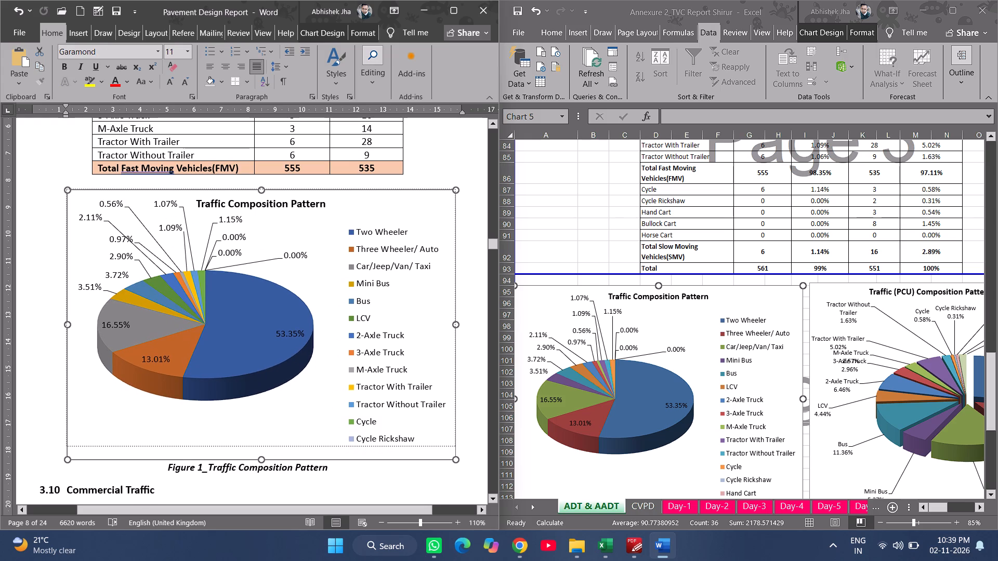
{"action": "left_click_drag", "start_coordinate": [279, 446], "coordinate": [271, 462]}
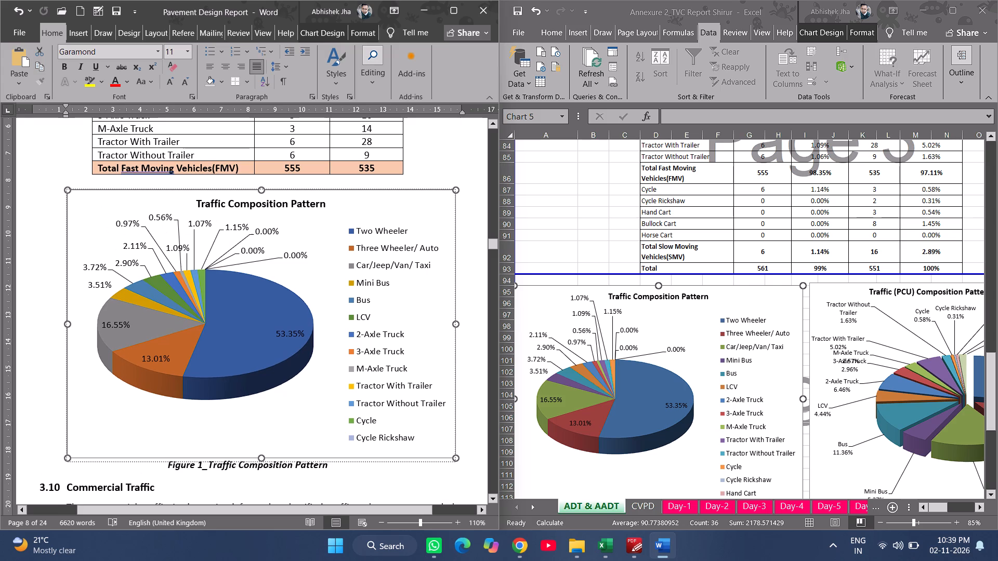
{"action": "left_click_drag", "start_coordinate": [271, 462], "coordinate": [270, 465]}
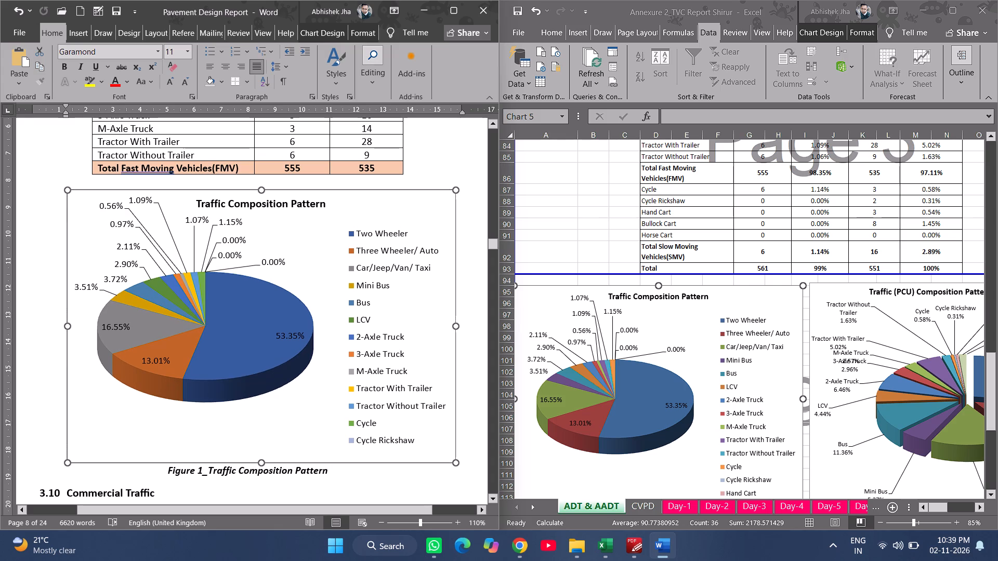
Enlarge the plot area of the Traffic Composition Pattern chart so the pie fills the space beside the legend.
{"action": "left_click", "coordinate": [221, 403]}
{"action": "left_click_drag", "start_coordinate": [316, 437], "coordinate": [332, 445]}
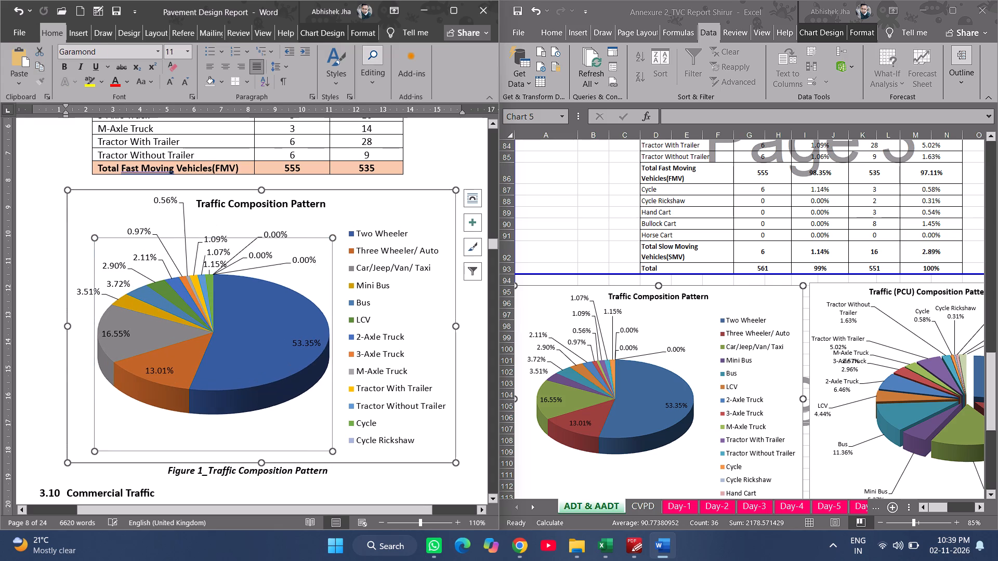
{"action": "left_click_drag", "start_coordinate": [97, 237], "coordinate": [77, 225]}
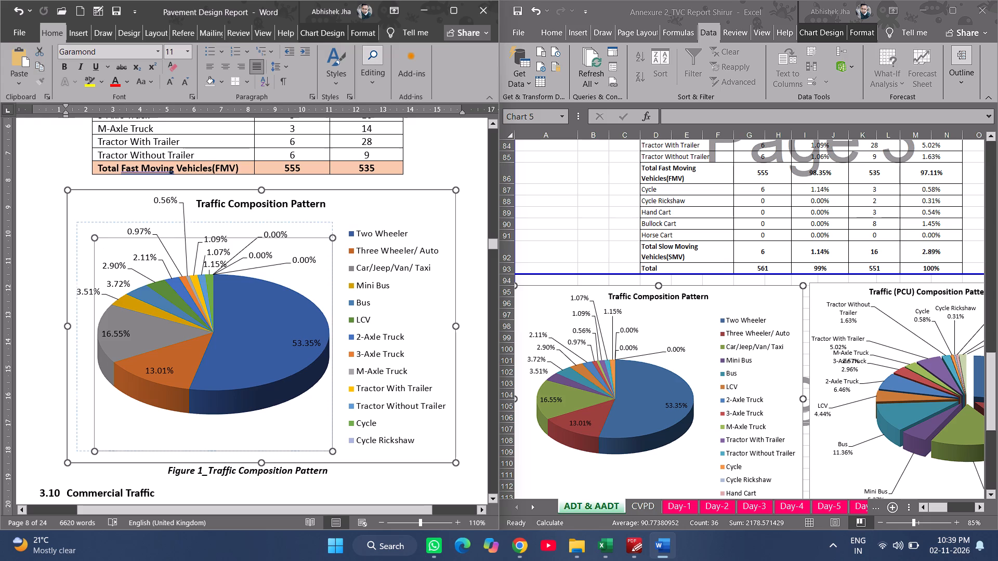
{"action": "left_click_drag", "start_coordinate": [77, 225], "coordinate": [76, 224]}
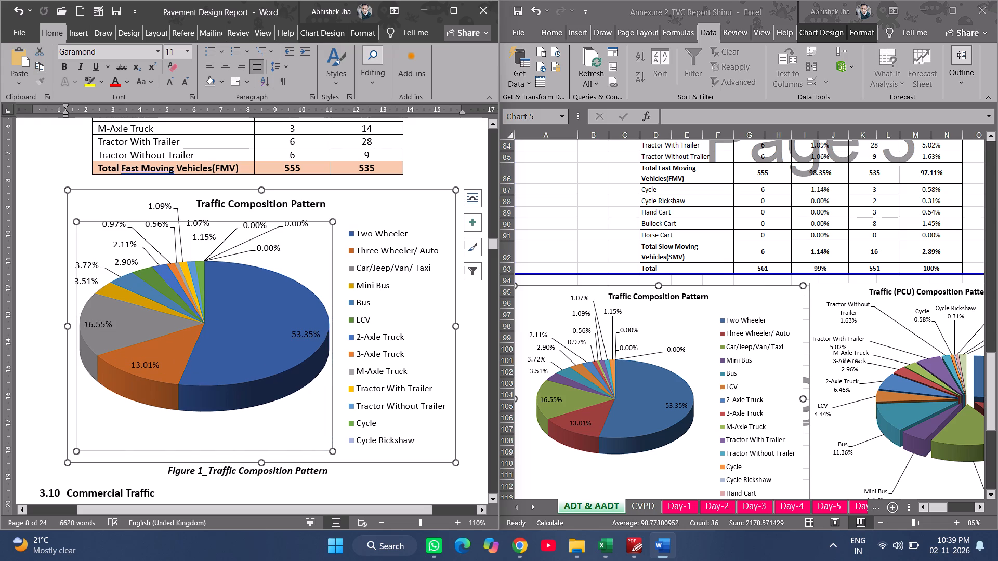
{"action": "left_click", "coordinate": [457, 161]}
{"action": "left_click", "coordinate": [376, 213]}
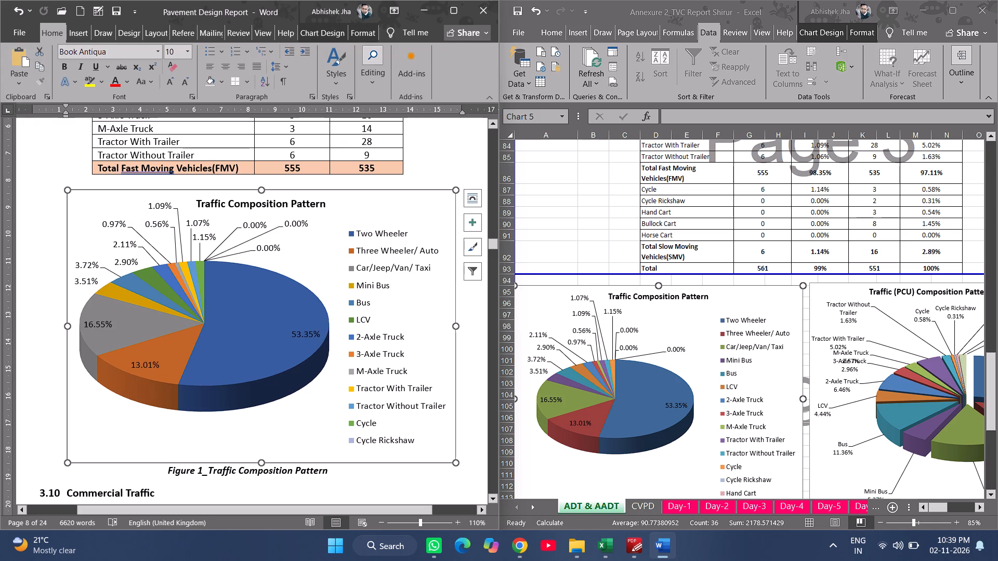
Apply the suggested hyphenated spelling Fast-Moving in Table 5's total row.
{"action": "scroll", "coordinate": [269, 407], "scroll_direction": "down", "scroll_amount": 1, "text": "ctrl"}
{"action": "left_click", "coordinate": [138, 168]}
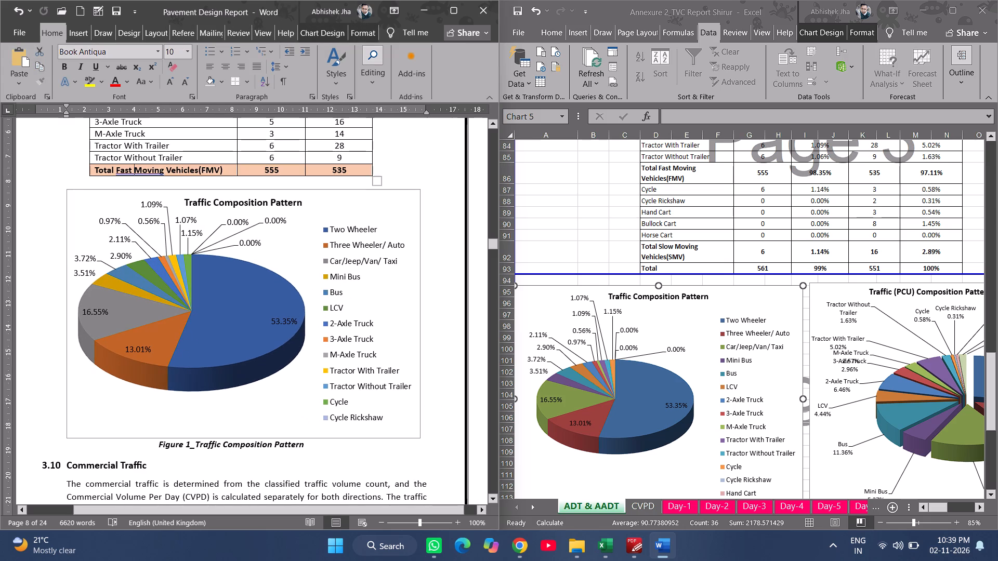
{"action": "right_click", "coordinate": [138, 168]}
{"action": "left_click", "coordinate": [129, 186]}
{"action": "scroll", "coordinate": [262, 333], "scroll_direction": "down", "scroll_amount": 2}
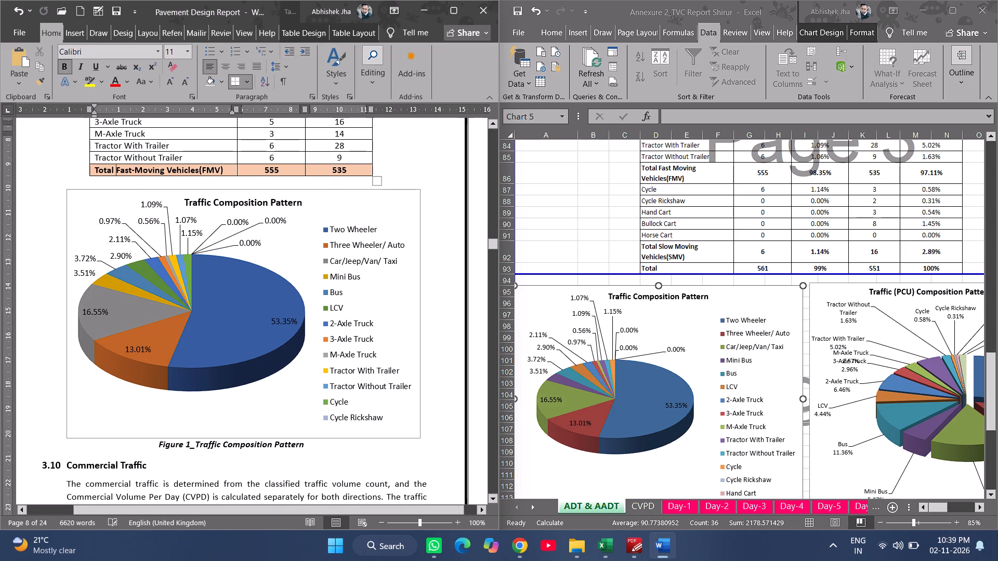
Copy the report's Table 6, Commercial Traffic (CVPD), into the Annexure 2 workbook's empty CVPD sheet starting at cell A2.
{"action": "scroll", "coordinate": [262, 334], "scroll_direction": "down", "scroll_amount": 2}
{"action": "left_click", "coordinate": [160, 329]}
{"action": "scroll", "coordinate": [258, 342], "scroll_direction": "down", "scroll_amount": 7}
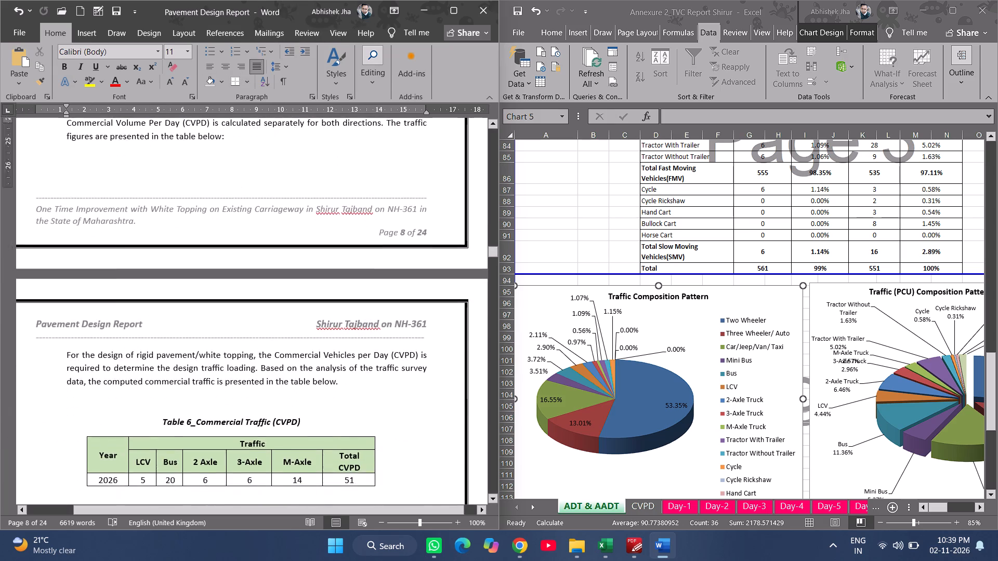
{"action": "scroll", "coordinate": [254, 345], "scroll_direction": "down", "scroll_amount": 2}
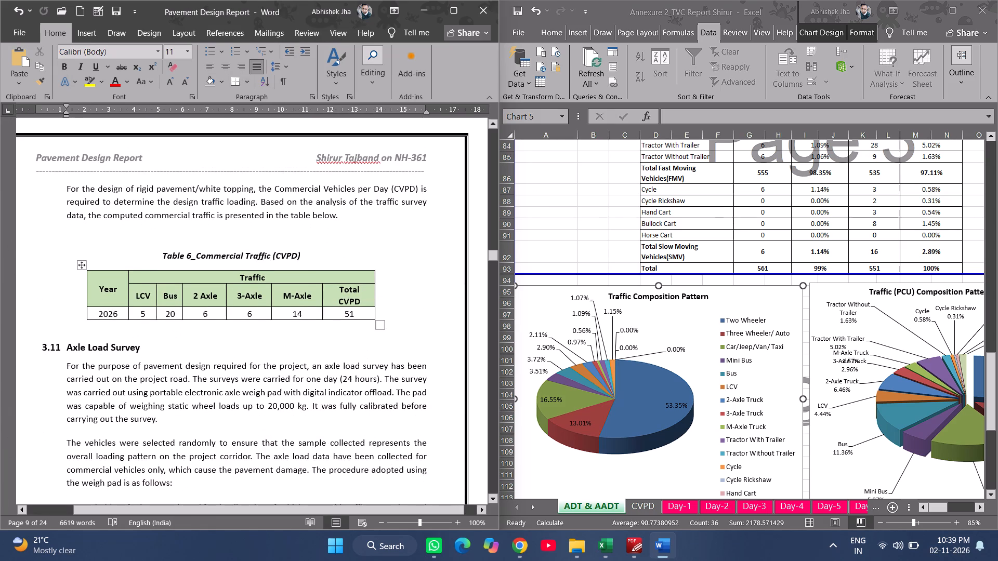
{"action": "left_click", "coordinate": [813, 184]}
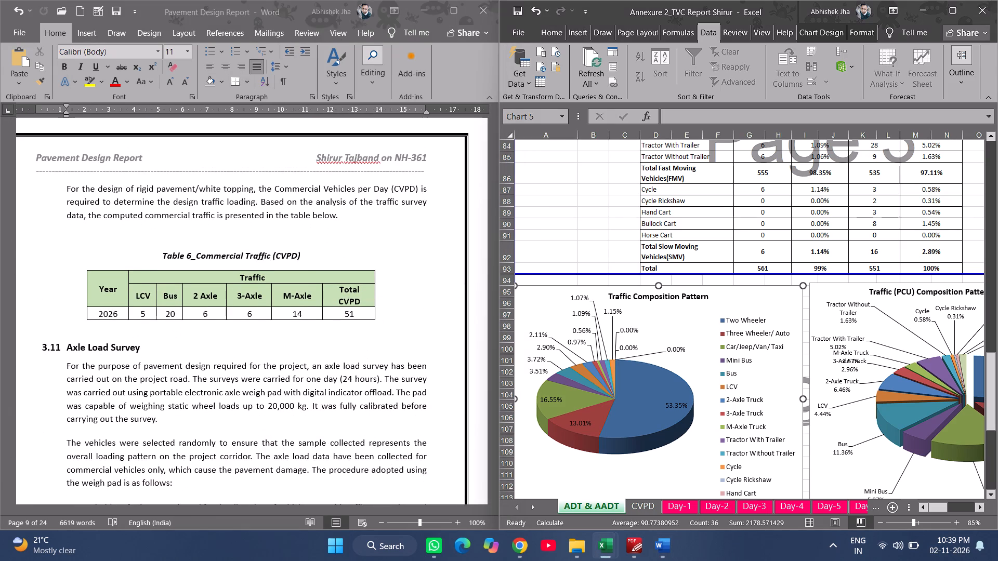
{"action": "scroll", "coordinate": [783, 239], "scroll_direction": "up", "scroll_amount": 3}
{"action": "scroll", "coordinate": [754, 322], "scroll_direction": "up", "scroll_amount": 2}
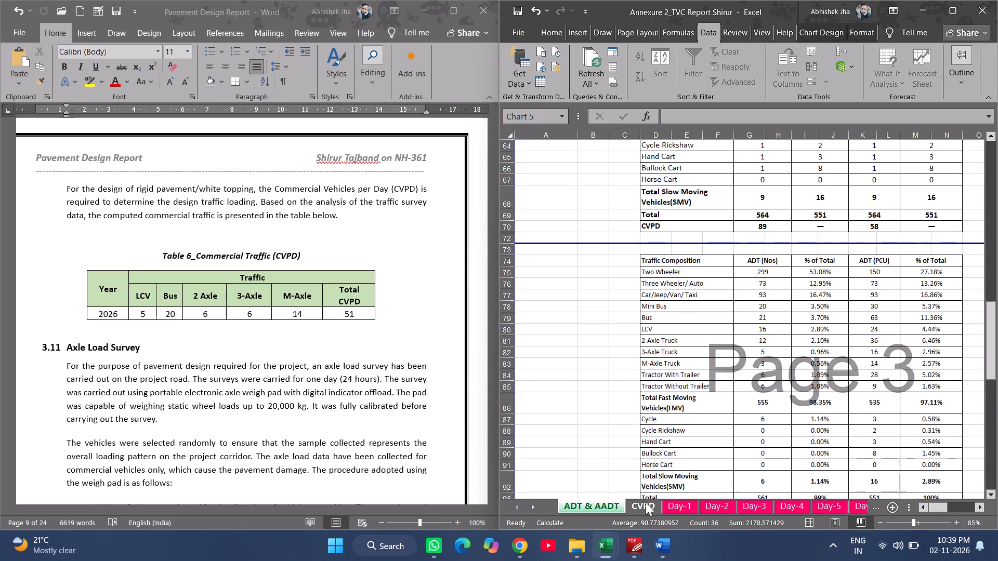
{"action": "left_click", "coordinate": [646, 511]}
{"action": "left_click", "coordinate": [159, 287]}
{"action": "left_click_drag", "start_coordinate": [113, 284], "coordinate": [129, 284]}
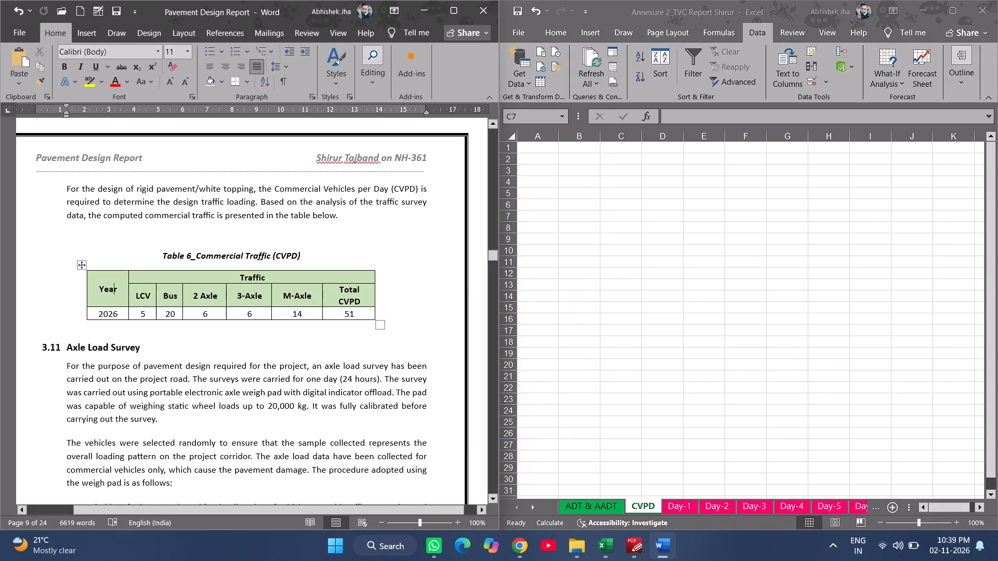
{"action": "left_click_drag", "start_coordinate": [129, 284], "coordinate": [375, 311]}
{"action": "left_click", "coordinate": [138, 330]}
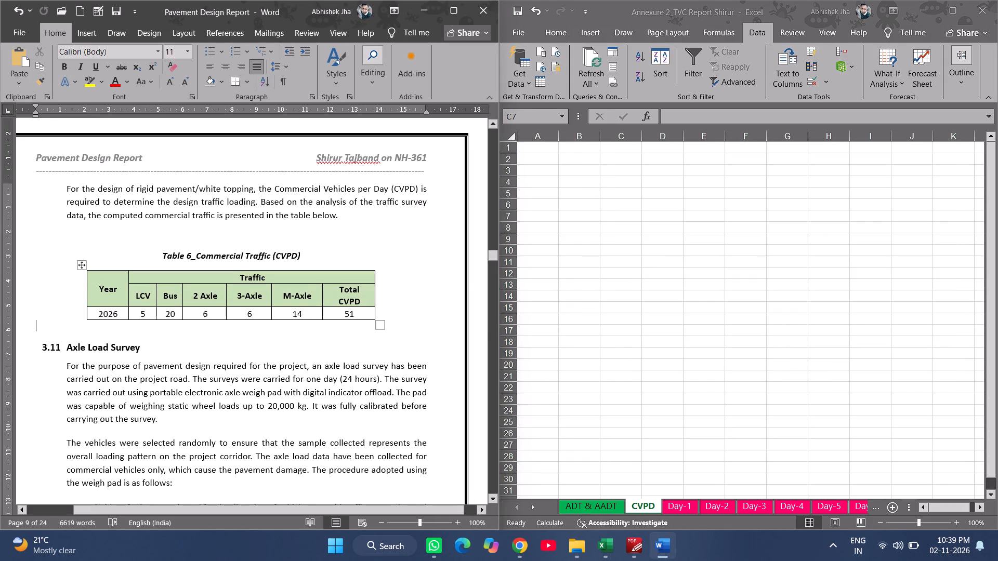
{"action": "left_click", "coordinate": [83, 265]}
{"action": "key", "text": "ctrl+c"}
{"action": "left_click", "coordinate": [561, 167]}
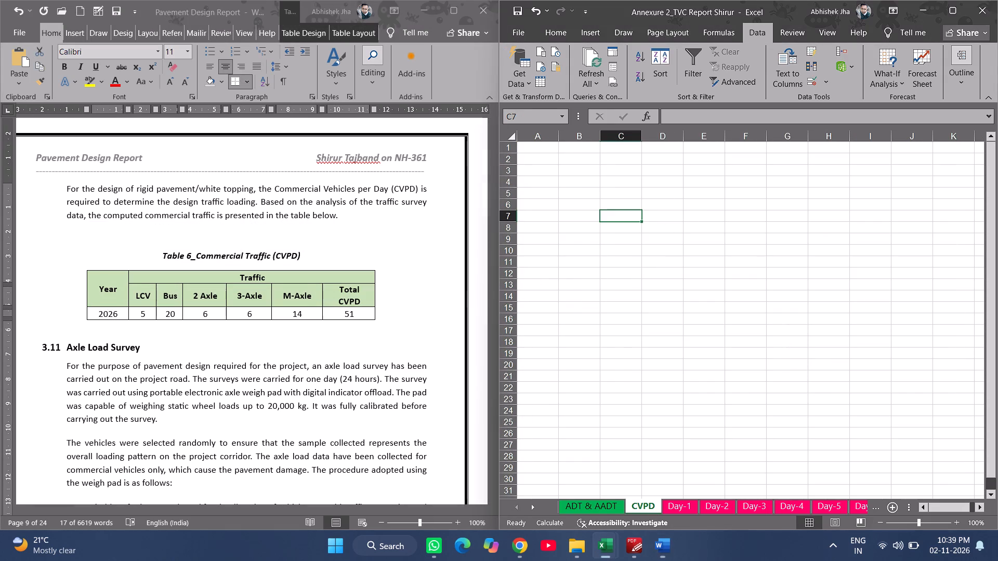
{"action": "left_click", "coordinate": [551, 156]}
{"action": "key", "text": "ctrl+v"}
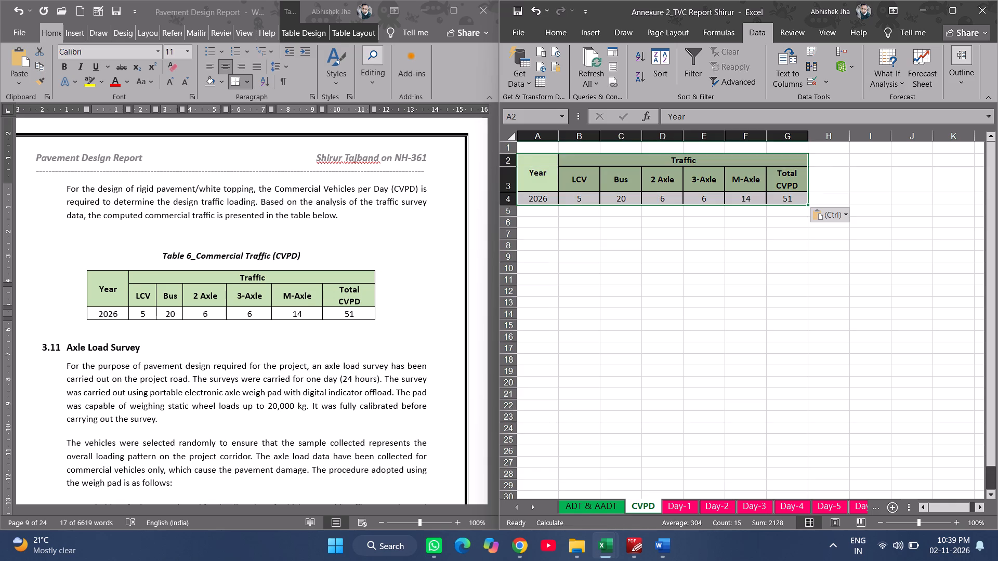
Link the 2026 LCV value in cell B4 of the CVPD sheet to the LCV ADT (Nos) value on the ADT & AADT sheet.
{"action": "left_click", "coordinate": [582, 198]}
{"action": "key", "text": "equal"}
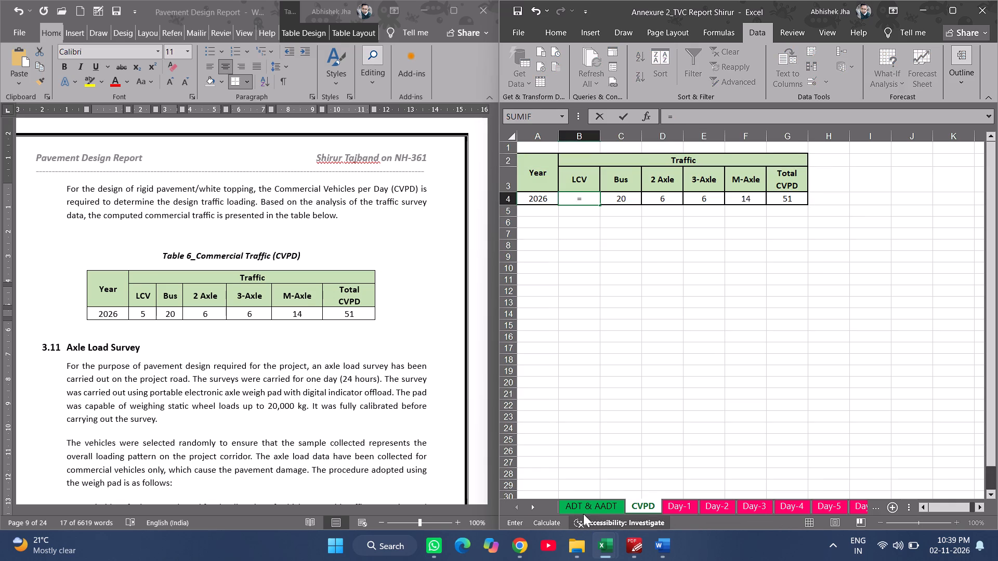
{"action": "left_click", "coordinate": [588, 507]}
{"action": "scroll", "coordinate": [764, 374], "scroll_direction": "up", "scroll_amount": 4}
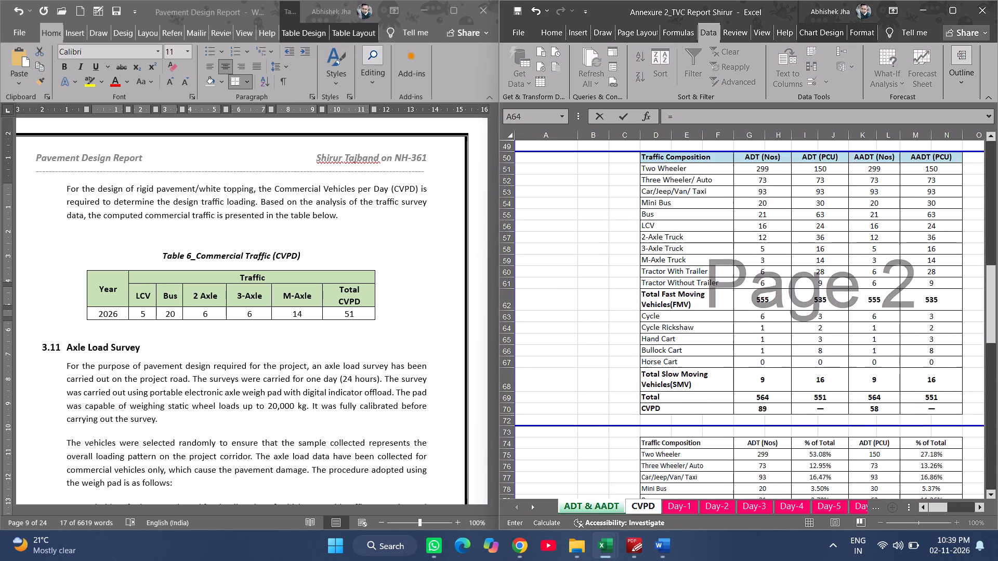
{"action": "scroll", "coordinate": [765, 373], "scroll_direction": "up", "scroll_amount": 1}
{"action": "scroll", "coordinate": [782, 349], "scroll_direction": "up", "scroll_amount": 3, "text": "ctrl"}
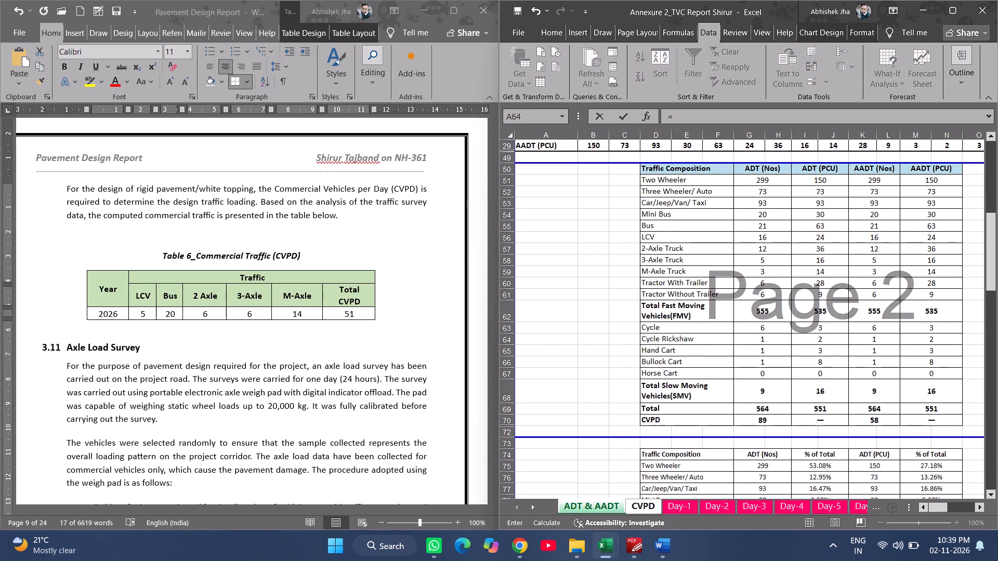
{"action": "scroll", "coordinate": [784, 348], "scroll_direction": "up", "scroll_amount": 1, "text": "ctrl"}
{"action": "left_click", "coordinate": [767, 240]}
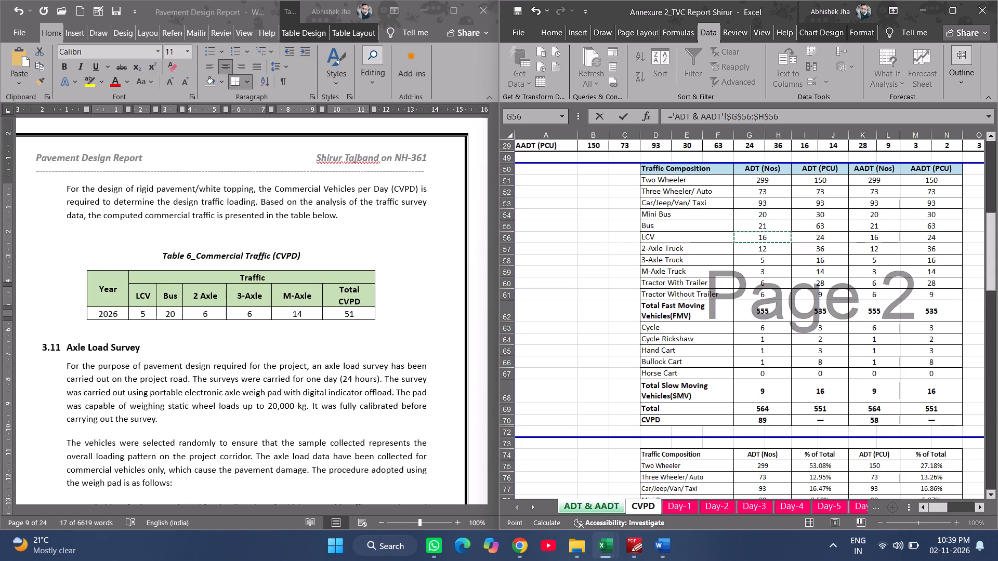
{"action": "key", "text": "Return"}
Shorten the LCV formula in cell B4 of the CVPD sheet to the single reference ='ADT & AADT'!$G$56.
{"action": "left_click", "coordinate": [623, 197]}
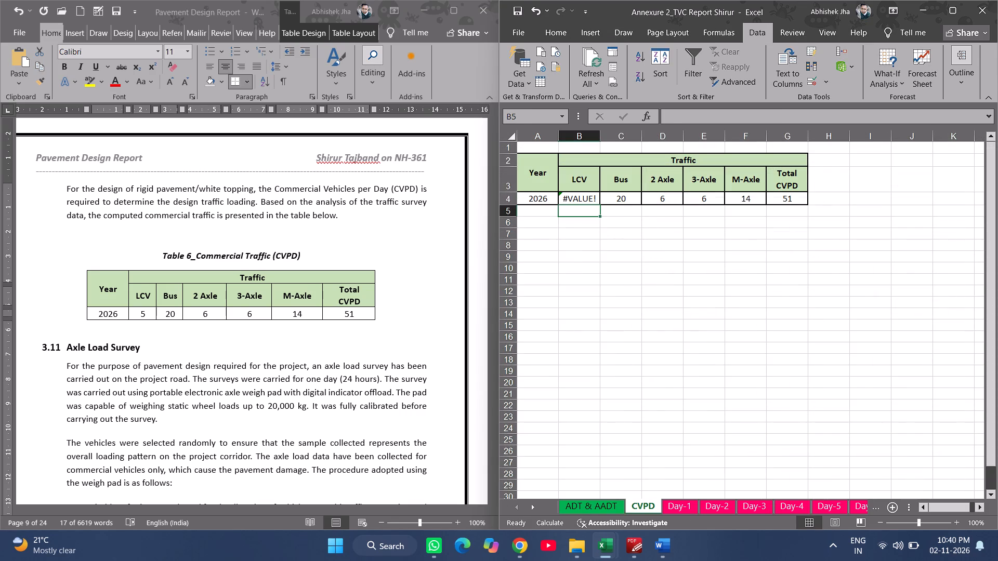
{"action": "left_click", "coordinate": [583, 196]}
{"action": "left_click", "coordinate": [812, 117]}
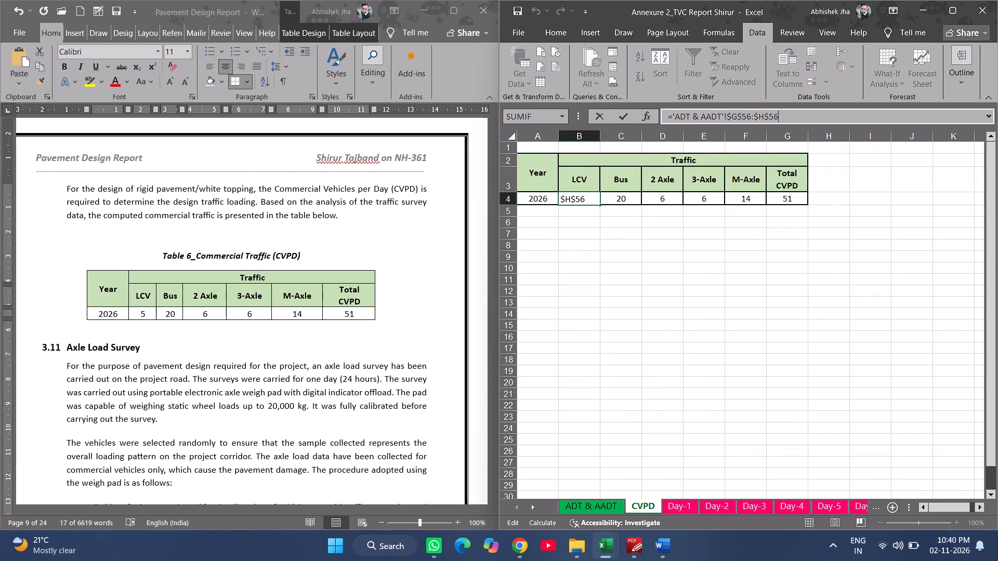
{"action": "key", "text": "BackSpace"}
{"action": "key", "text": "BackSpace"}
{"action": "key", "text": "BackSpace"}
{"action": "key", "text": "BackSpace"}
{"action": "key", "text": "BackSpace"}
{"action": "key", "text": "BackSpace"}
{"action": "key", "text": "Return"}
Link the 2026 Bus value in C4 to the Bus ADT (Nos) cell with the formula ='ADT & AADT'!$G$55.
{"action": "left_click", "coordinate": [628, 201]}
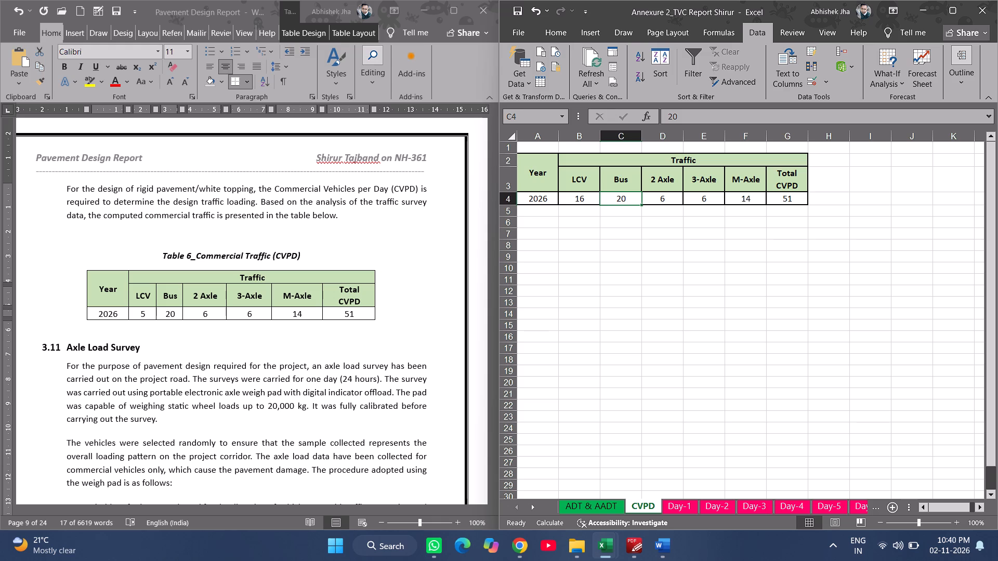
{"action": "key", "text": "equal"}
{"action": "left_click", "coordinate": [582, 506]}
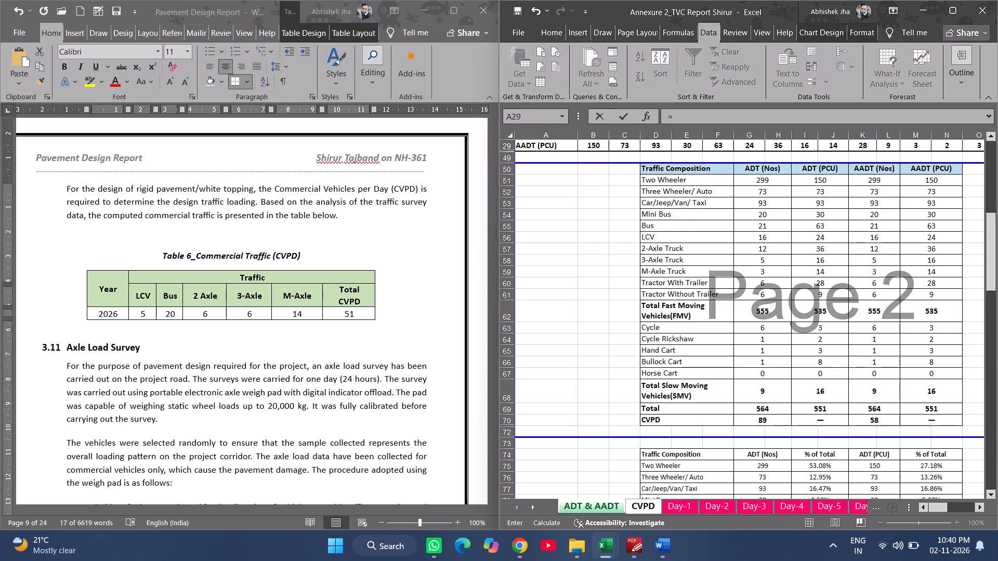
{"action": "left_click", "coordinate": [774, 226]}
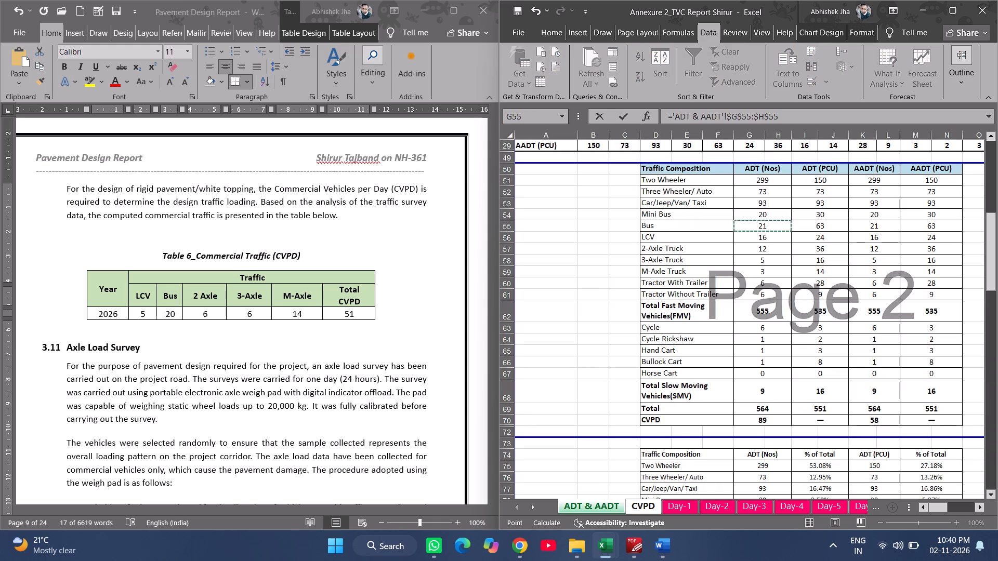
{"action": "left_click", "coordinate": [807, 118]}
{"action": "key", "text": "BackSpace"}
{"action": "key", "text": "BackSpace"}
{"action": "key", "text": "BackSpace"}
{"action": "key", "text": "BackSpace"}
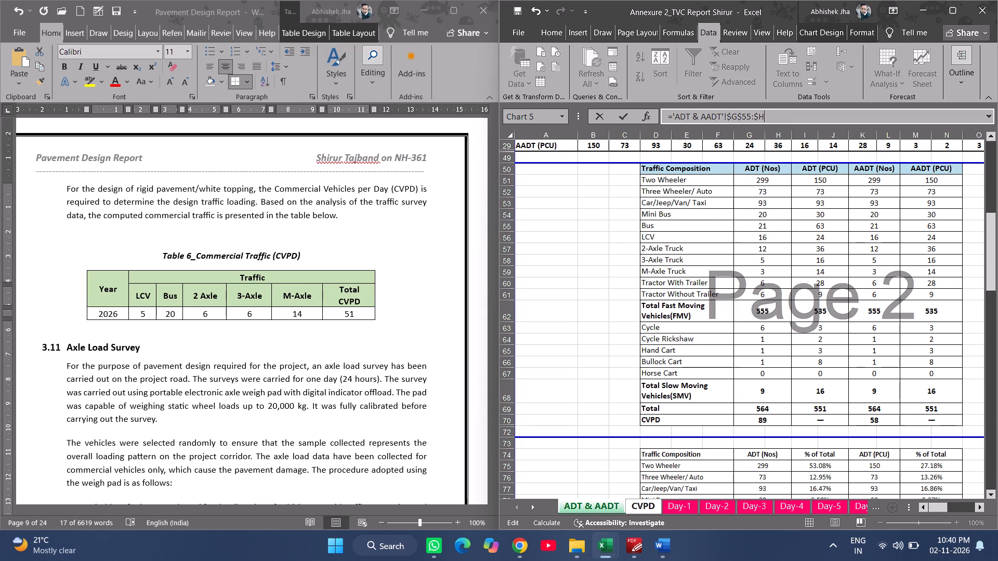
{"action": "key", "text": "BackSpace"}
{"action": "key", "text": "BackSpace"}
{"action": "key", "text": "Return"}
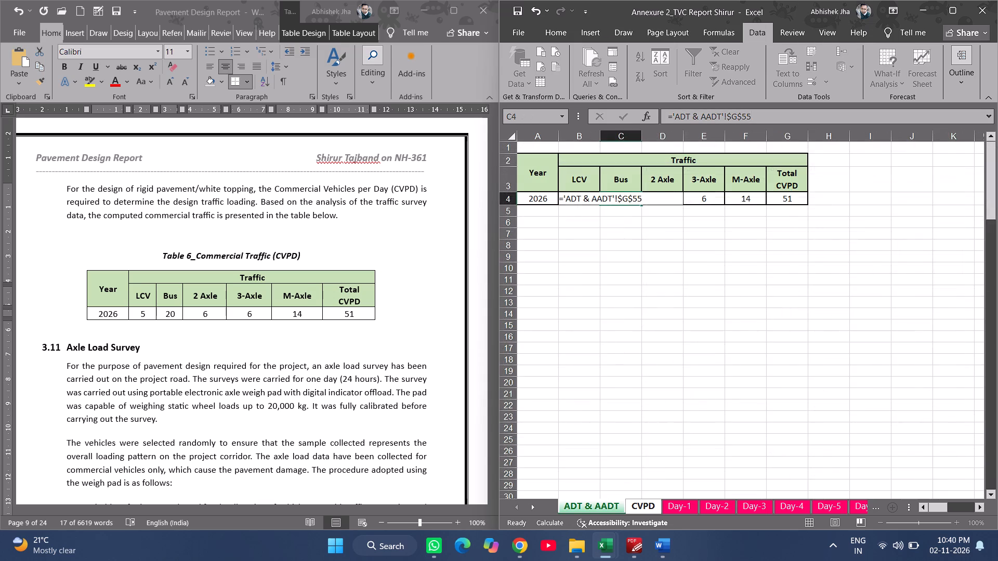
Link the 2026 2 Axle value in D4 to the 2-Axle Truck ADT (Nos) value on the ADT & AADT sheet.
{"action": "left_click", "coordinate": [659, 195]}
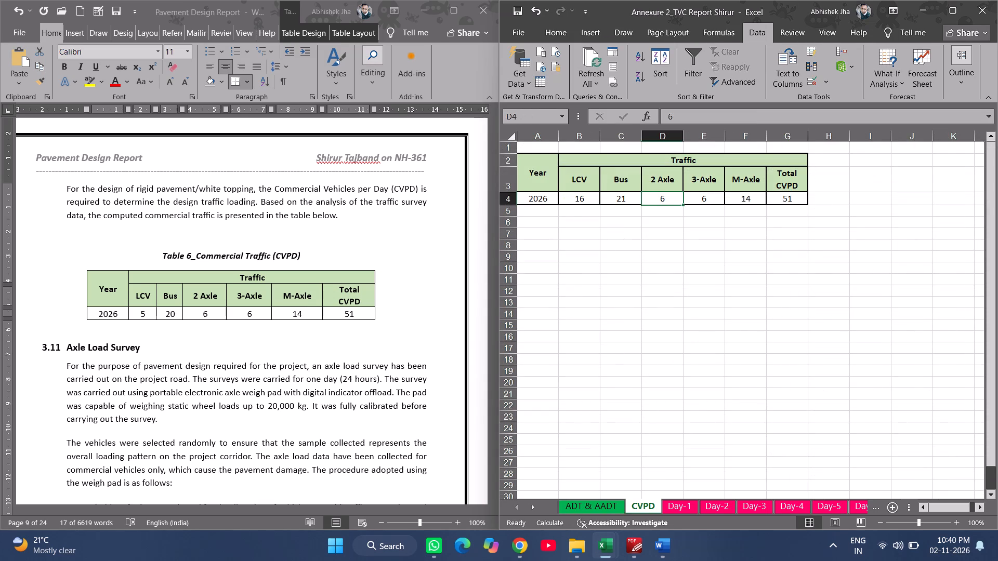
{"action": "key", "text": "equal"}
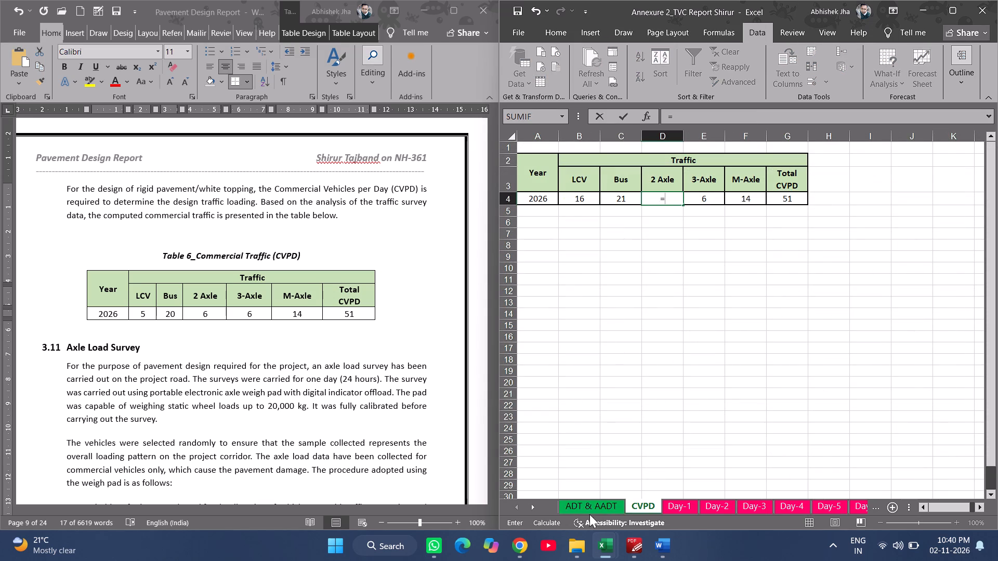
{"action": "left_click", "coordinate": [601, 503]}
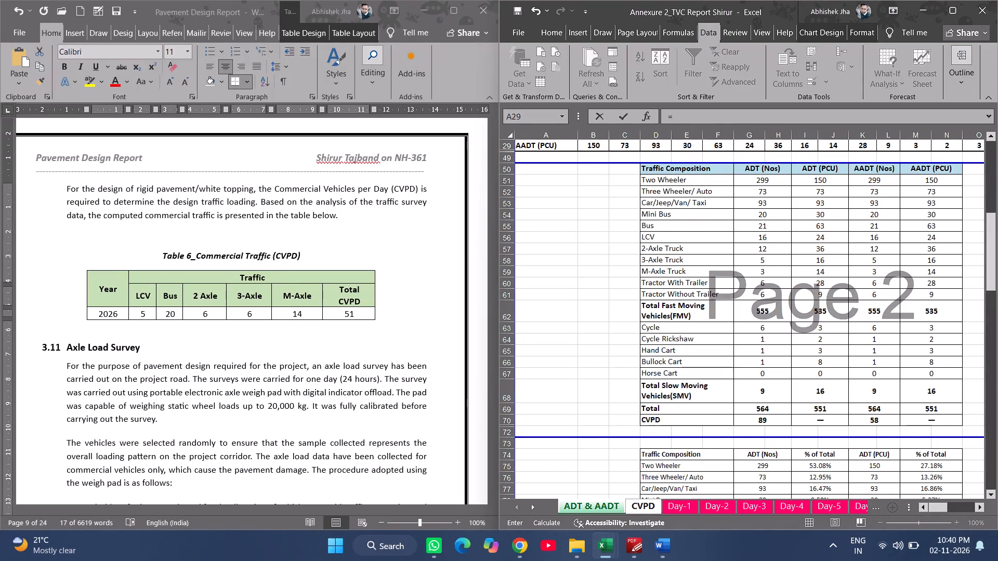
{"action": "left_click", "coordinate": [768, 250]}
{"action": "key", "text": "Return"}
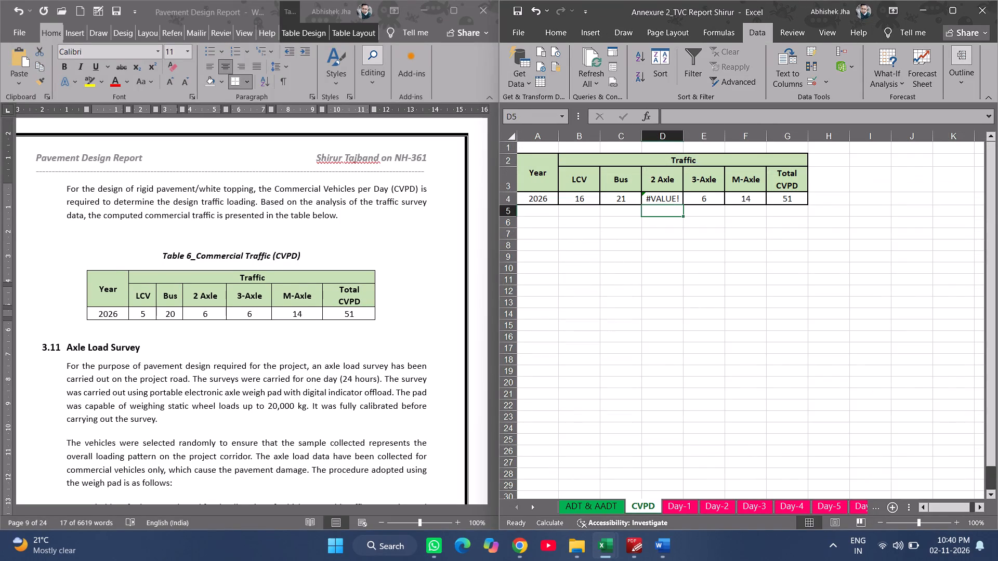
Link the 2026 3-Axle value in E4 to the 3-Axle Truck ADT (Nos) value on the ADT & AADT sheet.
{"action": "left_click", "coordinate": [717, 199]}
{"action": "key", "text": "equal"}
{"action": "left_click", "coordinate": [599, 502]}
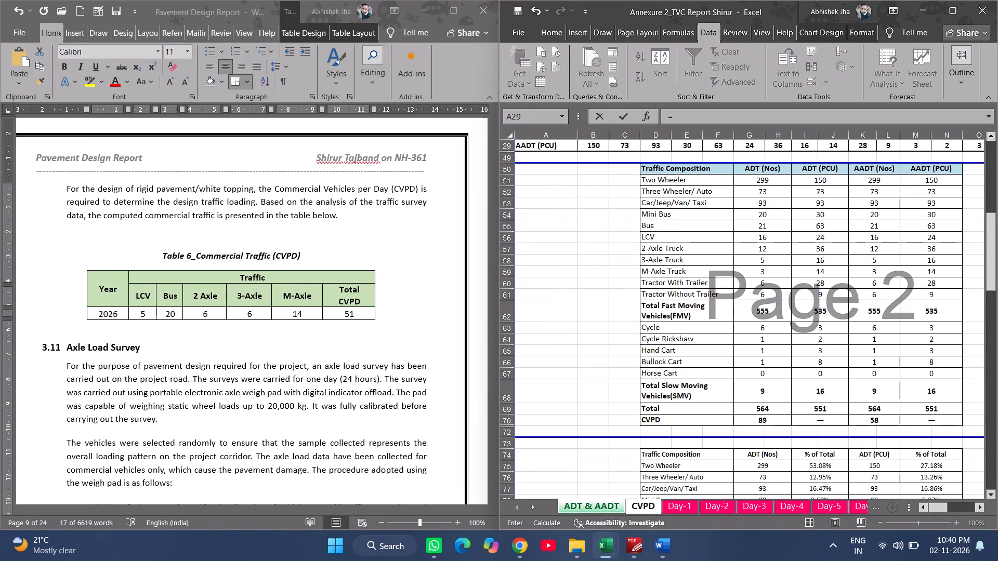
{"action": "left_click", "coordinate": [773, 259]}
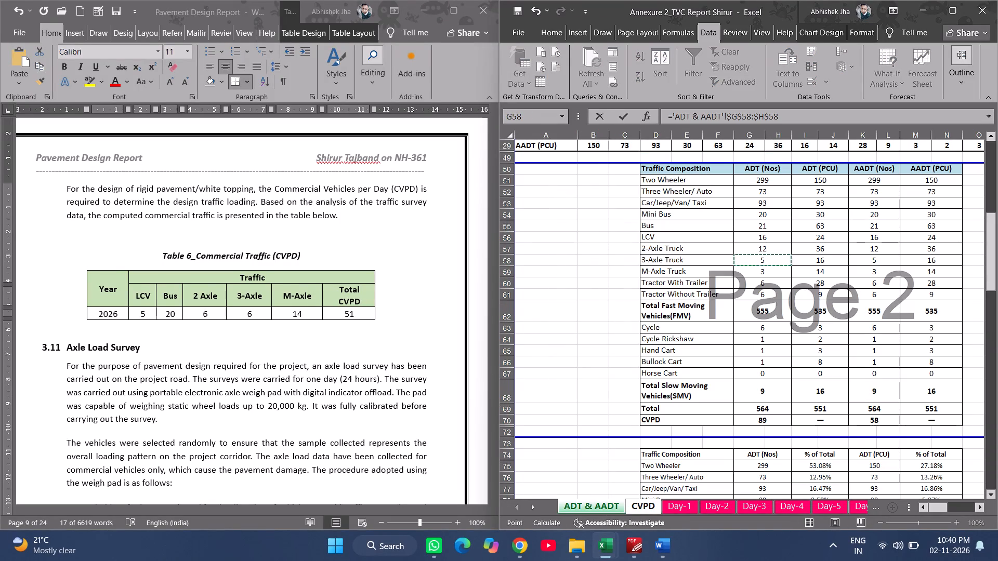
{"action": "key", "text": "Return"}
Link the 2026 M-Axle value in F4 to the M-Axle Truck ADT (Nos) value on the ADT & AADT sheet.
{"action": "left_click", "coordinate": [757, 195]}
{"action": "key", "text": "equal"}
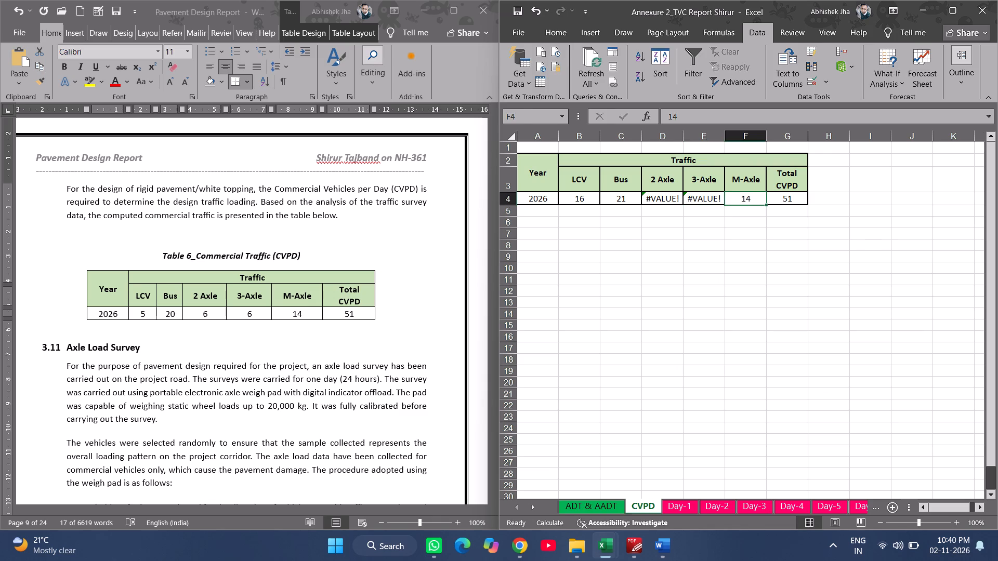
{"action": "left_click", "coordinate": [599, 502]}
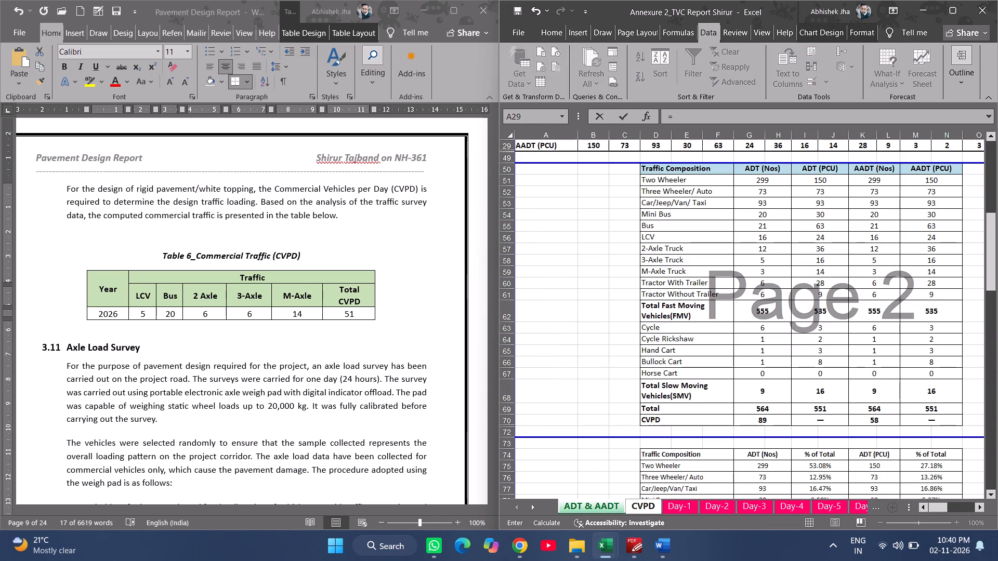
{"action": "left_click", "coordinate": [766, 270]}
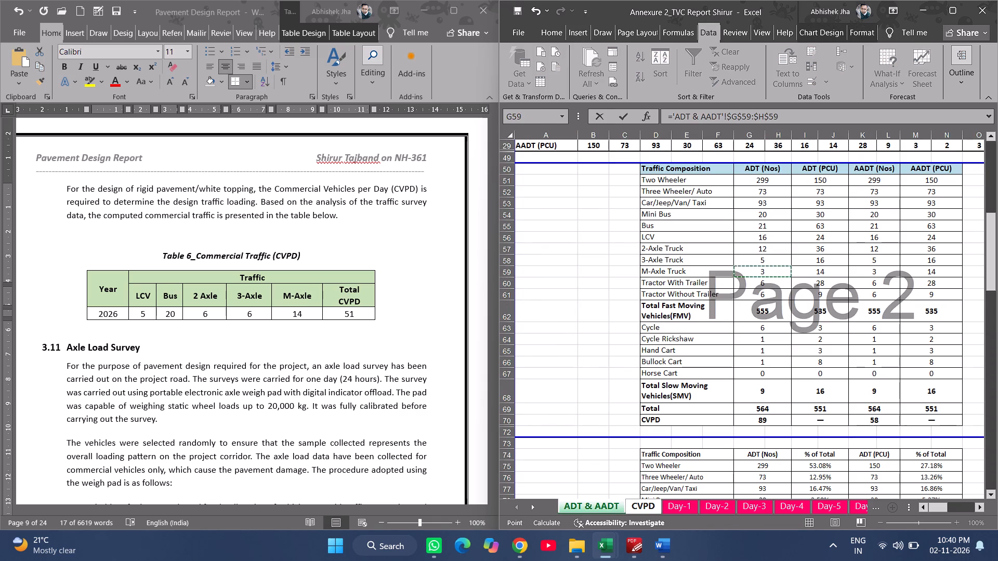
{"action": "key", "text": "Return"}
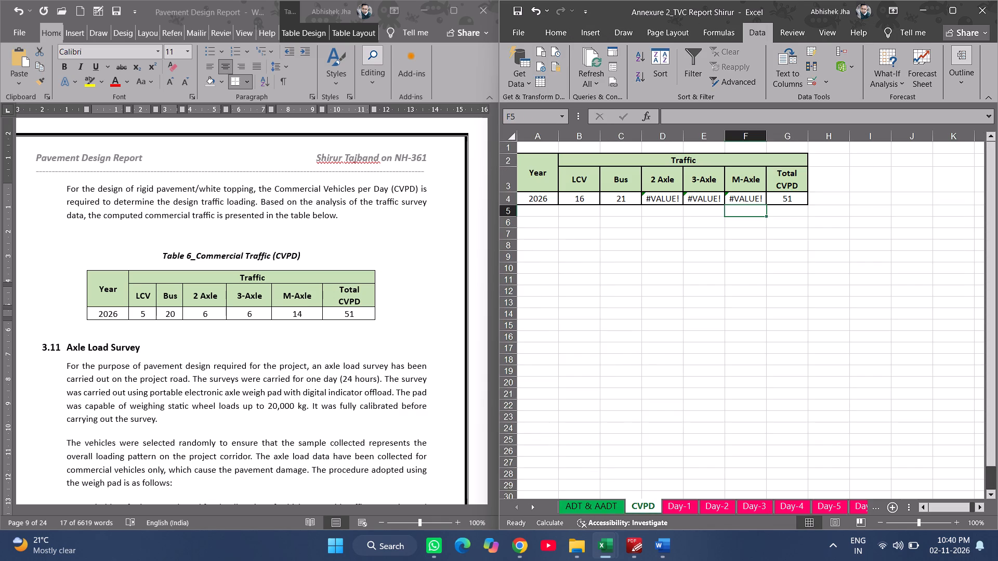
Shorten the 2 Axle formula in D4 to the single reference ='ADT & AADT'!$G$57.
{"action": "left_click", "coordinate": [665, 198]}
{"action": "left_click", "coordinate": [793, 116]}
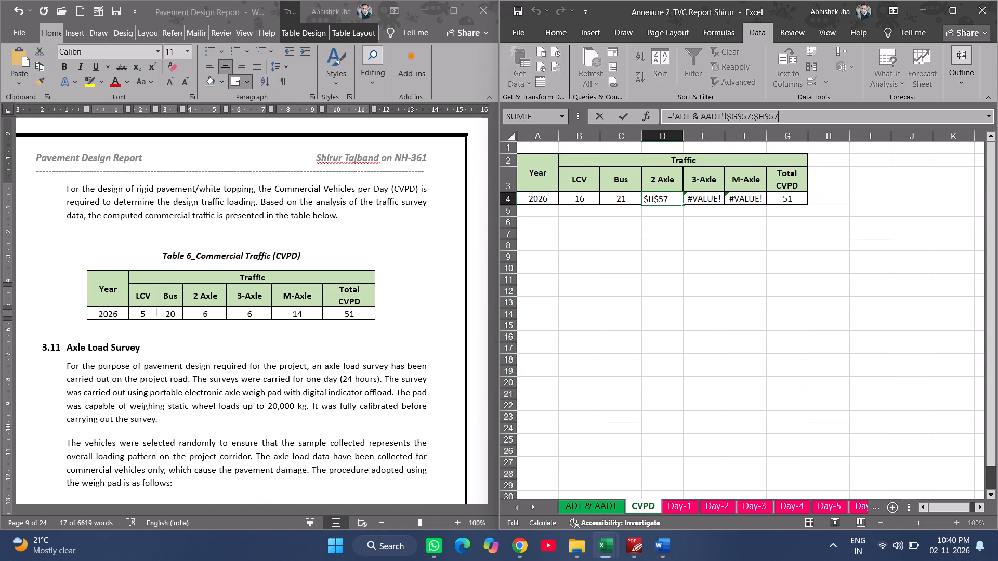
{"action": "key", "text": "BackSpace"}
{"action": "key", "text": "BackSpace"}
{"action": "key", "text": "BackSpace"}
{"action": "key", "text": "BackSpace"}
{"action": "key", "text": "BackSpace"}
{"action": "key", "text": "BackSpace"}
{"action": "key", "text": "Return"}
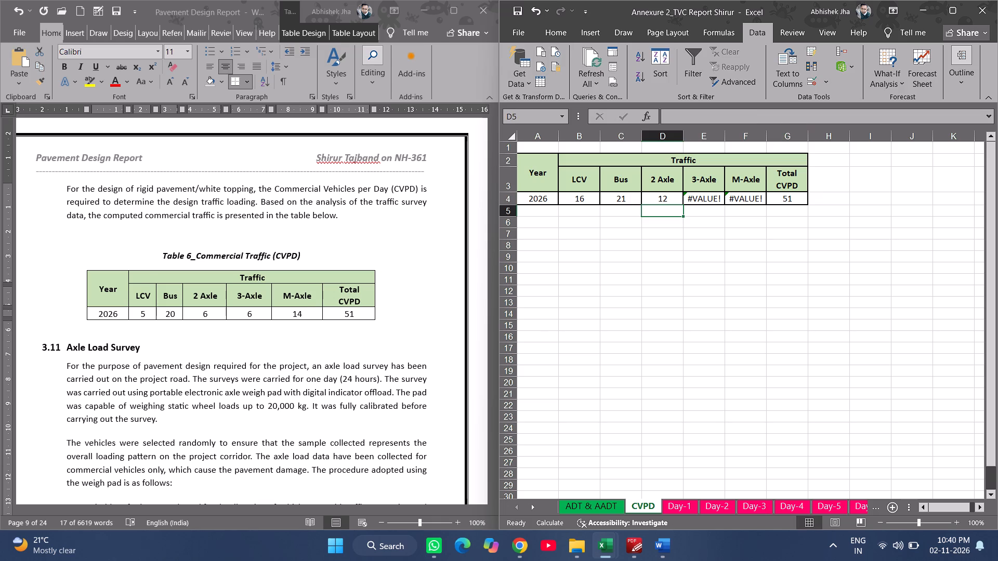
Shorten the 3-Axle formula in E4 to the single reference ='ADT & AADT'!$G$58.
{"action": "left_click", "coordinate": [714, 201]}
{"action": "left_click", "coordinate": [817, 123]}
{"action": "key", "text": "BackSpace"}
{"action": "key", "text": "BackSpace"}
{"action": "key", "text": "BackSpace"}
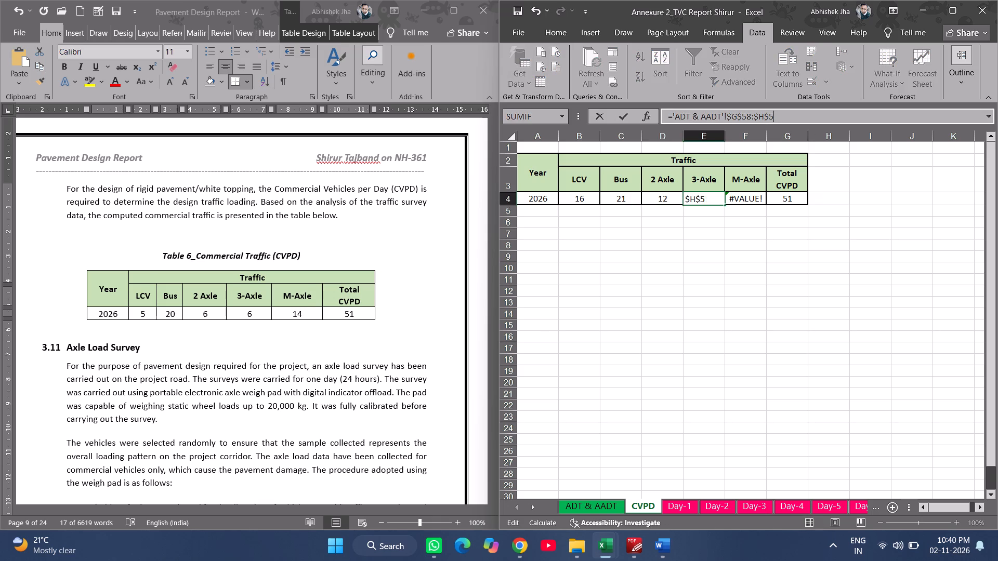
{"action": "key", "text": "BackSpace"}
{"action": "key", "text": "BackSpace"}
{"action": "key", "text": "BackSpace"}
{"action": "key", "text": "Return"}
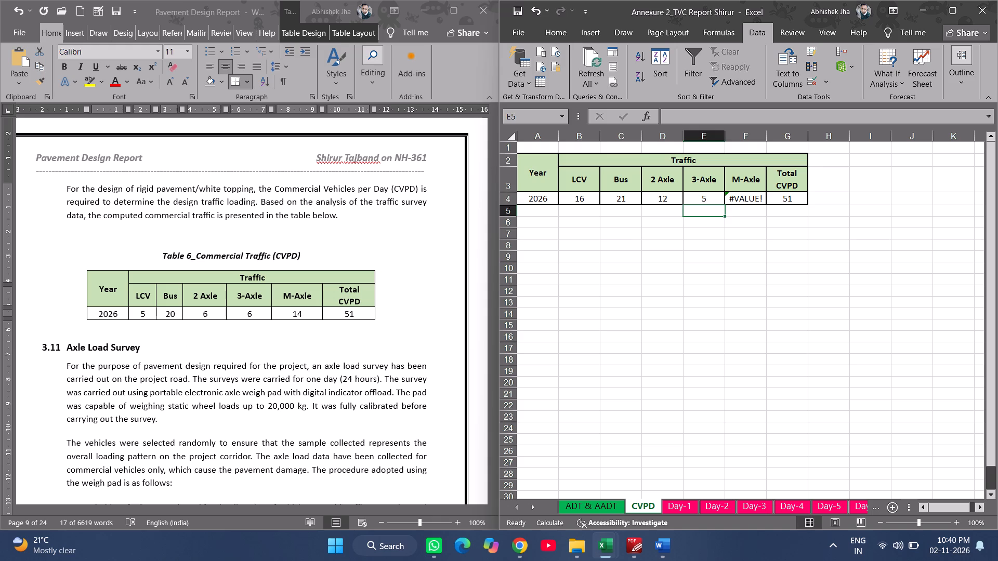
Shorten the M-Axle formula in F4 to the single reference ='ADT & AADT'!$G$59.
{"action": "left_click", "coordinate": [751, 194]}
{"action": "left_click", "coordinate": [813, 111]}
{"action": "key", "text": "BackSpace"}
{"action": "key", "text": "BackSpace"}
{"action": "key", "text": "BackSpace"}
{"action": "key", "text": "BackSpace"}
{"action": "key", "text": "BackSpace"}
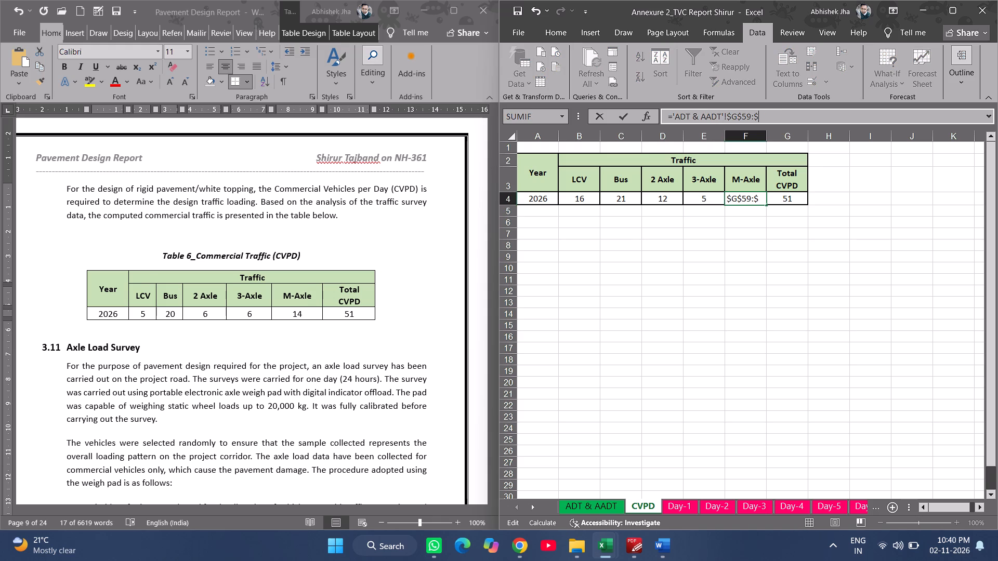
{"action": "key", "text": "BackSpace"}
{"action": "left_click", "coordinate": [817, 246]}
Add the Tractor With Trailer and Tractor Without Trailer ADT (Nos) values from the ADT & AADT sheet to the M-Axle formula in F4.
{"action": "left_click", "coordinate": [759, 200]}
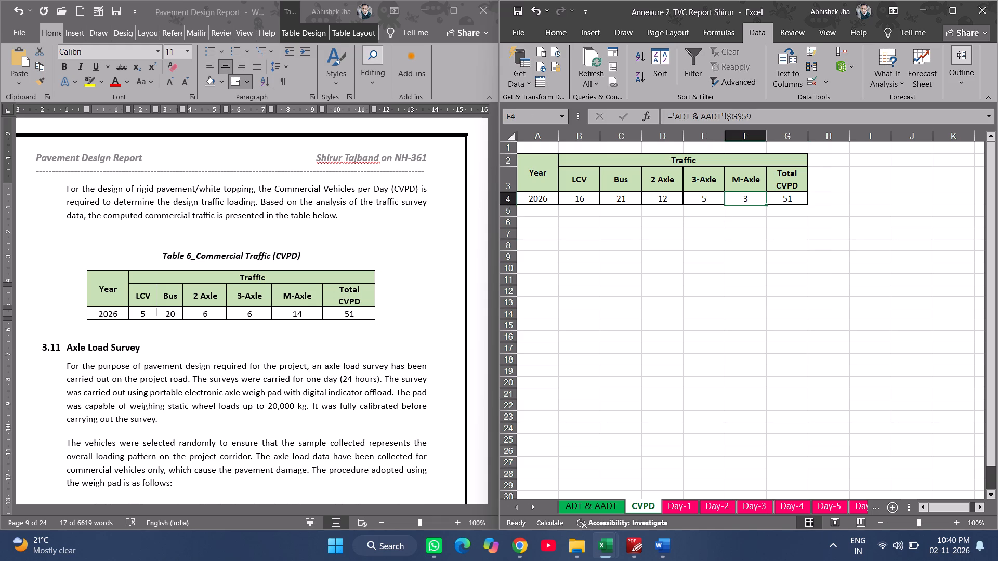
{"action": "left_click", "coordinate": [787, 118]}
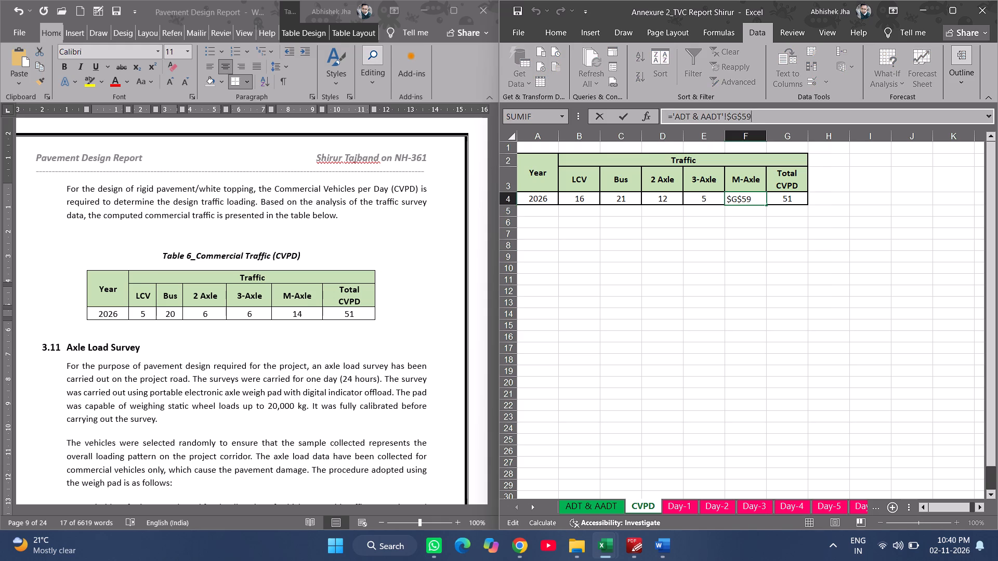
{"action": "key", "text": "shift+plus"}
{"action": "left_click", "coordinate": [598, 505]}
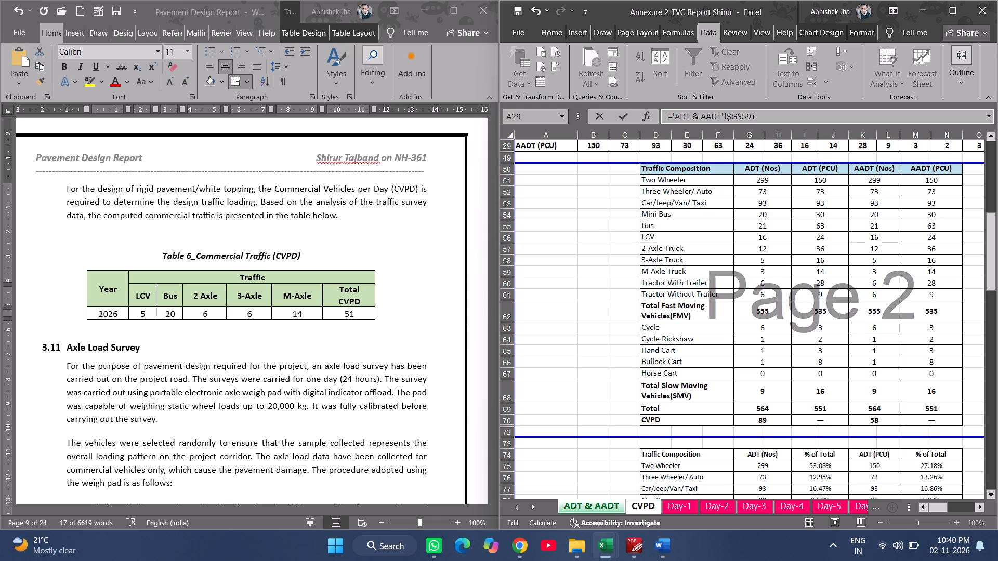
{"action": "left_click", "coordinate": [767, 282]}
{"action": "key", "text": "shift+plus"}
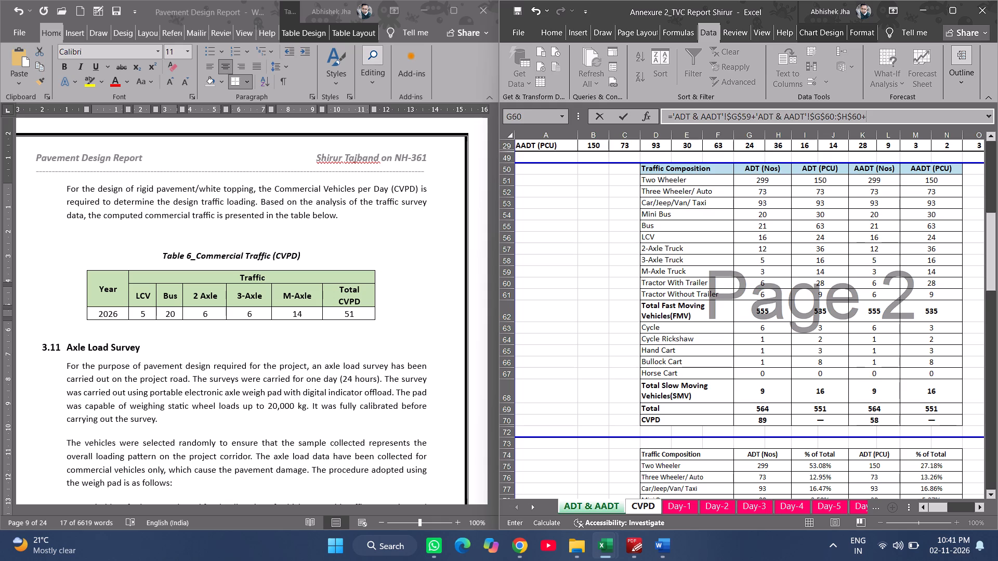
{"action": "left_click", "coordinate": [771, 296]}
{"action": "key", "text": "Return"}
Shorten the tractor references in the M-Axle formula in F4, making it ='ADT & AADT'!$G$59+'ADT & AADT'!$G$60+'ADT & AADT'!$G$61.
{"action": "left_click", "coordinate": [739, 192]}
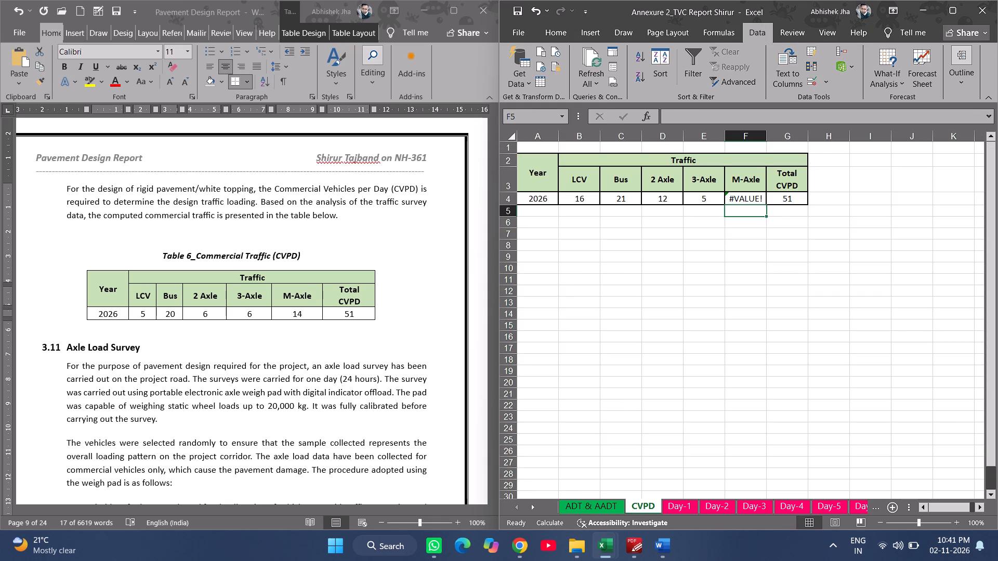
{"action": "left_click", "coordinate": [760, 199]}
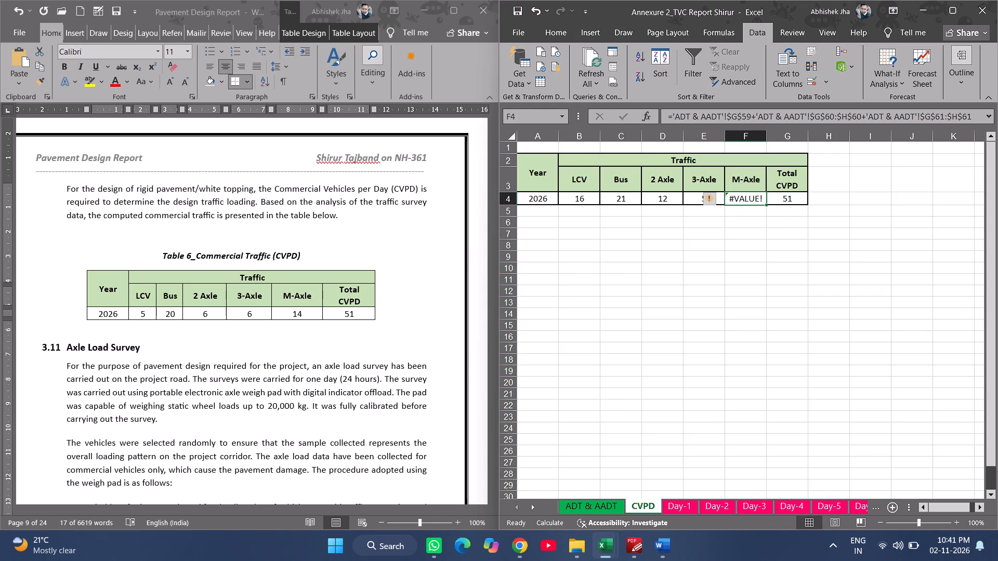
{"action": "left_click", "coordinate": [987, 116]}
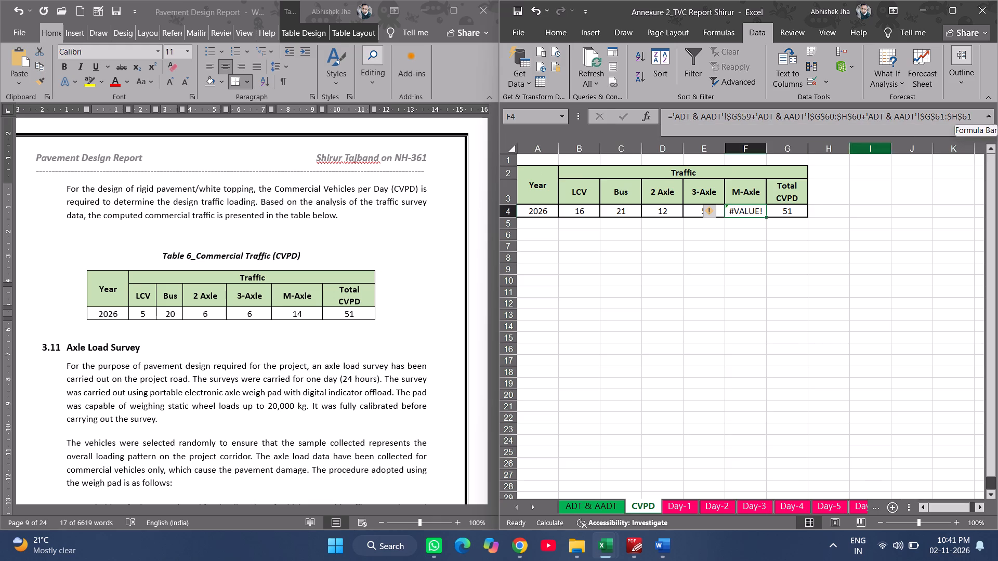
{"action": "left_click", "coordinate": [962, 11]}
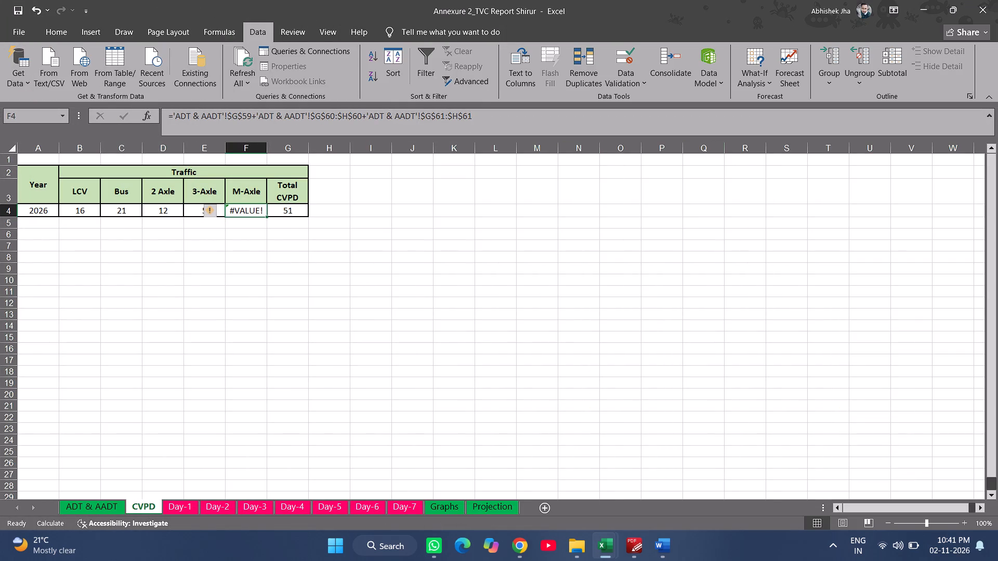
{"action": "left_click", "coordinate": [554, 122]}
{"action": "key", "text": "BackSpace"}
{"action": "key", "text": "BackSpace"}
{"action": "key", "text": "BackSpace"}
{"action": "key", "text": "BackSpace"}
{"action": "key", "text": "BackSpace"}
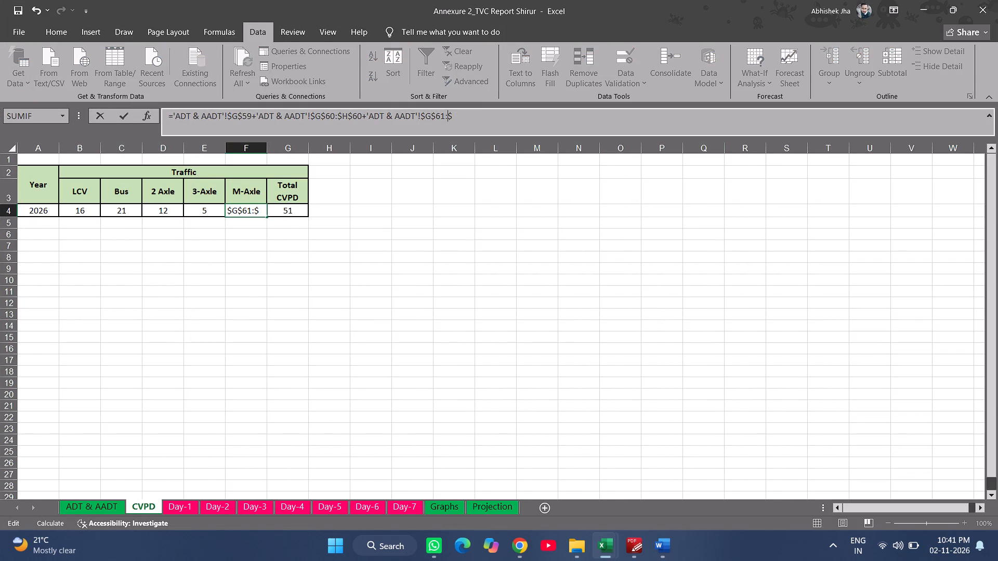
{"action": "key", "text": "BackSpace"}
{"action": "left_click", "coordinate": [361, 115]}
{"action": "key", "text": "BackSpace"}
{"action": "key", "text": "BackSpace"}
{"action": "key", "text": "BackSpace"}
{"action": "key", "text": "BackSpace"}
{"action": "key", "text": "BackSpace"}
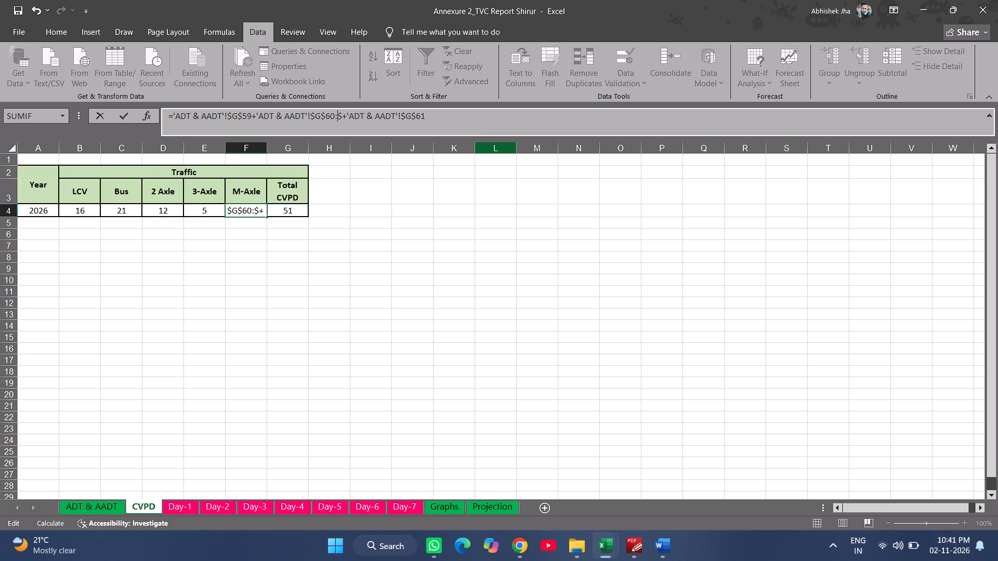
{"action": "key", "text": "BackSpace"}
{"action": "key", "text": "Return"}
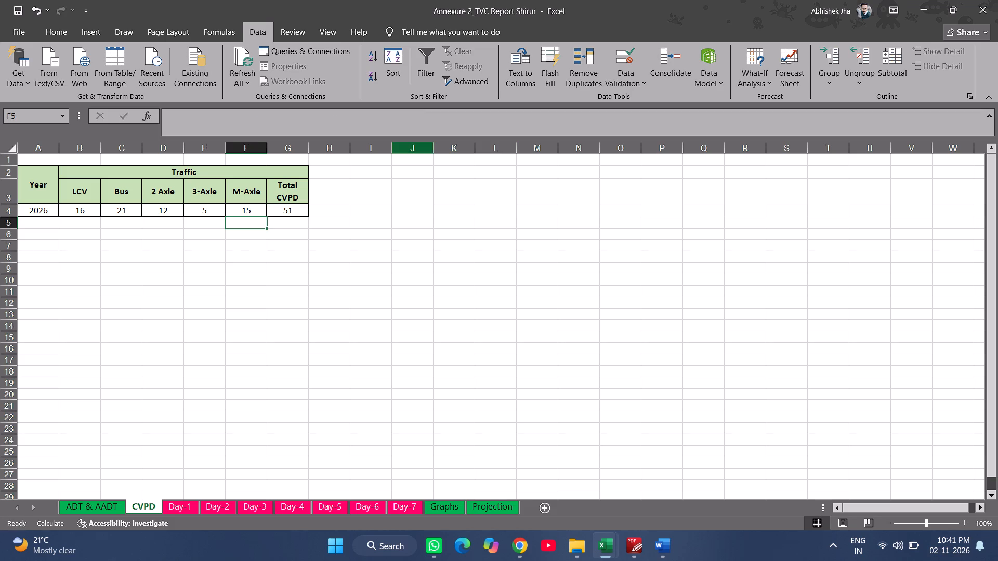
Replace the Total CVPD value in G4 with the formula =SUM(B4:F4), leaving the year out of the sum.
{"action": "left_click", "coordinate": [284, 208]}
{"action": "key", "text": "alt+equal"}
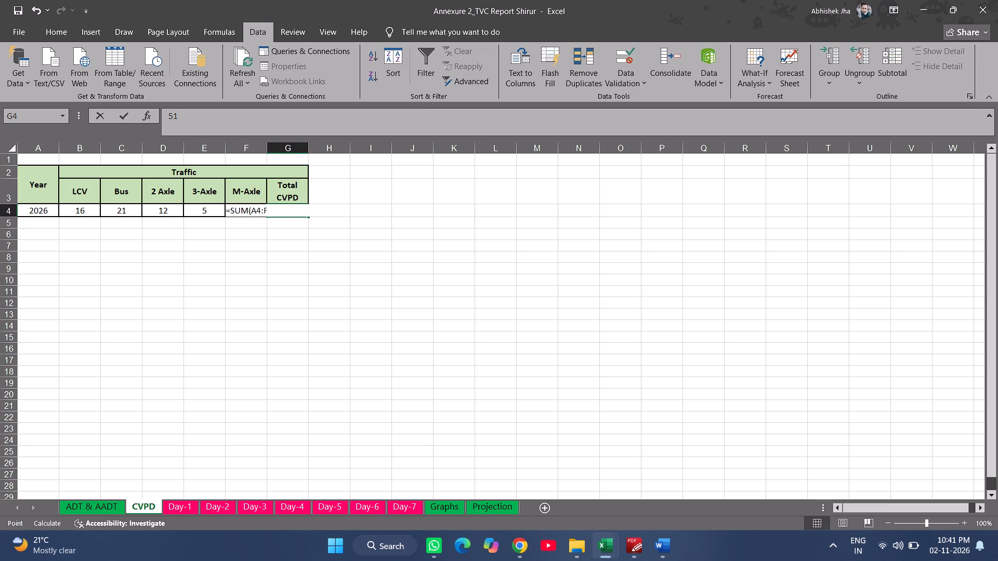
{"action": "key", "text": "Return"}
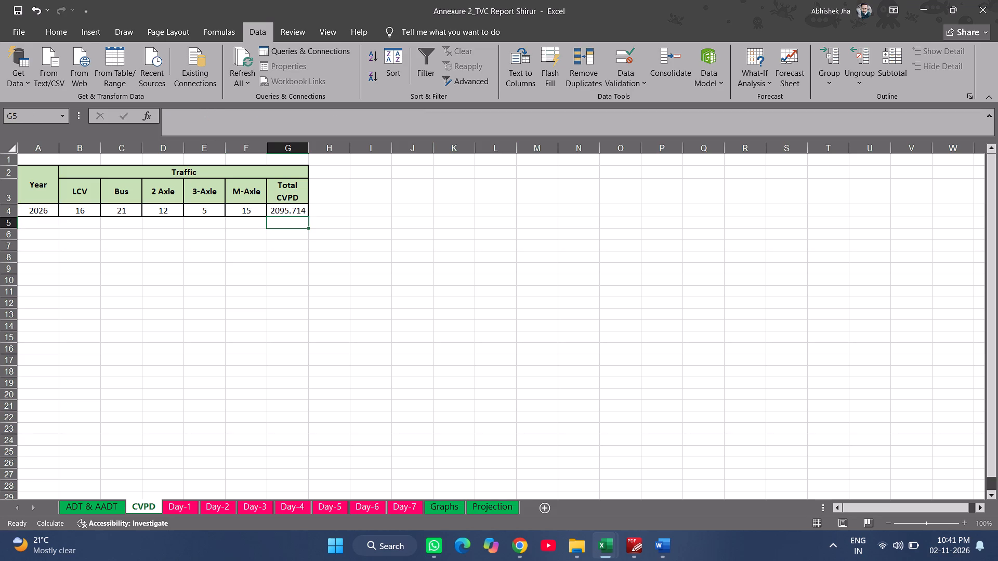
{"action": "double_click", "coordinate": [295, 209]}
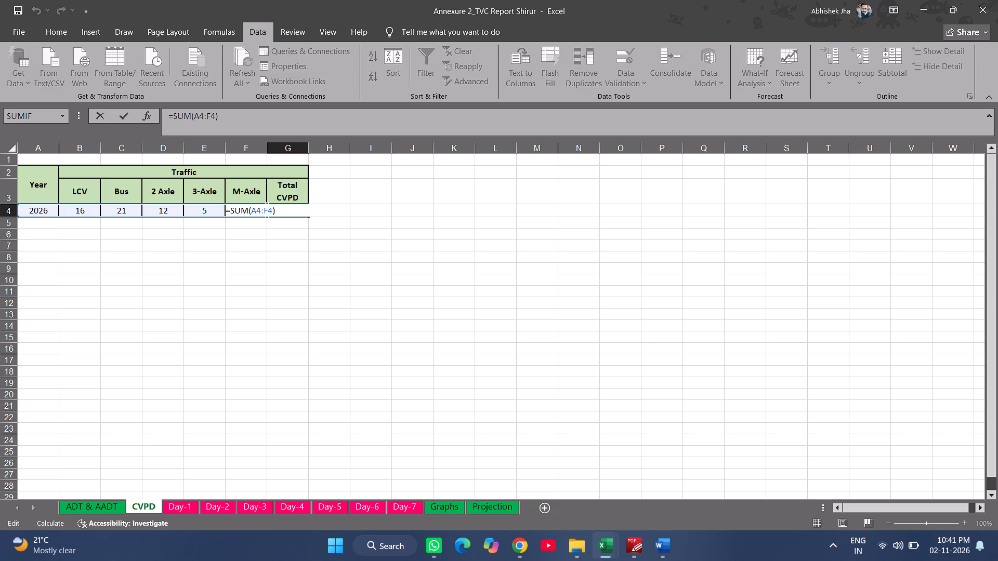
{"action": "left_click_drag", "start_coordinate": [20, 217], "coordinate": [70, 211]}
{"action": "key", "text": "Return"}
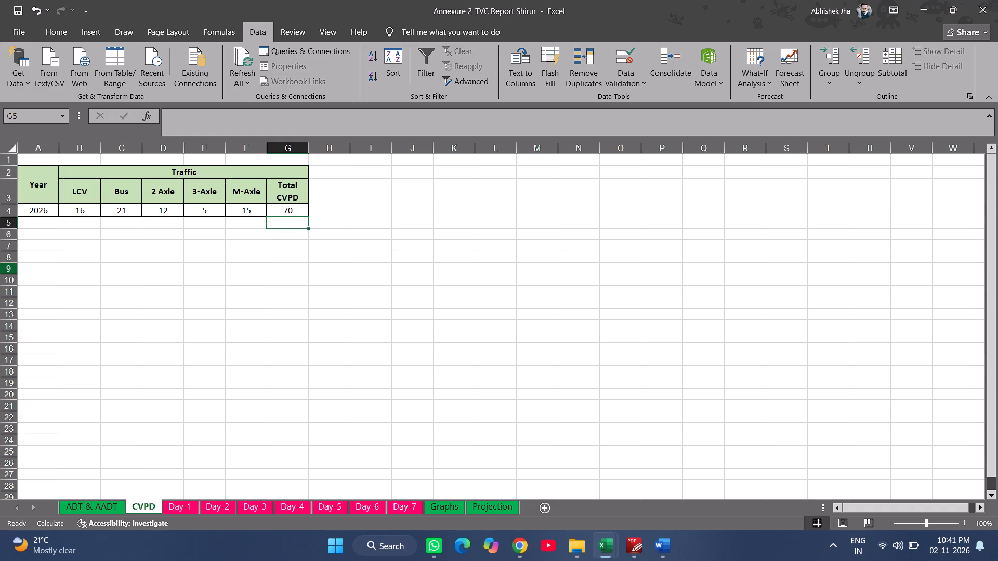
{"action": "double_click", "coordinate": [298, 209]}
{"action": "key", "text": "Escape"}
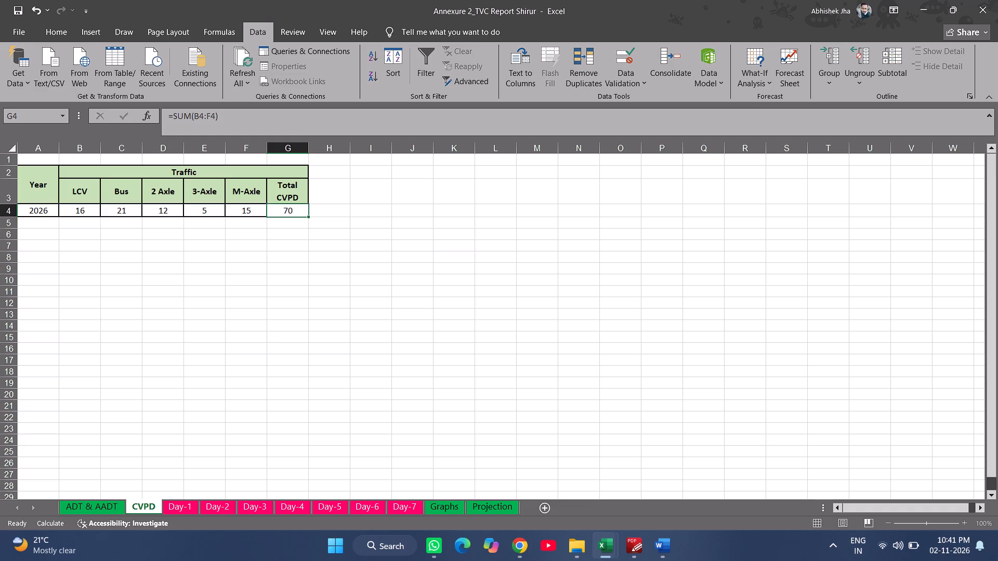
Examine the total formulas and the CVPD formula in G70 on the ADT & AADT sheet to see which vehicle classes it includes.
{"action": "left_click", "coordinate": [94, 503]}
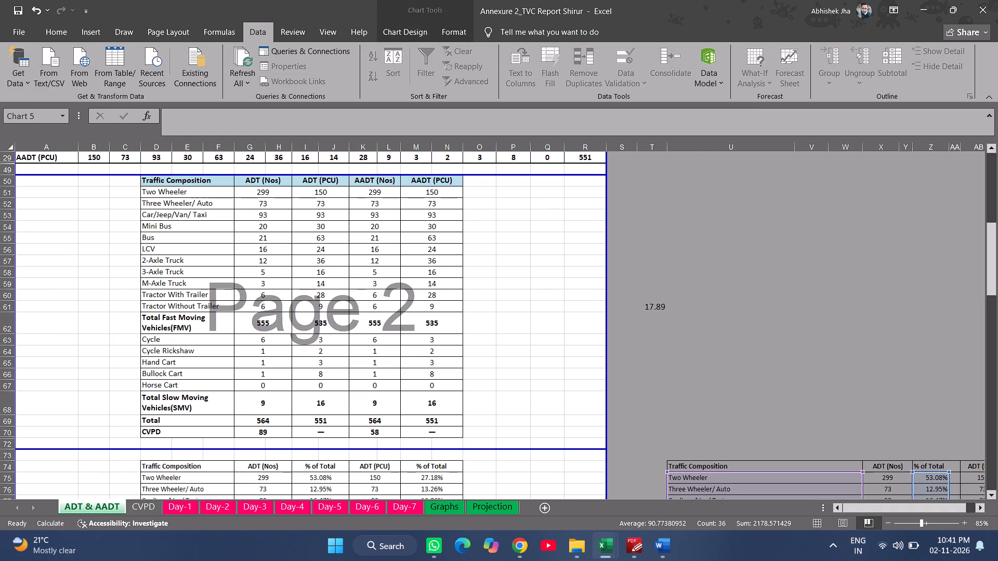
{"action": "scroll", "coordinate": [204, 358], "scroll_direction": "up", "scroll_amount": 2, "text": "ctrl"}
{"action": "scroll", "coordinate": [264, 379], "scroll_direction": "up", "scroll_amount": 4}
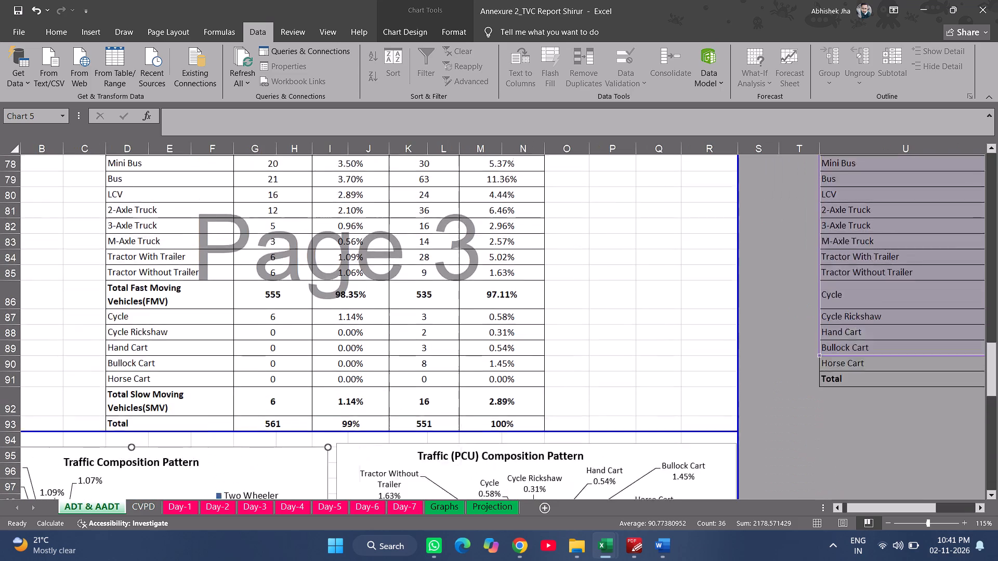
{"action": "scroll", "coordinate": [283, 404], "scroll_direction": "down", "scroll_amount": 1}
{"action": "scroll", "coordinate": [288, 479], "scroll_direction": "down", "scroll_amount": 1}
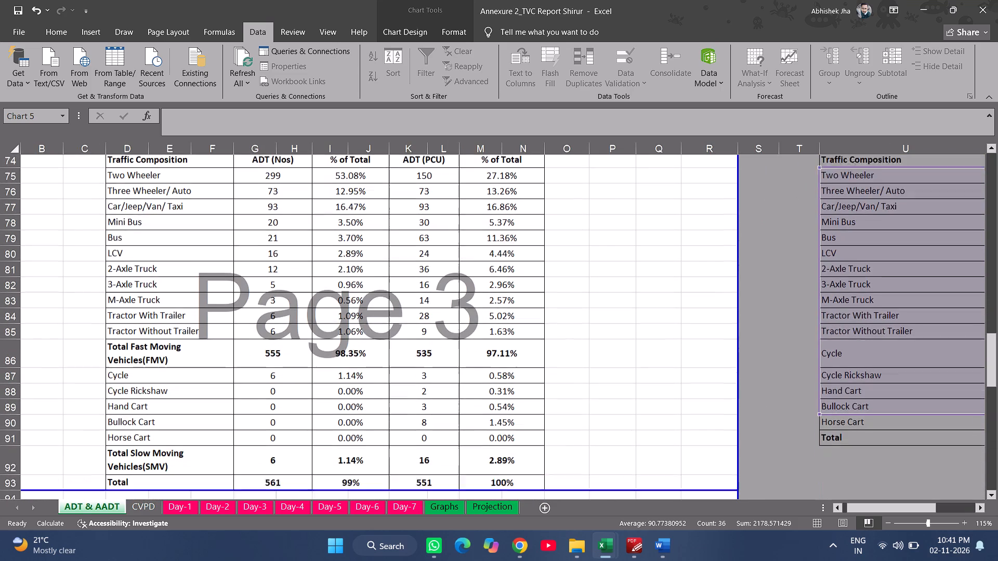
{"action": "left_click", "coordinate": [279, 454]}
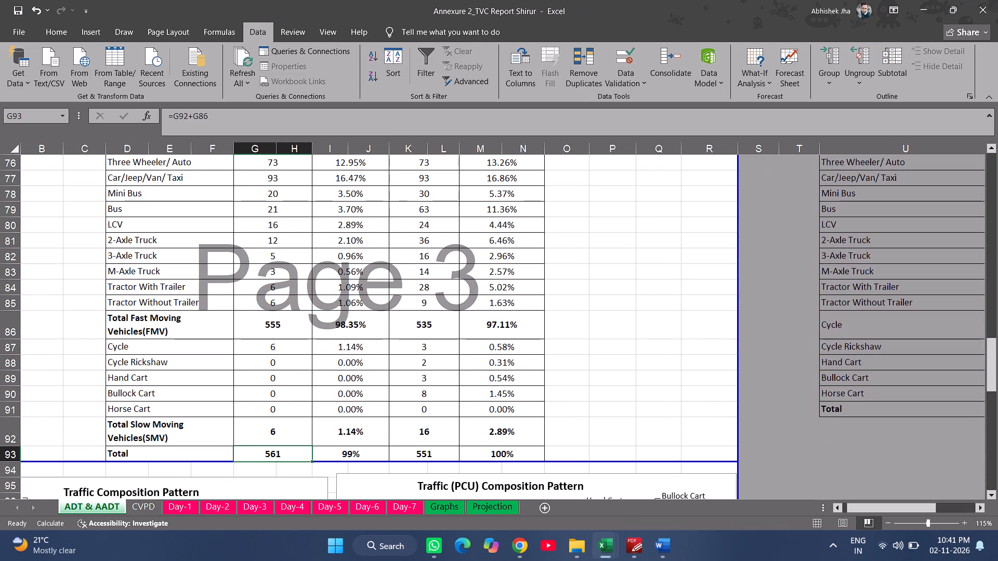
{"action": "left_click", "coordinate": [289, 434]}
{"action": "scroll", "coordinate": [308, 446], "scroll_direction": "up", "scroll_amount": 2}
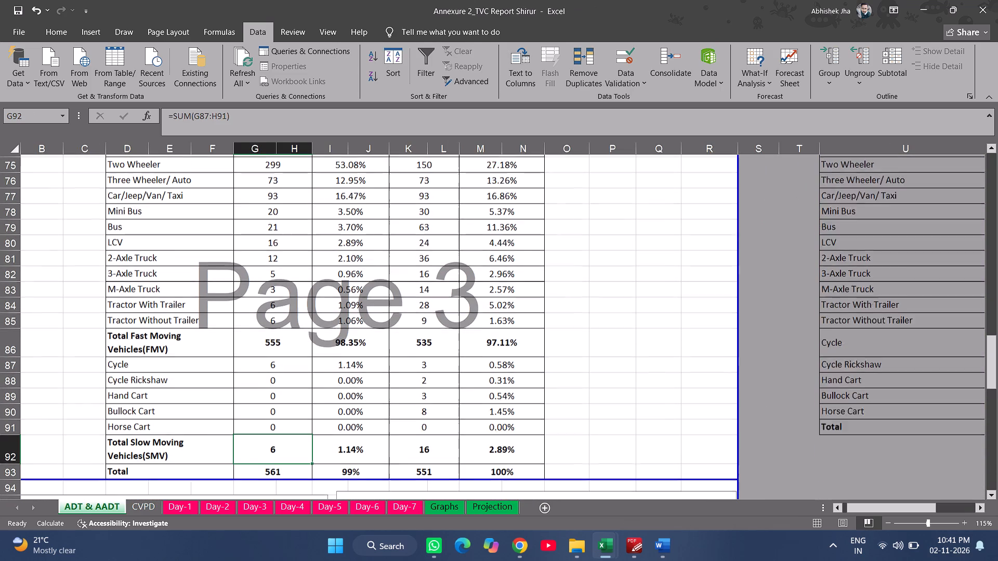
{"action": "scroll", "coordinate": [308, 446], "scroll_direction": "up", "scroll_amount": 3}
{"action": "double_click", "coordinate": [280, 406]}
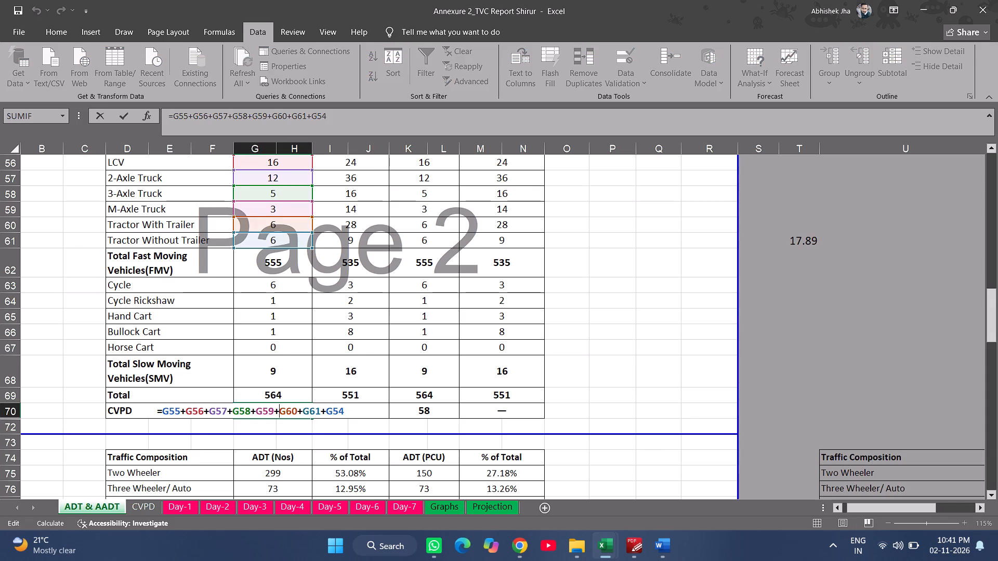
{"action": "scroll", "coordinate": [417, 372], "scroll_direction": "up", "scroll_amount": 2}
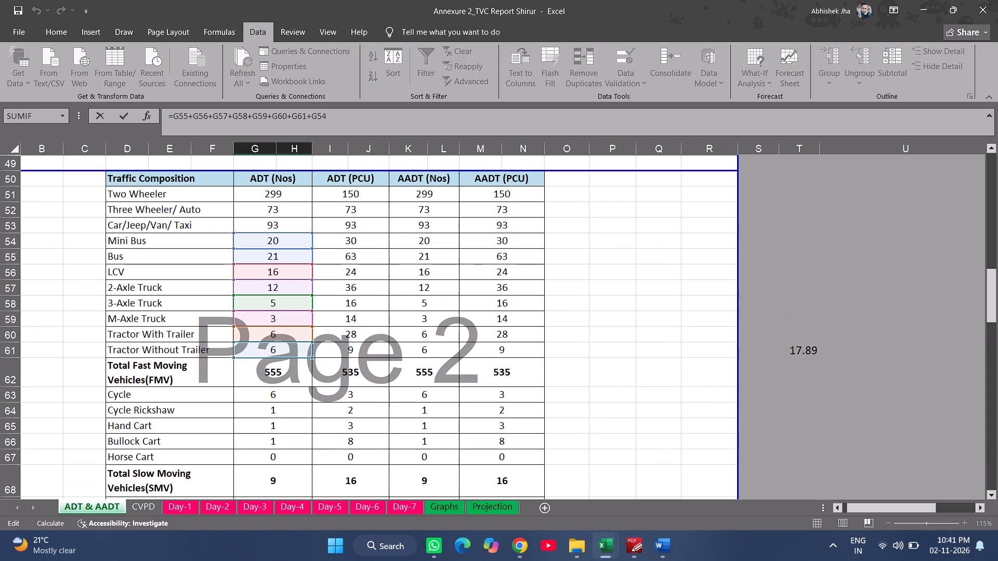
{"action": "key", "text": "Escape"}
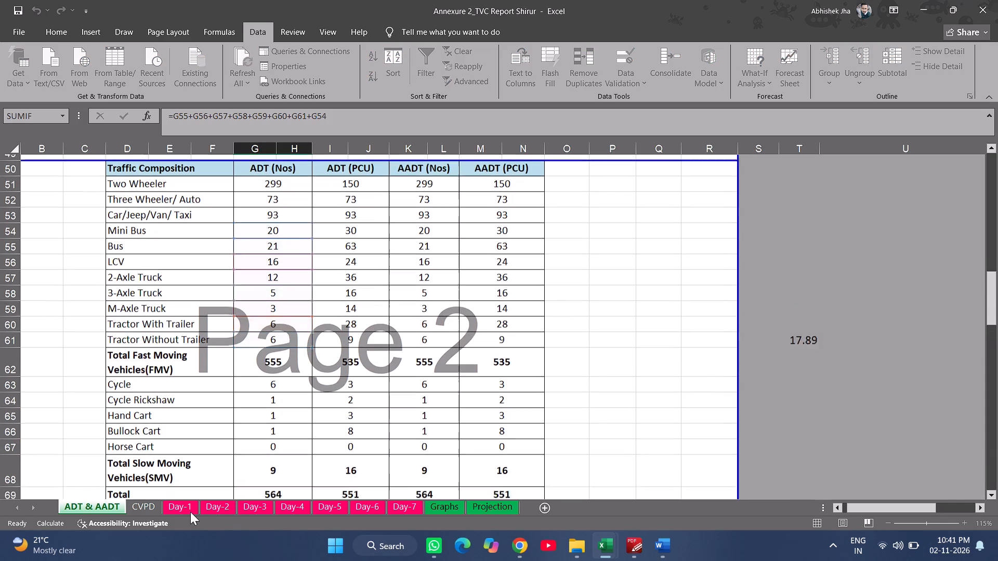
Add the Mini Bus ADT (Nos) to the Bus formula in C4 of the CVPD sheet, making it ='ADT & AADT'!$G$55+'ADT & AADT'!G54.
{"action": "left_click", "coordinate": [141, 505]}
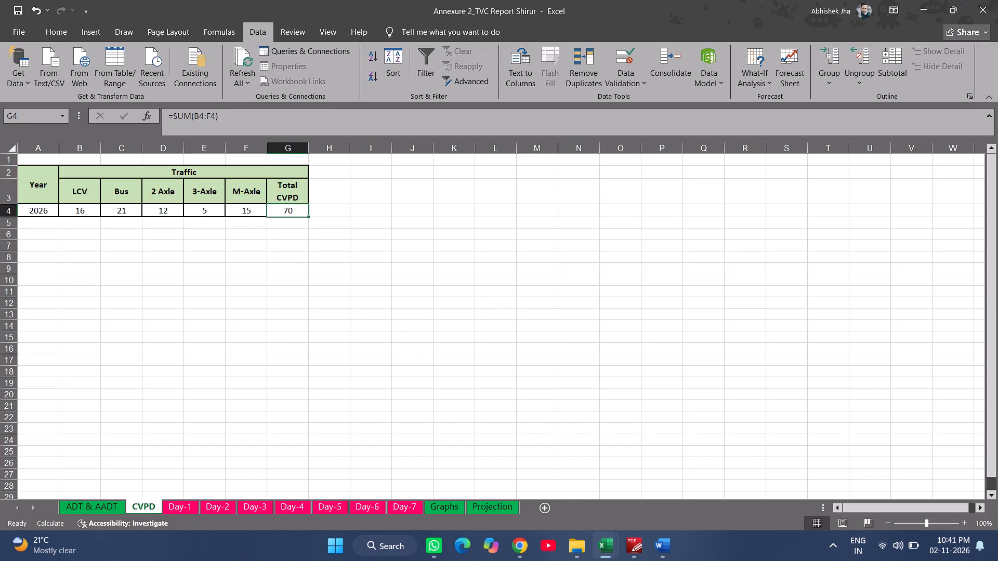
{"action": "left_click", "coordinate": [84, 212]}
{"action": "left_click", "coordinate": [137, 211]}
{"action": "left_click", "coordinate": [290, 111]}
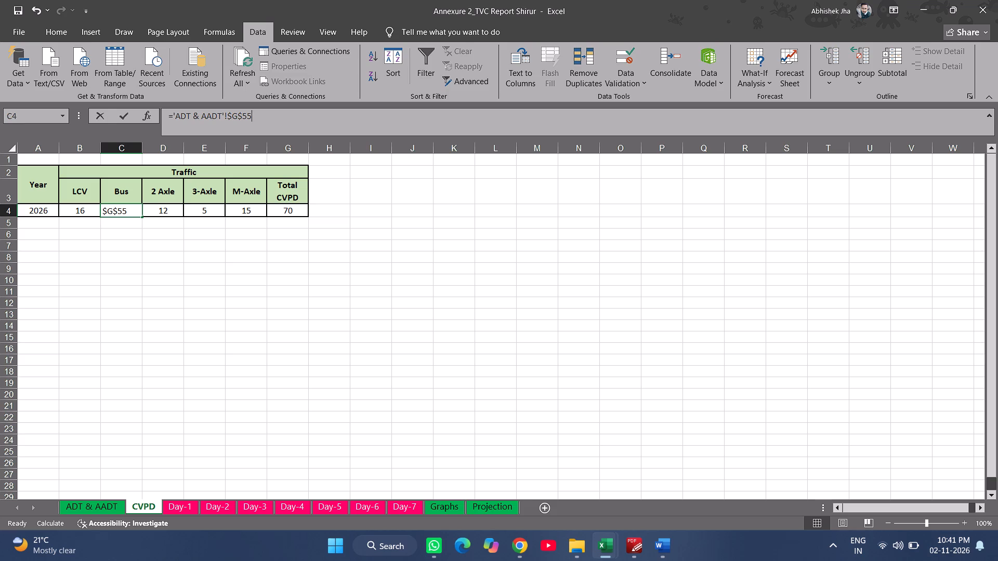
{"action": "key", "text": "shift+plus"}
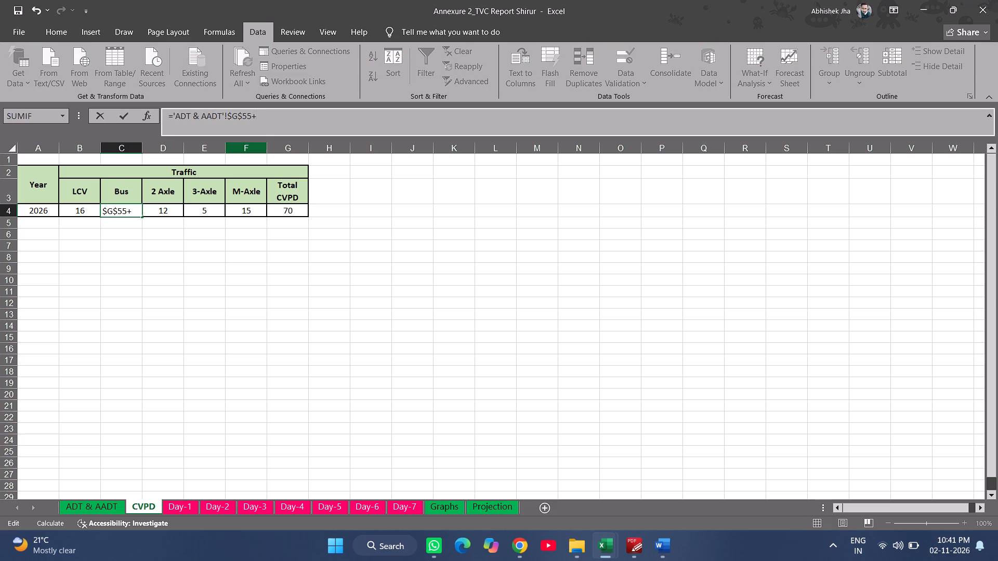
{"action": "left_click", "coordinate": [111, 510]}
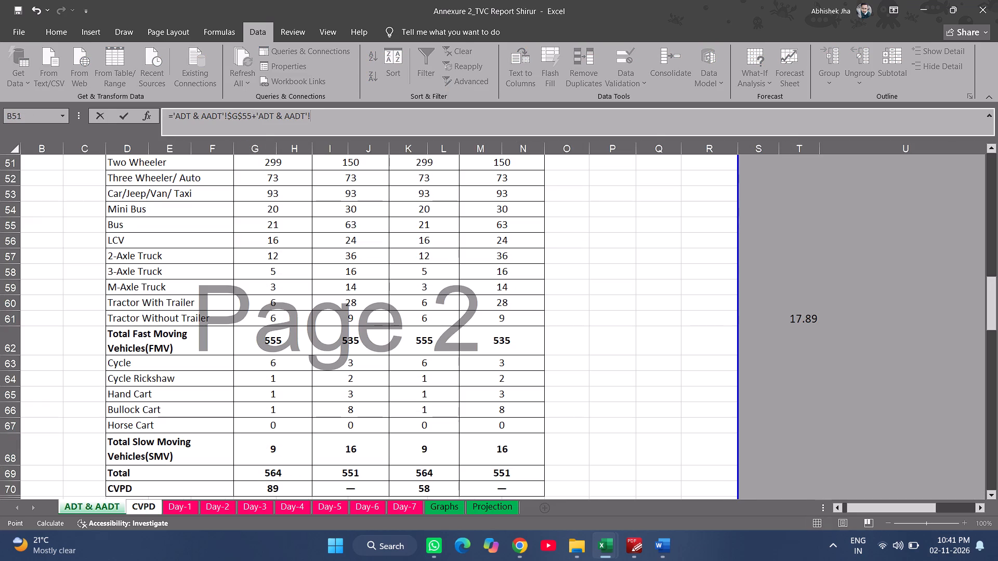
{"action": "left_click", "coordinate": [271, 207]}
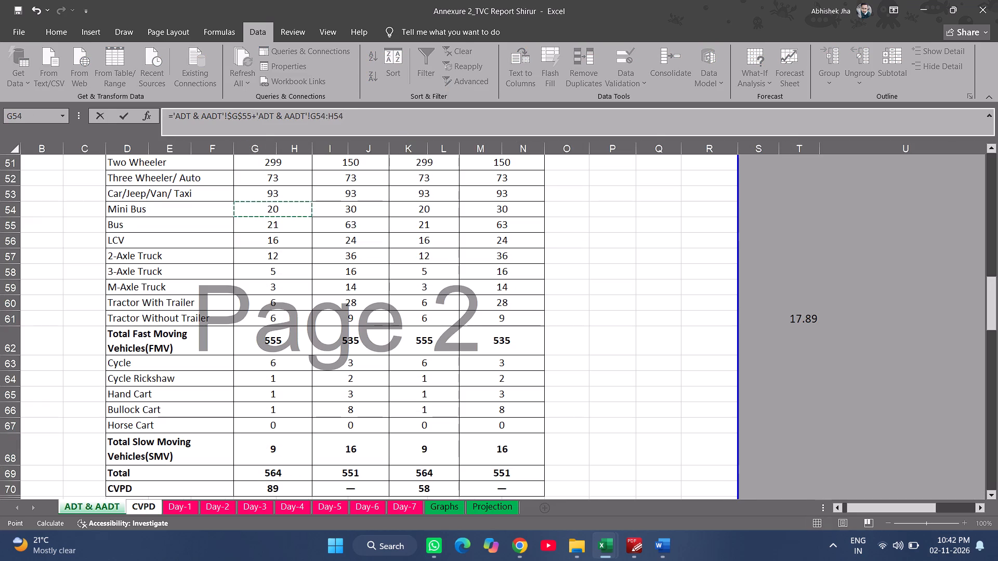
{"action": "key", "text": "BackSpace"}
{"action": "key", "text": "BackSpace"}
{"action": "key", "text": "BackSpace"}
{"action": "key", "text": "BackSpace"}
{"action": "key", "text": "Return"}
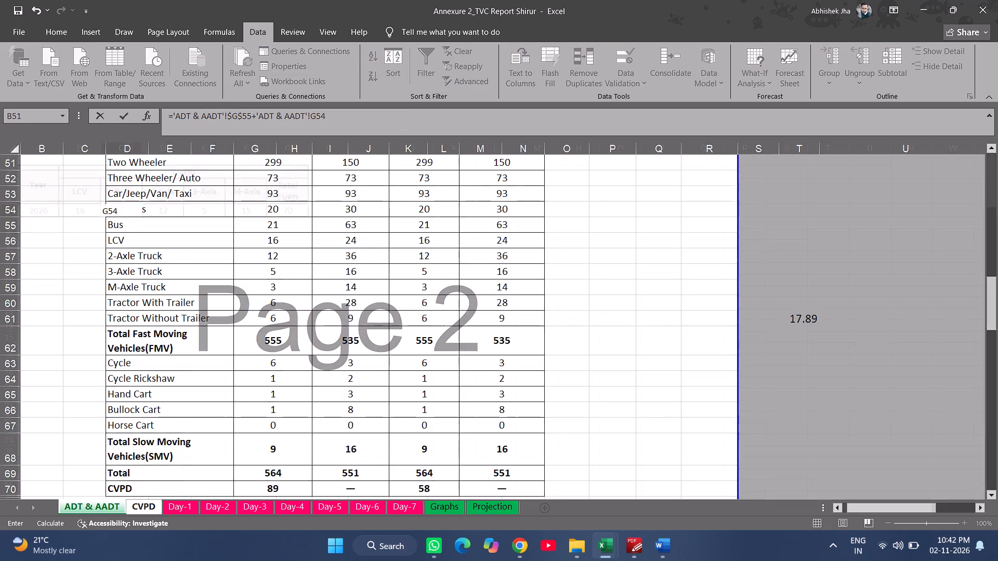
{"action": "double_click", "coordinate": [286, 206]}
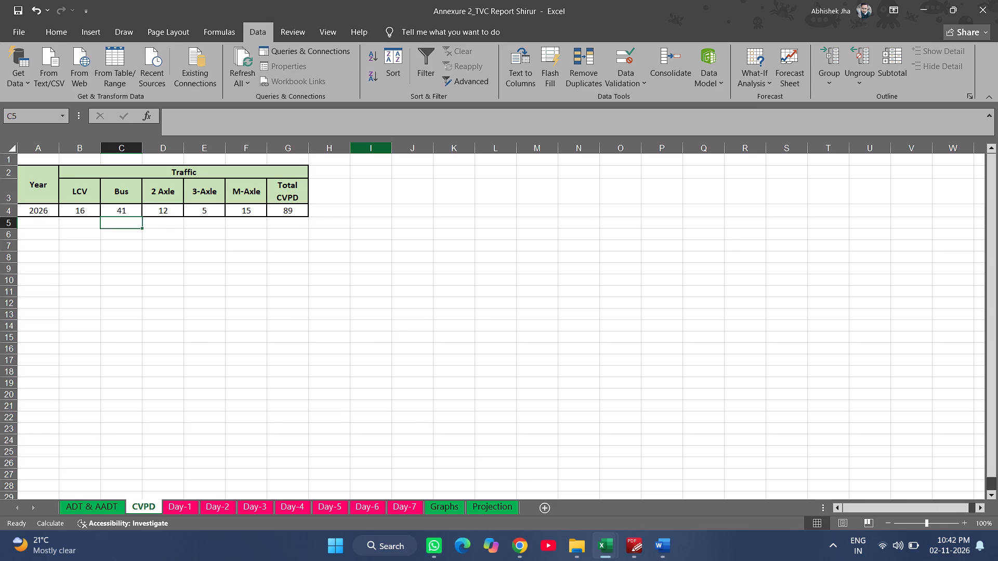
{"action": "double_click", "coordinate": [283, 209]}
{"action": "key", "text": "Escape"}
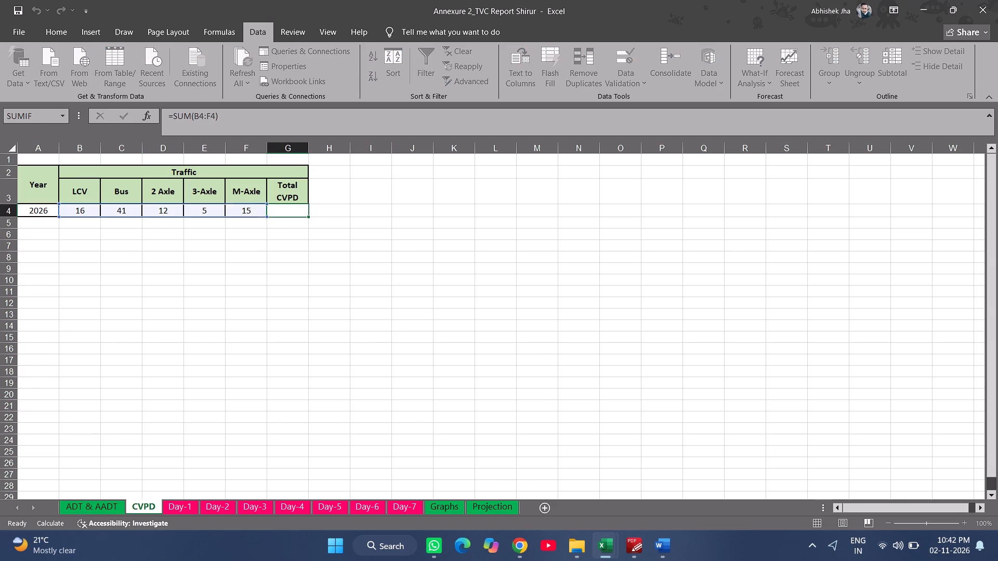
{"action": "scroll", "coordinate": [325, 318], "scroll_direction": "up", "scroll_amount": 2}
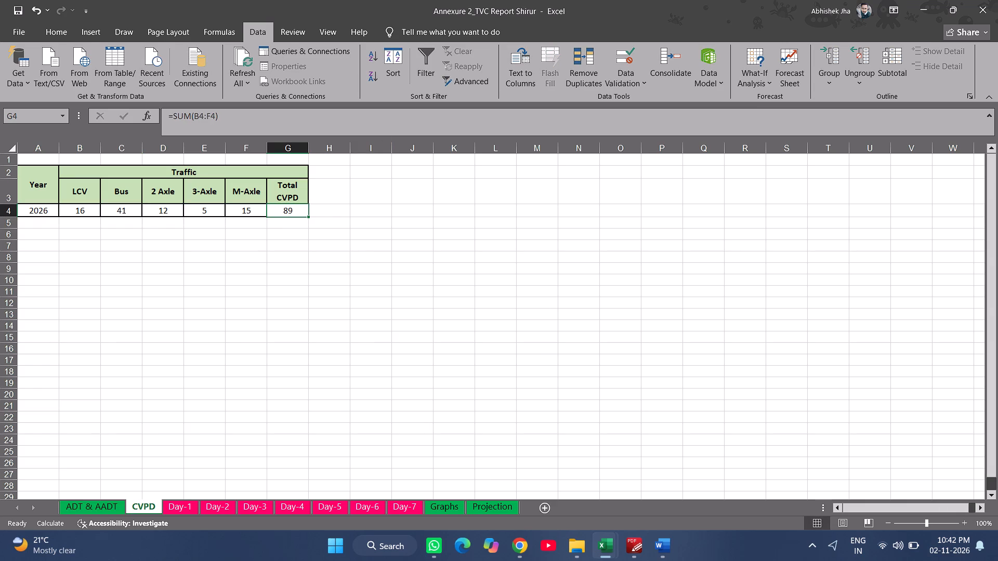
{"action": "left_click_drag", "start_coordinate": [44, 183], "coordinate": [286, 214]}
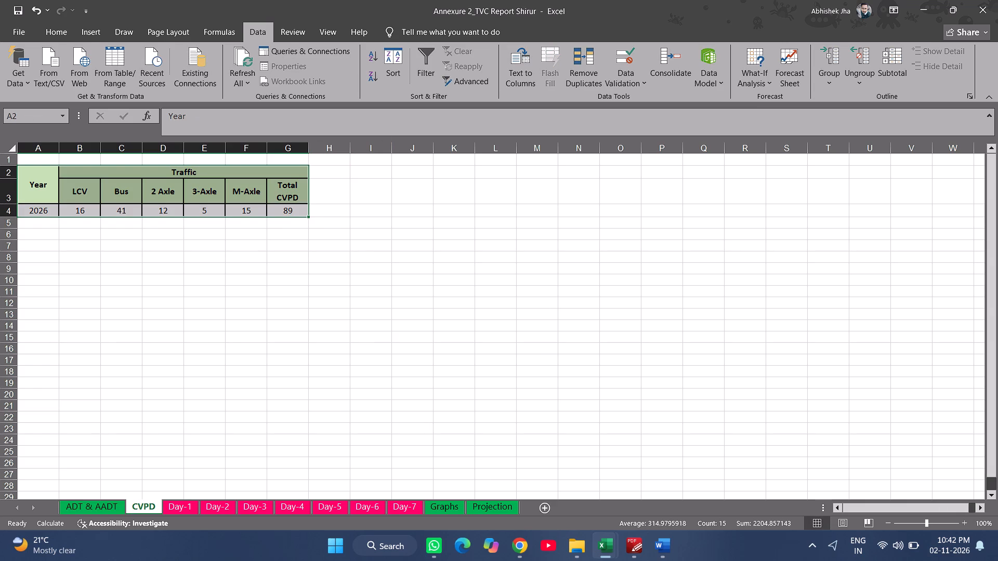
{"action": "key", "text": "ctrl+c"}
{"action": "key", "text": "alt+Tab"}
{"action": "key", "text": "alt+Tab"}
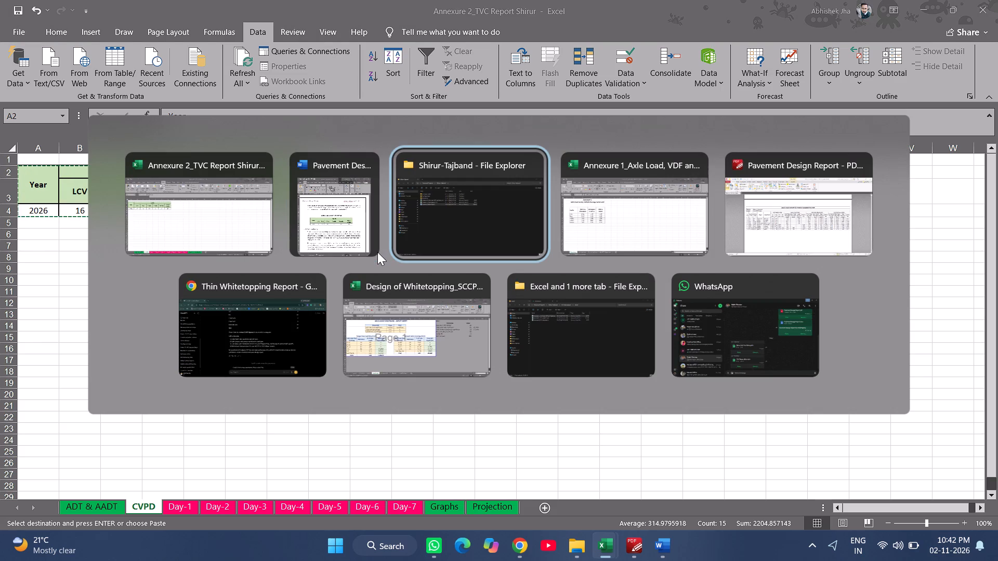
{"action": "key", "text": "alt+Tab"}
{"action": "key", "text": "alt+Tab"}
{"action": "key", "text": "alt+Tab"}
{"action": "key", "text": "alt+Tab"}
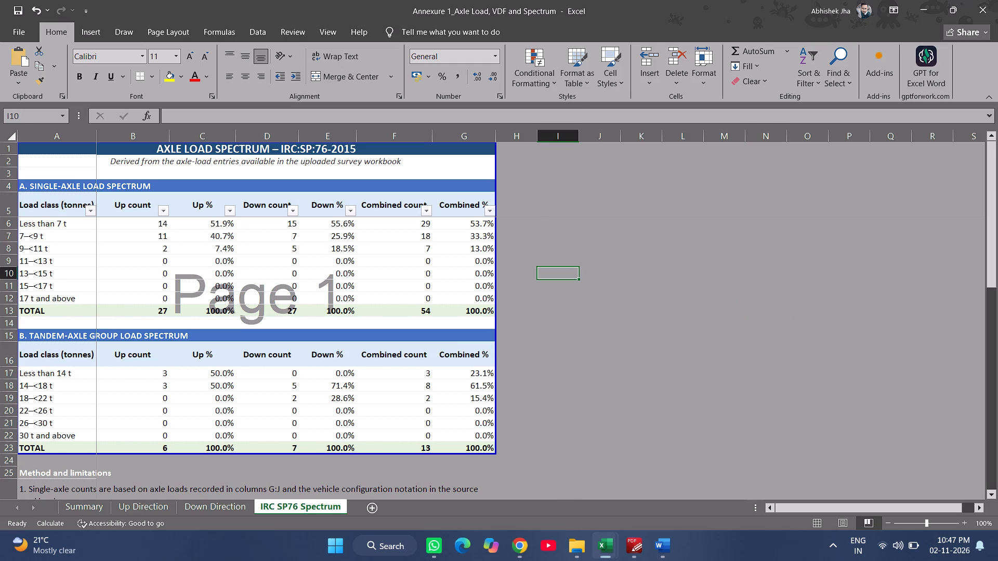
{"action": "left_click", "coordinate": [512, 227]}
{"action": "key", "text": "Left"}
{"action": "key", "text": "Left"}
{"action": "key", "text": "Left"}
{"action": "key", "text": "Left"}
{"action": "key", "text": "Left"}
{"action": "key", "text": "Left"}
{"action": "key", "text": "Left"}
{"action": "key", "text": "Left"}
{"action": "key", "text": "Left"}
{"action": "key", "text": "Left"}
{"action": "key", "text": "Left"}
{"action": "key", "text": "Left"}
{"action": "key", "text": "Left"}
{"action": "key", "text": "Left"}
{"action": "key", "text": "Left"}
{"action": "key", "text": "Left"}
{"action": "key", "text": "Left"}
{"action": "key", "text": "Left"}
{"action": "key", "text": "Left"}
{"action": "key", "text": "Left"}
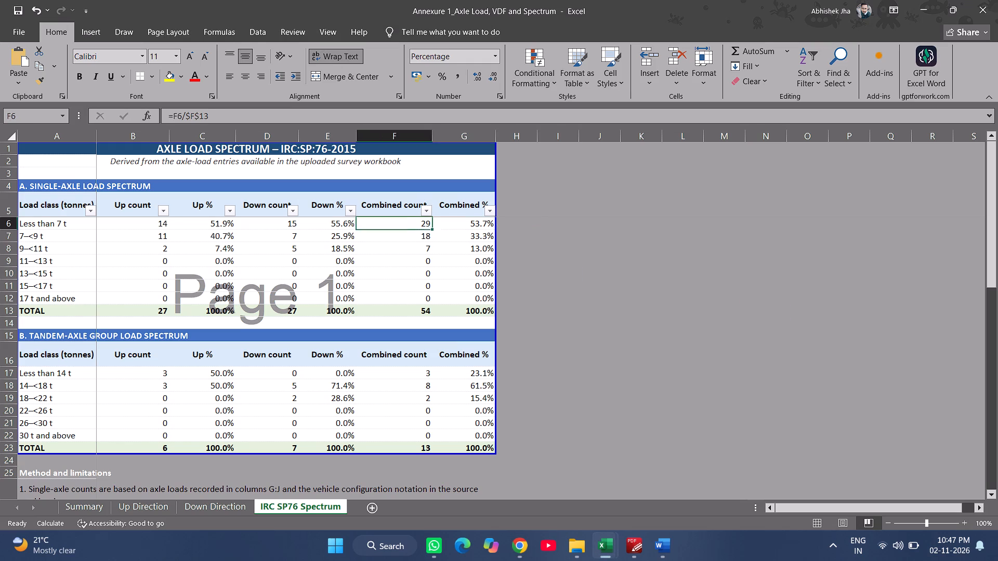
{"action": "key", "text": "Right"}
{"action": "key", "text": "Right"}
{"action": "key", "text": "Right"}
{"action": "key", "text": "Right"}
{"action": "key", "text": "Right"}
{"action": "key", "text": "Right"}
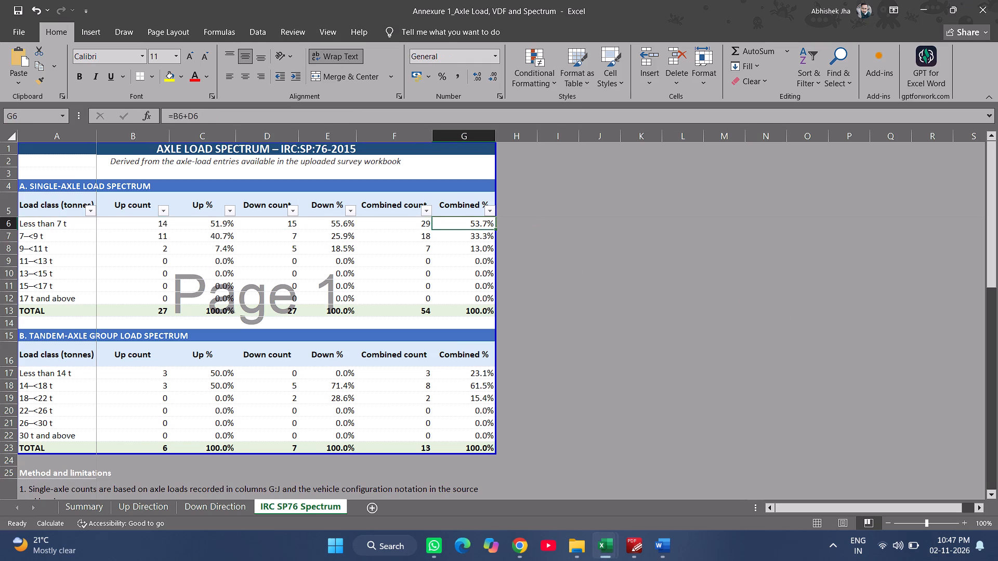
{"action": "key", "text": "Right"}
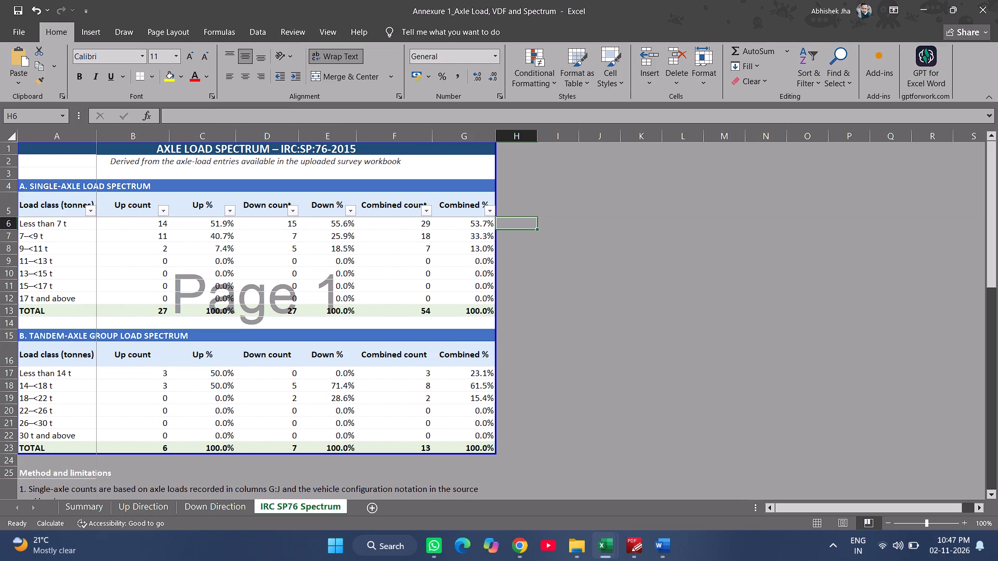
Open the Up Direction sheet and examine the surveyed vehicles' types, axle configurations and axle loads.
{"action": "left_click", "coordinate": [123, 502]}
{"action": "scroll", "coordinate": [129, 363], "scroll_direction": "up", "scroll_amount": 5}
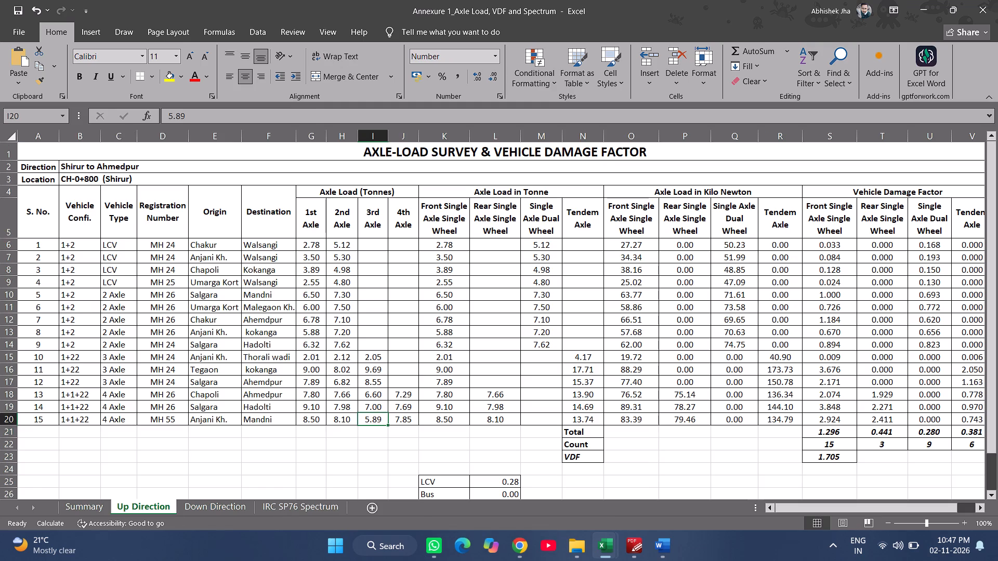
{"action": "left_click_drag", "start_coordinate": [107, 243], "coordinate": [111, 243]}
{"action": "scroll", "coordinate": [416, 394], "scroll_direction": "down", "scroll_amount": 5}
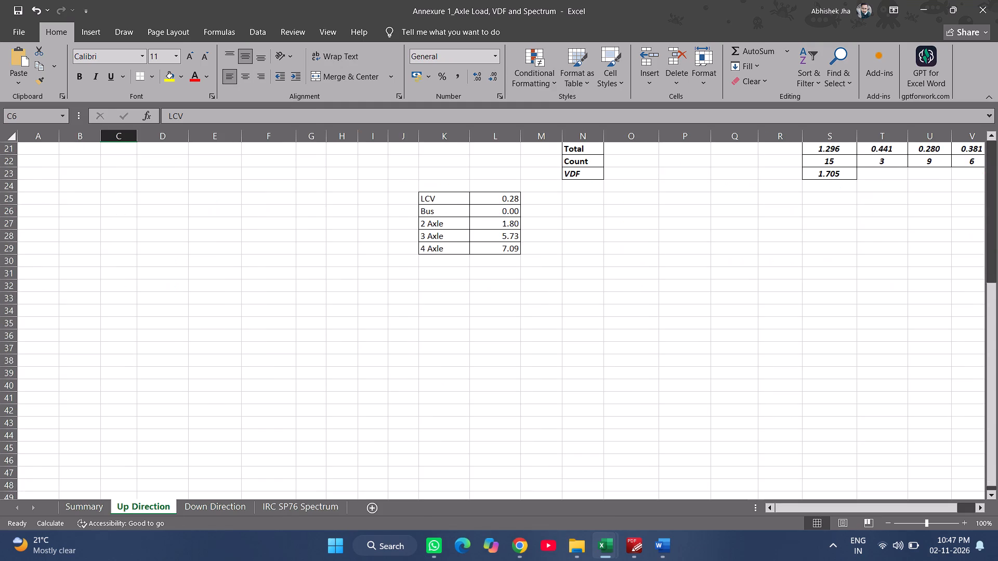
{"action": "scroll", "coordinate": [238, 363], "scroll_direction": "up", "scroll_amount": 1}
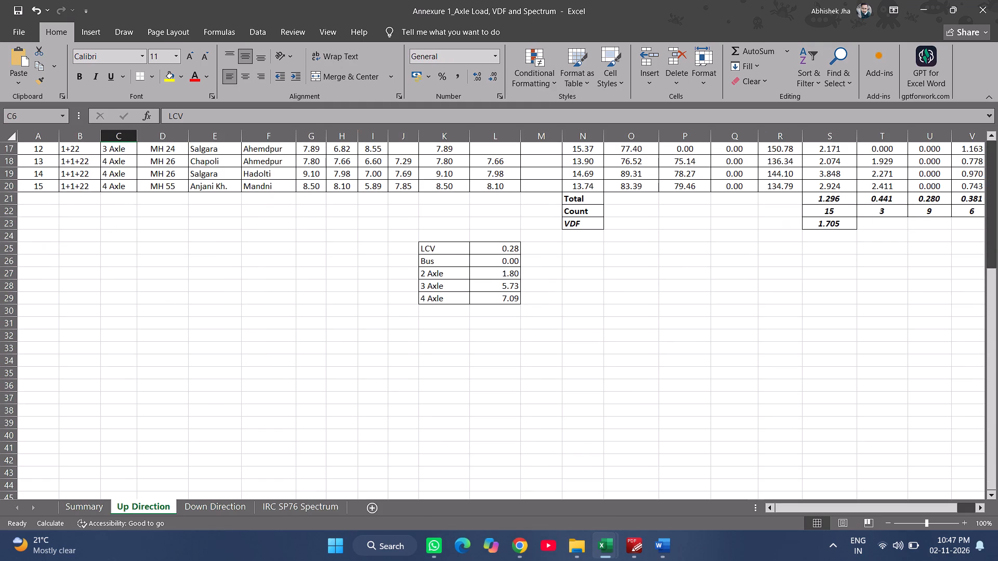
{"action": "left_click", "coordinate": [301, 366]}
{"action": "scroll", "coordinate": [312, 428], "scroll_direction": "up", "scroll_amount": 3}
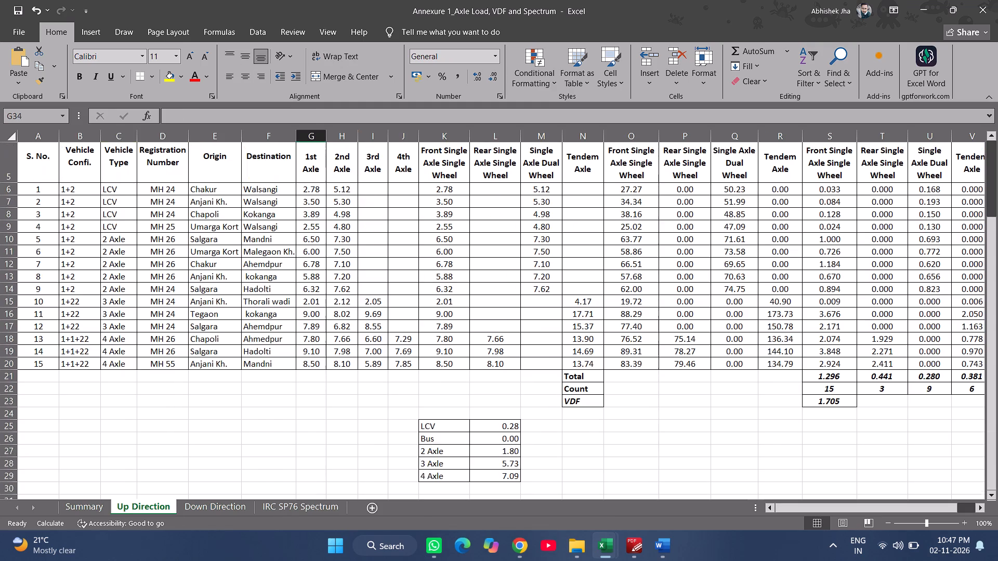
{"action": "scroll", "coordinate": [312, 428], "scroll_direction": "up", "scroll_amount": 4}
{"action": "scroll", "coordinate": [308, 446], "scroll_direction": "down", "scroll_amount": 1}
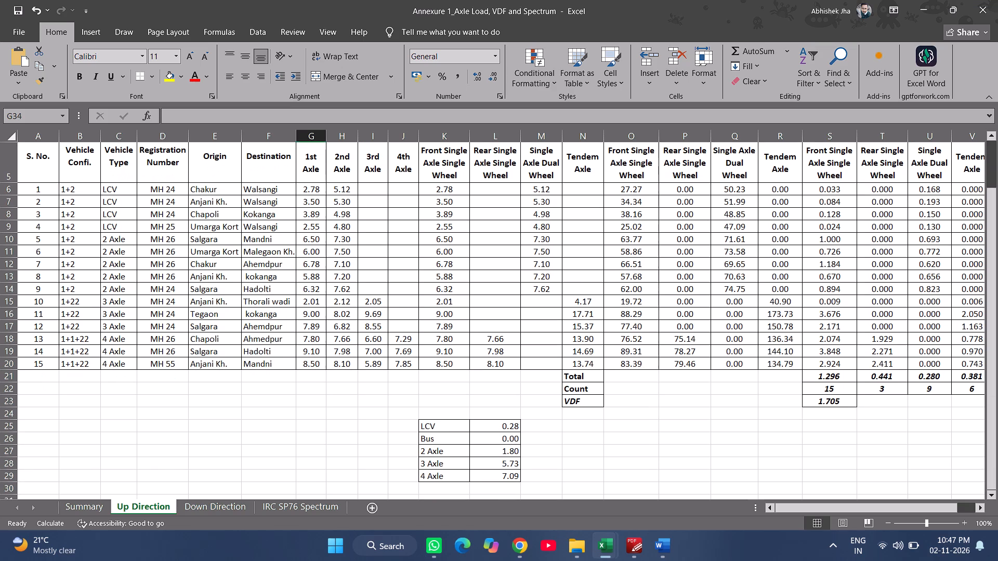
{"action": "scroll", "coordinate": [222, 447], "scroll_direction": "down", "scroll_amount": 1}
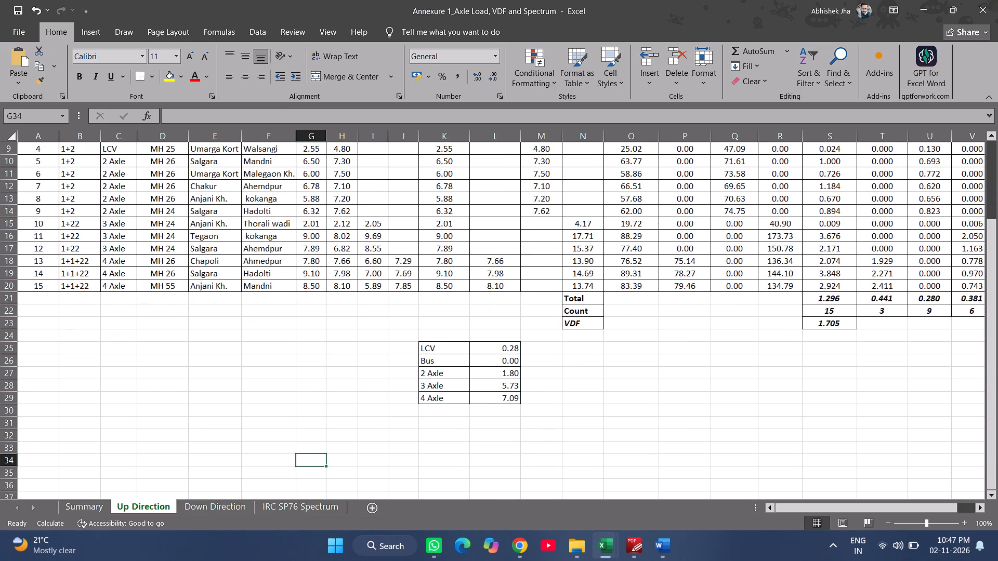
{"action": "scroll", "coordinate": [222, 445], "scroll_direction": "up", "scroll_amount": 1}
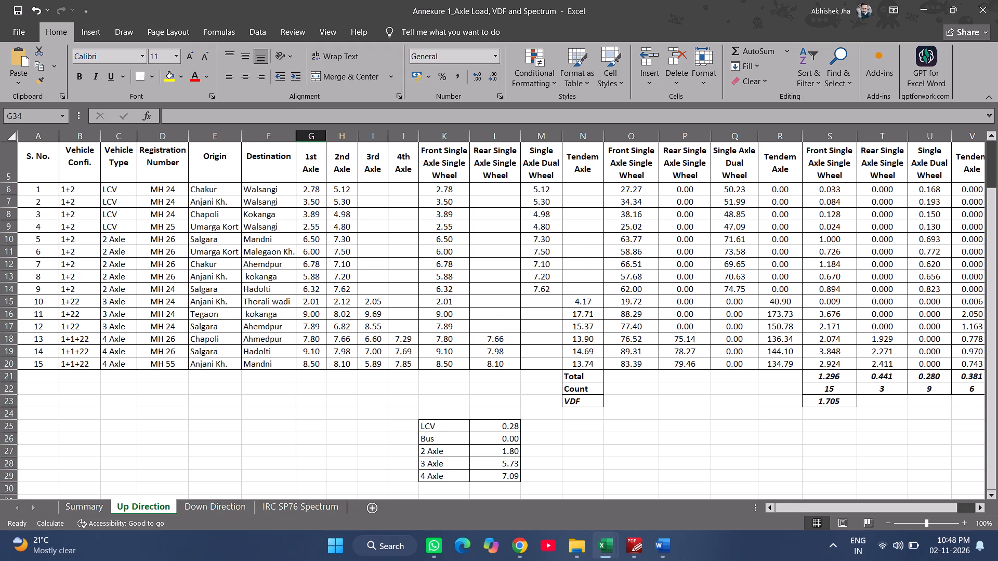
In Page Break Preview of the Up Direction sheet, shrink the print area to rows 1–20 and columns A–V.
{"action": "scroll", "coordinate": [239, 431], "scroll_direction": "down", "scroll_amount": 1}
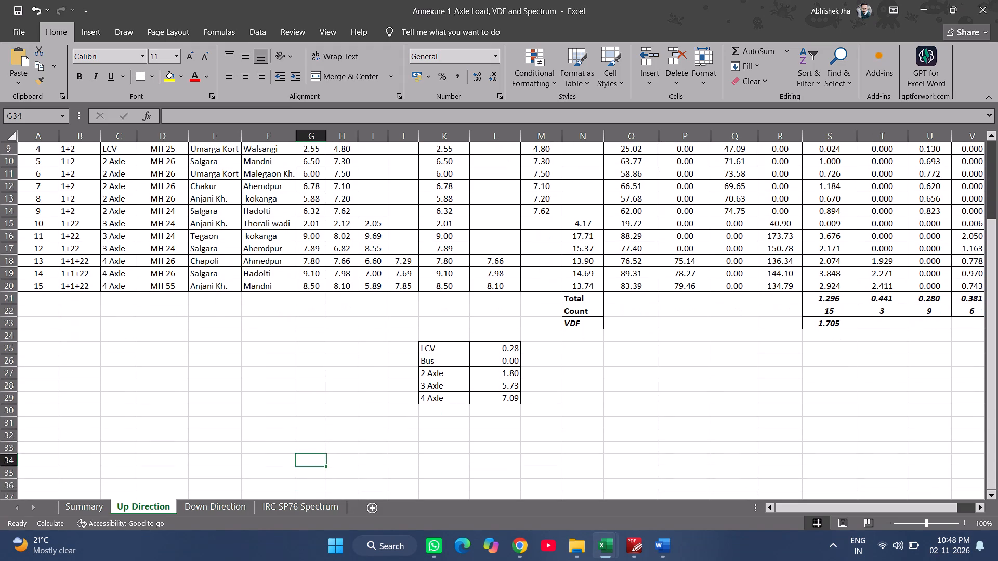
{"action": "left_click", "coordinate": [96, 418]}
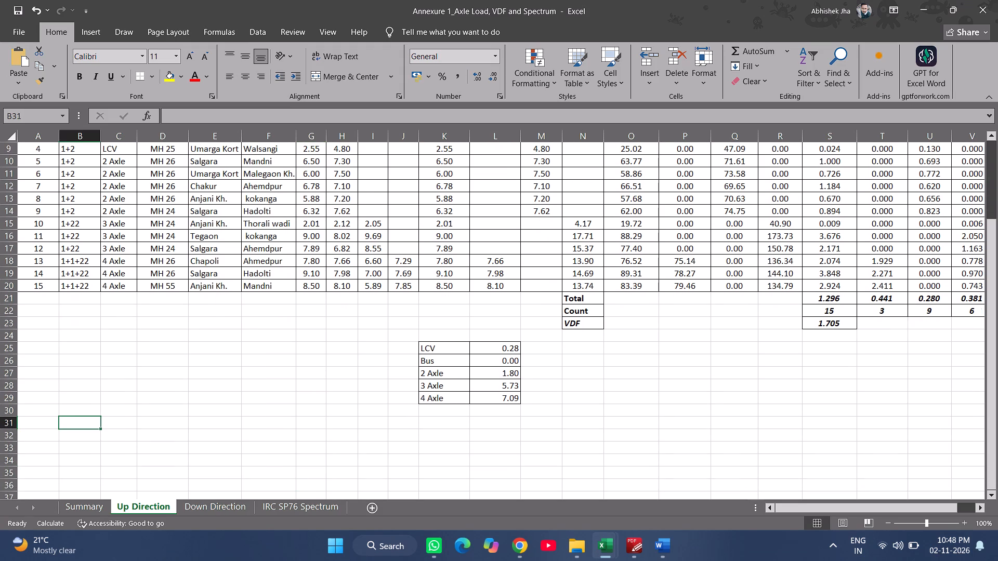
{"action": "key", "text": "Up"}
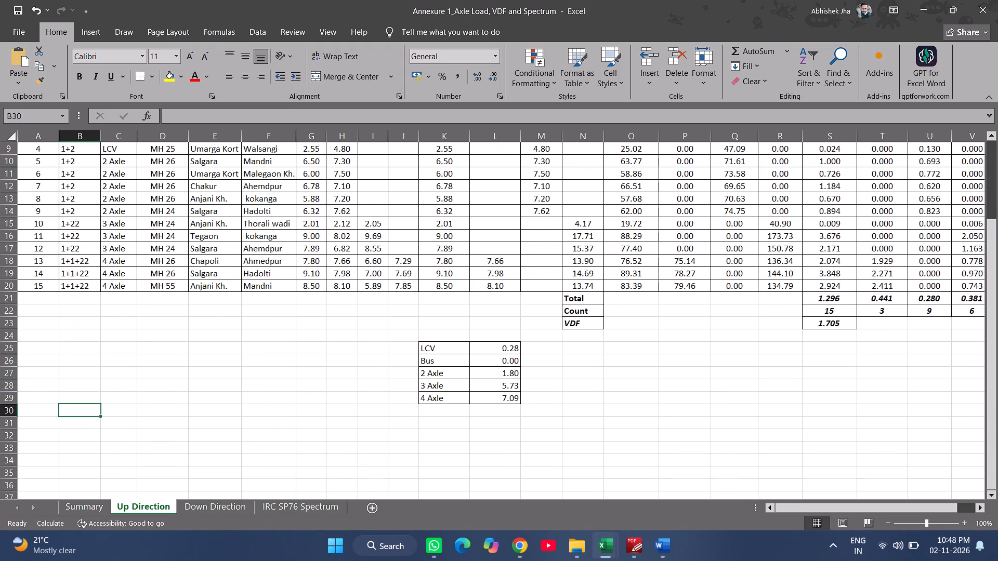
{"action": "scroll", "coordinate": [557, 309], "scroll_direction": "down", "scroll_amount": 3}
{"action": "left_click", "coordinate": [862, 520]}
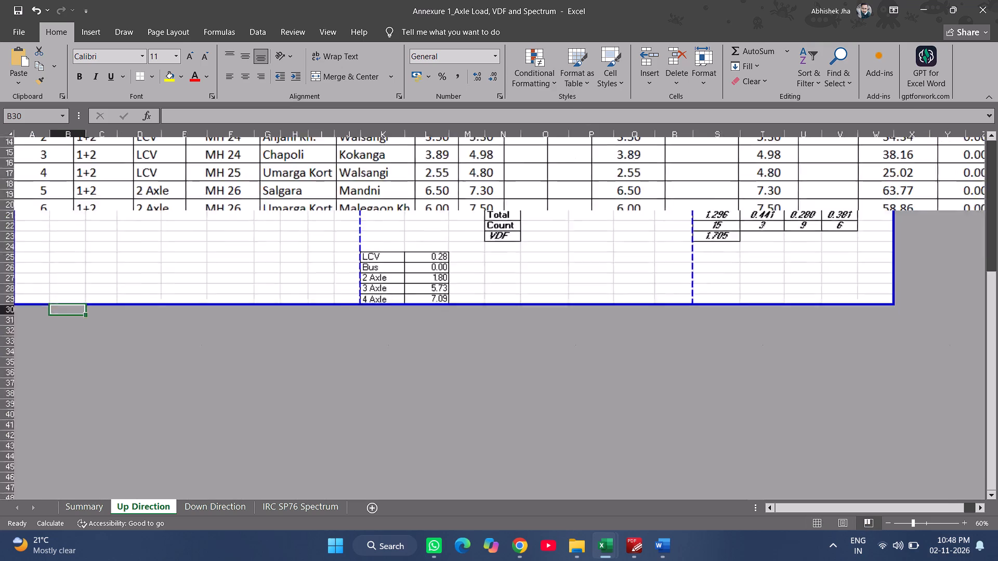
{"action": "scroll", "coordinate": [418, 324], "scroll_direction": "up", "scroll_amount": 5}
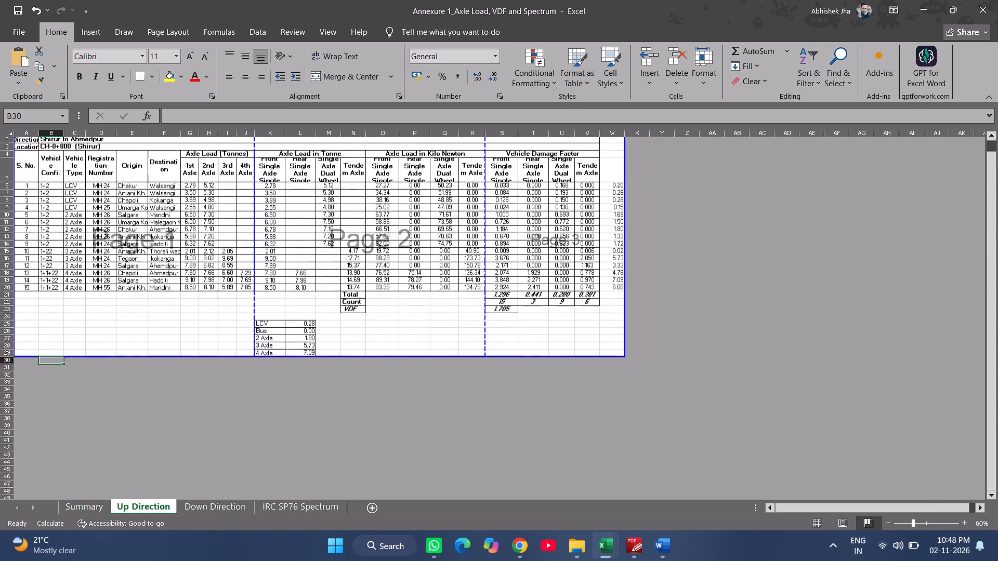
{"action": "scroll", "coordinate": [408, 327], "scroll_direction": "up", "scroll_amount": 1}
{"action": "left_click_drag", "start_coordinate": [329, 369], "coordinate": [330, 316]}
{"action": "left_click_drag", "start_coordinate": [482, 319], "coordinate": [490, 302]}
{"action": "left_click_drag", "start_coordinate": [625, 211], "coordinate": [594, 211]}
{"action": "scroll", "coordinate": [247, 233], "scroll_direction": "up", "scroll_amount": 1, "text": "ctrl"}
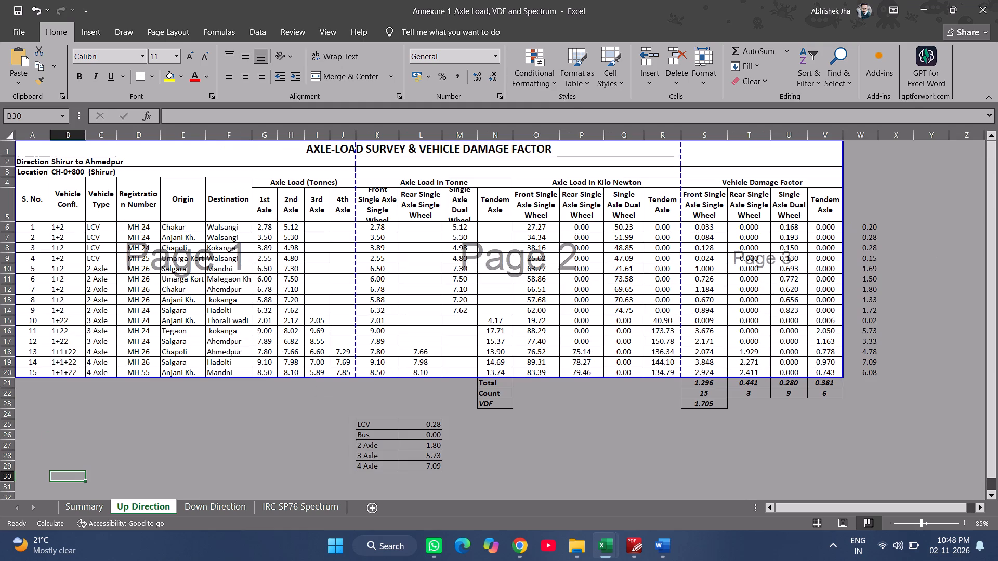
Remove the vertical page breaks inside the axle-load survey table so the print area forms a single page.
{"action": "left_click_drag", "start_coordinate": [355, 253], "coordinate": [852, 266]}
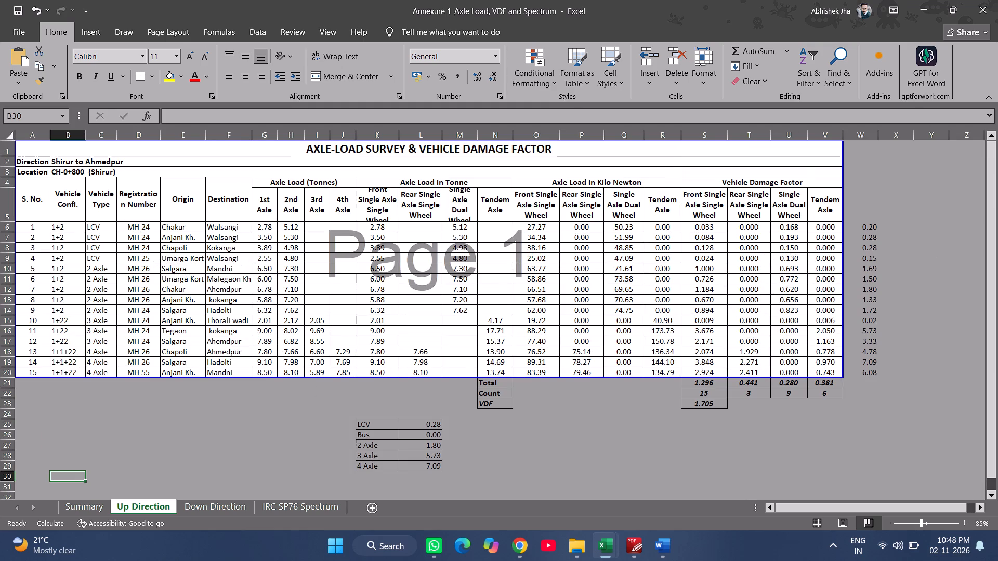
{"action": "scroll", "coordinate": [246, 379], "scroll_direction": "up", "scroll_amount": 4}
{"action": "scroll", "coordinate": [376, 229], "scroll_direction": "up", "scroll_amount": 1, "text": "ctrl"}
{"action": "scroll", "coordinate": [413, 288], "scroll_direction": "up", "scroll_amount": 3}
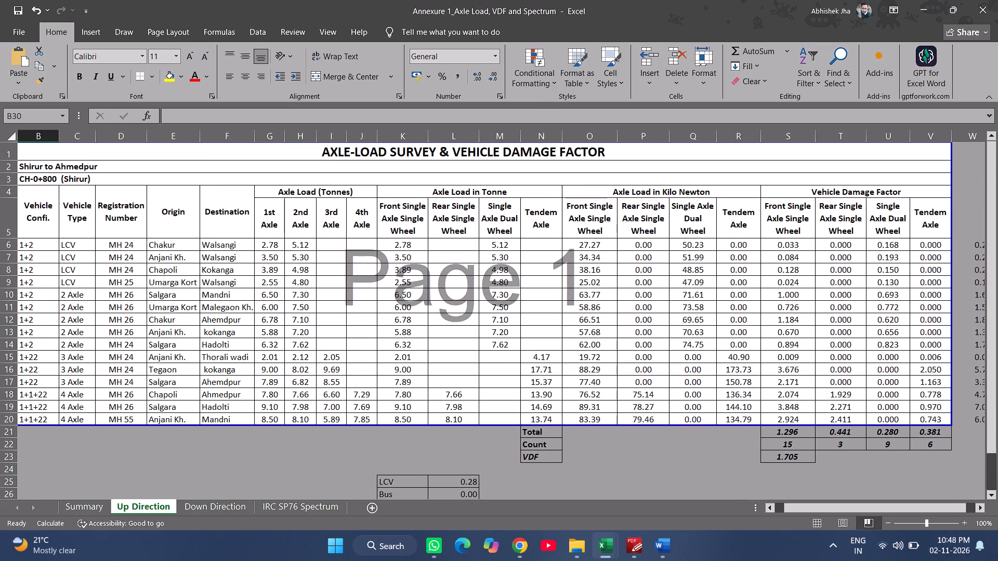
Enter the heading "Total Axles" in cell B25, below the survey table.
{"action": "scroll", "coordinate": [567, 403], "scroll_direction": "down", "scroll_amount": 1}
{"action": "scroll", "coordinate": [344, 432], "scroll_direction": "down", "scroll_amount": 1}
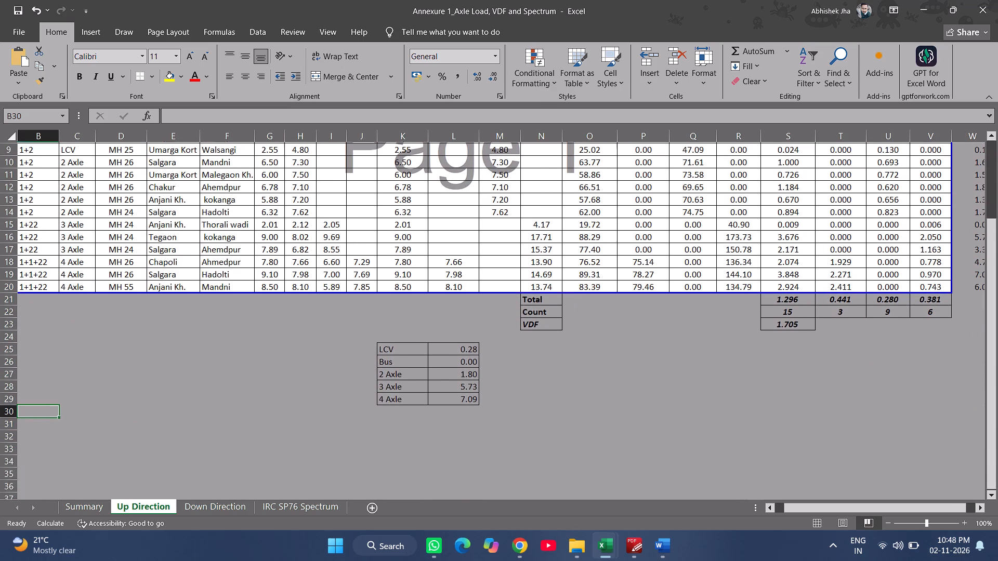
{"action": "left_click", "coordinate": [86, 343]}
{"action": "key", "text": "Left"}
{"action": "key", "text": "Left"}
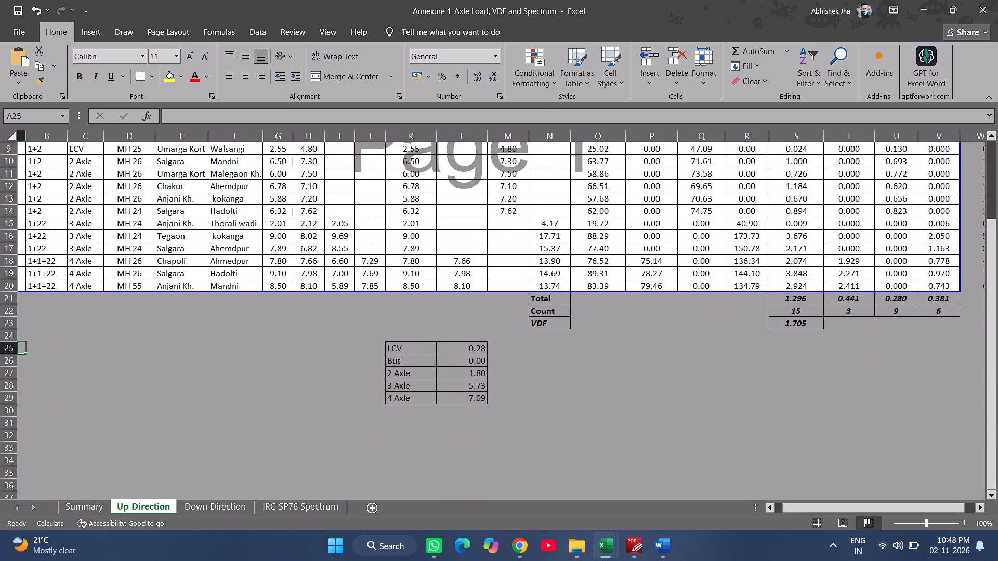
{"action": "key", "text": "Left"}
{"action": "key", "text": "Right"}
{"action": "type", "text": "Total"}
{"action": "key", "text": "space"}
{"action": "type", "text": "Azxl"}
{"action": "key", "text": "BackSpace"}
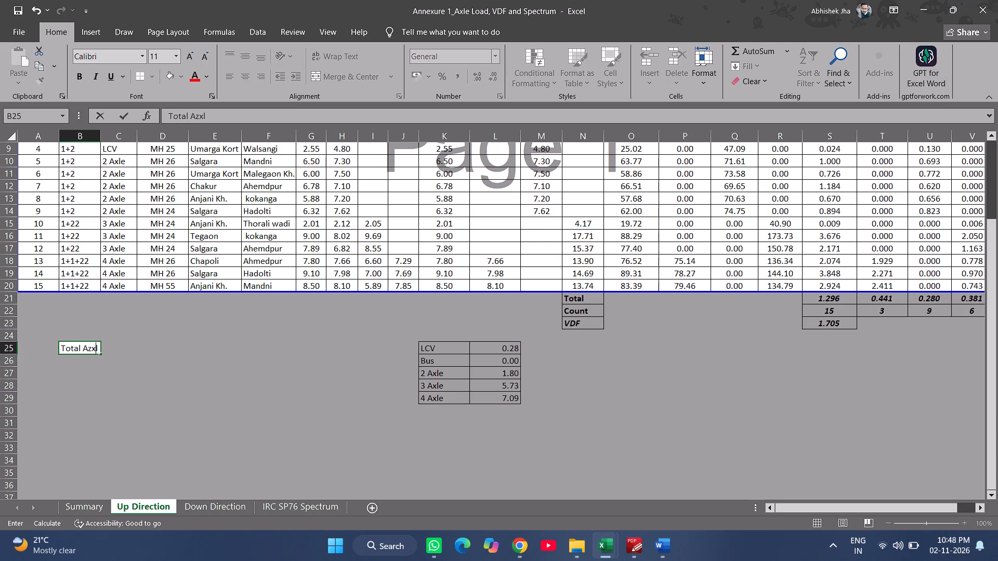
{"action": "key", "text": "BackSpace"}
{"action": "key", "text": "BackSpace"}
{"action": "type", "text": "xles"}
{"action": "key", "text": "Return"}
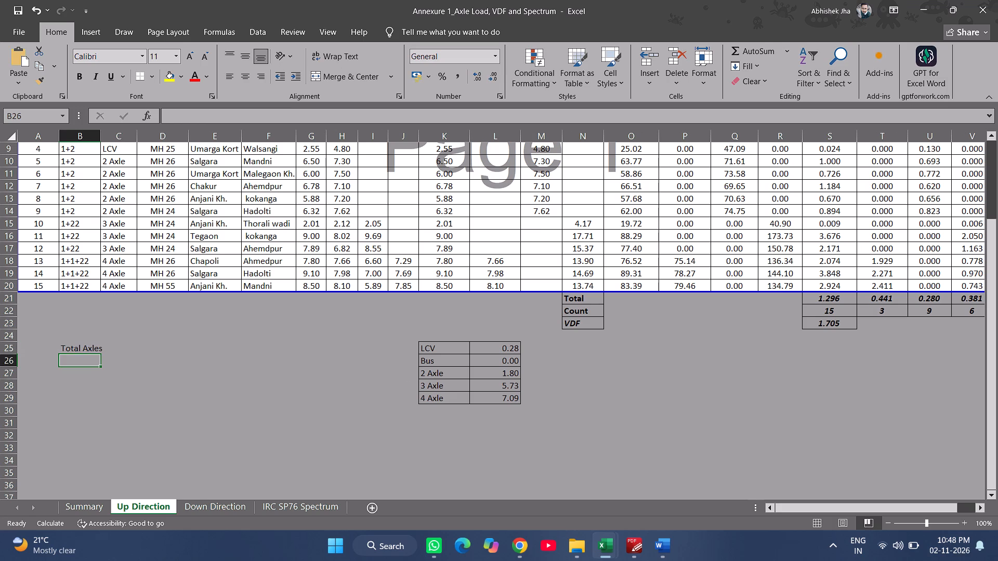
Enter the row labels "LCV" in B26 and "2 Axle" in B27 under the Total Axles heading.
{"action": "type", "text": "LCV"}
{"action": "key", "text": "Return"}
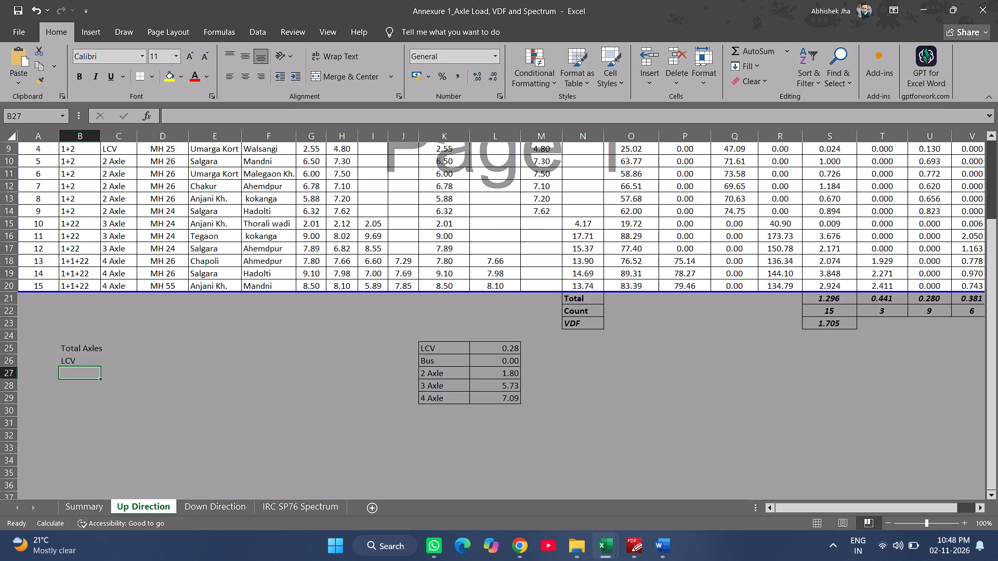
{"action": "type", "text": "2X"}
{"action": "key", "text": "shift+BackSpace"}
{"action": "key", "text": "shift+a"}
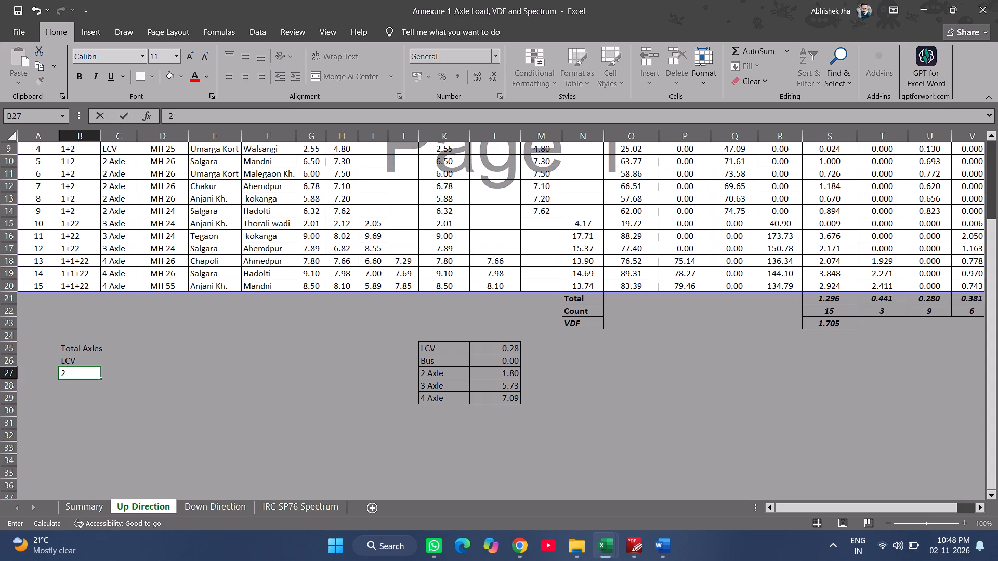
{"action": "key", "text": "shift+BackSpace"}
{"action": "key", "text": "space"}
{"action": "type", "text": "Axle"}
{"action": "key", "text": "Return"}
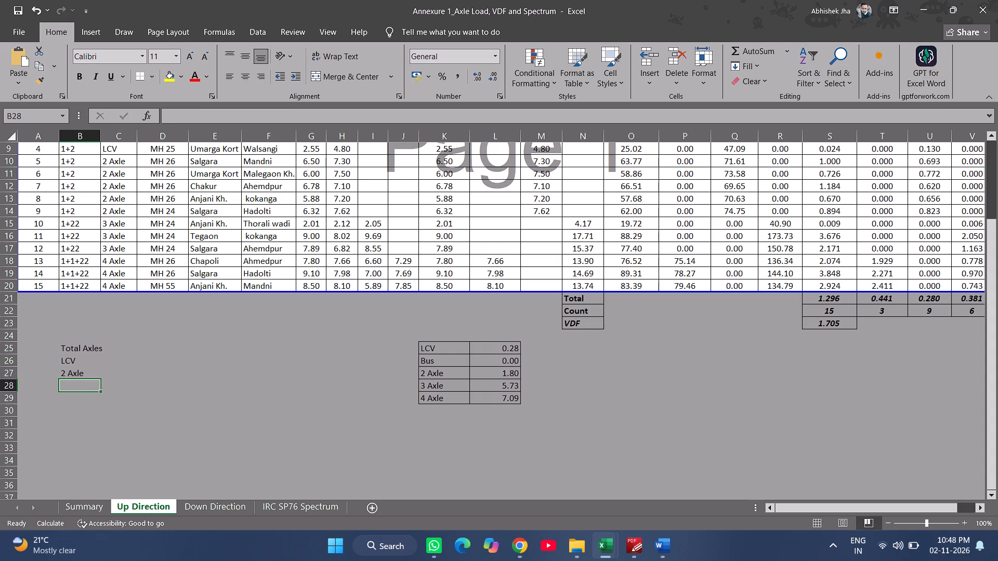
Fill the "2 Axle" label down into cells B28 and B29.
{"action": "key", "text": "ctrl+f"}
{"action": "key", "text": "ctrl+d"}
{"action": "key", "text": "Escape"}
{"action": "key", "text": "Down"}
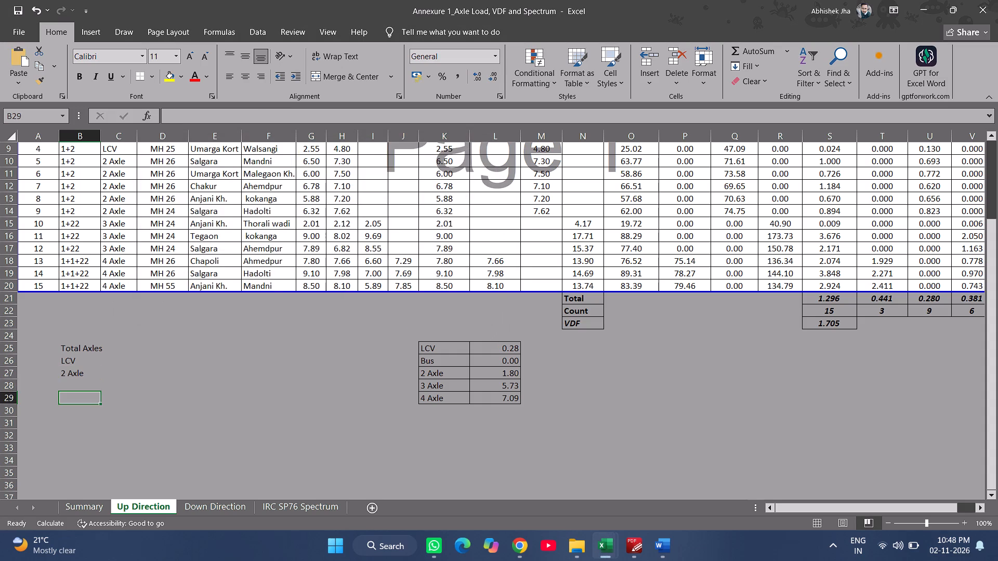
{"action": "key", "text": "Up"}
{"action": "key", "text": "ctrl+d"}
{"action": "key", "text": "Down"}
{"action": "key", "text": "ctrl+d"}
{"action": "key", "text": "F2"}
{"action": "key", "text": "Up"}
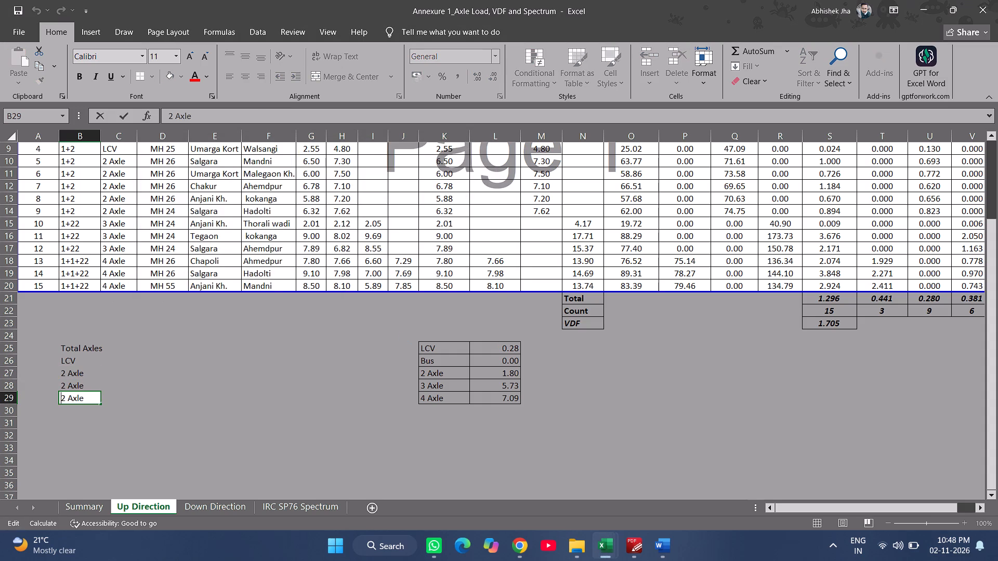
{"action": "key", "text": "Escape"}
Change the label in B28 to "3 Axle".
{"action": "key", "text": "Up"}
{"action": "key", "text": "F2"}
{"action": "key", "text": "Left"}
{"action": "key", "text": "Left"}
{"action": "key", "text": "Left"}
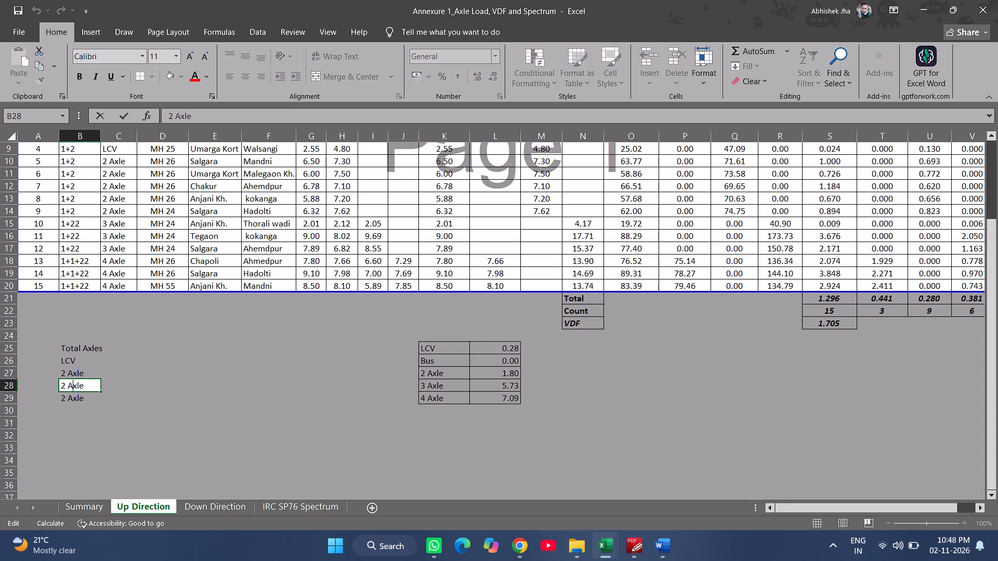
{"action": "key", "text": "Left"}
{"action": "key", "text": "Left"}
{"action": "key", "text": "BackSpace"}
{"action": "key", "text": "3"}
{"action": "key", "text": "Return"}
Change the label in B29 to "4 Axle".
{"action": "key", "text": "F2"}
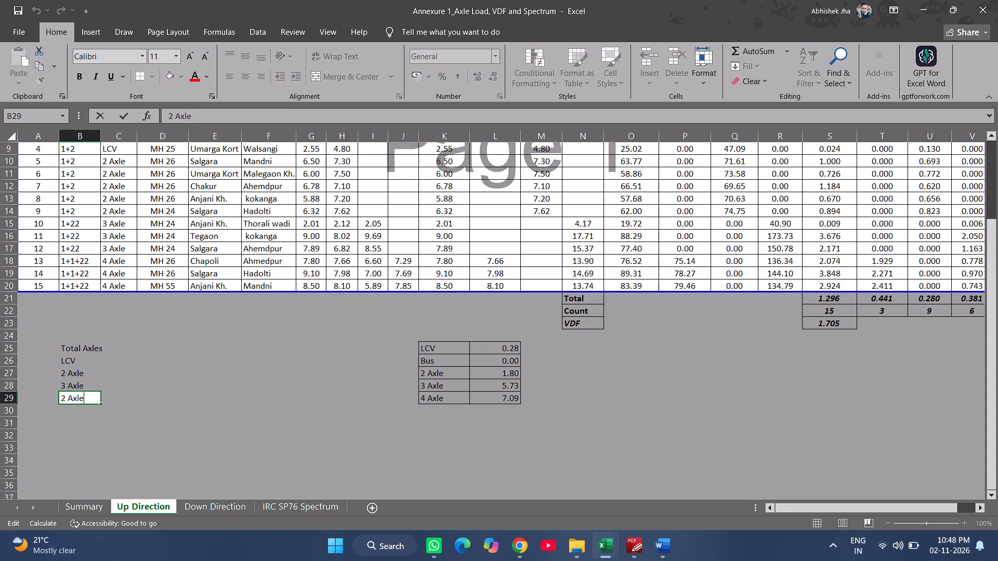
{"action": "key", "text": "Left"}
{"action": "key", "text": "Left"}
{"action": "key", "text": "Left"}
{"action": "key", "text": "Left"}
{"action": "key", "text": "Left"}
{"action": "key", "text": "BackSpace"}
{"action": "key", "text": "3"}
{"action": "key", "text": "BackSpace"}
{"action": "key", "text": "4"}
{"action": "key", "text": "Return"}
Add the column headings "D1" in C25 and "D2" in D25 beside the Total Axles heading.
{"action": "key", "text": "Up"}
{"action": "key", "text": "Up"}
{"action": "key", "text": "Up"}
{"action": "key", "text": "Up"}
{"action": "key", "text": "Right"}
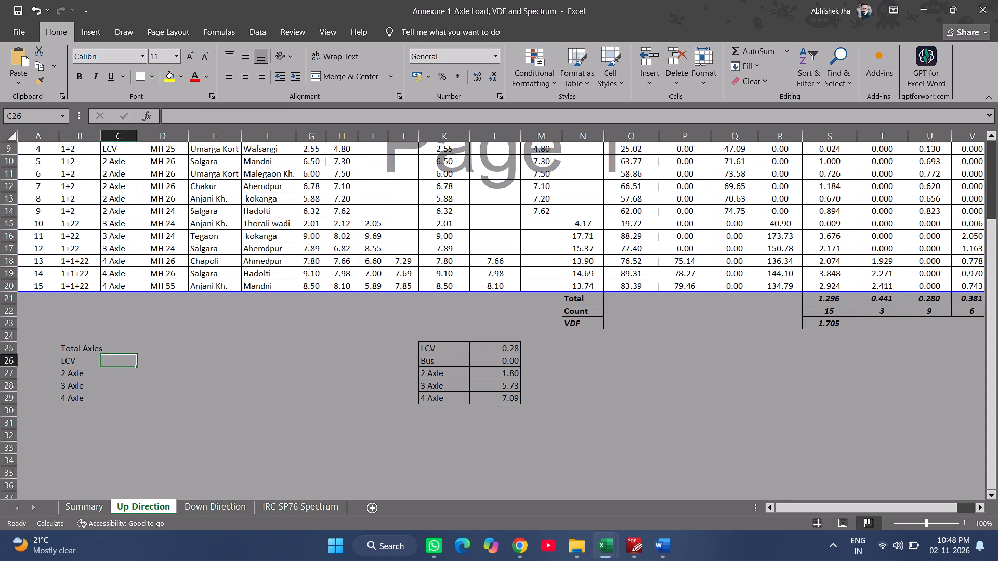
{"action": "key", "text": "Up"}
{"action": "type", "text": "D1"}
{"action": "key", "text": "Return"}
{"action": "key", "text": "Up"}
{"action": "key", "text": "Up"}
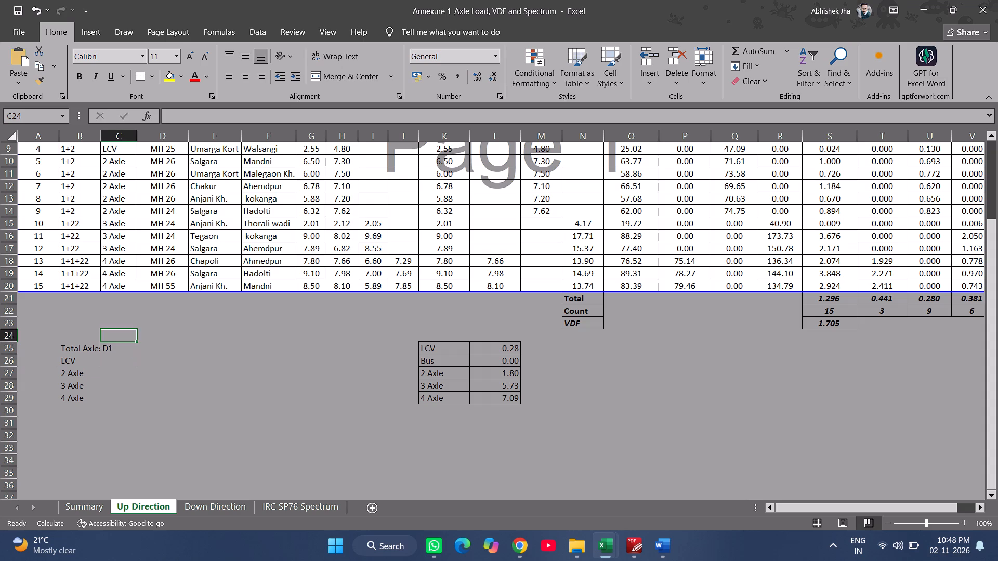
{"action": "key", "text": "Right"}
{"action": "key", "text": "Down"}
{"action": "type", "text": "D2"}
{"action": "key", "text": "Return"}
{"action": "key", "text": "Down"}
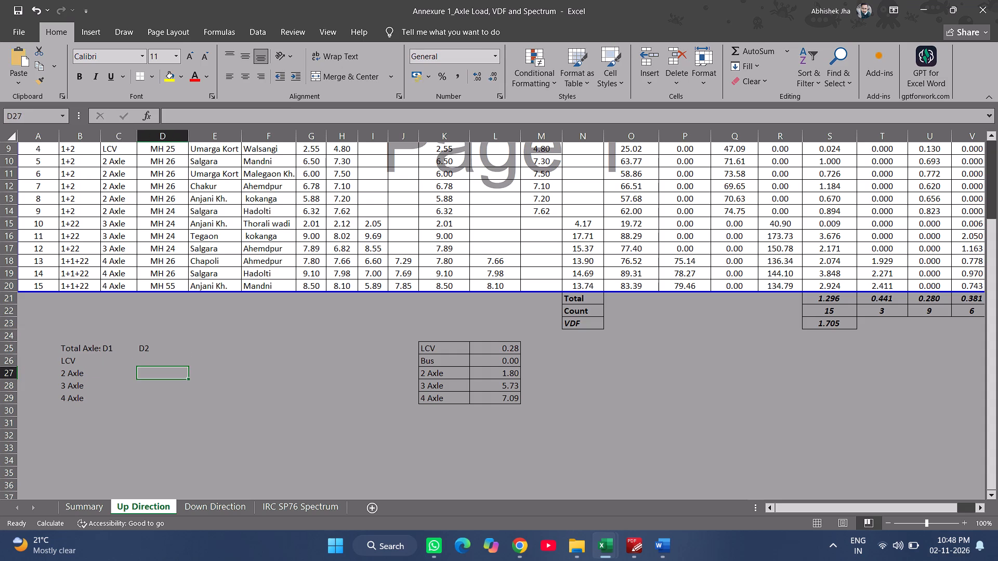
Count the LCV vehicles for D1 in C26 with COUNTIF over the absolute range $C$6:$C$20, matching the label in B26.
{"action": "key", "text": "Left"}
{"action": "key", "text": "Up"}
{"action": "type", "text": "=a"}
{"action": "key", "text": "BackSpace"}
{"action": "type", "text": "countf"}
{"action": "key", "text": "BackSpace"}
{"action": "type", "text": "iof"}
{"action": "key", "text": "BackSpace"}
{"action": "key", "text": "BackSpace"}
{"action": "key", "text": "f"}
{"action": "key", "text": "Tab"}
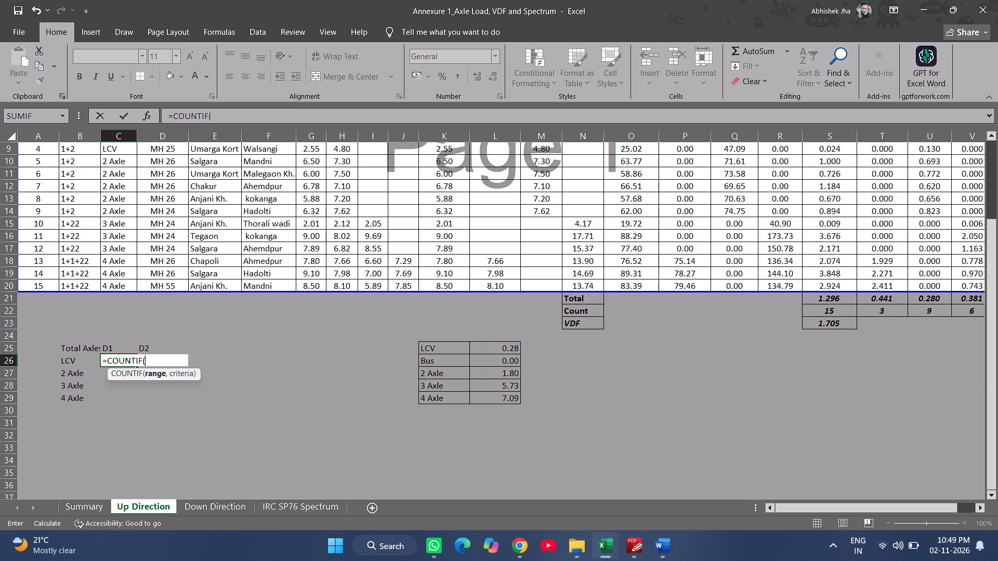
{"action": "scroll", "coordinate": [95, 291], "scroll_direction": "up", "scroll_amount": 2}
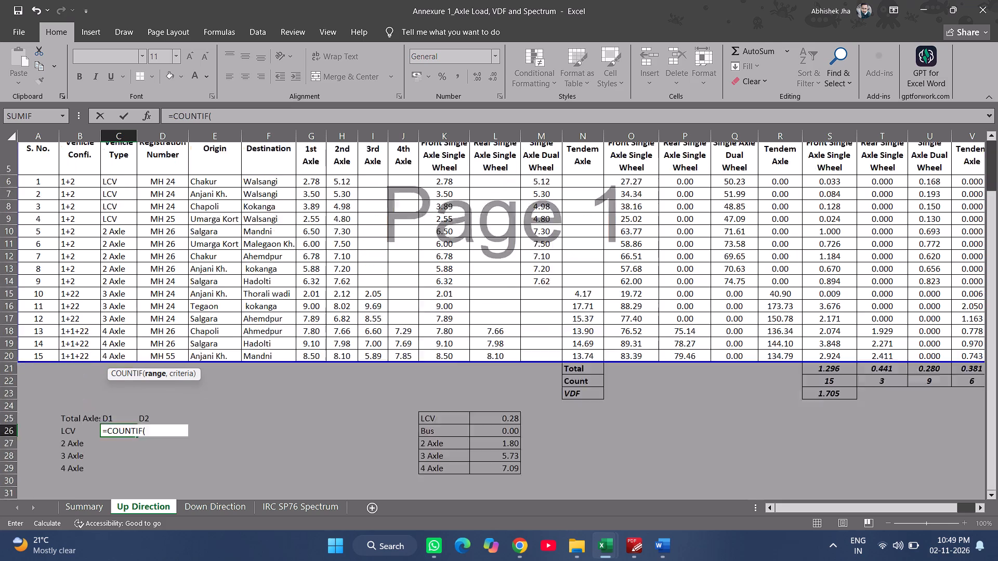
{"action": "left_click_drag", "start_coordinate": [120, 247], "coordinate": [119, 416]}
{"action": "key", "text": "F4"}
{"action": "key", "text": "comma"}
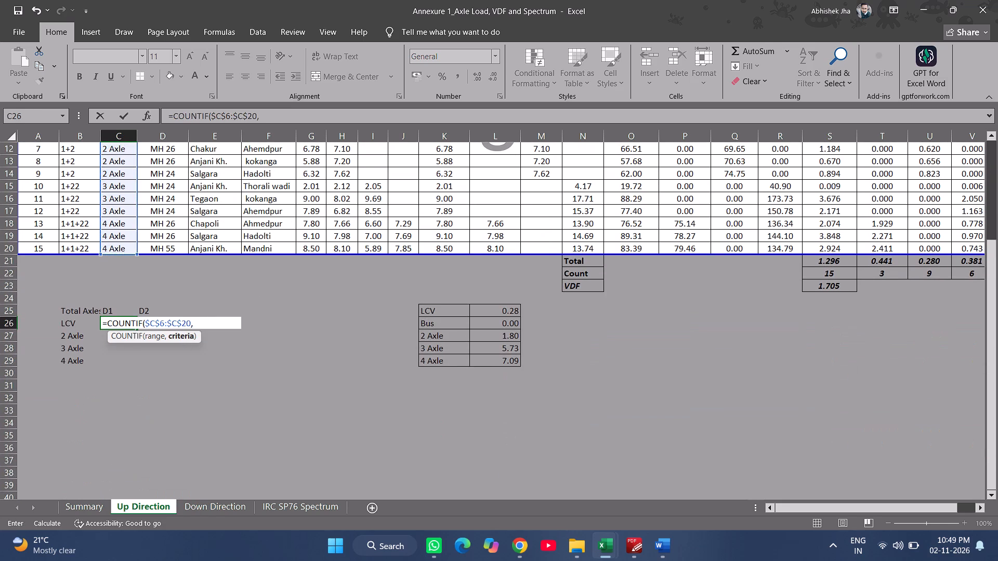
{"action": "left_click", "coordinate": [70, 327]}
{"action": "key", "text": "Return"}
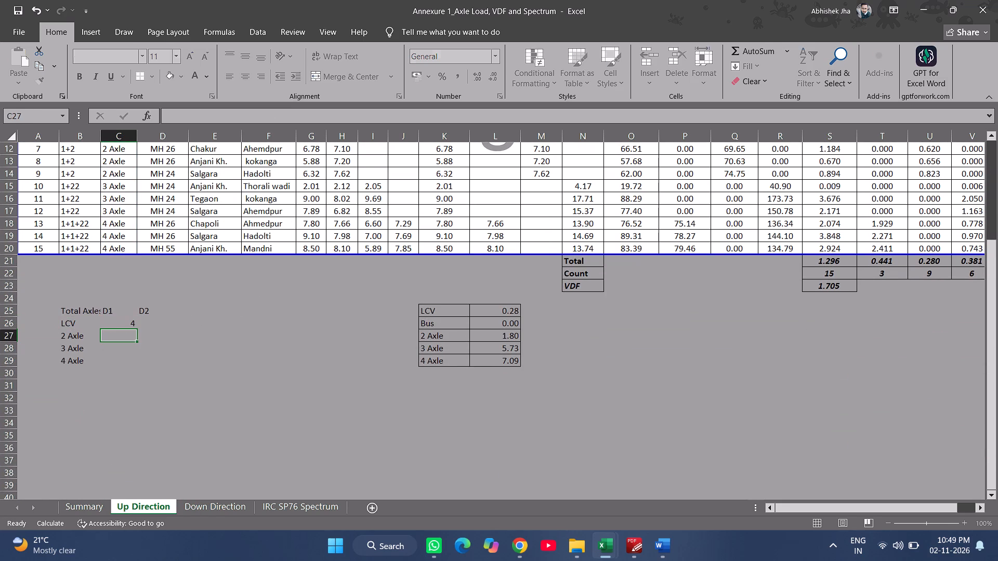
Copy the D1 count formula down to the 2 Axle, 3 Axle and 4 Axle rows.
{"action": "key", "text": "ctrl+d"}
{"action": "key", "text": "Down"}
{"action": "key", "text": "ctrl+d"}
{"action": "key", "text": "Down"}
{"action": "key", "text": "ctrl+d"}
Sum the D1 counts C26:C29 in cell C30 and check the formula.
{"action": "key", "text": "Down"}
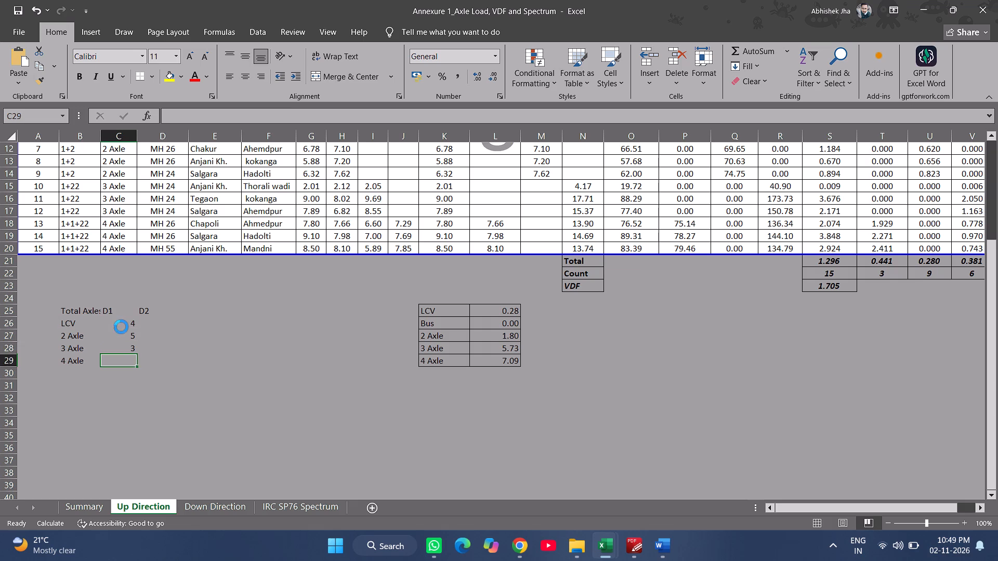
{"action": "key", "text": "alt+equal"}
{"action": "key", "text": "Return"}
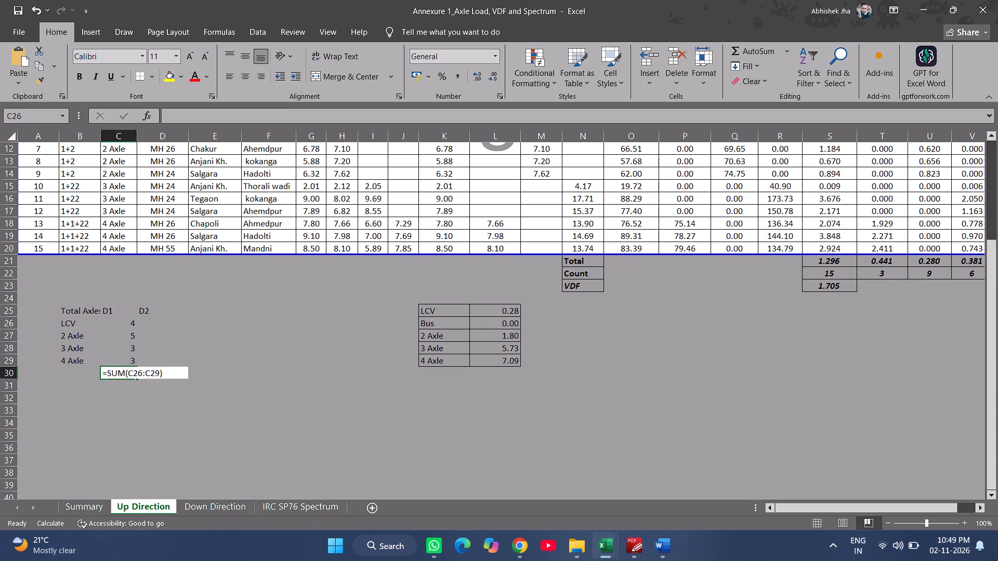
{"action": "key", "text": "Up"}
{"action": "key", "text": "F2"}
{"action": "key", "text": "Escape"}
Count the LCV vehicles for D2 in D26 with COUNTIF over C6:C21 of the Down Direction sheet, matching B26 on Up Direction.
{"action": "key", "text": "Up"}
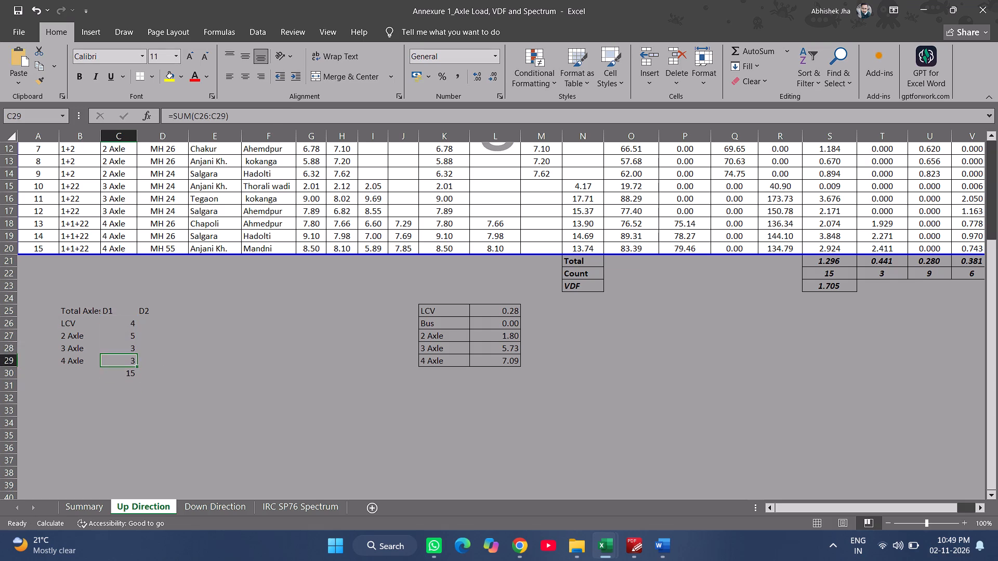
{"action": "key", "text": "Up"}
{"action": "key", "text": "Up"}
{"action": "key", "text": "Up"}
{"action": "key", "text": "Right"}
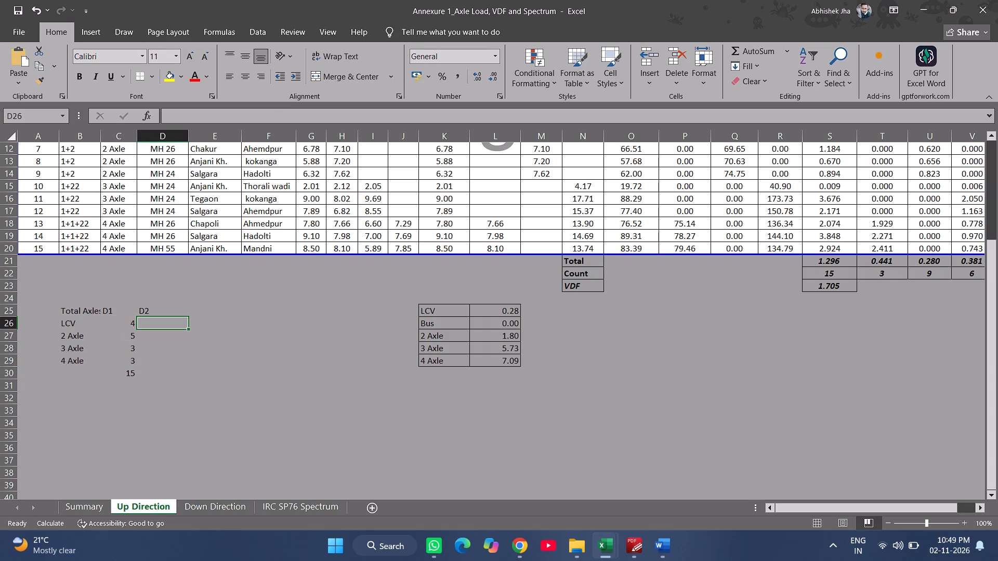
{"action": "type", "text": "countif"}
{"action": "key", "text": "BackSpace"}
{"action": "key", "text": "BackSpace"}
{"action": "key", "text": "BackSpace"}
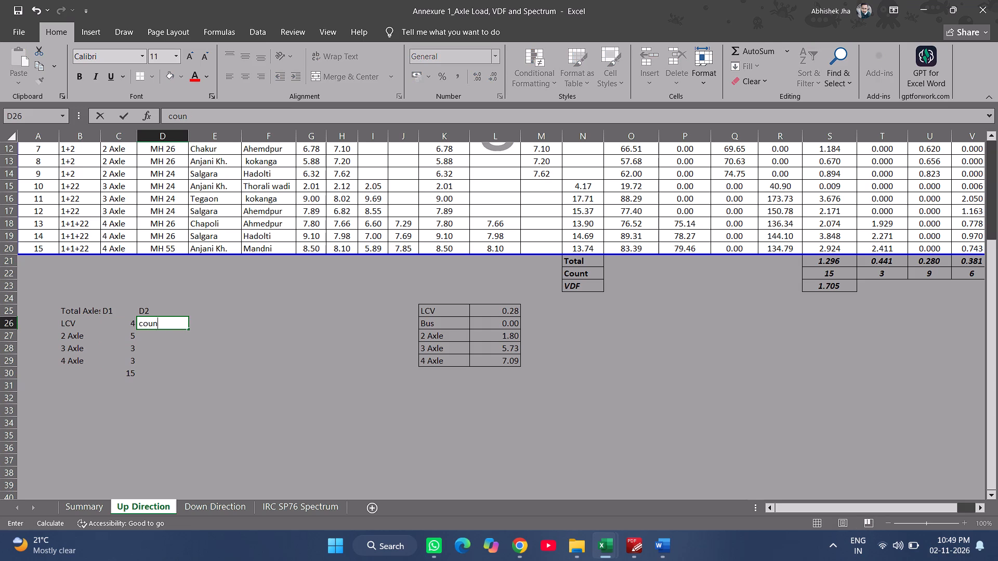
{"action": "key", "text": "BackSpace"}
{"action": "key", "text": "BackSpace"}
{"action": "key", "text": "BackSpace"}
{"action": "key", "text": "BackSpace"}
{"action": "type", "text": "=countio"}
{"action": "key", "text": "BackSpace"}
{"action": "key", "text": "BackSpace"}
{"action": "type", "text": "if"}
{"action": "key", "text": "Tab"}
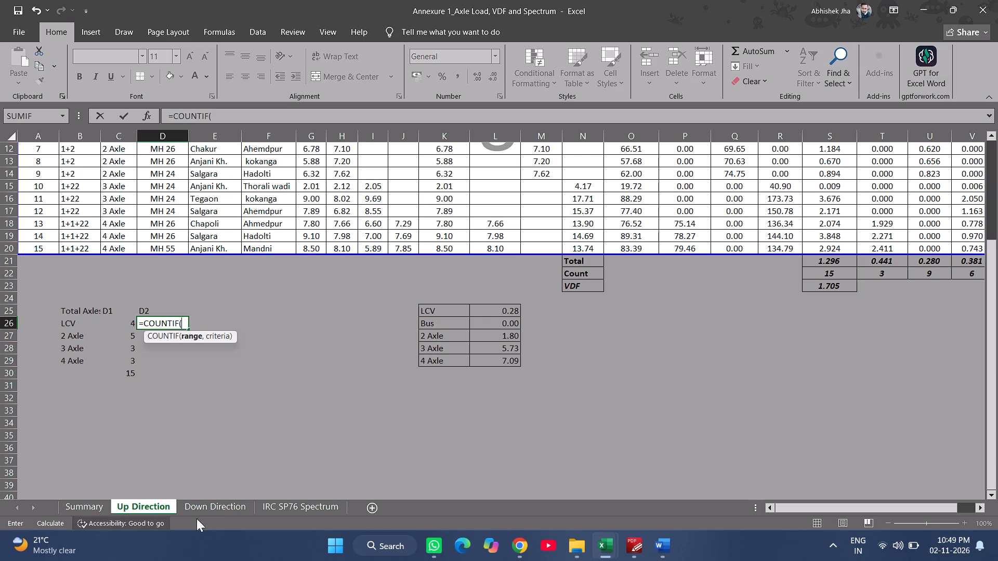
{"action": "left_click", "coordinate": [210, 514]}
{"action": "left_click_drag", "start_coordinate": [113, 241], "coordinate": [114, 359]}
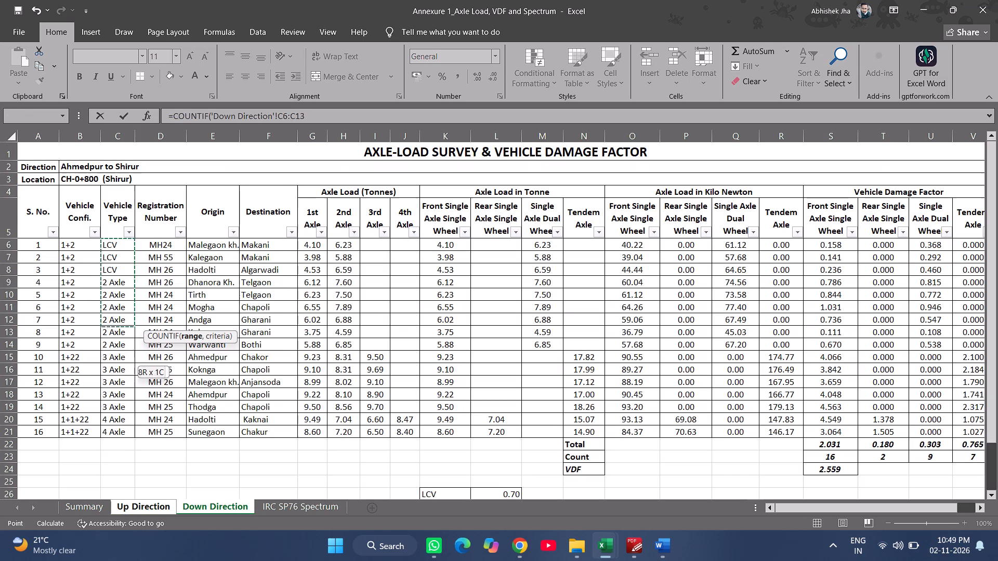
{"action": "left_click_drag", "start_coordinate": [114, 359], "coordinate": [117, 426]}
{"action": "key", "text": "comma"}
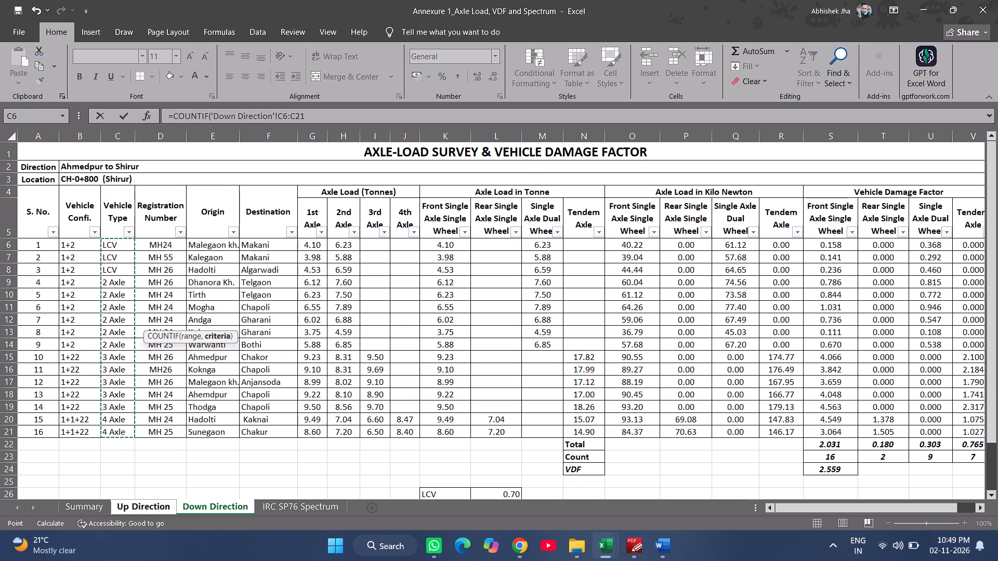
{"action": "left_click", "coordinate": [161, 506]}
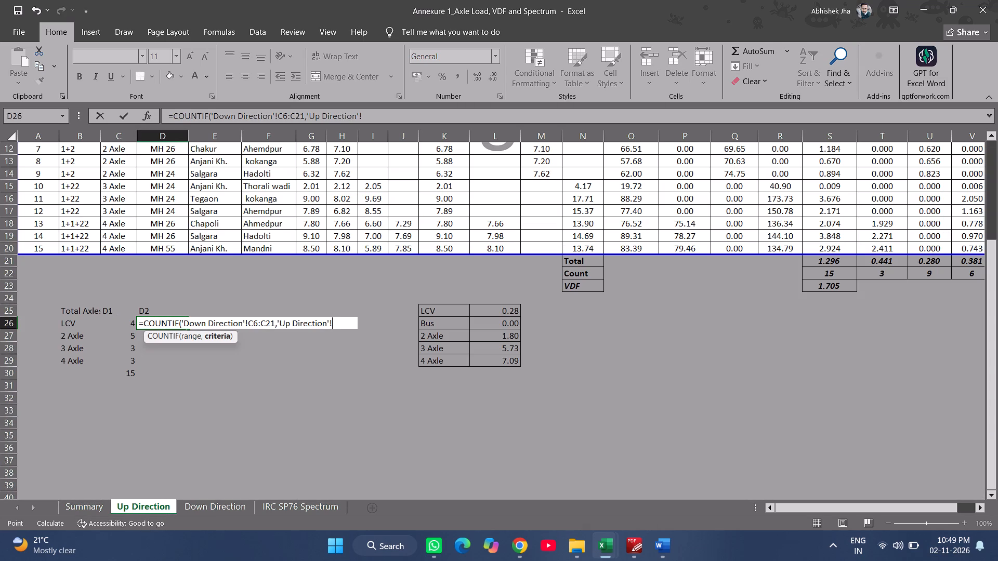
{"action": "left_click", "coordinate": [82, 323]}
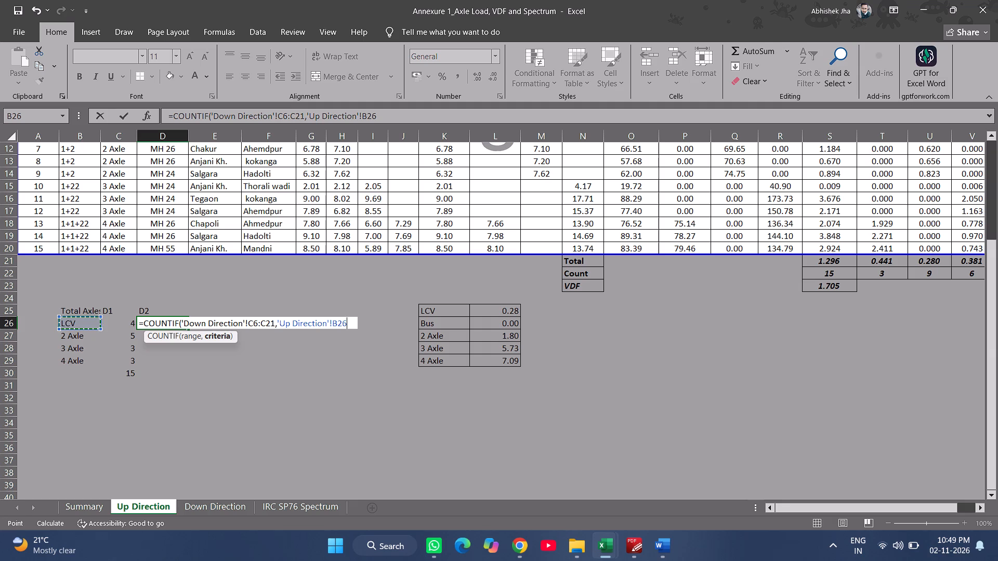
{"action": "key", "text": "Return"}
Make the Down Direction range in D26 absolute as $C$6:$C$21 and copy the formula down through D29.
{"action": "left_click", "coordinate": [177, 324]}
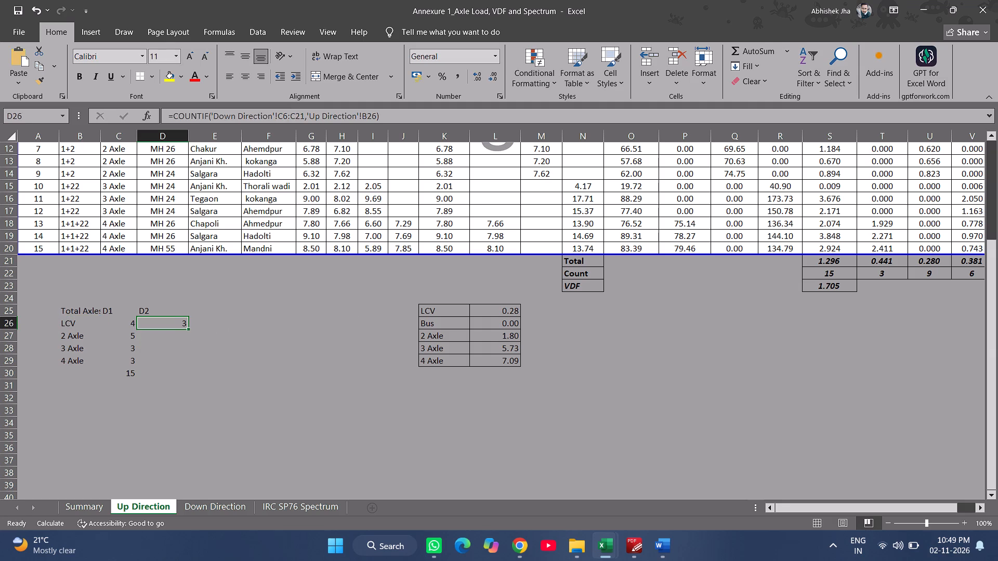
{"action": "left_click_drag", "start_coordinate": [283, 116], "coordinate": [298, 115]}
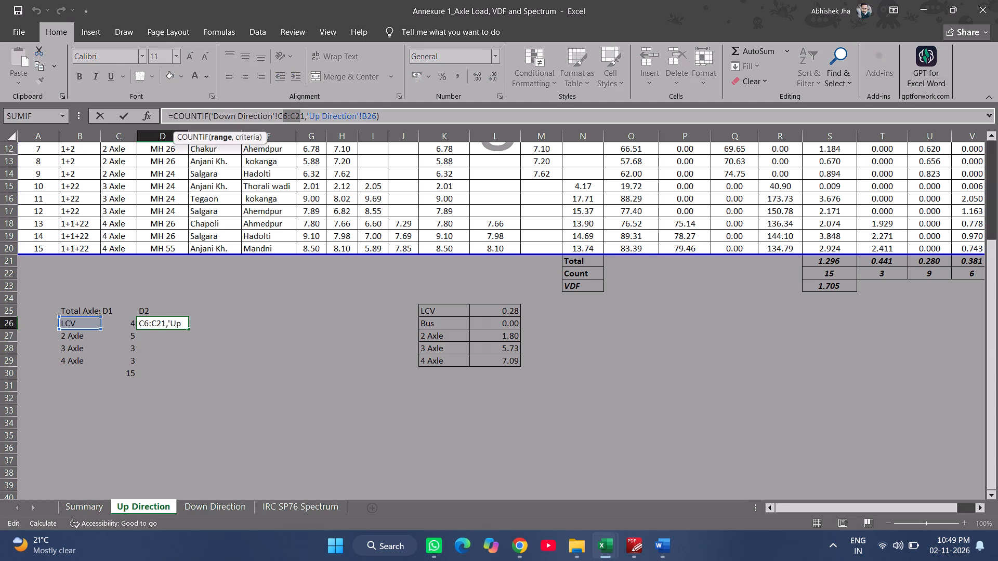
{"action": "key", "text": "F4"}
{"action": "key", "text": "Return"}
{"action": "left_click", "coordinate": [167, 323]}
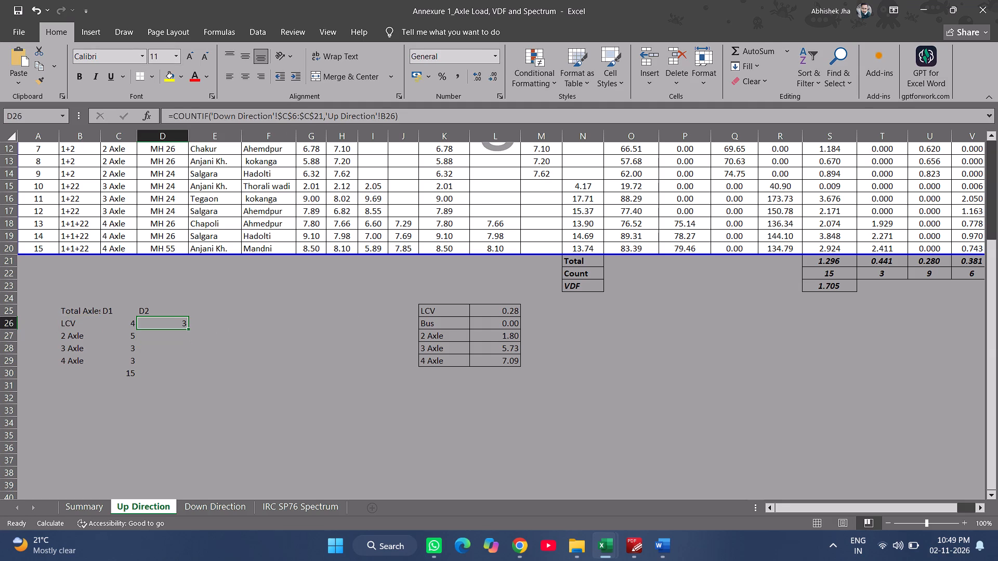
{"action": "left_click_drag", "start_coordinate": [187, 329], "coordinate": [182, 363]}
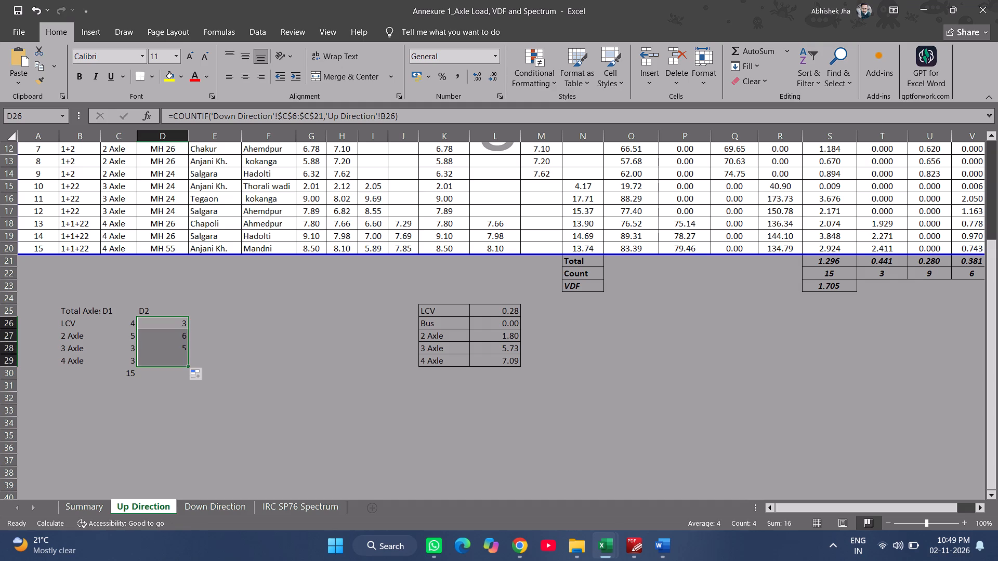
Add the column headers Single Axle in E25 and Tendem Axle in F25.
{"action": "left_click", "coordinate": [202, 307]}
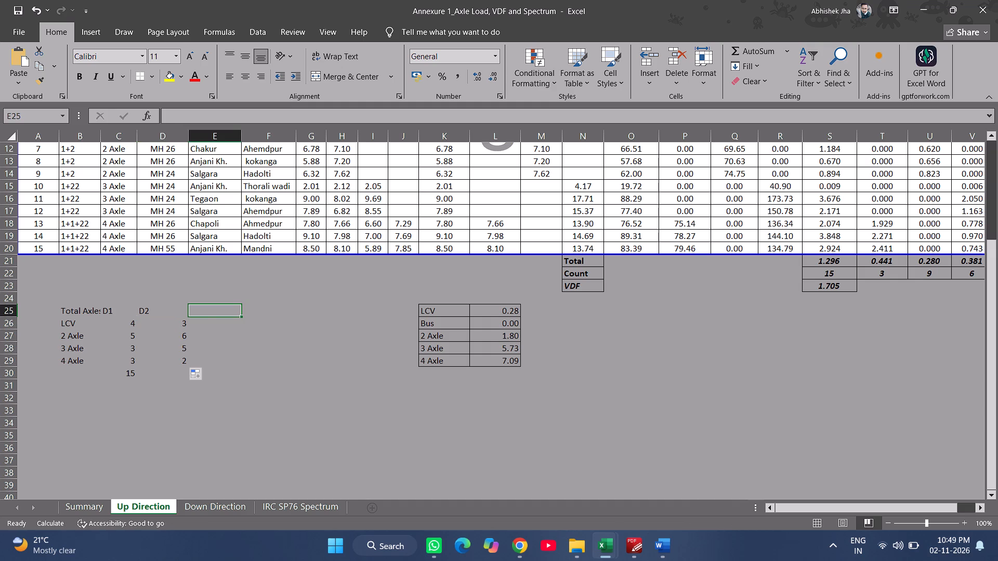
{"action": "type", "text": "Single Axler"}
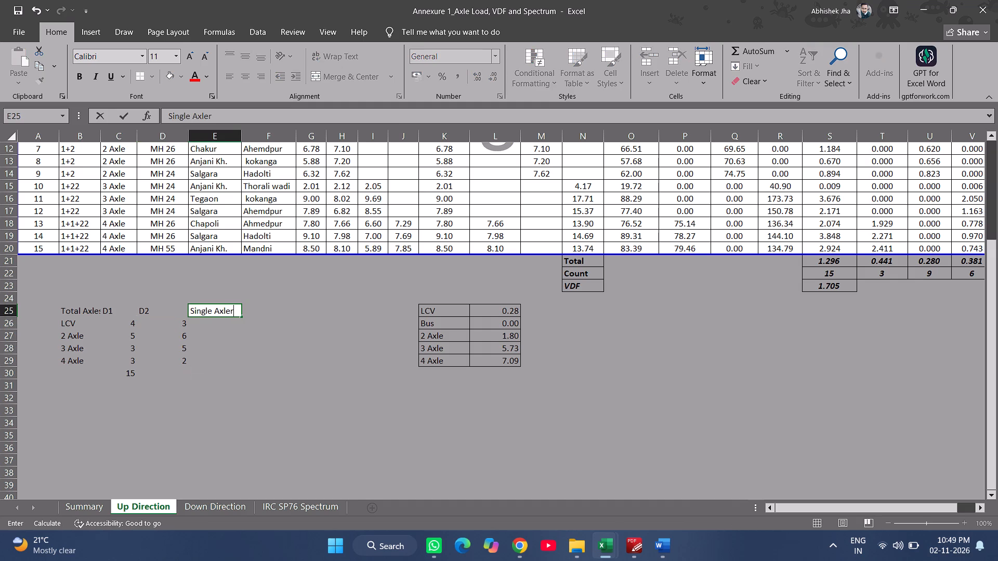
{"action": "key", "text": "BackSpace"}
{"action": "key", "text": "Return"}
{"action": "key", "text": "Up"}
{"action": "key", "text": "Right"}
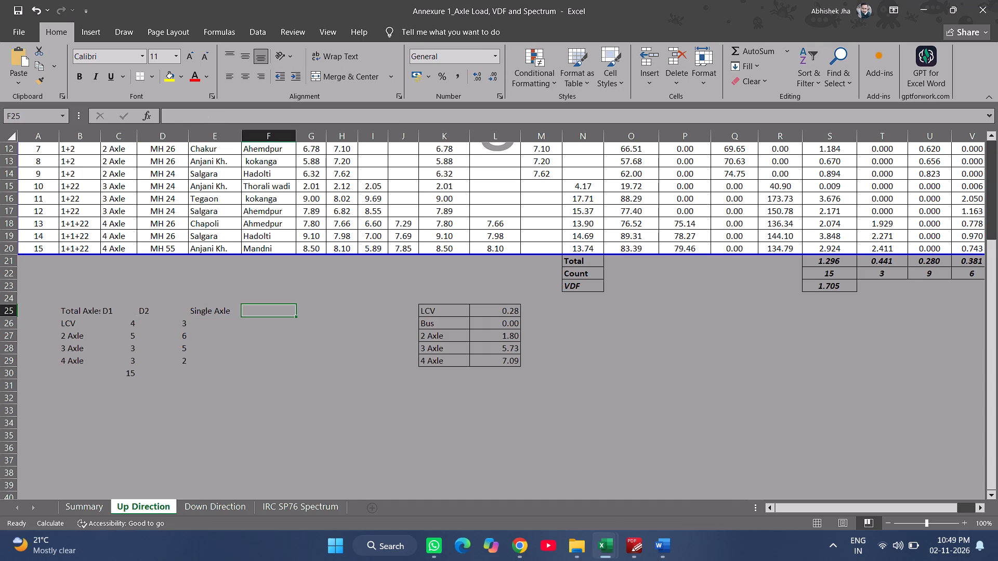
{"action": "type", "text": "Tem"}
{"action": "key", "text": "BackSpace"}
{"action": "type", "text": "ndem Axe"}
{"action": "key", "text": "BackSpace"}
{"action": "type", "text": "le"}
{"action": "key", "text": "Return"}
{"action": "key", "text": "Up"}
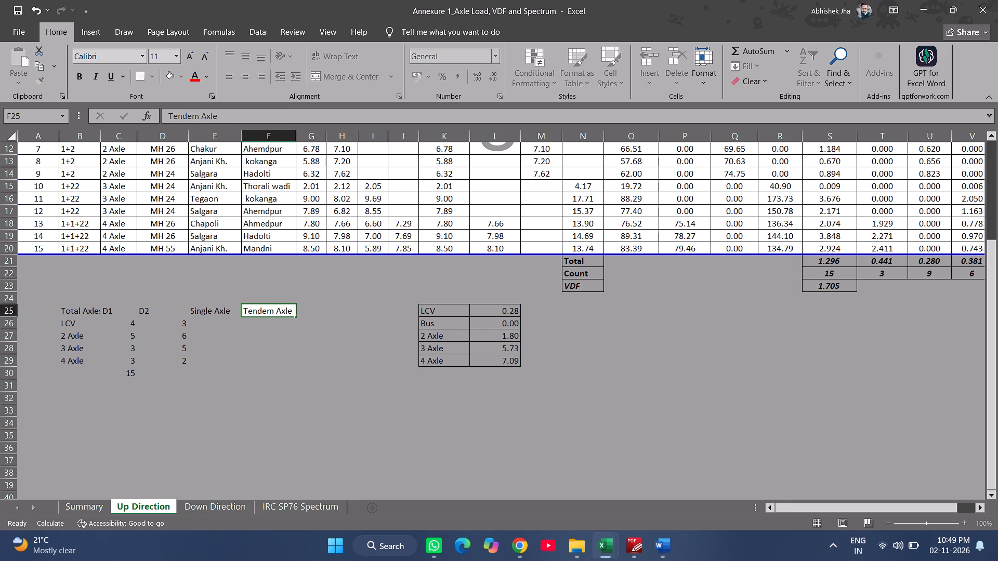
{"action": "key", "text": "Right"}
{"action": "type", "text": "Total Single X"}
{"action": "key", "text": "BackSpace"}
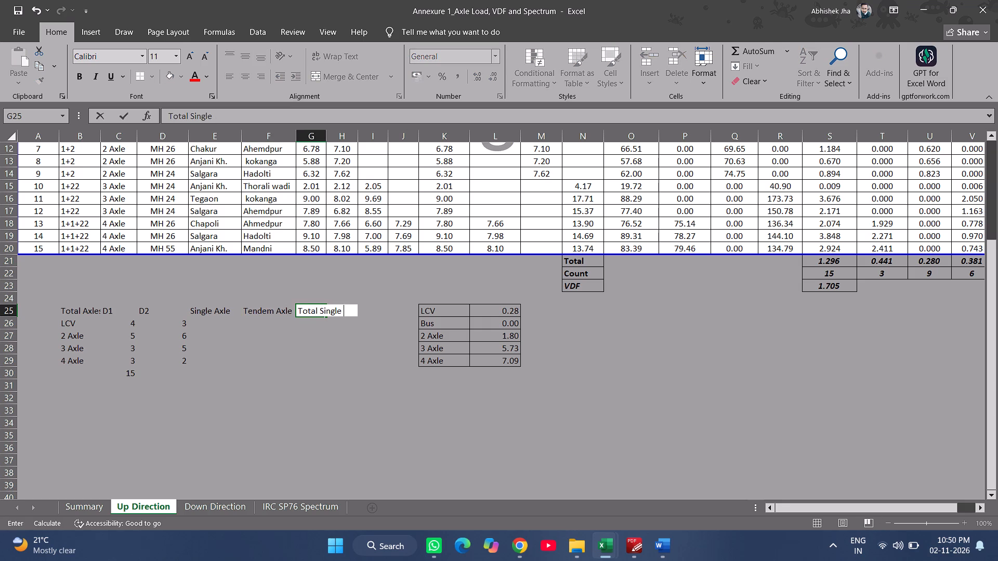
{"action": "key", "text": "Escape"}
Enter 2 under Single Axle for each of the LCV, 2 Axle, 3 Axle and 4 Axle rows.
{"action": "key", "text": "Left"}
{"action": "key", "text": "Left"}
{"action": "key", "text": "Left"}
{"action": "key", "text": "Down"}
{"action": "key", "text": "Right"}
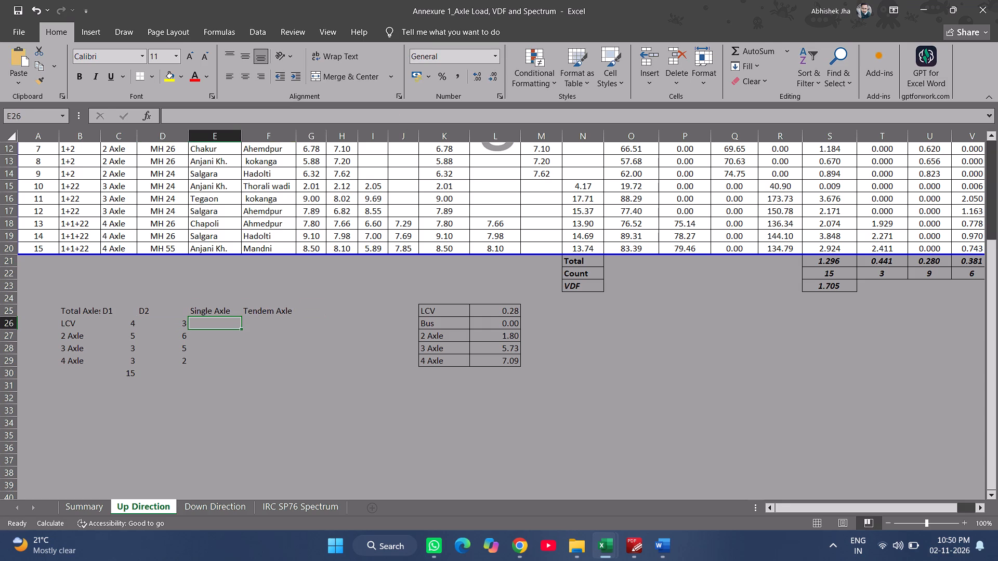
{"action": "key", "text": "equal"}
{"action": "key", "text": "Escape"}
{"action": "key", "text": "2"}
{"action": "key", "text": "Down"}
{"action": "key", "text": "2"}
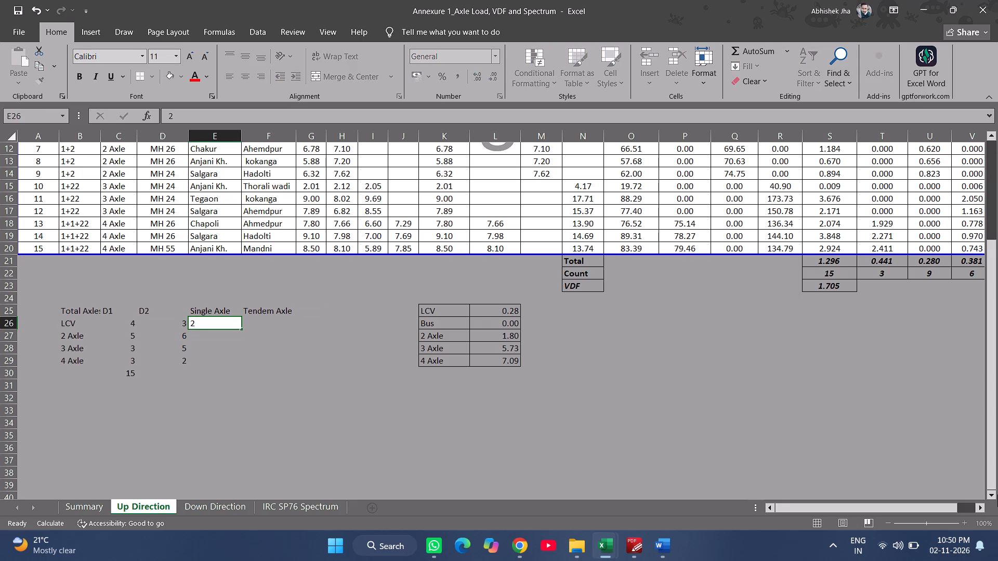
{"action": "key", "text": "Down"}
{"action": "key", "text": "2"}
{"action": "key", "text": "Down"}
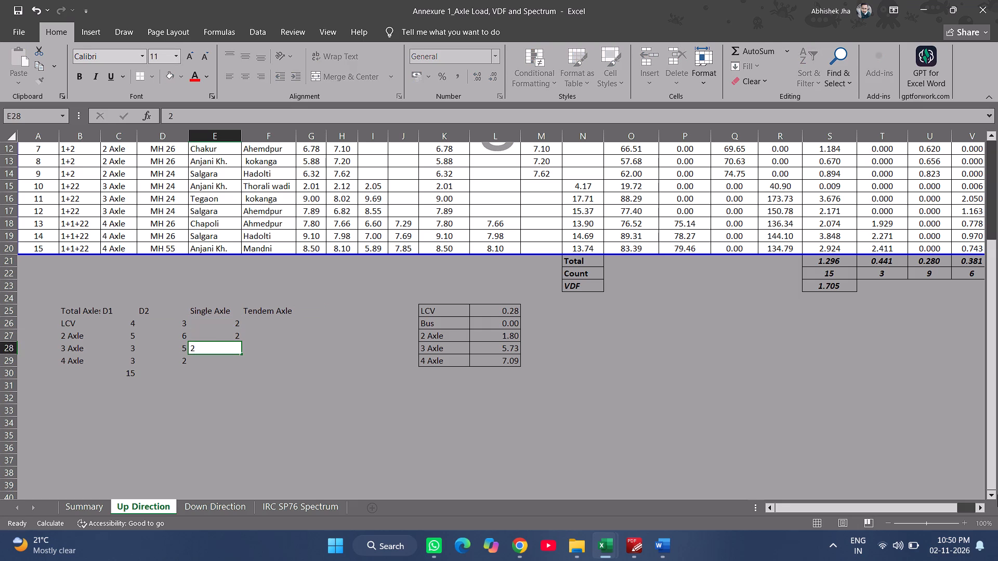
{"action": "key", "text": "2"}
{"action": "key", "text": "Up"}
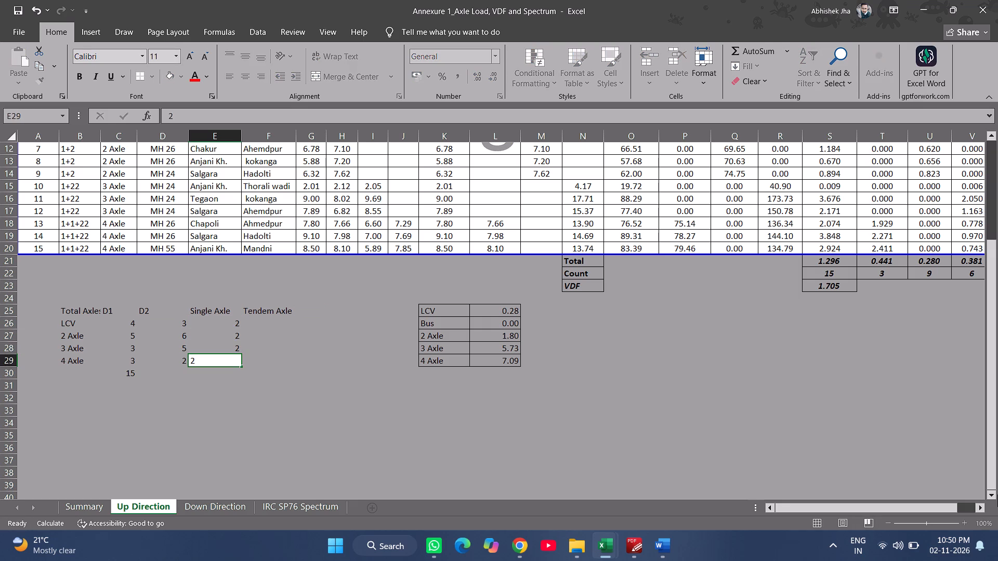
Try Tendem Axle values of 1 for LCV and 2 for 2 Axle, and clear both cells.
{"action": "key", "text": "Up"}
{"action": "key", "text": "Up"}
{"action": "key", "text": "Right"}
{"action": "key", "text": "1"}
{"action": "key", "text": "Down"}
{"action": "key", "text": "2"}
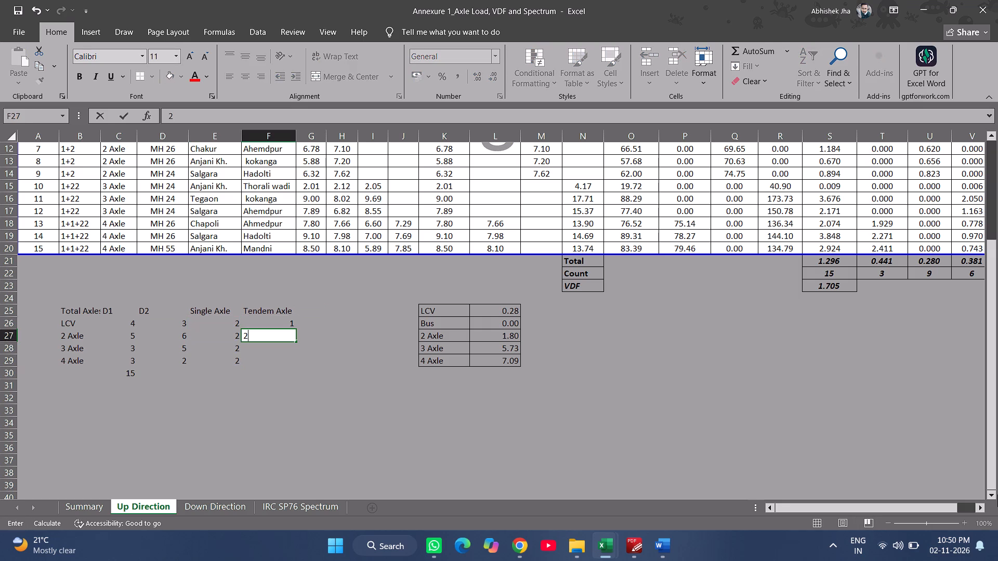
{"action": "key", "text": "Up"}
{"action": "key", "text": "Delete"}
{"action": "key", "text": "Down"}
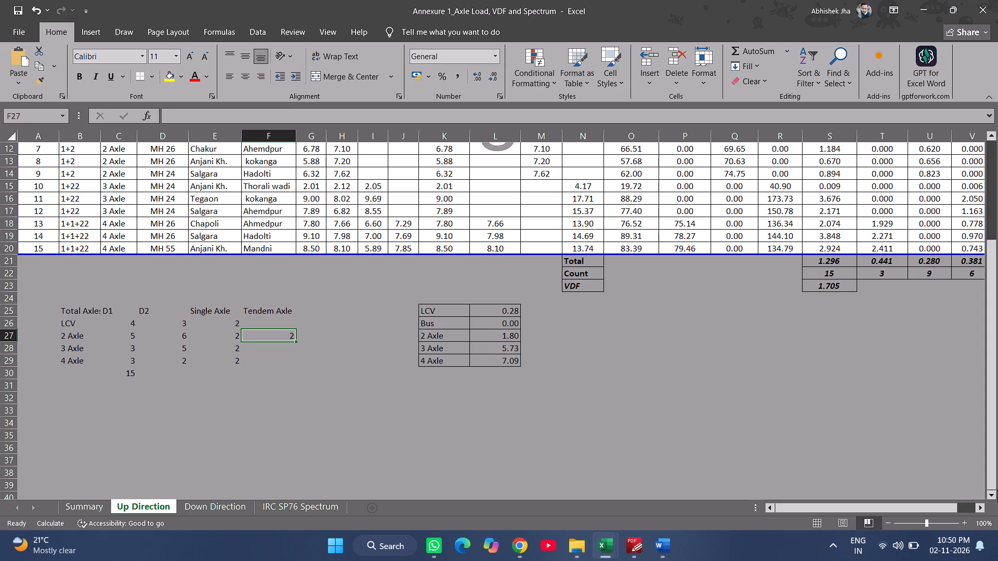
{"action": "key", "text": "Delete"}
Enter 1 under Tendem Axle for the 3 Axle and 4 Axle rows.
{"action": "key", "text": "Down"}
{"action": "key", "text": "1"}
{"action": "key", "text": "Down"}
{"action": "key", "text": "1"}
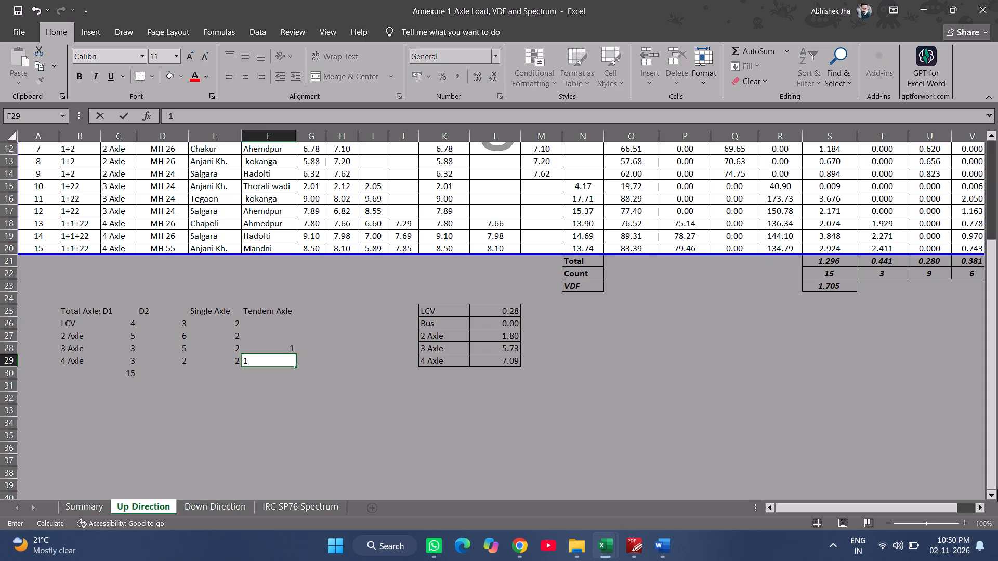
{"action": "key", "text": "Return"}
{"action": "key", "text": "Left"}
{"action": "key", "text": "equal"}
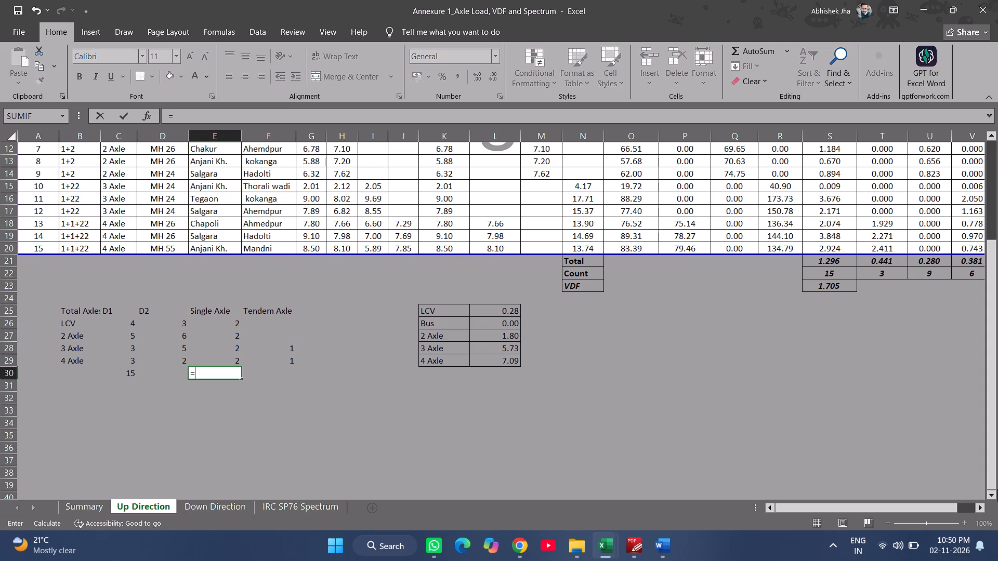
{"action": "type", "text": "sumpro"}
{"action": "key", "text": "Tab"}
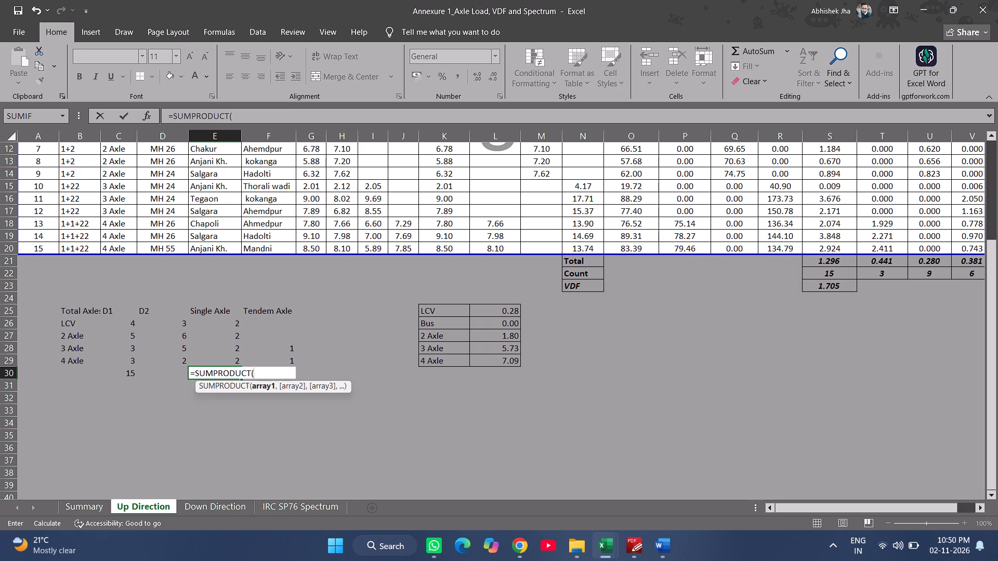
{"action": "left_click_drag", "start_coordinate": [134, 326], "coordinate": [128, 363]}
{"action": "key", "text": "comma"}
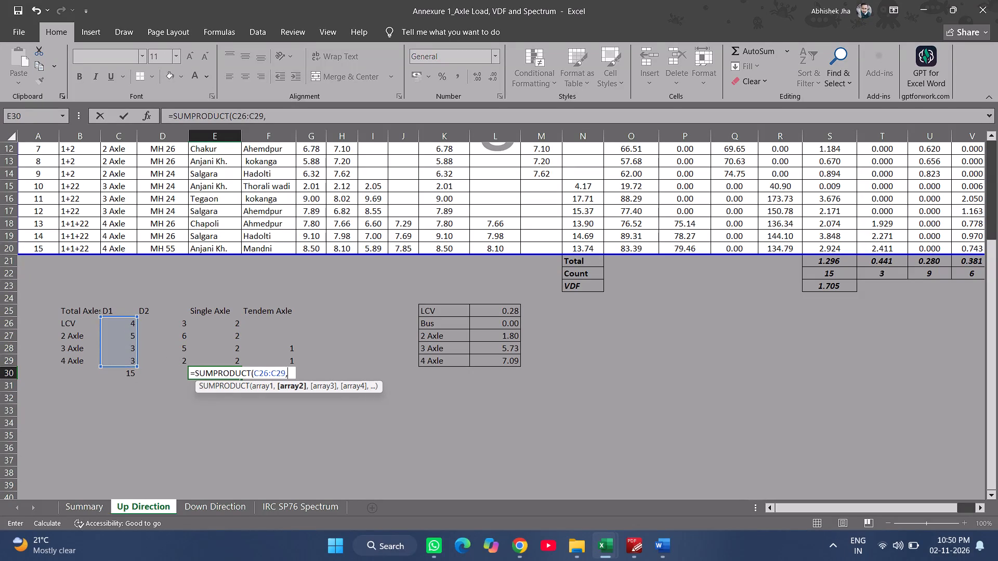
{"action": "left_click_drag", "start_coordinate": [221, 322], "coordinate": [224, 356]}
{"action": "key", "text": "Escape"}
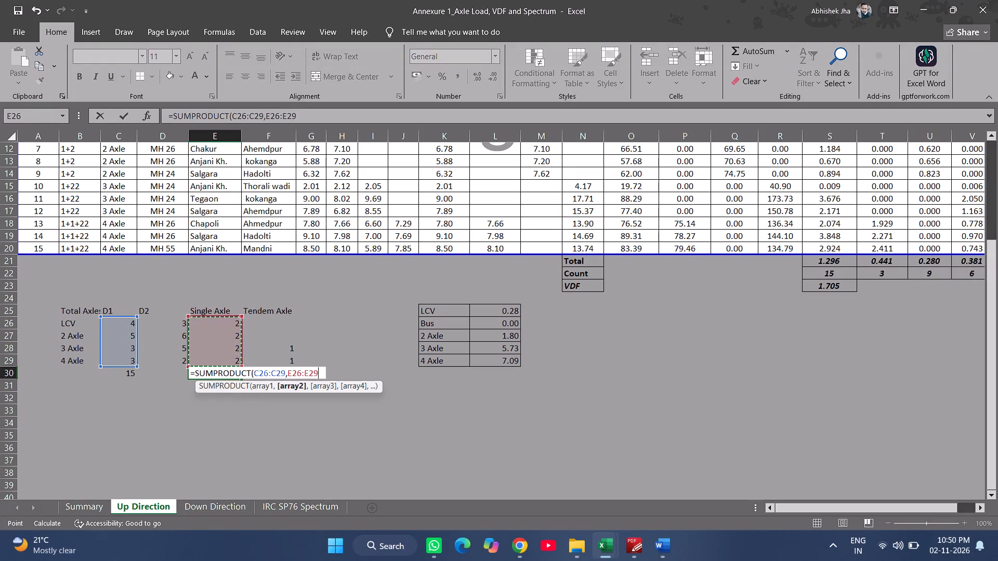
Insert cells at E25:E29, shifting the Single Axle and Tendem Axle columns right, and head the new column Total.
{"action": "left_click_drag", "start_coordinate": [217, 313], "coordinate": [219, 359]}
{"action": "key", "text": "ctrl+shift+equal"}
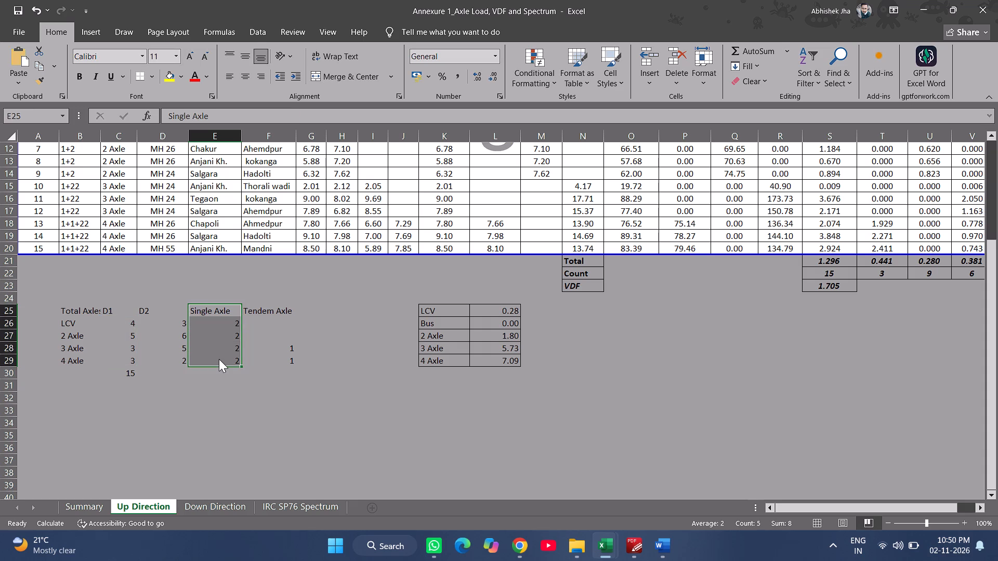
{"action": "key", "text": "Down"}
{"action": "key", "text": "Up"}
{"action": "key", "text": "Return"}
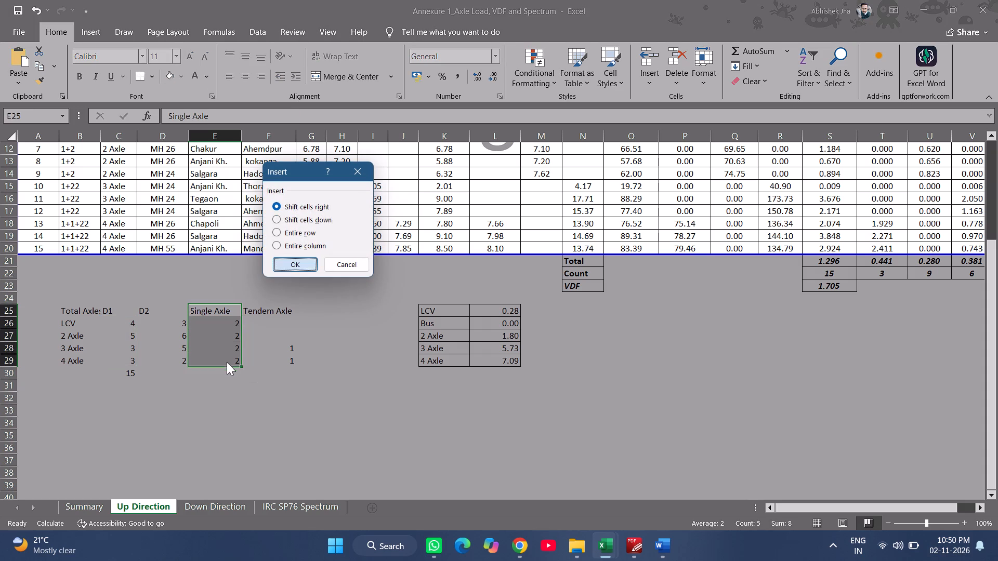
{"action": "key", "text": "Down"}
{"action": "key", "text": "Up"}
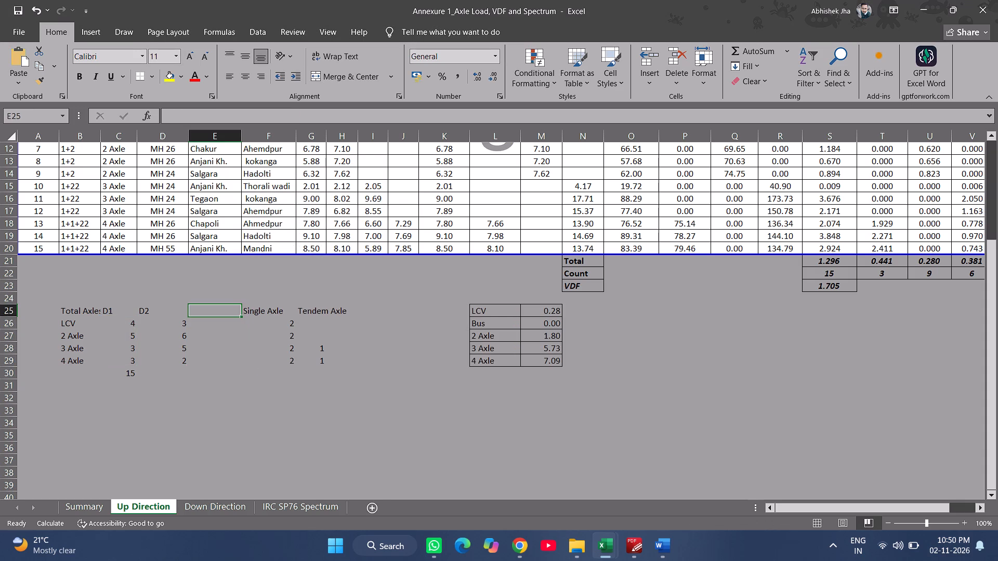
{"action": "type", "text": "Total"}
{"action": "key", "text": "Return"}
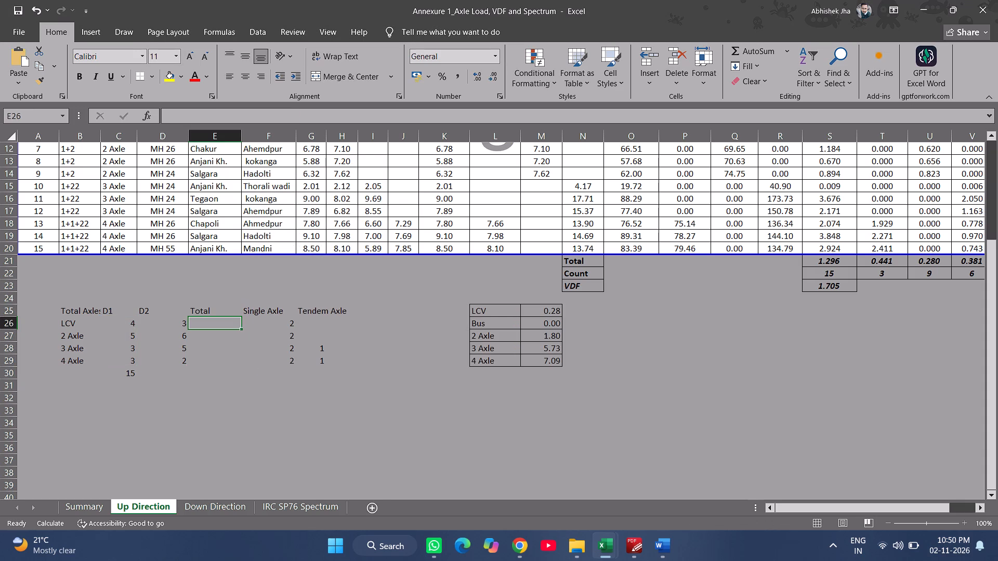
Sum the D1 and D2 counts under Total for LCV and fill the formula through the 4 Axle row.
{"action": "key", "text": "alt+equal"}
{"action": "key", "text": "Return"}
{"action": "left_click", "coordinate": [227, 322]}
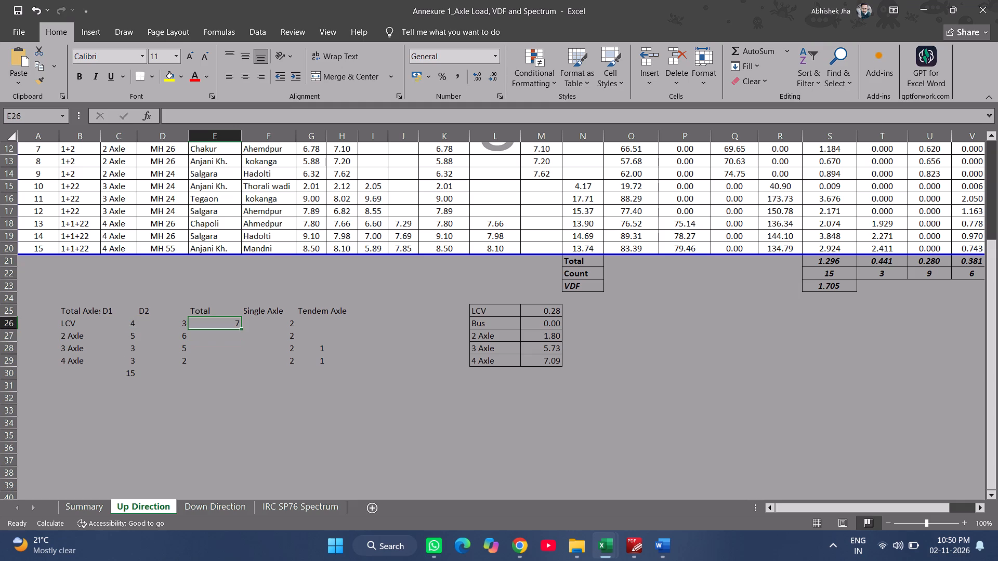
{"action": "left_click_drag", "start_coordinate": [239, 328], "coordinate": [234, 364]}
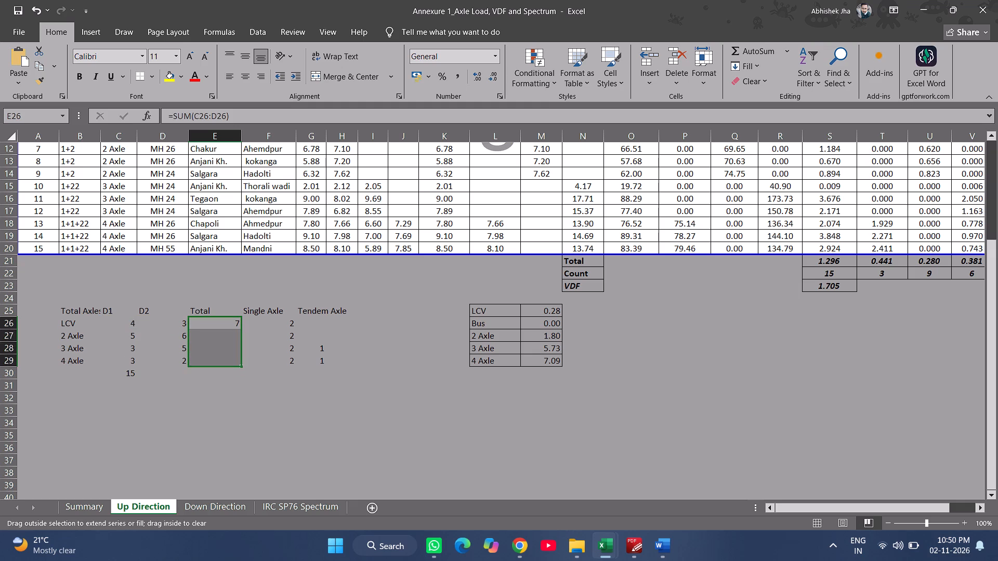
In F30, calculate total single axles with SUMPRODUCT of the Total counts E26:E29 and Single Axle values F26:F29.
{"action": "left_click", "coordinate": [287, 372]}
{"action": "type", "text": "=sumi"}
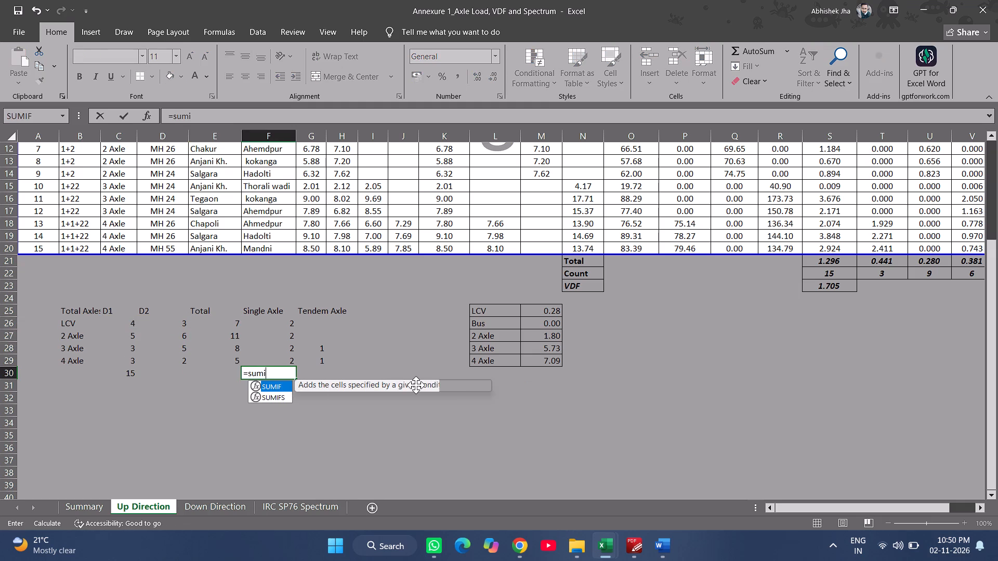
{"action": "key", "text": "BackSpace"}
{"action": "type", "text": "pro"}
{"action": "key", "text": "Tab"}
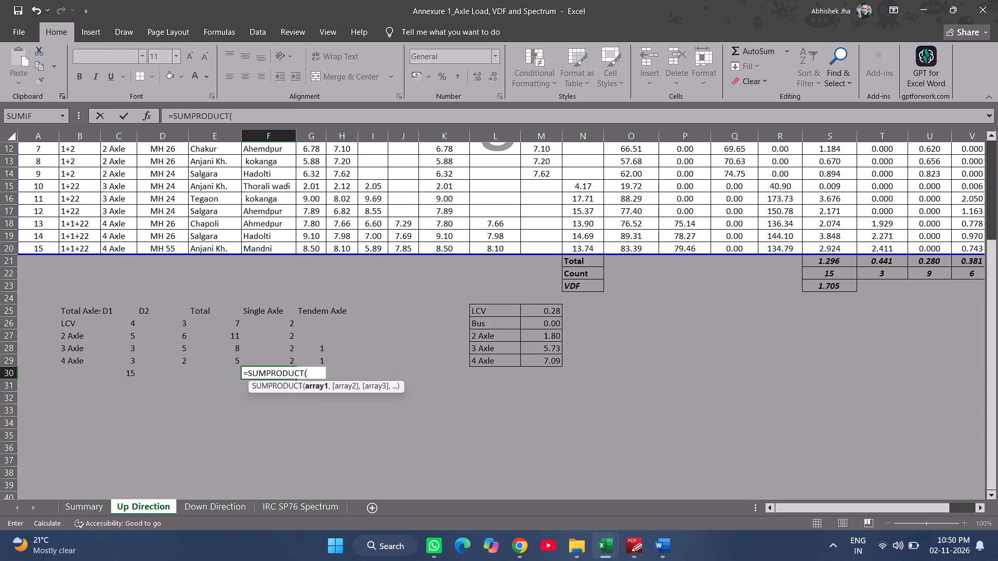
{"action": "left_click_drag", "start_coordinate": [228, 323], "coordinate": [225, 360]}
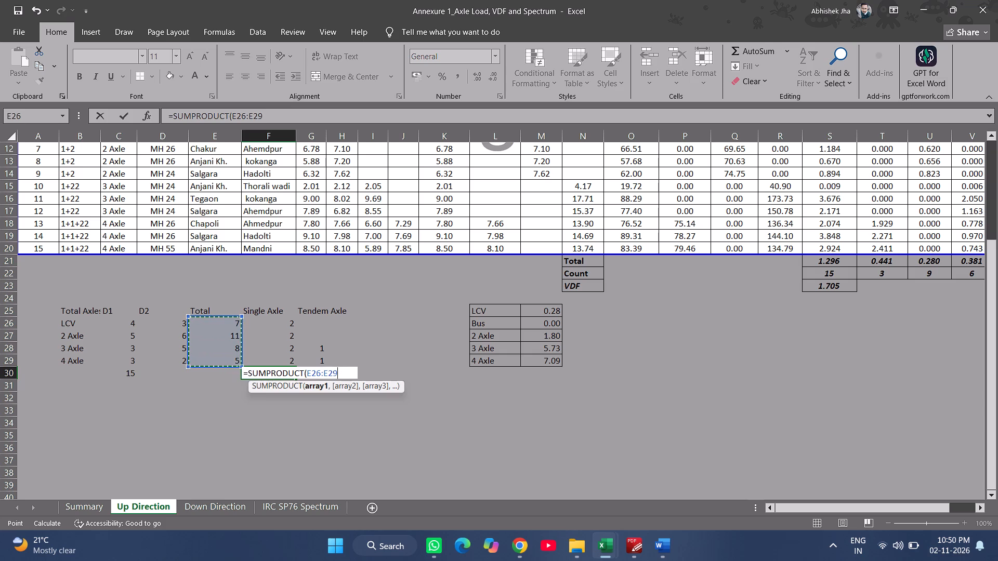
{"action": "key", "text": "comma"}
{"action": "left_click_drag", "start_coordinate": [280, 319], "coordinate": [280, 362]}
{"action": "key", "text": "Return"}
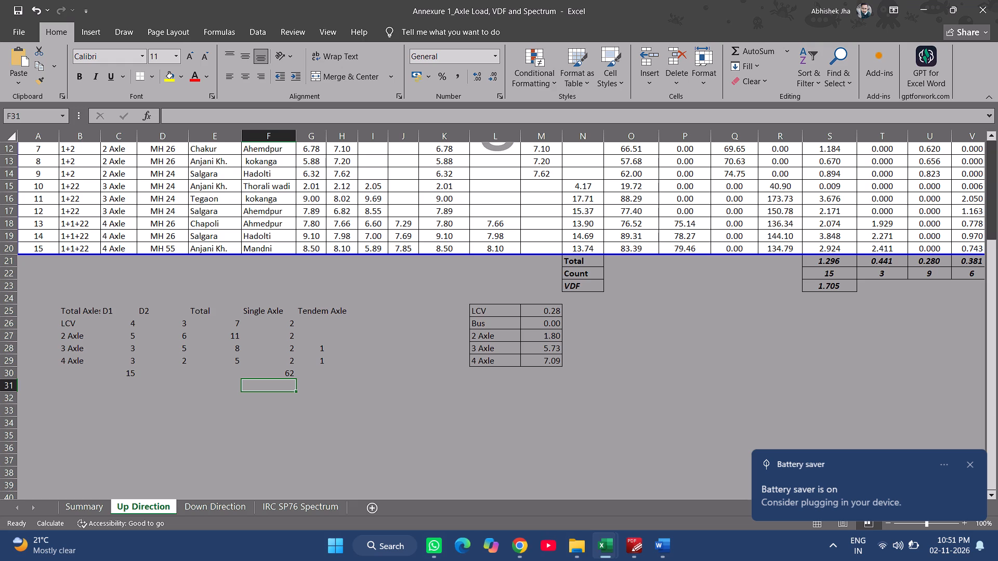
Check the Tendem Axle entries and the sum formulas in the Total column against the survey rows above.
{"action": "left_click", "coordinate": [277, 323]}
{"action": "left_click", "coordinate": [324, 320]}
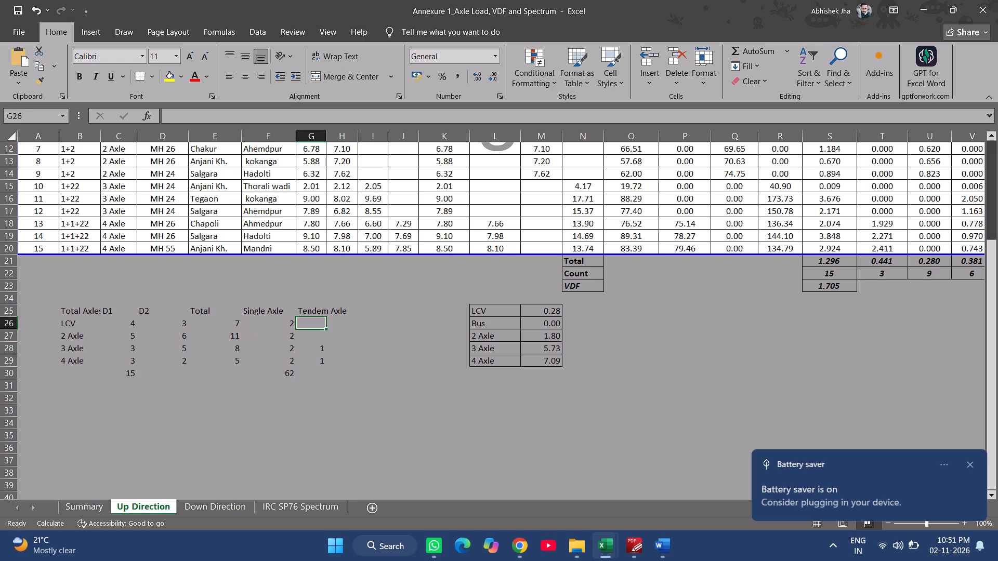
{"action": "double_click", "coordinate": [316, 350]}
{"action": "double_click", "coordinate": [311, 346]}
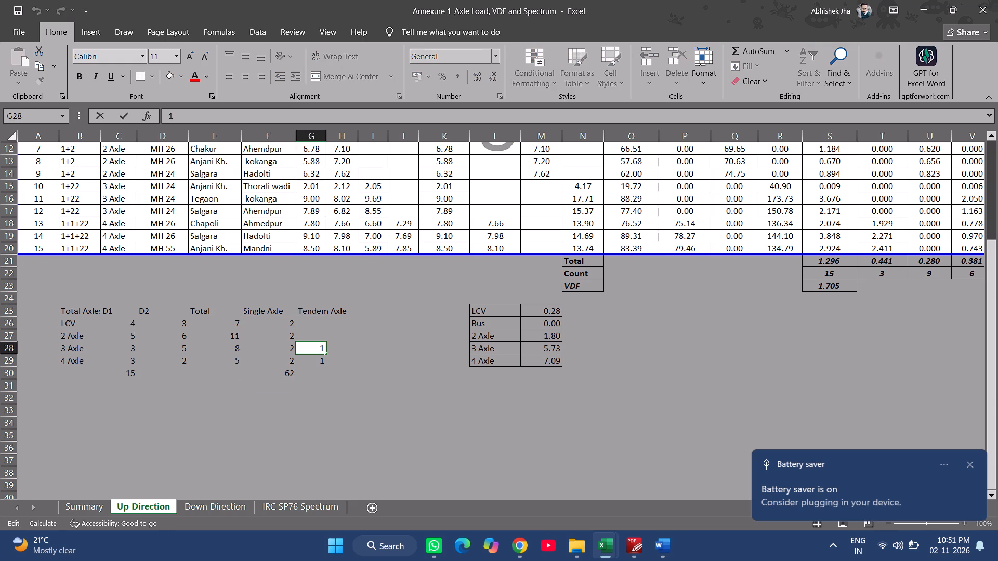
{"action": "key", "text": "Escape"}
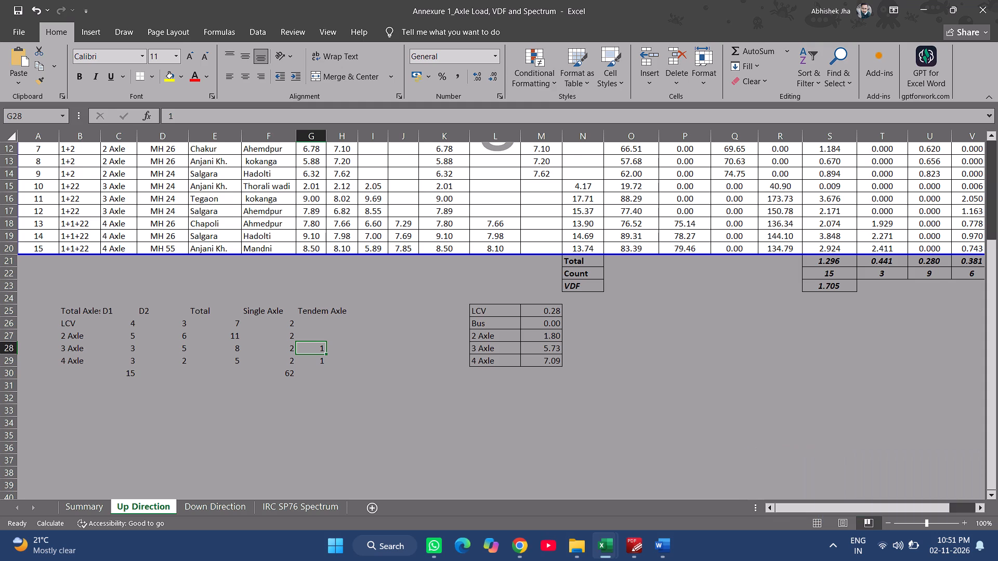
{"action": "scroll", "coordinate": [306, 389], "scroll_direction": "up", "scroll_amount": 1}
{"action": "scroll", "coordinate": [307, 388], "scroll_direction": "down", "scroll_amount": 1}
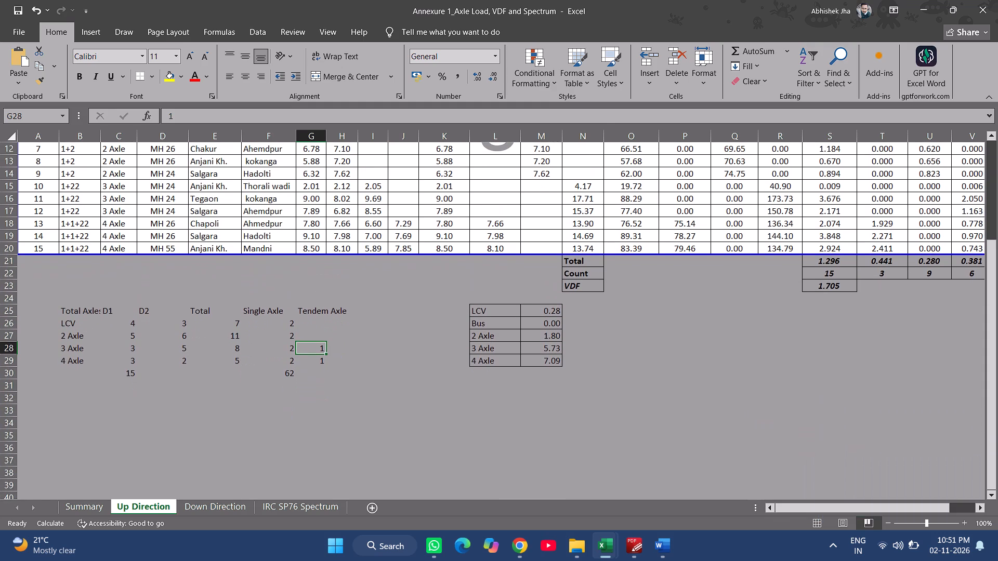
{"action": "double_click", "coordinate": [225, 337]}
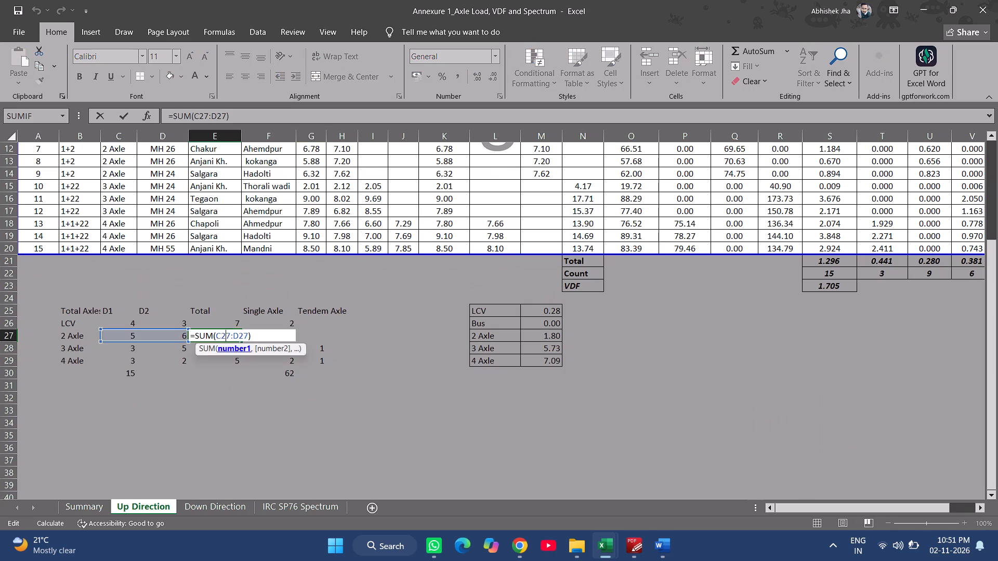
{"action": "key", "text": "Escape"}
{"action": "double_click", "coordinate": [234, 349]}
{"action": "key", "text": "Escape"}
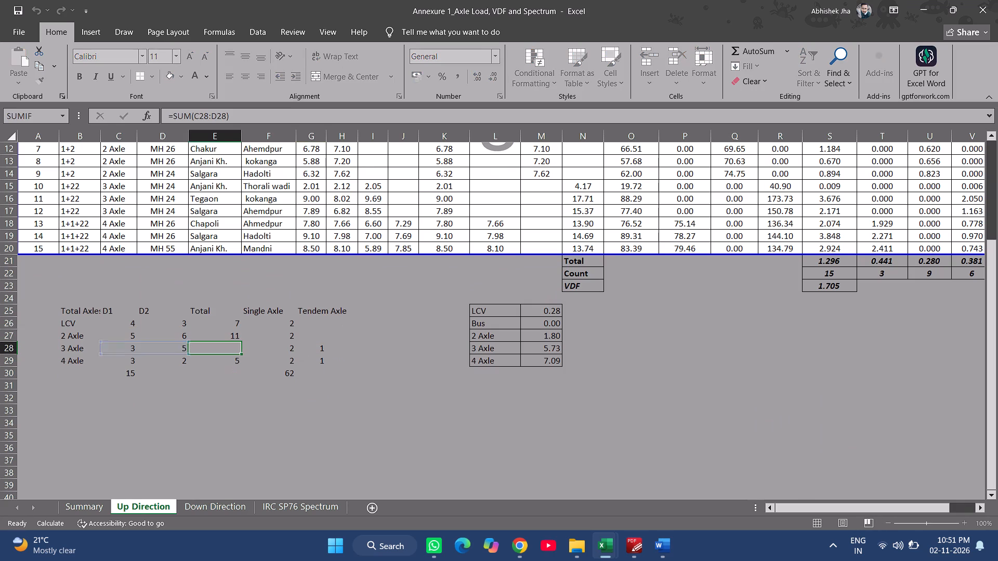
{"action": "double_click", "coordinate": [233, 362]}
{"action": "key", "text": "Escape"}
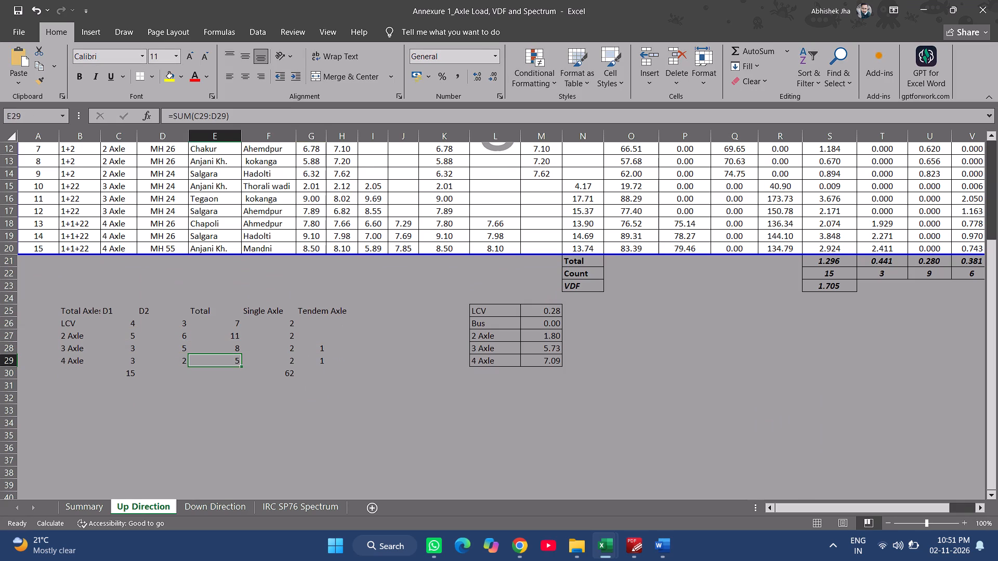
{"action": "double_click", "coordinate": [232, 324]}
{"action": "key", "text": "Escape"}
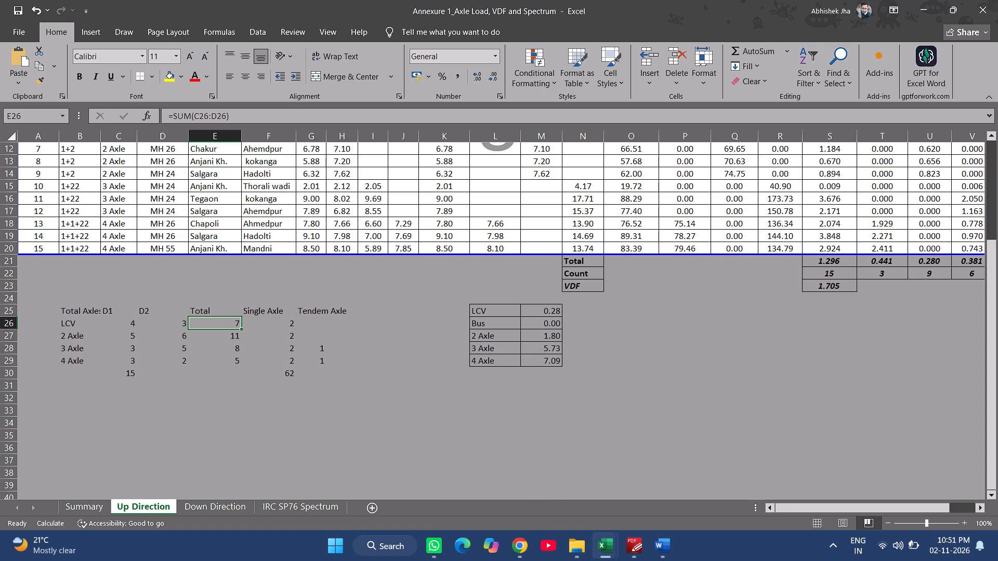
{"action": "scroll", "coordinate": [298, 398], "scroll_direction": "up", "scroll_amount": 1}
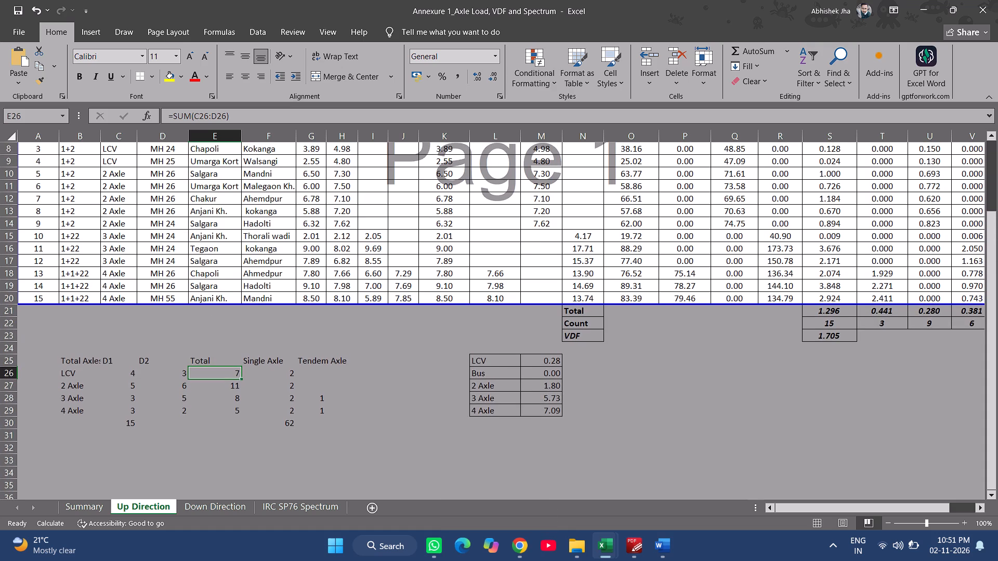
{"action": "scroll", "coordinate": [298, 398], "scroll_direction": "down", "scroll_amount": 1}
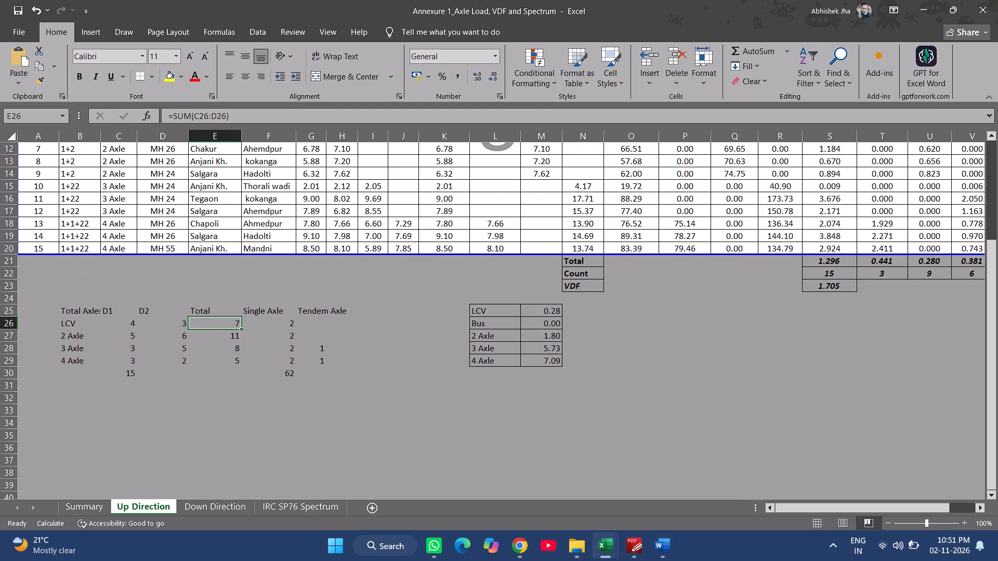
Review ChatGPT's CVPD and axles-per-vehicle calculation in Chrome, and return to Excel to inspect the LCV count formula under D1.
{"action": "key", "text": "alt+Tab"}
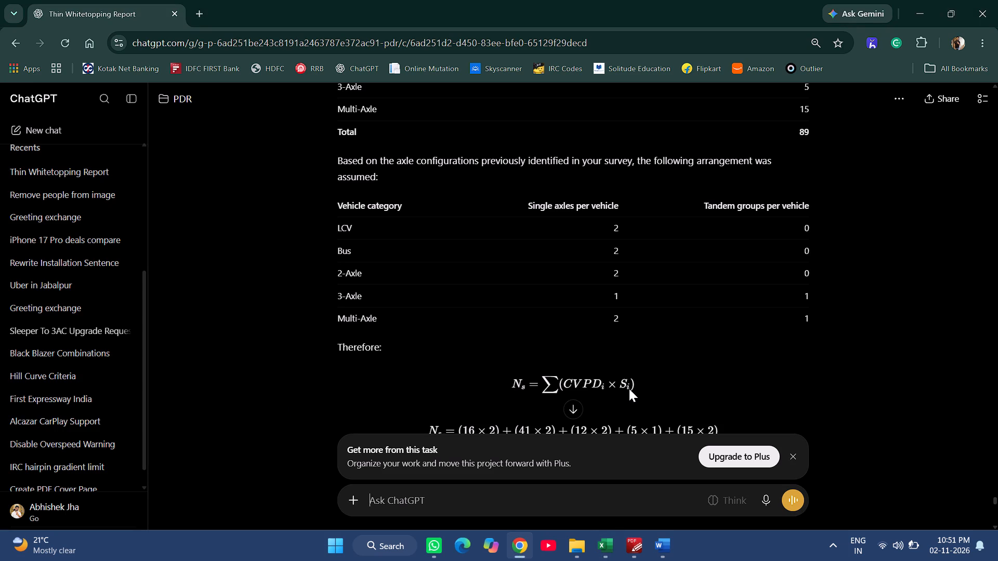
{"action": "scroll", "coordinate": [613, 317], "scroll_direction": "down", "scroll_amount": 1}
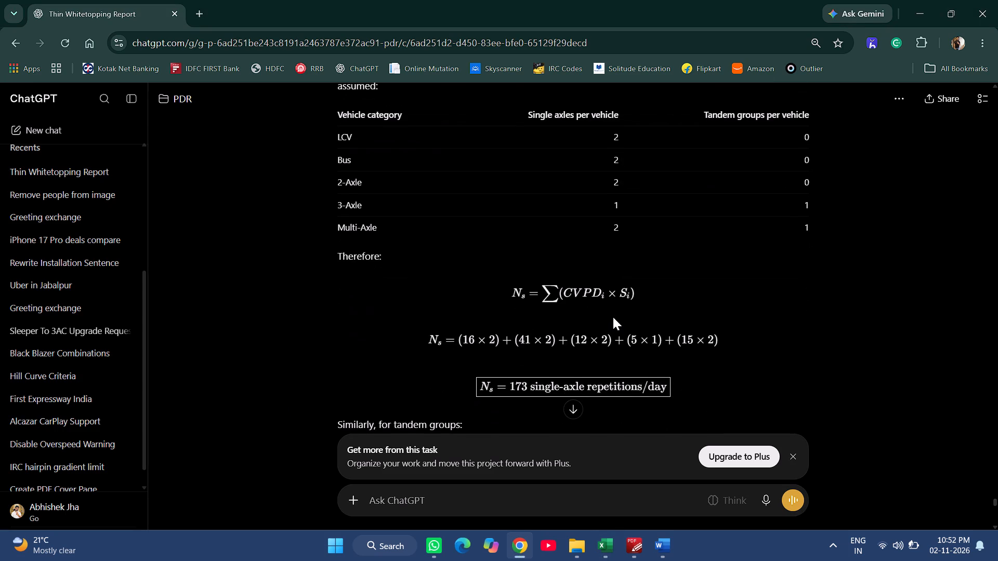
{"action": "scroll", "coordinate": [613, 317], "scroll_direction": "up", "scroll_amount": 4}
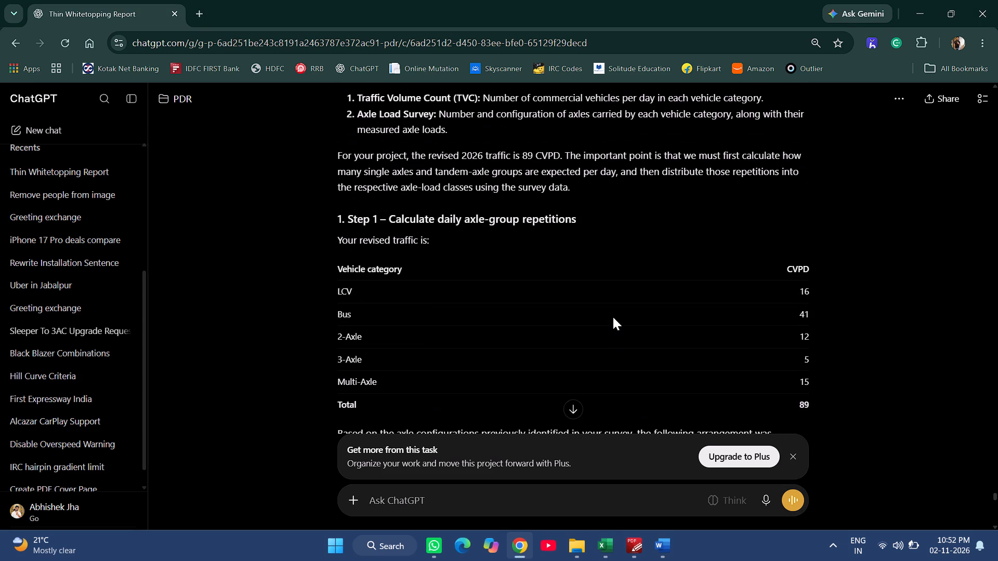
{"action": "scroll", "coordinate": [613, 317], "scroll_direction": "down", "scroll_amount": 1}
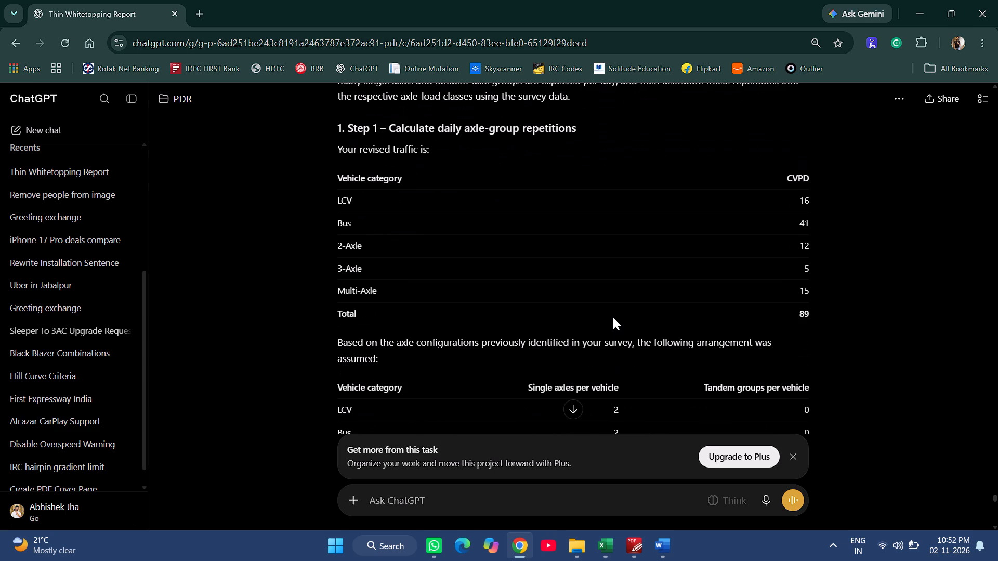
{"action": "key", "text": "alt+Tab"}
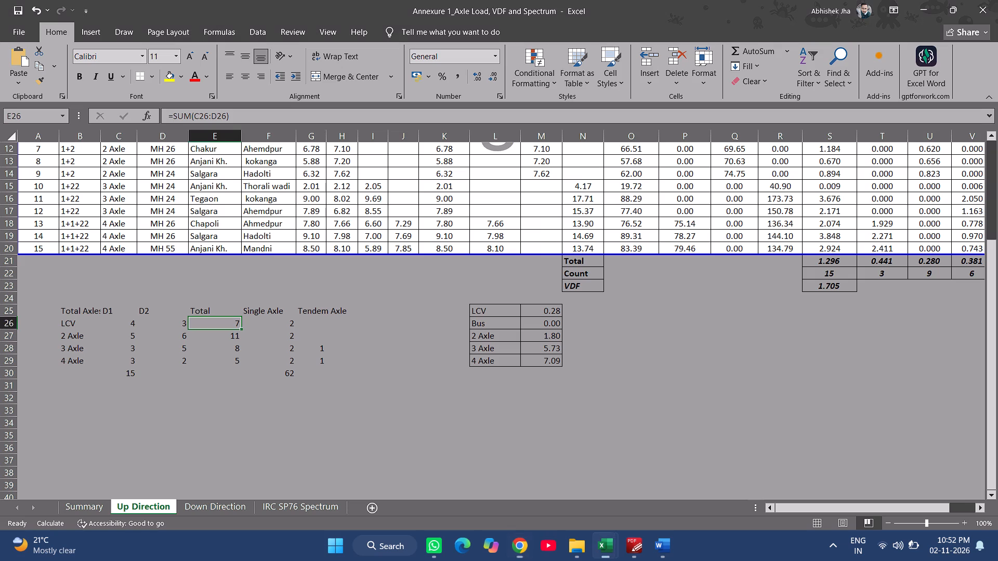
{"action": "double_click", "coordinate": [135, 325]}
{"action": "double_click", "coordinate": [130, 325]}
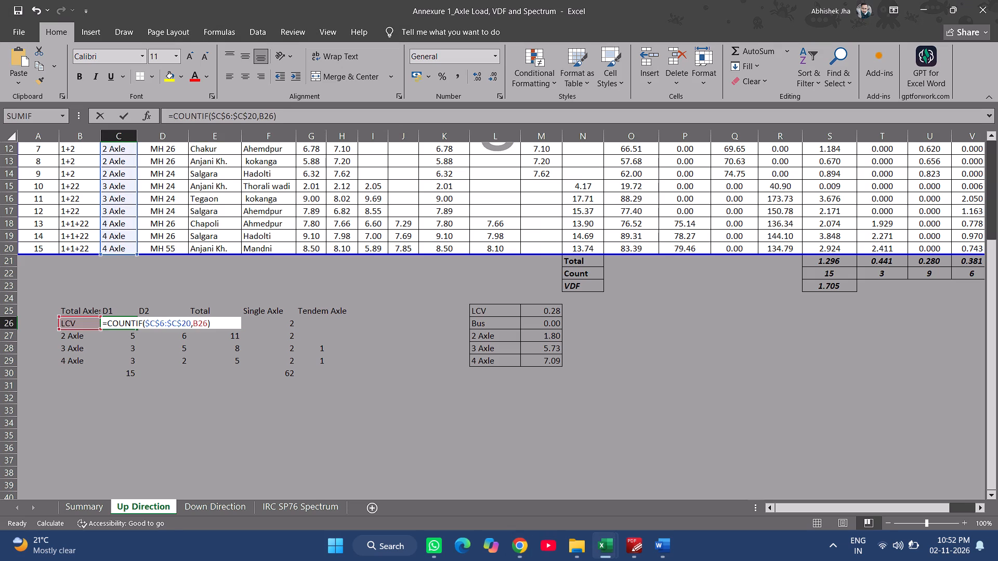
{"action": "key", "text": "Escape"}
Switch to the Annexure 2_TVC Report Shirur workbook and enter 2 below the LCV traffic count in B5 on the CVPD sheet.
{"action": "key", "text": "alt+Tab"}
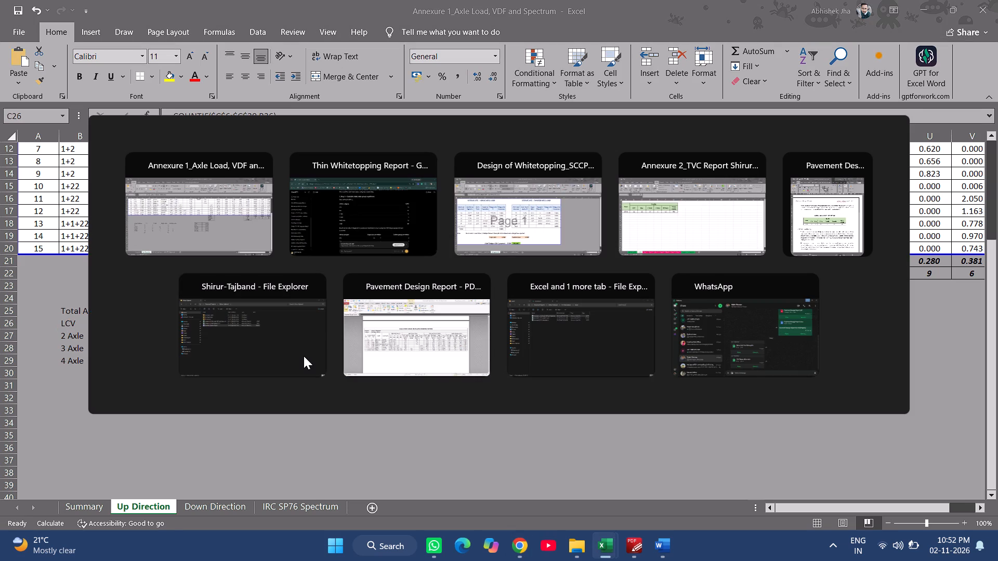
{"action": "key", "text": "alt+Tab"}
{"action": "key", "text": "alt+Tab"}
{"action": "left_click", "coordinate": [101, 246]}
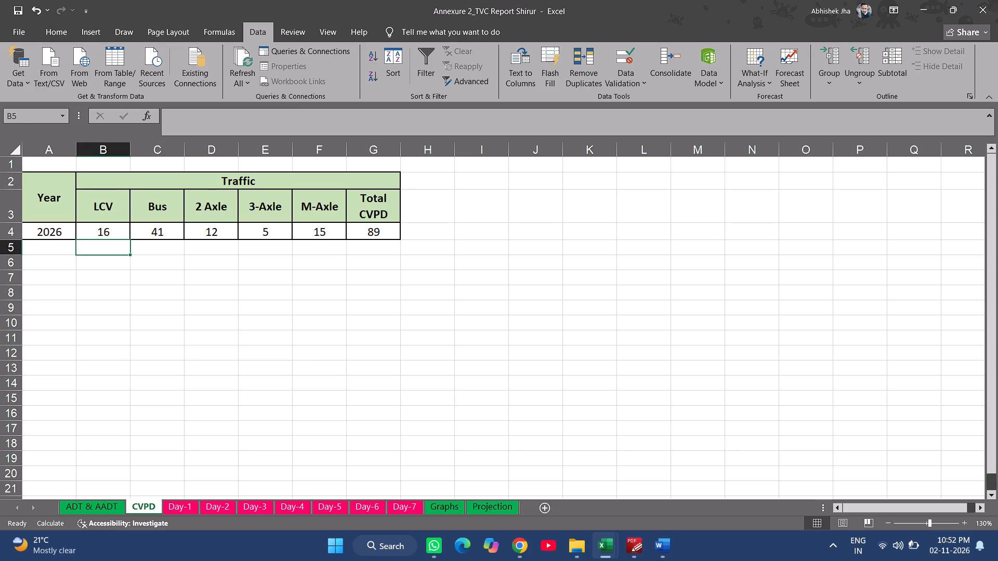
{"action": "key", "text": "2"}
{"action": "key", "text": "Right"}
{"action": "key", "text": "Down"}
{"action": "key", "text": "Left"}
{"action": "key", "text": "Up"}
Label the two rows below the 2026 traffic row Single Axle in A5 and Tendem Axle in A6.
{"action": "key", "text": "Left"}
{"action": "type", "text": "Single Axle"}
{"action": "key", "text": "Return"}
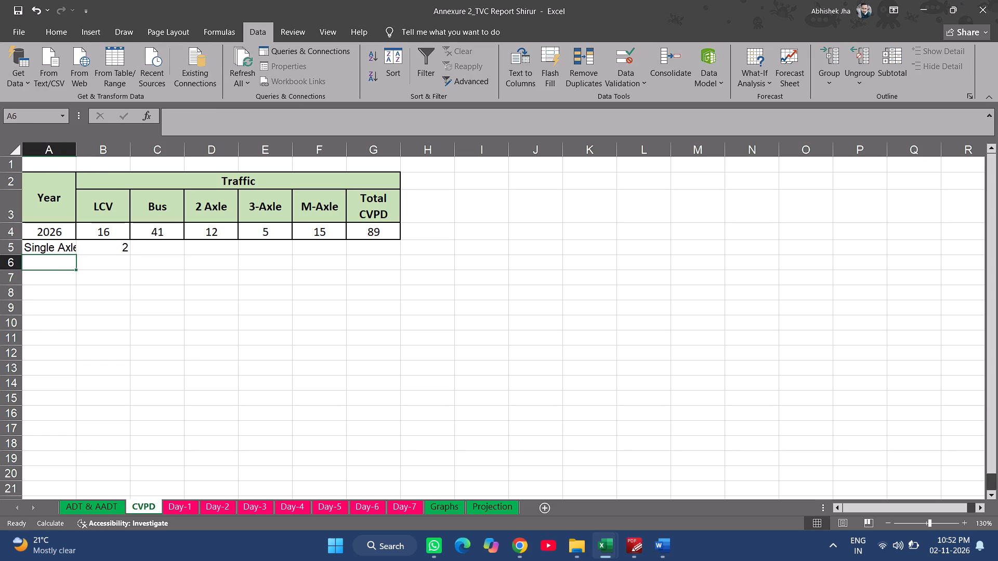
{"action": "type", "text": "Tendem Axke"}
{"action": "key", "text": "BackSpace"}
{"action": "key", "text": "BackSpace"}
{"action": "type", "text": "le"}
{"action": "key", "text": "Return"}
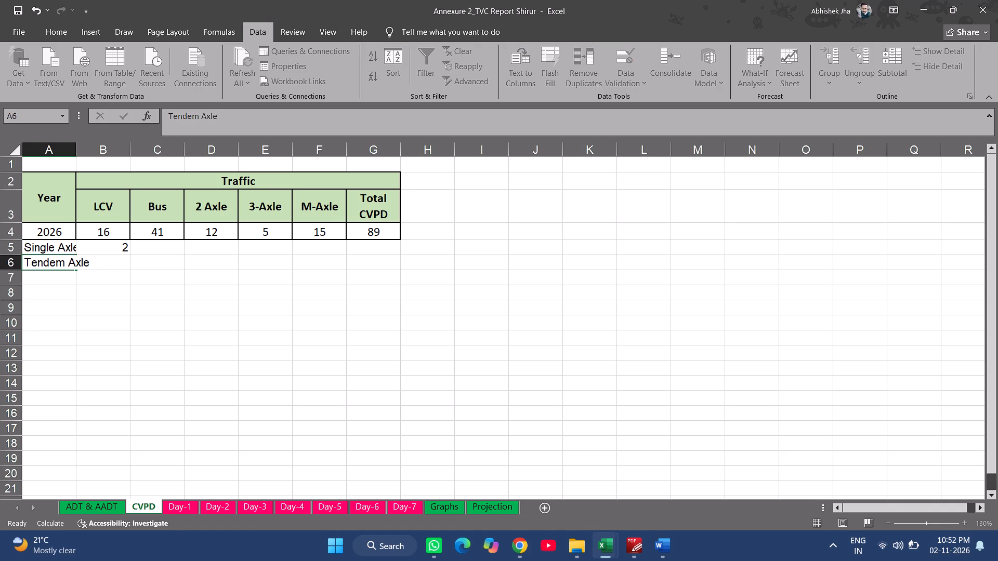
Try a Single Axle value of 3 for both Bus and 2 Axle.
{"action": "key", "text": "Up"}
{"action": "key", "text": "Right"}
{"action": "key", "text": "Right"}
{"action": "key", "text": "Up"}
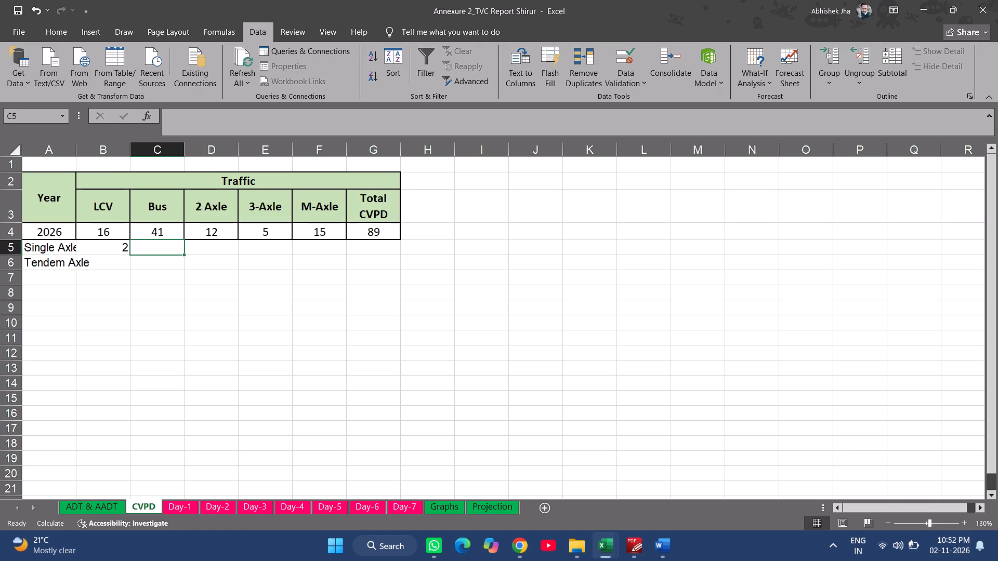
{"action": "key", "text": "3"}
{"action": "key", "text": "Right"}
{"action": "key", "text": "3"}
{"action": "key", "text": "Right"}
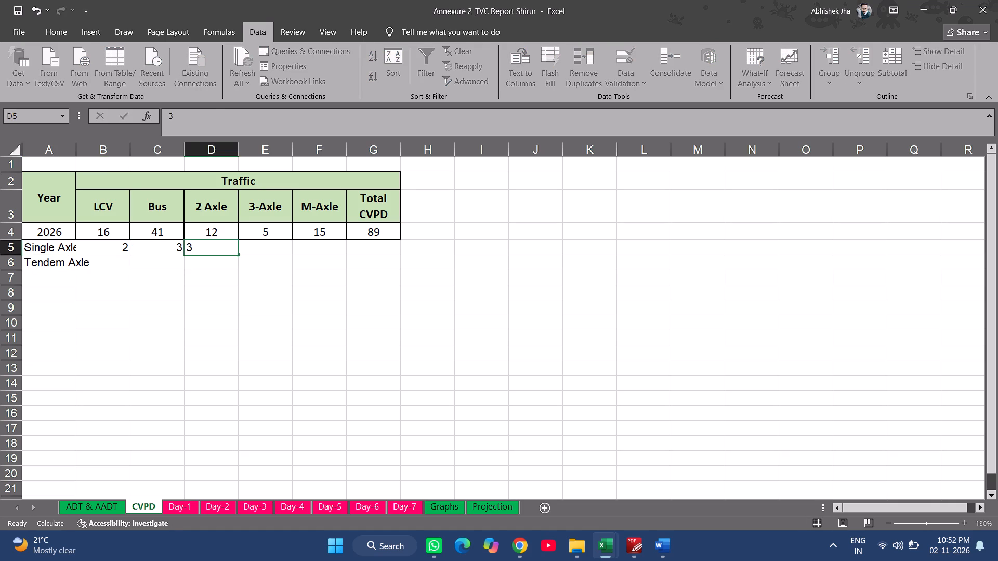
Set the Single Axle row to 2 for Bus, 2 Axle, 3-Axle and M-Axle.
{"action": "key", "text": "Left"}
{"action": "key", "text": "Left"}
{"action": "key", "text": "2"}
{"action": "key", "text": "Right"}
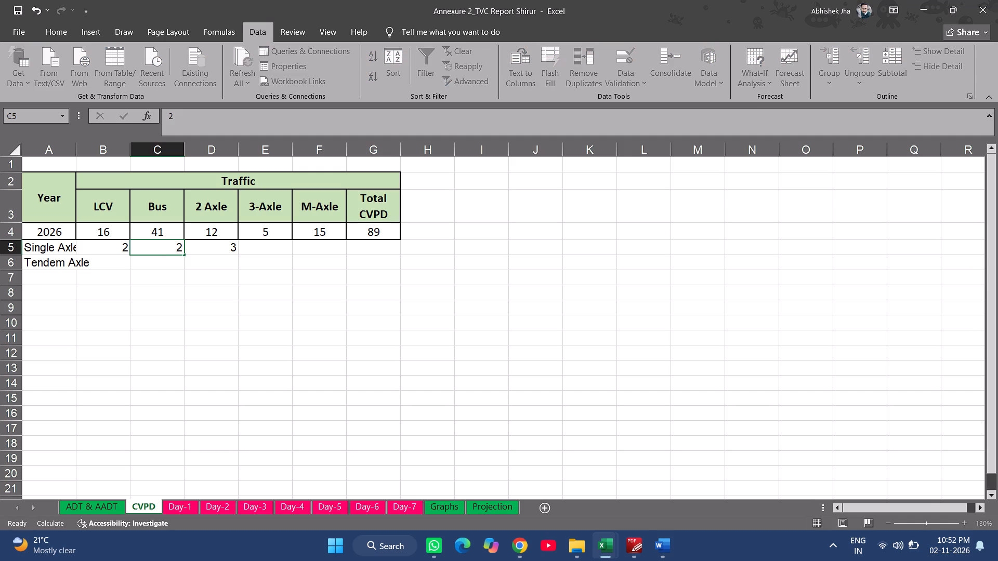
{"action": "key", "text": "2"}
{"action": "key", "text": "Right"}
{"action": "key", "text": "Right"}
{"action": "key", "text": "Left"}
{"action": "key", "text": "2"}
{"action": "key", "text": "Right"}
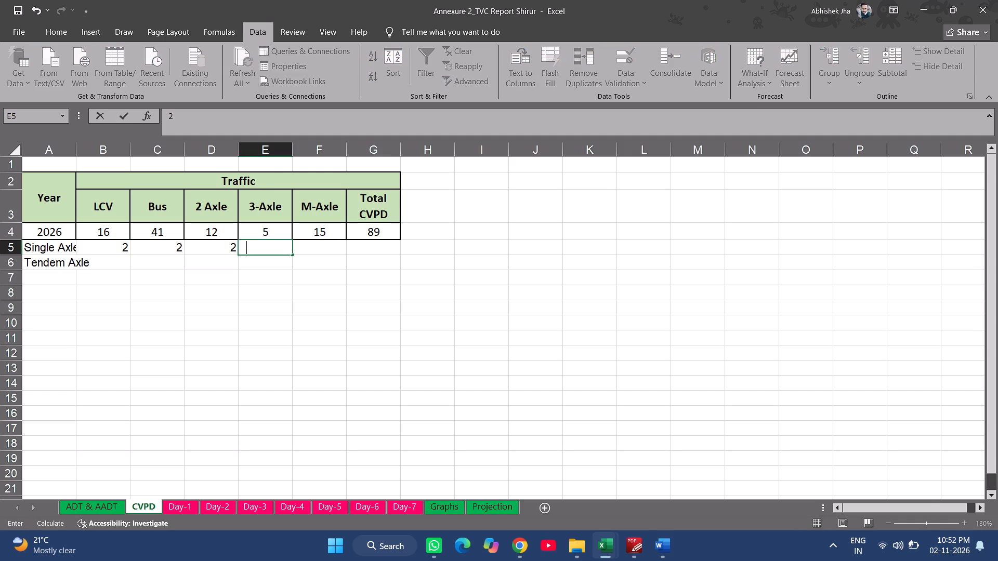
{"action": "key", "text": "2"}
Enter a Tendem Axle value of 1 for both 3-Axle and M-Axle.
{"action": "key", "text": "Down"}
{"action": "key", "text": "Left"}
{"action": "key", "text": "Left"}
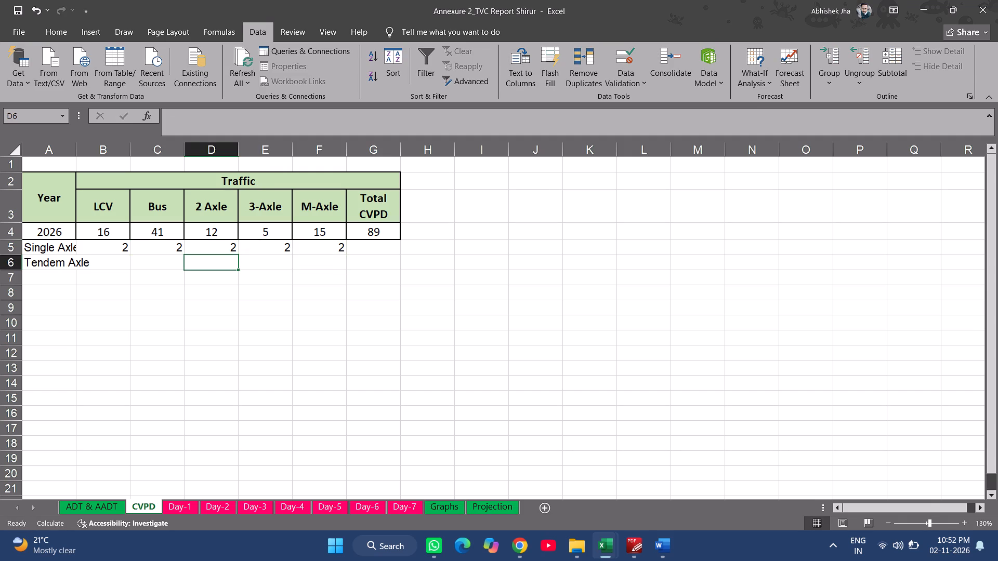
{"action": "key", "text": "Right"}
{"action": "key", "text": "1"}
{"action": "key", "text": "Right"}
{"action": "key", "text": "1"}
{"action": "key", "text": "Right"}
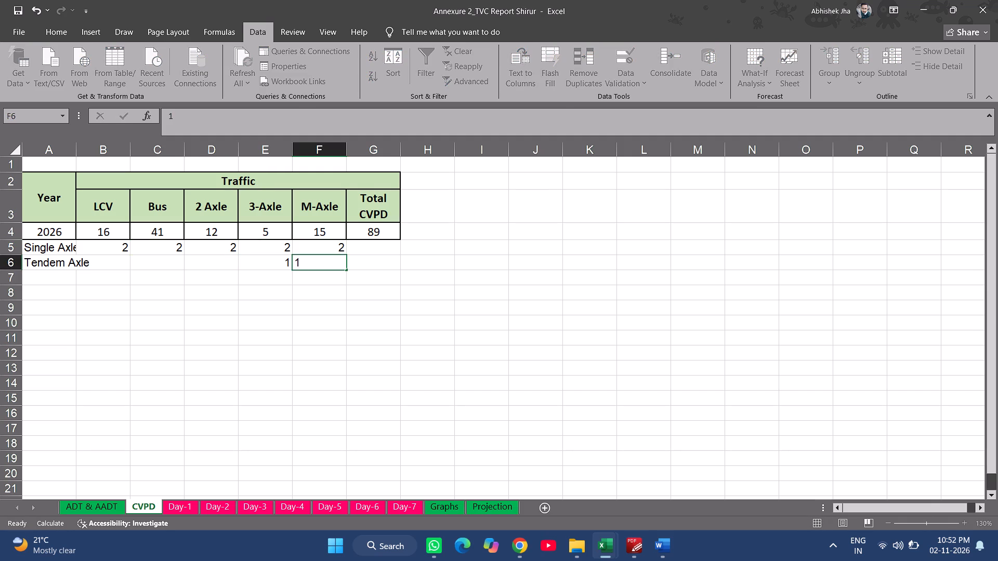
Check the axles-per-vehicle table in ChatGPT, then set the 3-Axle Single Axle value to 1 on the CVPD sheet.
{"action": "key", "text": "alt+Tab"}
{"action": "key", "text": "alt+Tab"}
{"action": "key", "text": "alt+Tab"}
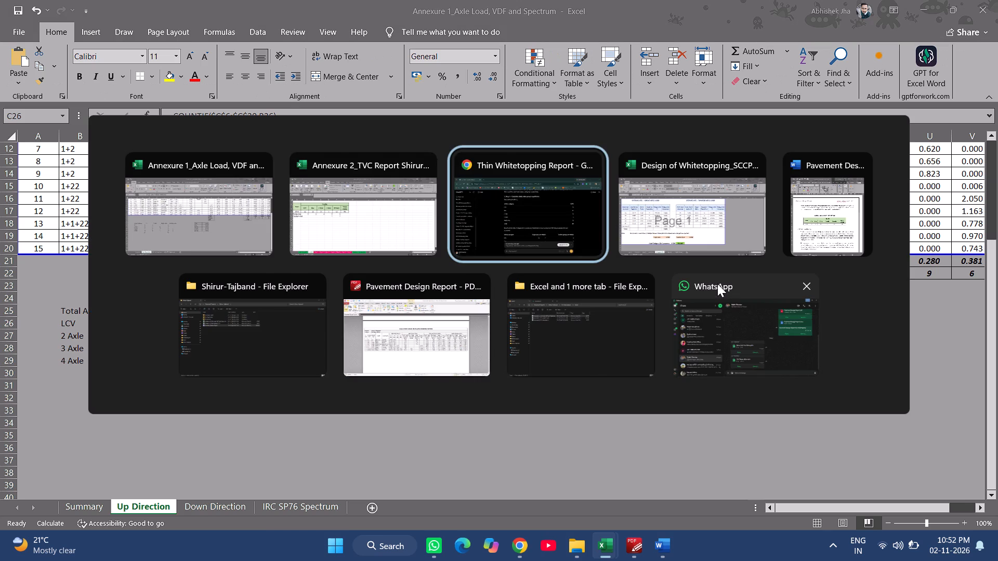
{"action": "scroll", "coordinate": [784, 411], "scroll_direction": "down", "scroll_amount": 2}
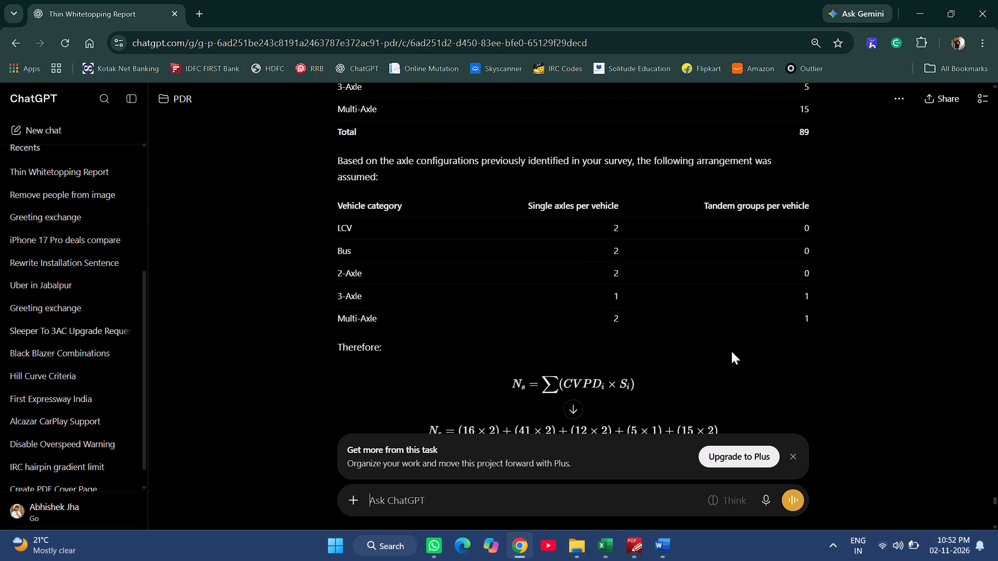
{"action": "key", "text": "alt+Tab"}
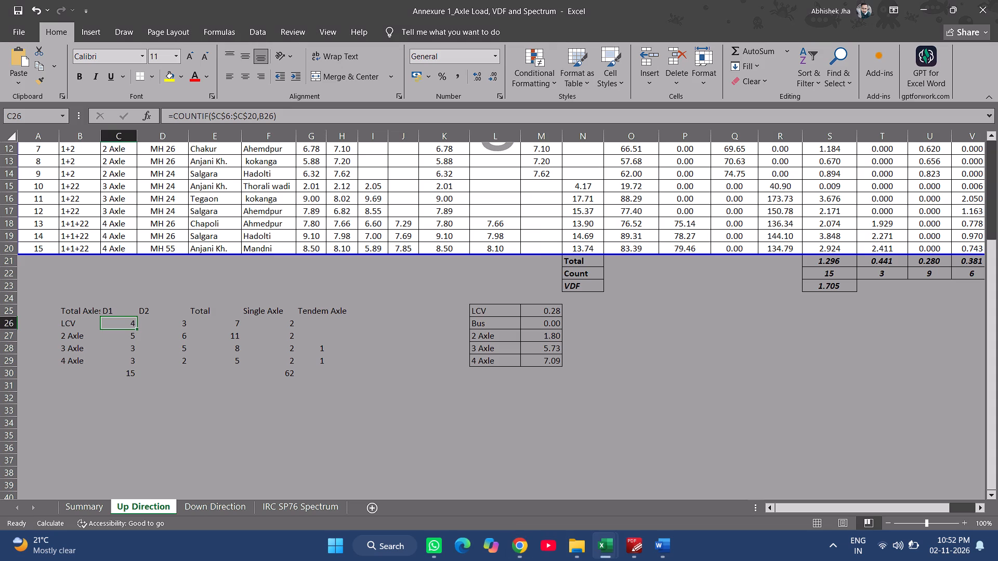
{"action": "key", "text": "alt+Tab"}
{"action": "key", "text": "alt+Tab"}
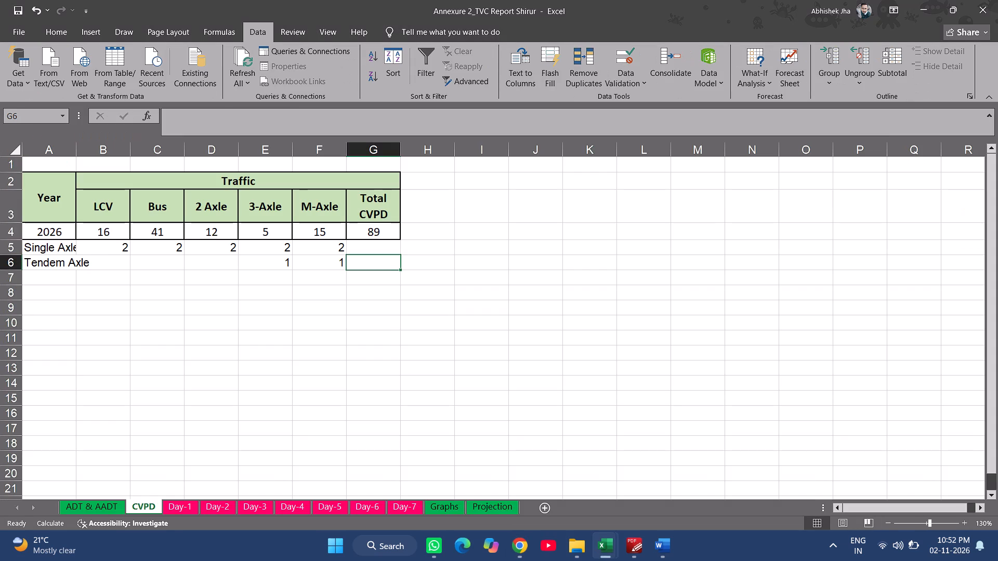
{"action": "left_click", "coordinate": [279, 253]}
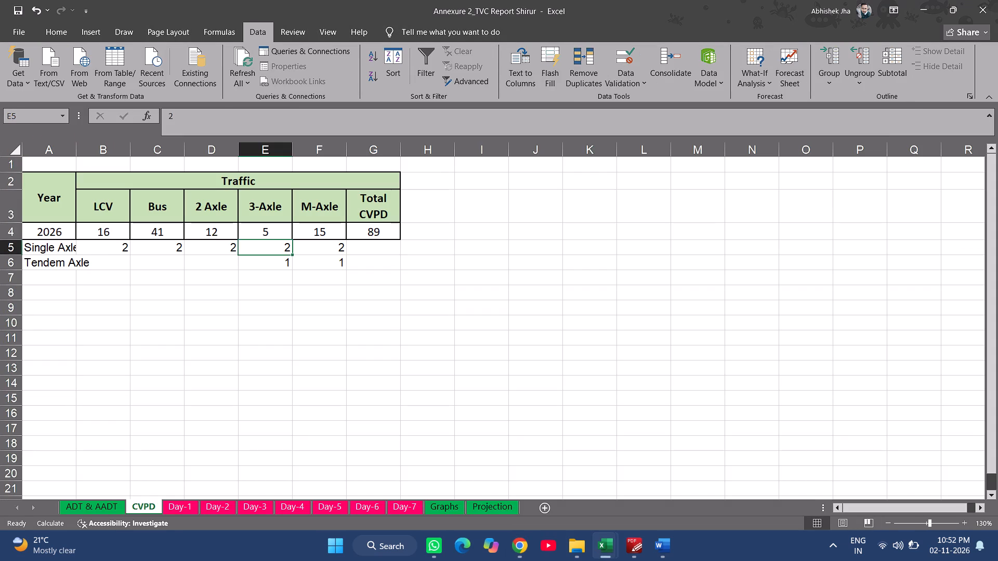
{"action": "key", "text": "1"}
{"action": "key", "text": "Right"}
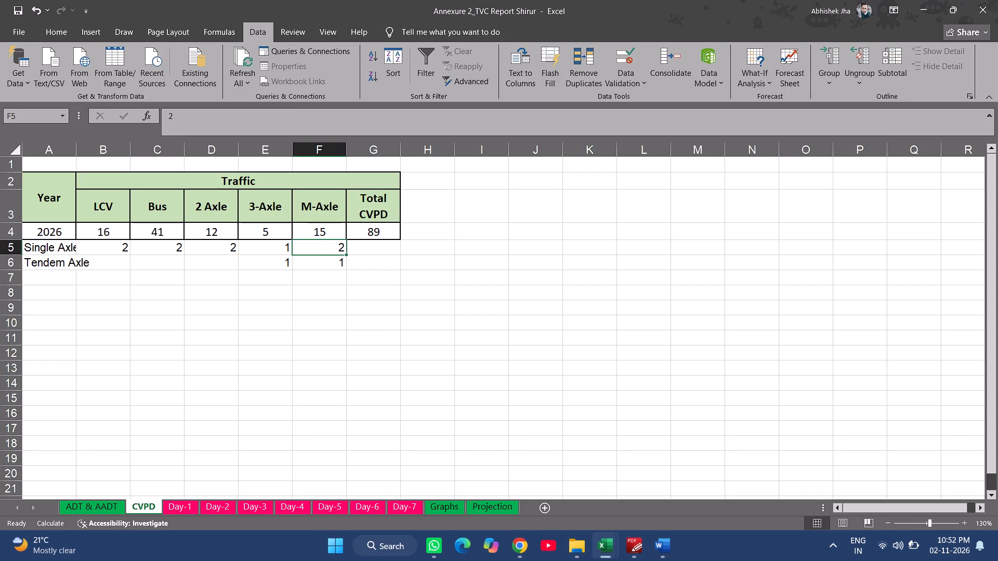
Widen column A to fit its labels and centre the contents of A4:G6.
{"action": "double_click", "coordinate": [80, 152]}
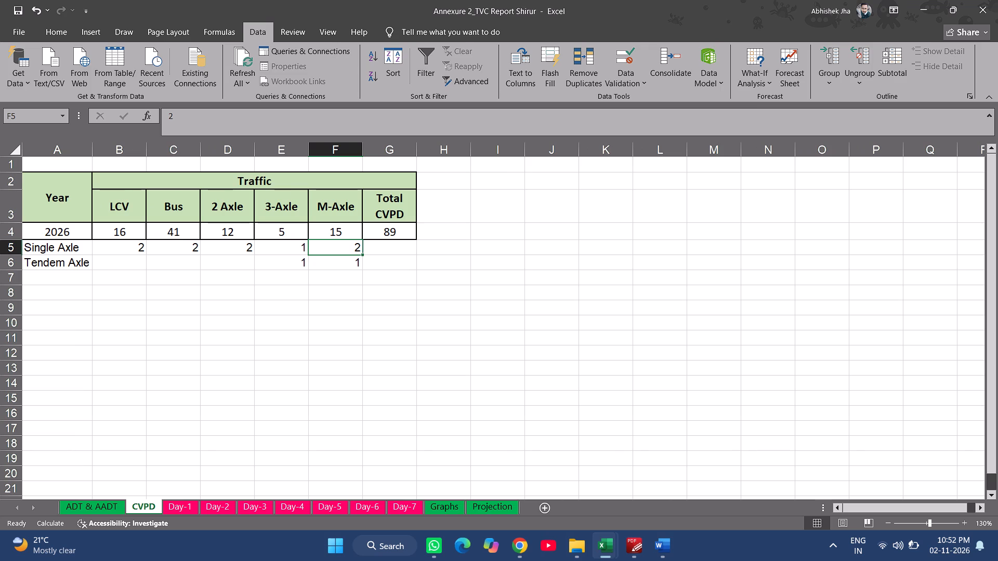
{"action": "left_click_drag", "start_coordinate": [79, 230], "coordinate": [376, 262]}
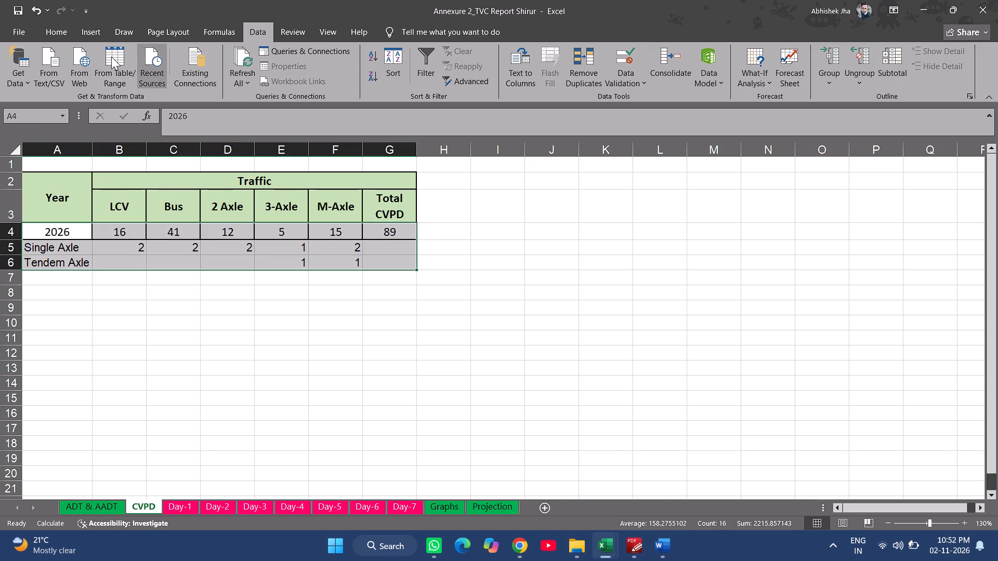
{"action": "left_click", "coordinate": [67, 30]}
{"action": "double_click", "coordinate": [245, 72]}
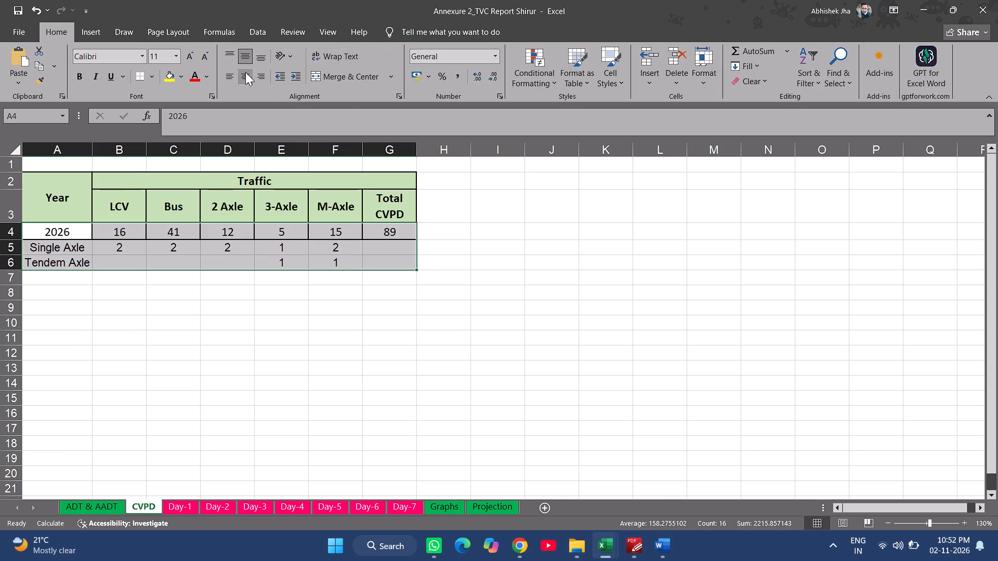
Total the single axles in G5 with a SUMPRODUCT of the traffic B4:F4 and the axle values B5:F5.
{"action": "left_click", "coordinate": [126, 278]}
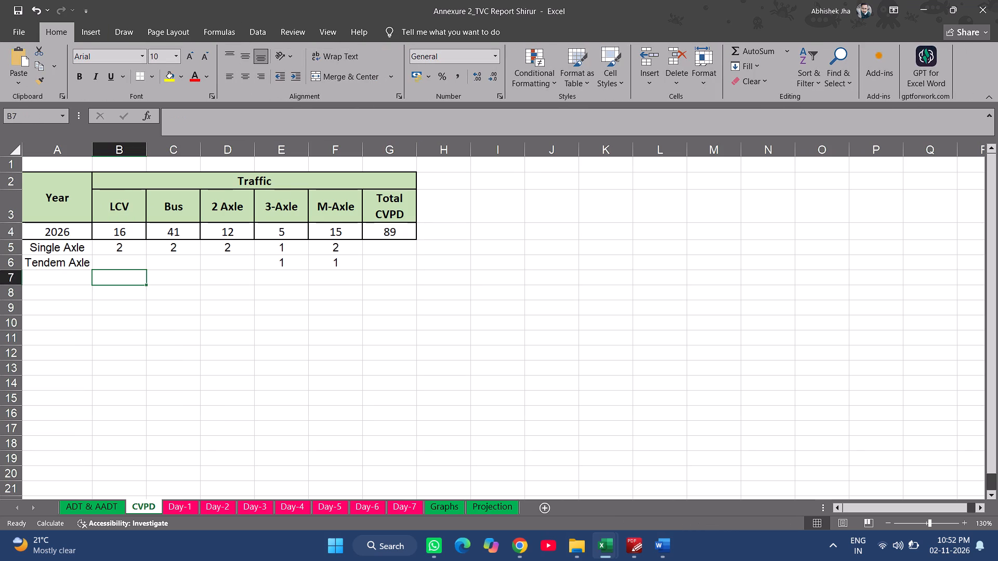
{"action": "left_click", "coordinate": [445, 251]}
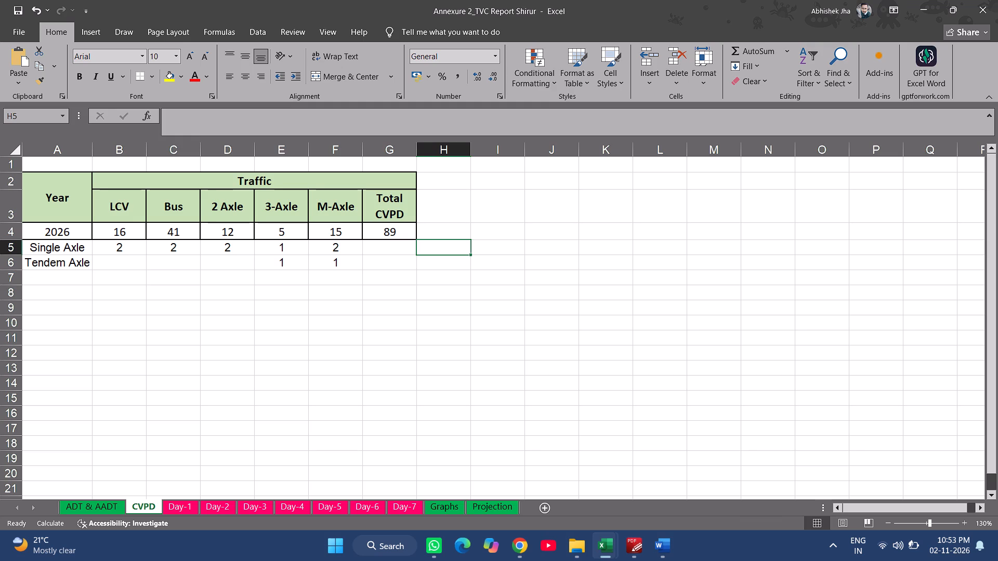
{"action": "key", "text": "Left"}
{"action": "type", "text": "=sumprof"}
{"action": "key", "text": "BackSpace"}
{"action": "key", "text": "d"}
{"action": "key", "text": "Tab"}
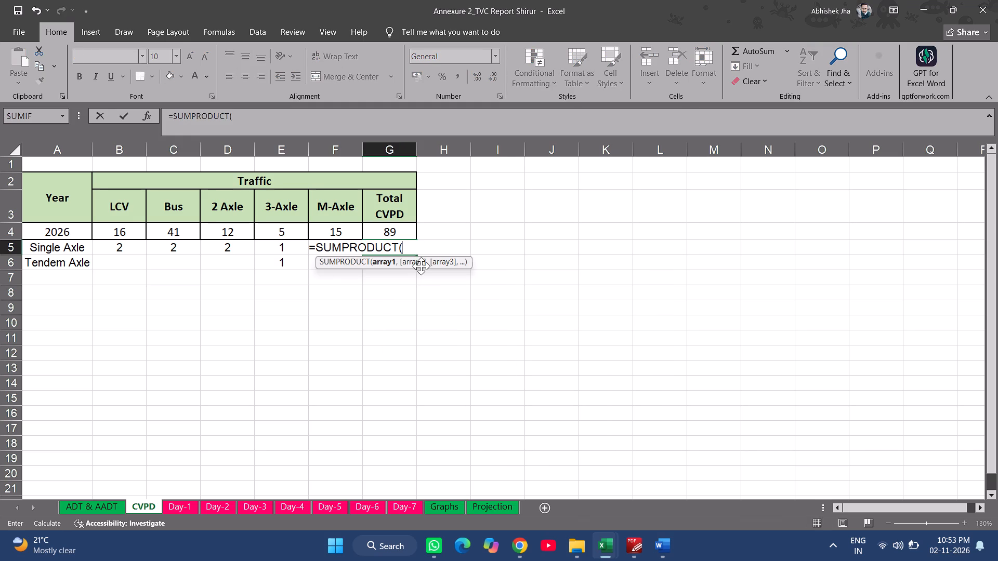
{"action": "left_click_drag", "start_coordinate": [128, 233], "coordinate": [335, 233]}
{"action": "key", "text": "comma"}
{"action": "left_click_drag", "start_coordinate": [121, 250], "coordinate": [299, 251]}
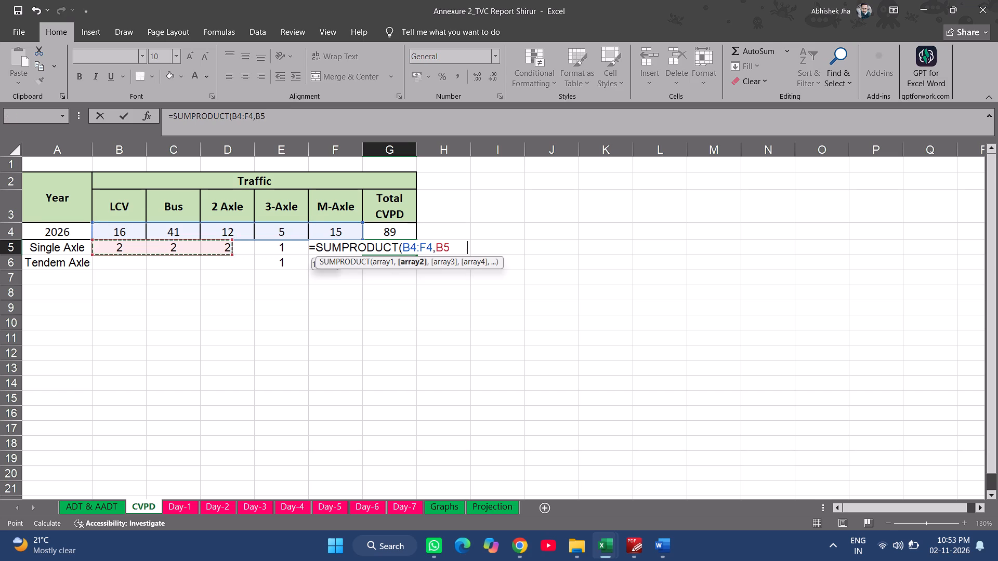
{"action": "left_click_drag", "start_coordinate": [299, 251], "coordinate": [339, 249]}
{"action": "key", "text": "Return"}
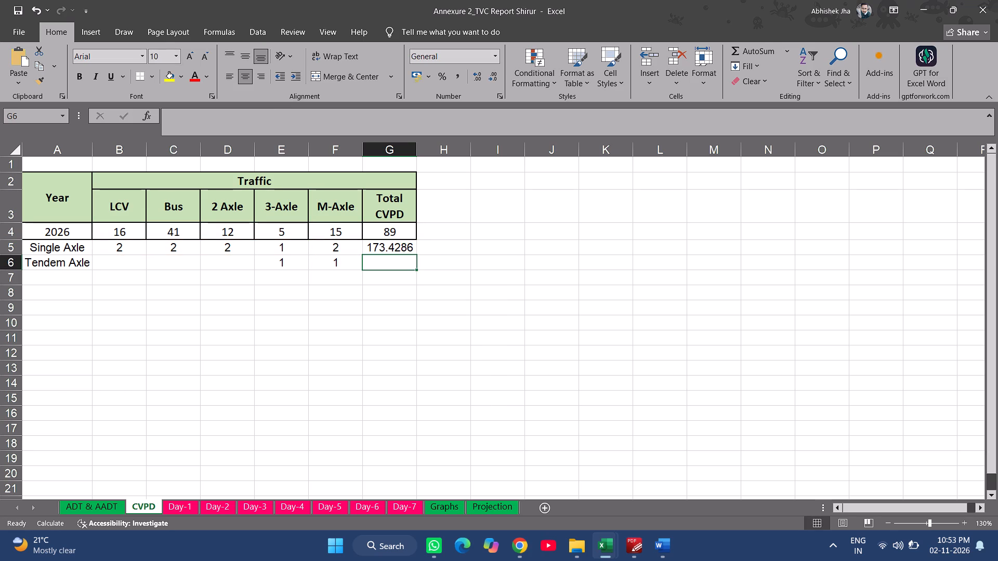
Make the traffic range in the G5 formula absolute as $B$4:$F$4.
{"action": "key", "text": "Up"}
{"action": "key", "text": "F2"}
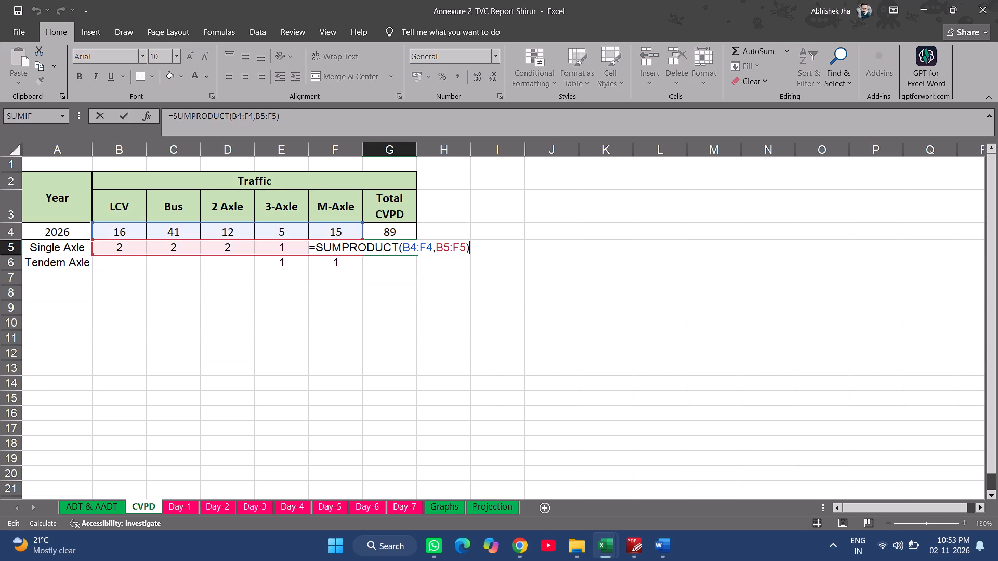
{"action": "key", "text": "Left"}
{"action": "key", "text": "Left"}
{"action": "key", "text": "Left"}
{"action": "key", "text": "Left"}
{"action": "key", "text": "Left"}
{"action": "key", "text": "Left"}
{"action": "key", "text": "Left"}
{"action": "key", "text": "Left"}
{"action": "key", "text": "shift+Left"}
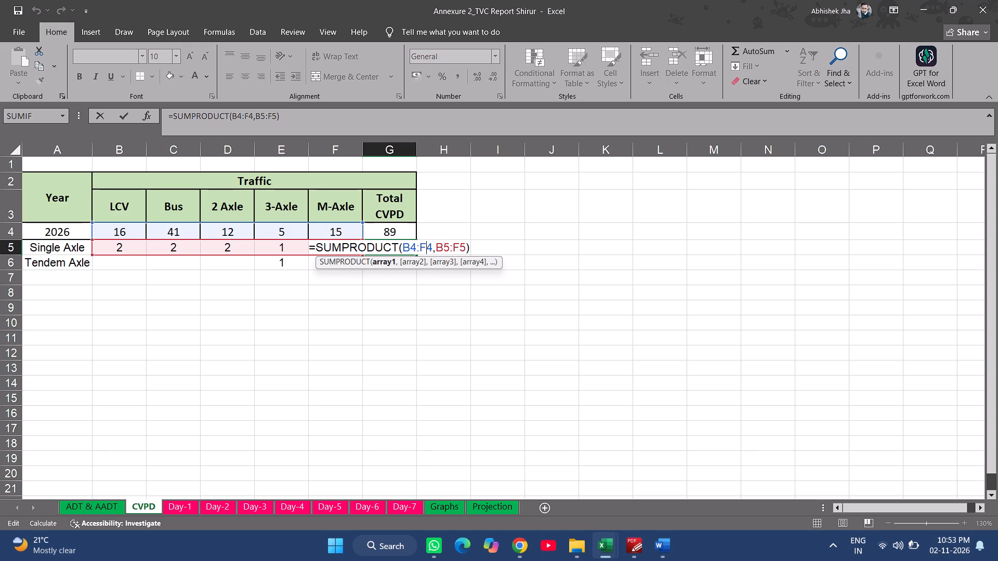
{"action": "key", "text": "shift+Left"}
{"action": "key", "text": "shift+Left"}
{"action": "key", "text": "F4"}
{"action": "key", "text": "Return"}
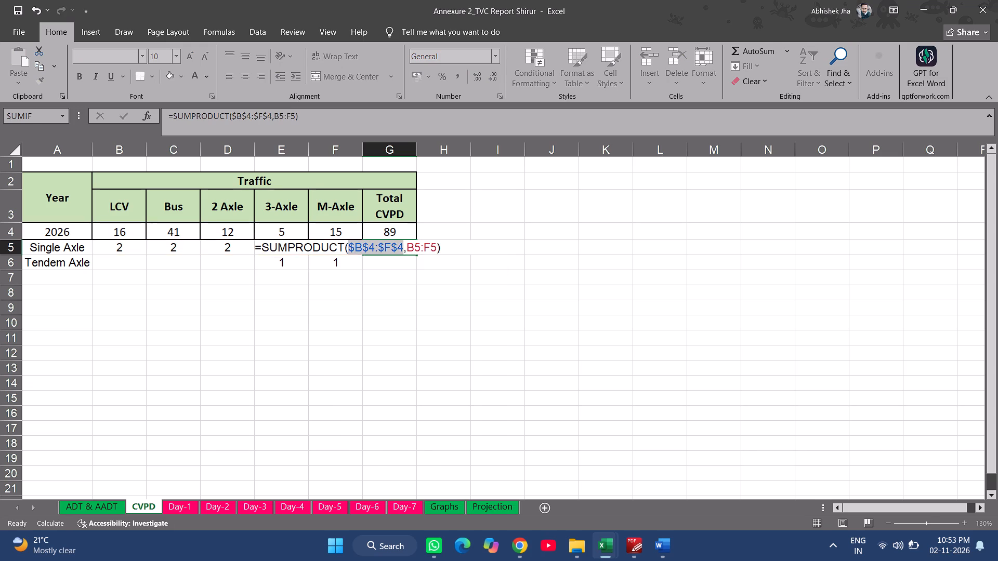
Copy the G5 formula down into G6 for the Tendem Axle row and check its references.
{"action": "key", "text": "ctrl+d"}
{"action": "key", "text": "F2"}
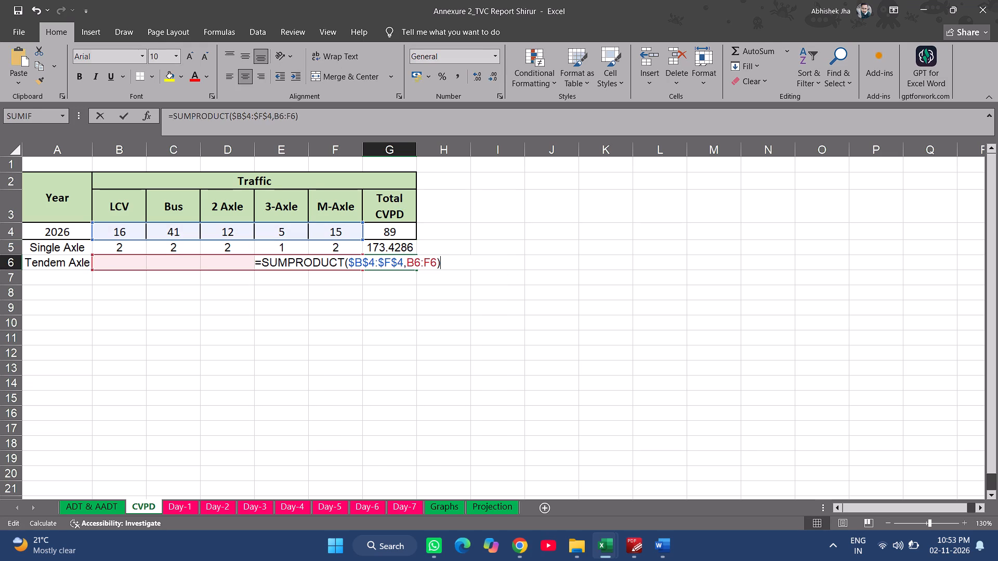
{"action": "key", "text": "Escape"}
Wrap the SUMPRODUCT formula in G5 in ROUND with 0 decimal digits.
{"action": "key", "text": "Up"}
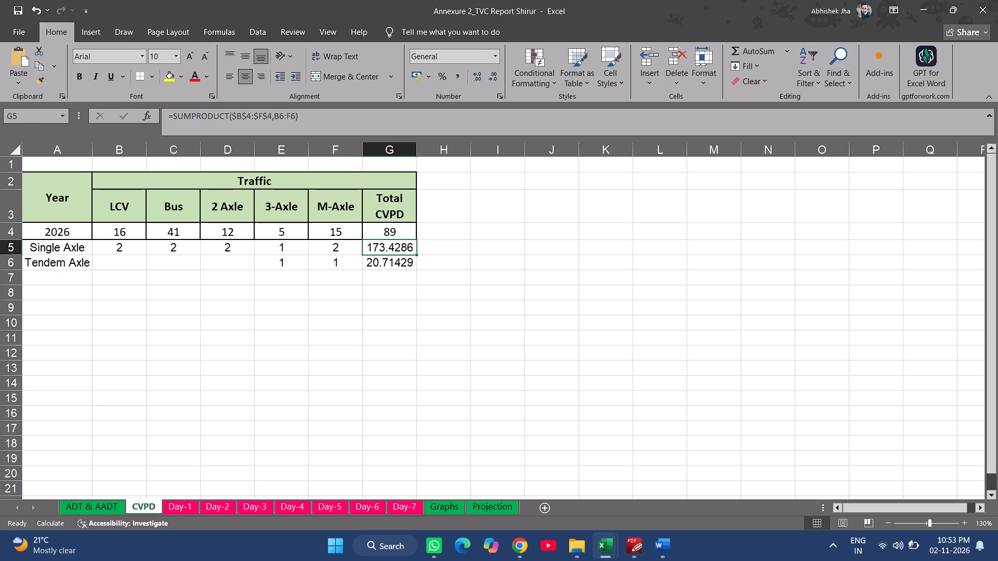
{"action": "key", "text": "shift+Down"}
{"action": "key", "text": "Up"}
{"action": "key", "text": "Down"}
{"action": "key", "text": "F2"}
{"action": "key", "text": "Left"}
{"action": "key", "text": "Left"}
{"action": "key", "text": "Left"}
{"action": "key", "text": "Left"}
{"action": "key", "text": "Left"}
{"action": "key", "text": "Left"}
{"action": "key", "text": "Left"}
{"action": "key", "text": "Left"}
{"action": "key", "text": "Left"}
{"action": "key", "text": "Left"}
{"action": "key", "text": "Left"}
{"action": "key", "text": "Left"}
{"action": "key", "text": "Left"}
{"action": "key", "text": "Left"}
{"action": "key", "text": "Left"}
{"action": "key", "text": "Left"}
{"action": "key", "text": "Left"}
{"action": "key", "text": "Left"}
{"action": "key", "text": "Left"}
{"action": "key", "text": "Left"}
{"action": "key", "text": "Left"}
{"action": "key", "text": "Left"}
{"action": "key", "text": "Left"}
{"action": "key", "text": "Left"}
{"action": "key", "text": "Left"}
{"action": "key", "text": "Left"}
{"action": "key", "text": "Left"}
{"action": "key", "text": "Left"}
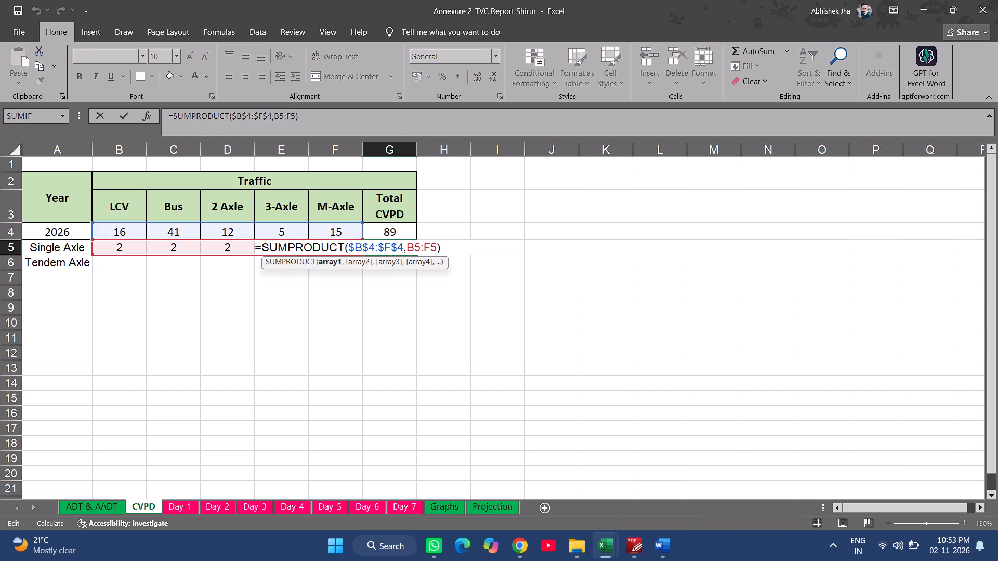
{"action": "key", "text": "Right"}
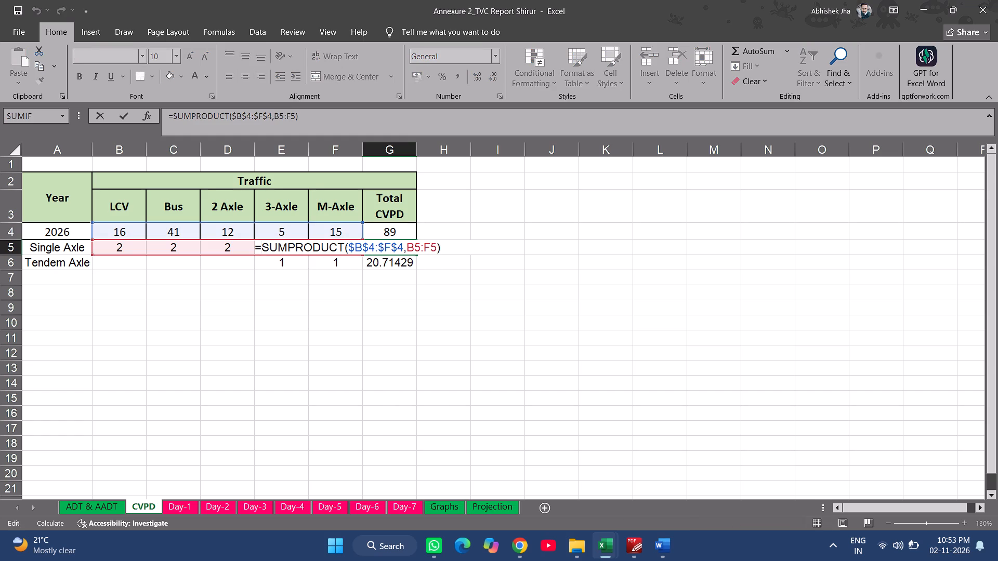
{"action": "type", "text": "round"}
{"action": "key", "text": "Tab"}
{"action": "key", "text": "Right"}
{"action": "key", "text": "Right"}
{"action": "key", "text": "Right"}
{"action": "key", "text": "Right"}
{"action": "key", "text": "Right"}
{"action": "key", "text": "Right"}
{"action": "key", "text": "Right"}
{"action": "key", "text": "Right"}
{"action": "key", "text": "Right"}
{"action": "key", "text": "Right"}
{"action": "key", "text": "Right"}
{"action": "key", "text": "Right"}
{"action": "key", "text": "Right"}
{"action": "key", "text": "Right"}
{"action": "key", "text": "Right"}
{"action": "key", "text": "Right"}
{"action": "key", "text": "Right"}
{"action": "key", "text": "Right"}
{"action": "key", "text": "Right"}
{"action": "key", "text": "Right"}
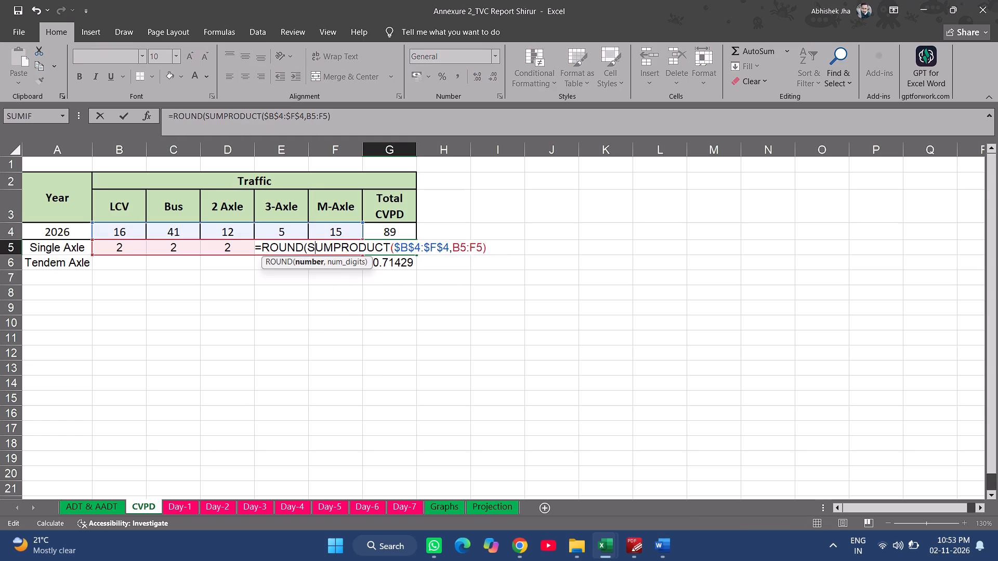
{"action": "key", "text": "Right"}
{"action": "key", "text": "Right"}
{"action": "key", "text": "Right"}
{"action": "key", "text": "Right"}
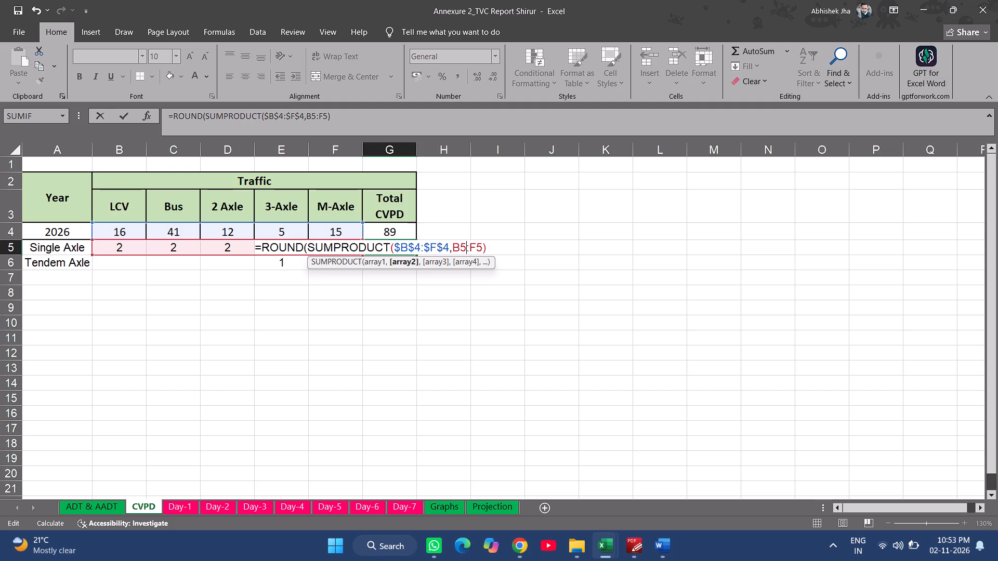
{"action": "key", "text": "Right"}
{"action": "key", "text": "Right"}
{"action": "type", "text": ",0"}
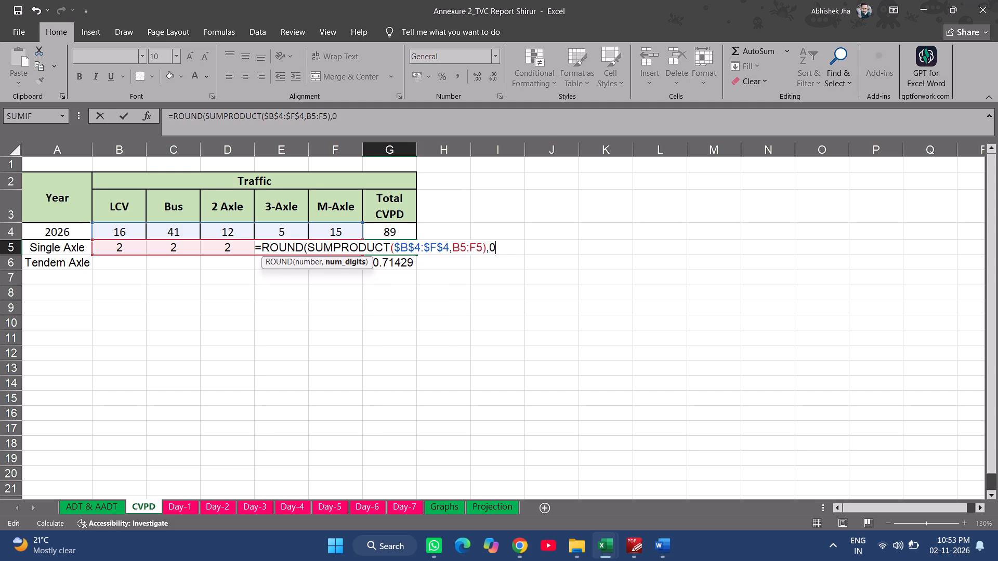
{"action": "key", "text": "Return"}
{"action": "key", "text": "Return"}
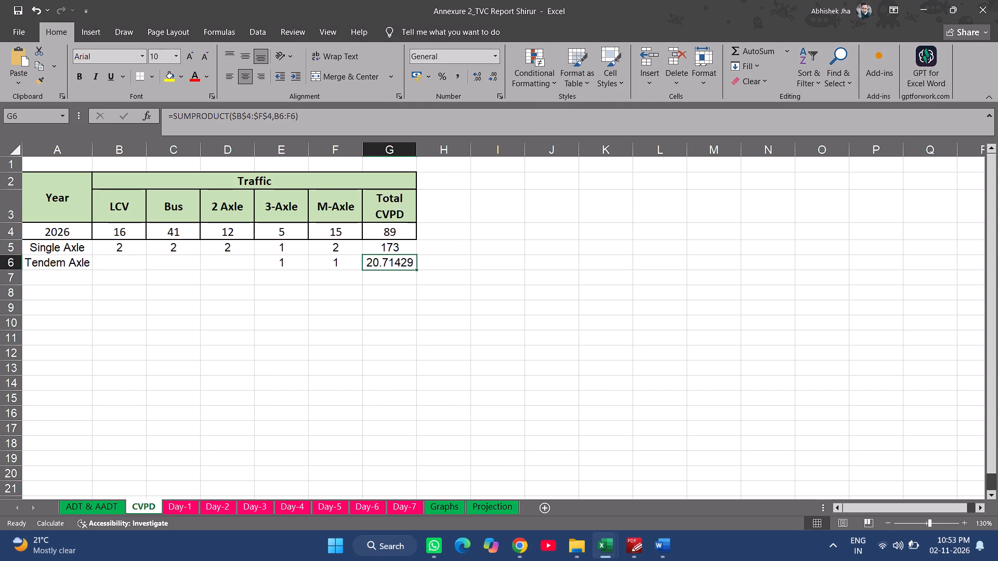
Fill the rounded total formula from G5 down into G6 and check its references.
{"action": "key", "text": "ctrl+d"}
{"action": "key", "text": "F2"}
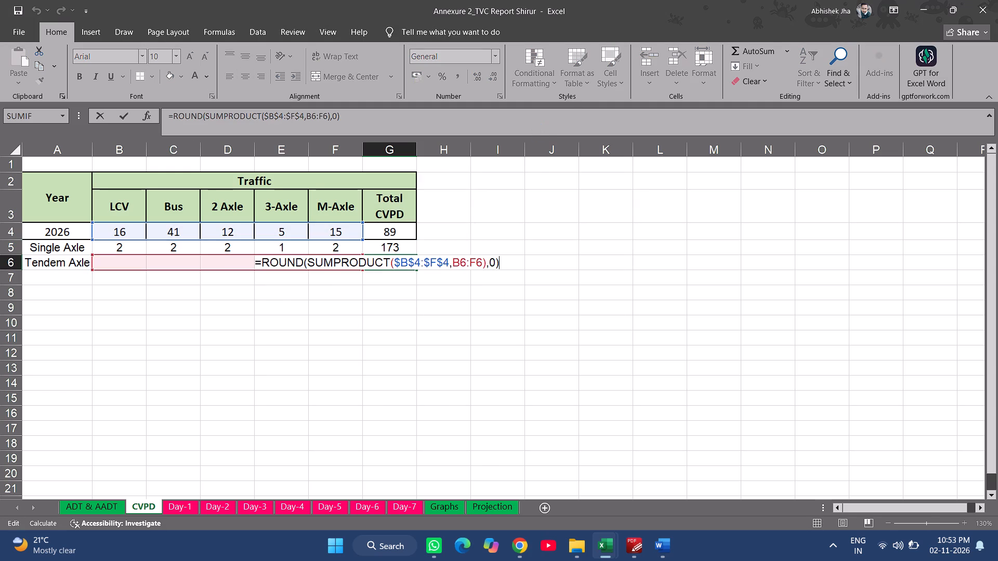
{"action": "key", "text": "Escape"}
{"action": "key", "text": "Up"}
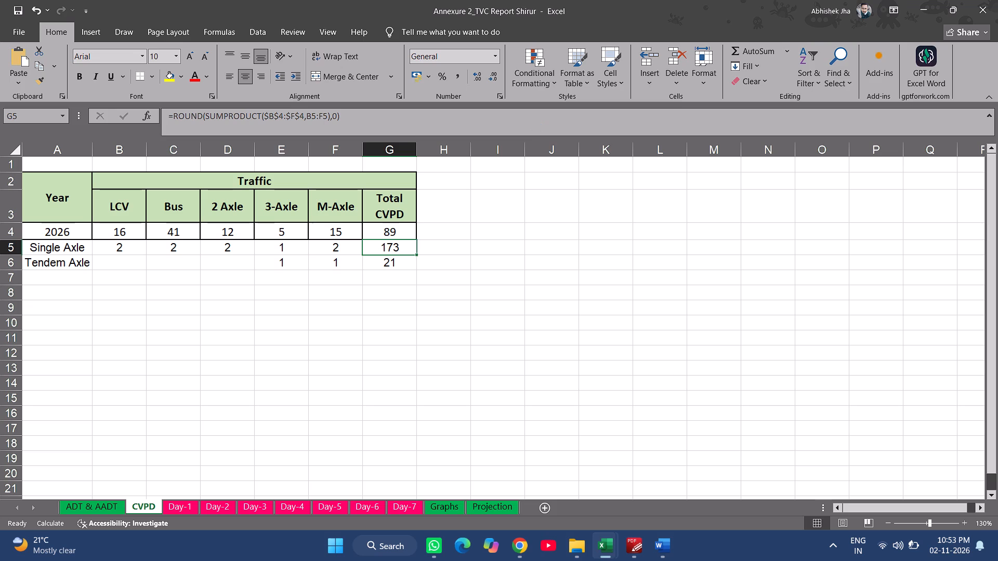
Place the Design of Whitetopping_SCCP workbook side by side with the TVC report workbook and open its Spectrum sheet.
{"action": "key", "text": "super+Right"}
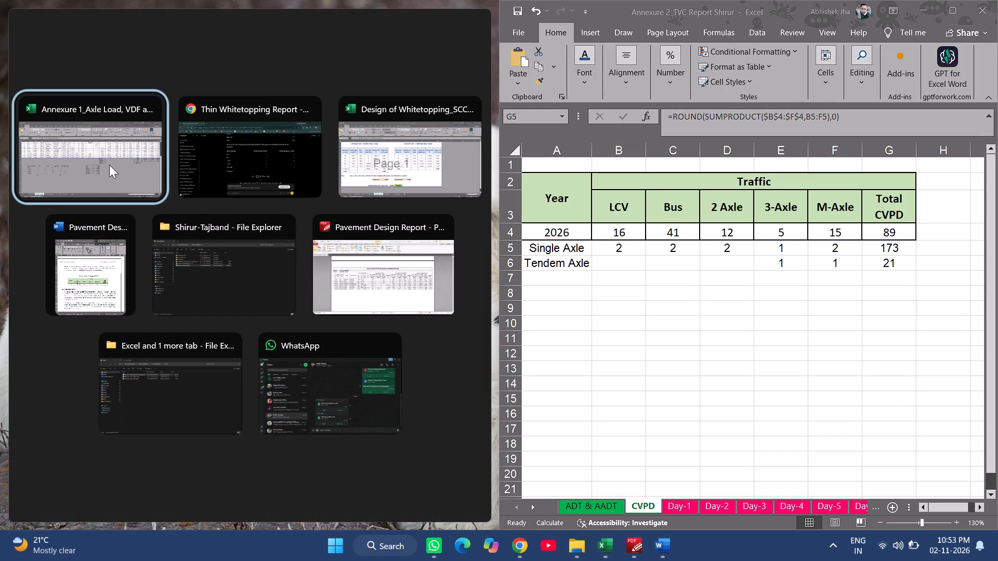
{"action": "left_click", "coordinate": [417, 168]}
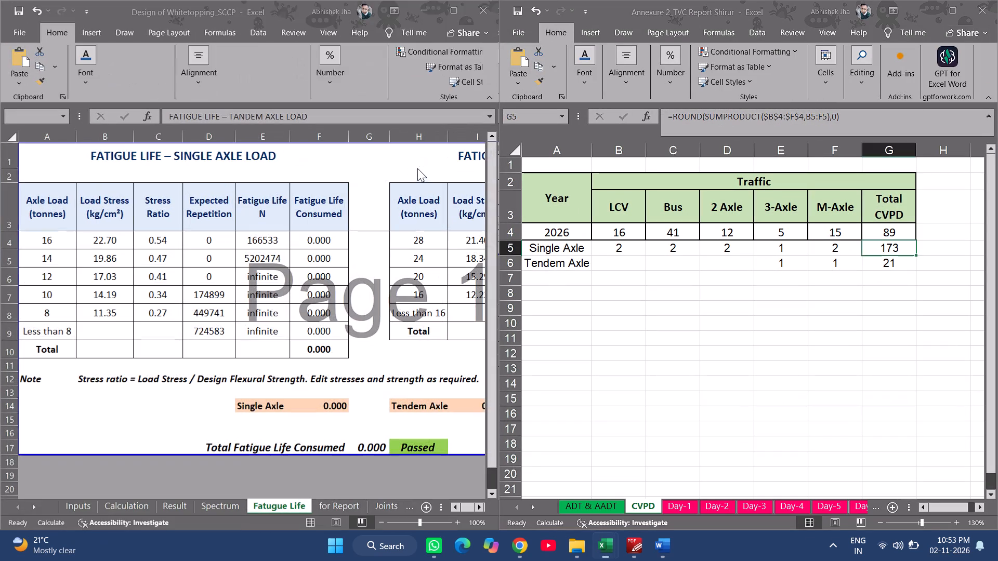
{"action": "left_click", "coordinate": [225, 506]}
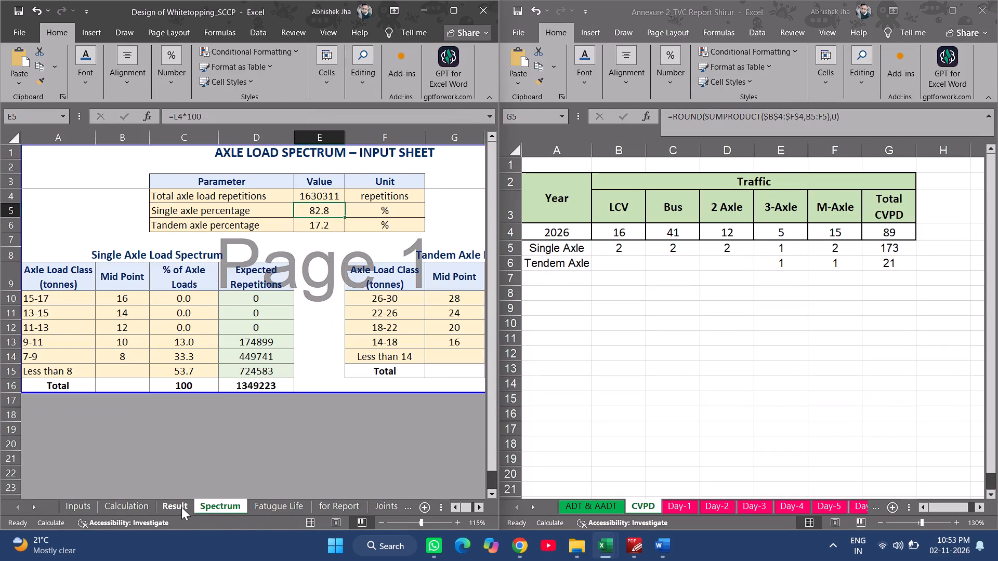
Link the daily single-axle repetitions in K4 of the Spectrum sheet to the Single Axle total in G5 of the CVPD sheet.
{"action": "left_click", "coordinate": [176, 508]}
{"action": "left_click", "coordinate": [210, 505]}
{"action": "key", "text": "Right"}
{"action": "key", "text": "Right"}
{"action": "key", "text": "Right"}
{"action": "key", "text": "Right"}
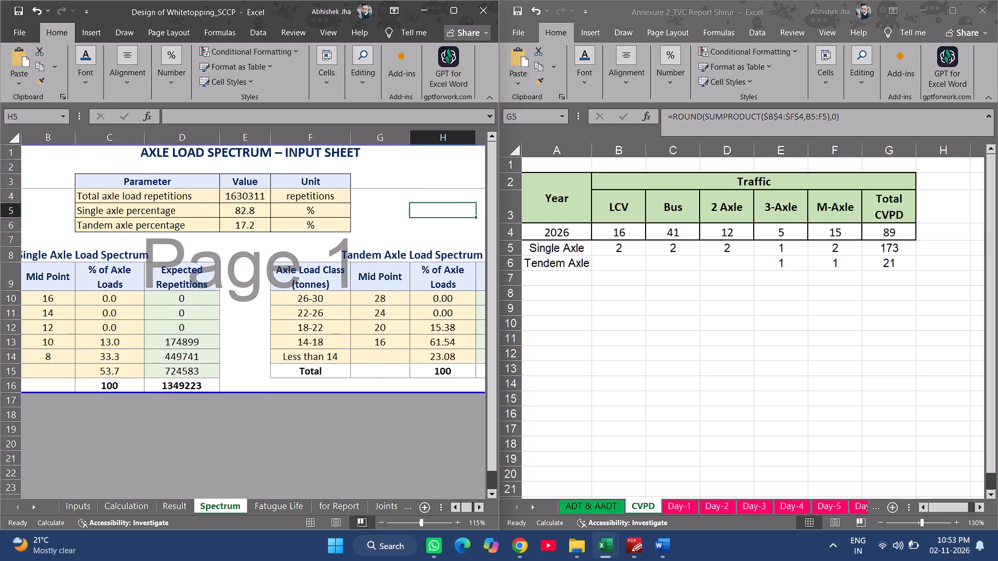
{"action": "key", "text": "Right"}
{"action": "key", "text": "Right"}
{"action": "key", "text": "Up"}
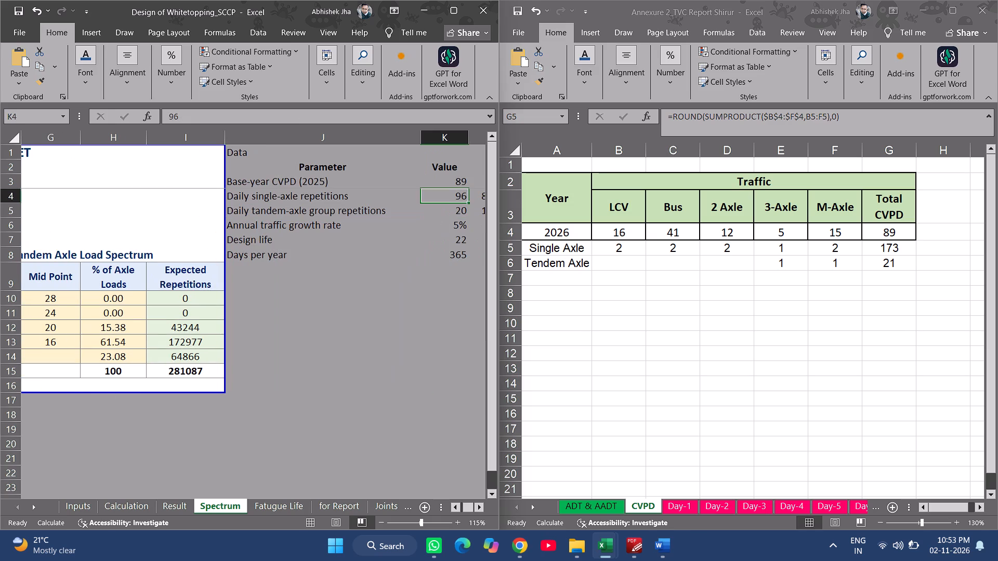
{"action": "key", "text": "equal"}
{"action": "left_click", "coordinate": [874, 250]}
{"action": "left_click", "coordinate": [884, 245]}
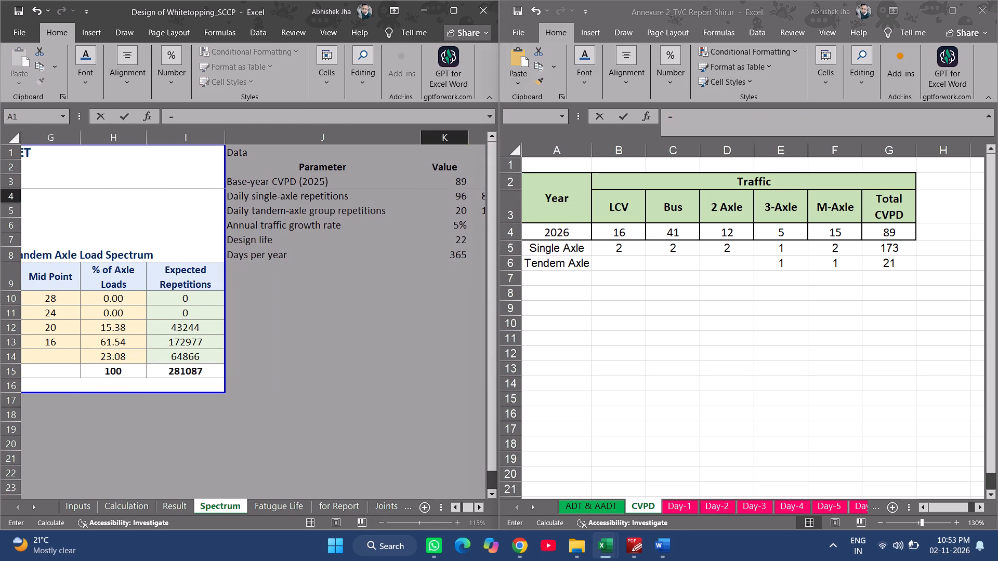
{"action": "key", "text": "Return"}
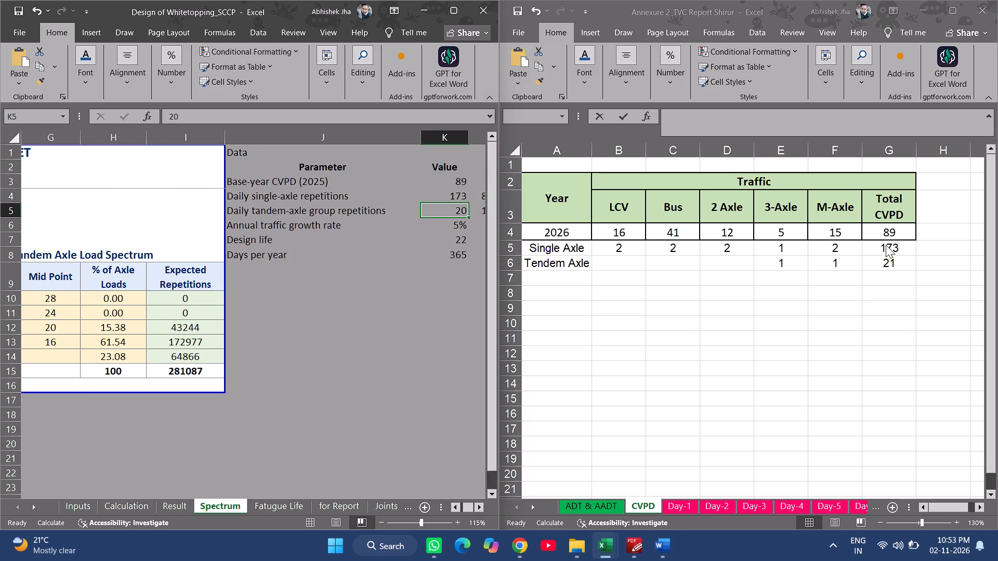
Link the daily tandem-axle group repetitions in K5 to the Tendem Axle total in G6 of the CVPD sheet.
{"action": "key", "text": "equal"}
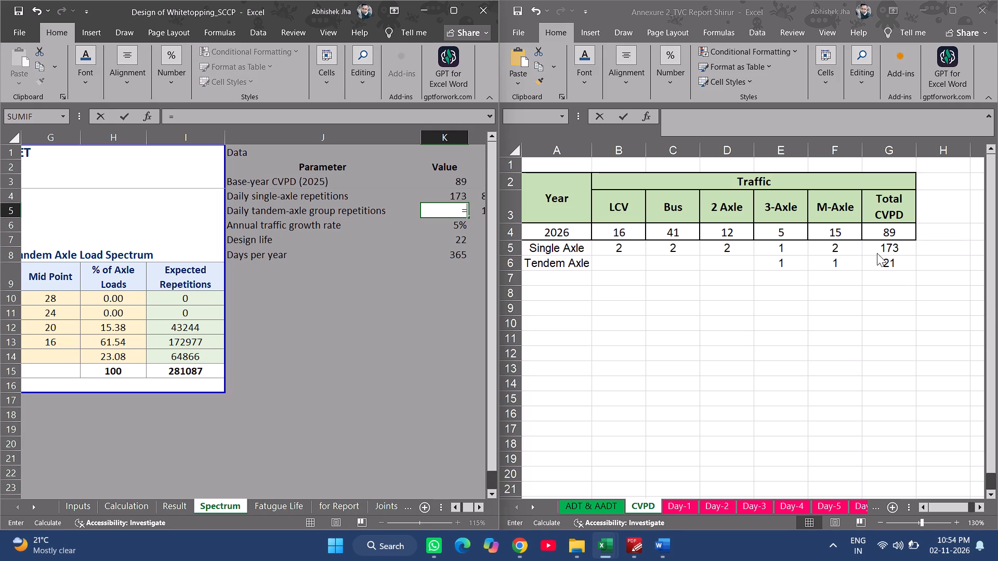
{"action": "left_click", "coordinate": [877, 253]}
{"action": "left_click", "coordinate": [893, 261]}
{"action": "key", "text": "Return"}
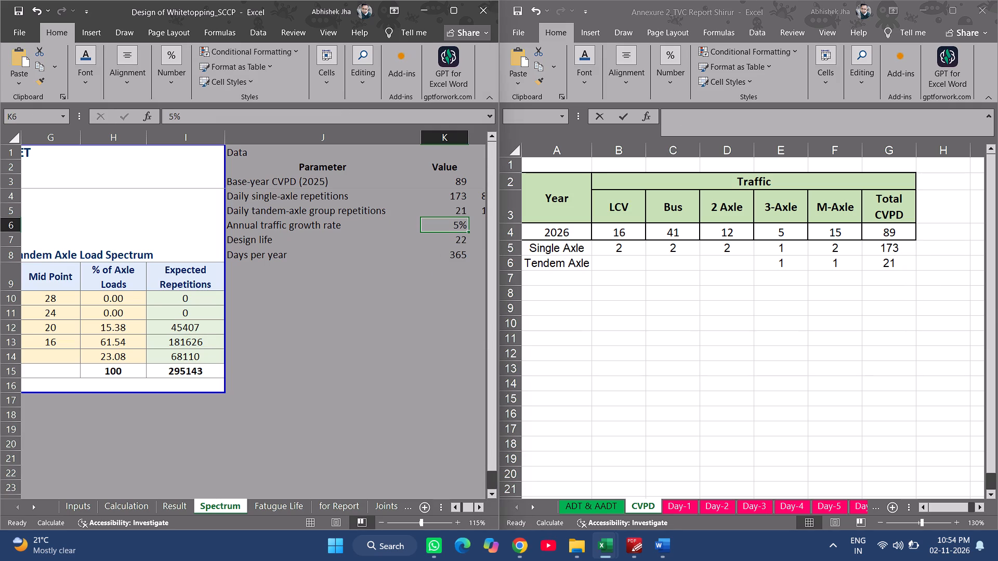
Review the Spectrum, Fatugue Life, for Report and Joints & Steel sheets of the maximized whitetopping design workbook, and save it.
{"action": "left_click", "coordinate": [453, 12]}
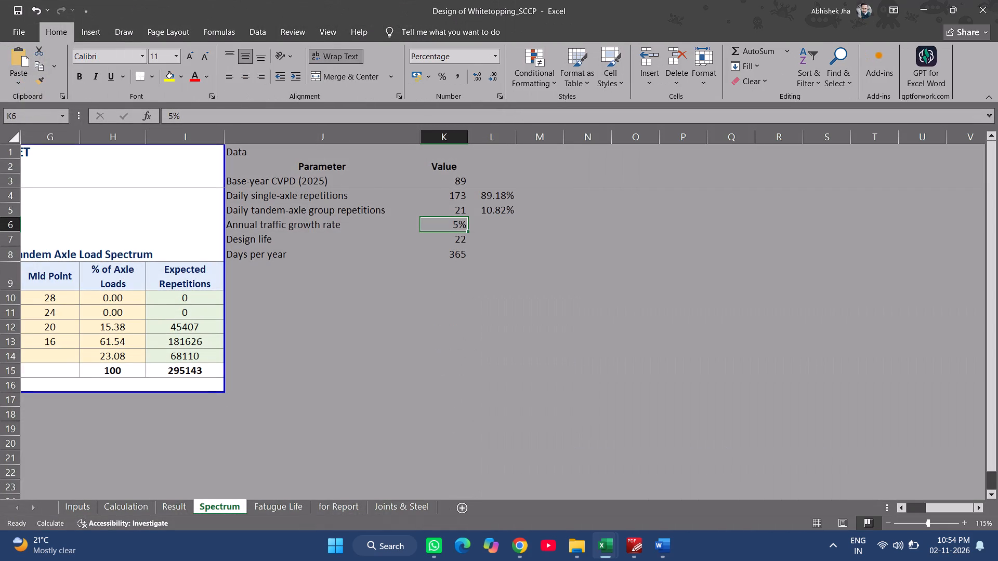
{"action": "left_click_drag", "start_coordinate": [941, 509], "coordinate": [826, 510]}
{"action": "scroll", "coordinate": [348, 285], "scroll_direction": "up", "scroll_amount": 2}
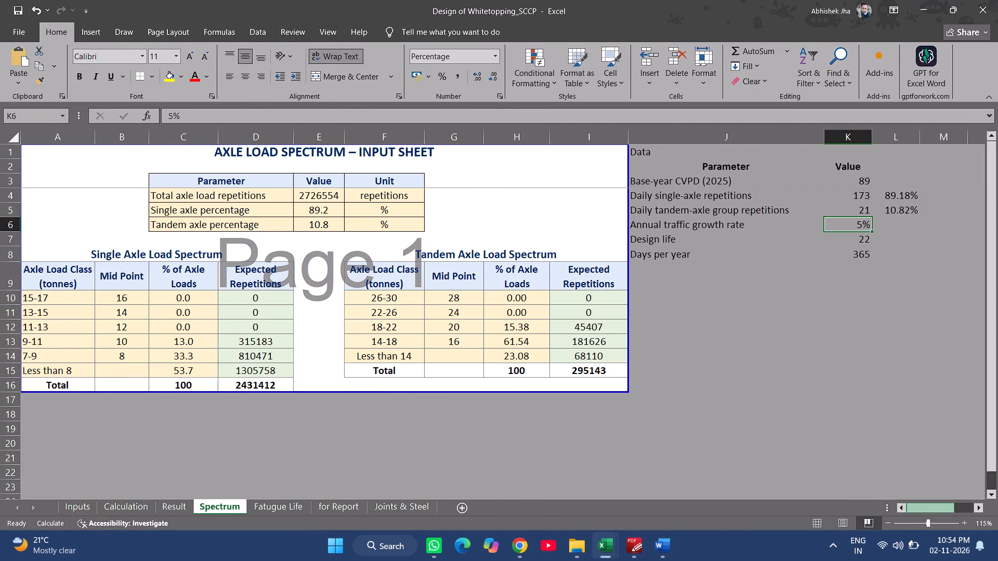
{"action": "scroll", "coordinate": [340, 284], "scroll_direction": "up", "scroll_amount": 4}
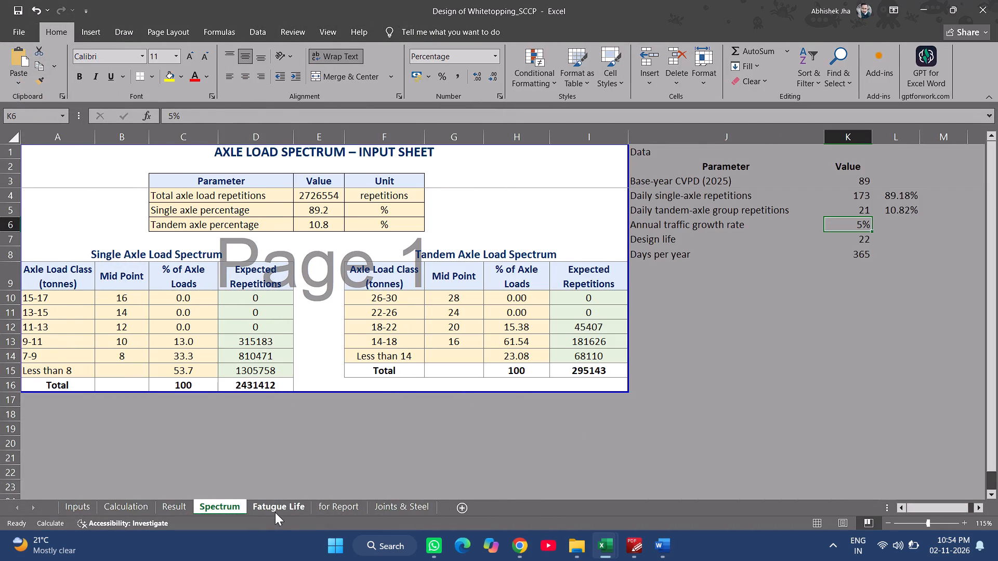
{"action": "left_click", "coordinate": [275, 512]}
{"action": "left_click", "coordinate": [346, 508]}
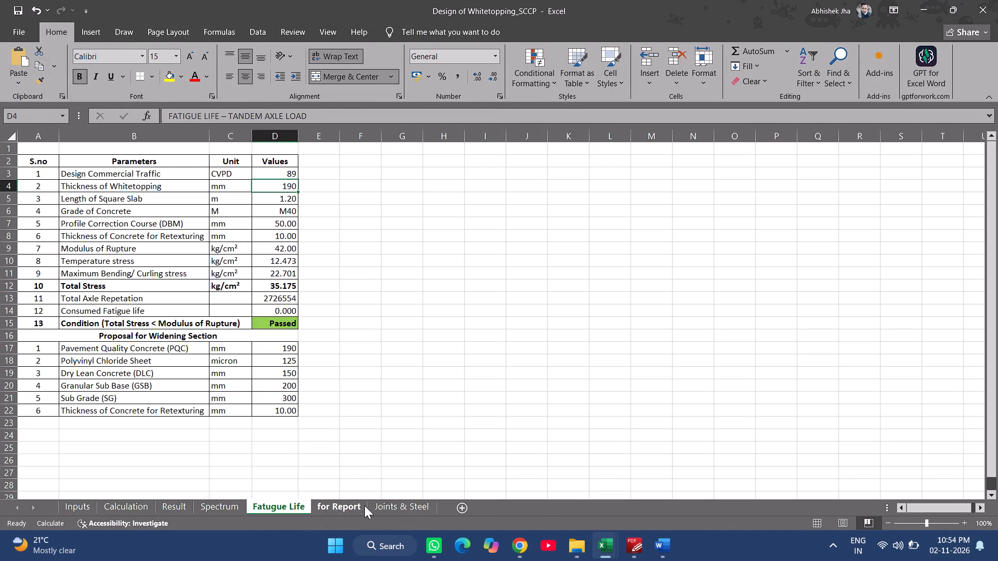
{"action": "left_click", "coordinate": [389, 503]}
{"action": "scroll", "coordinate": [230, 421], "scroll_direction": "up", "scroll_amount": 2}
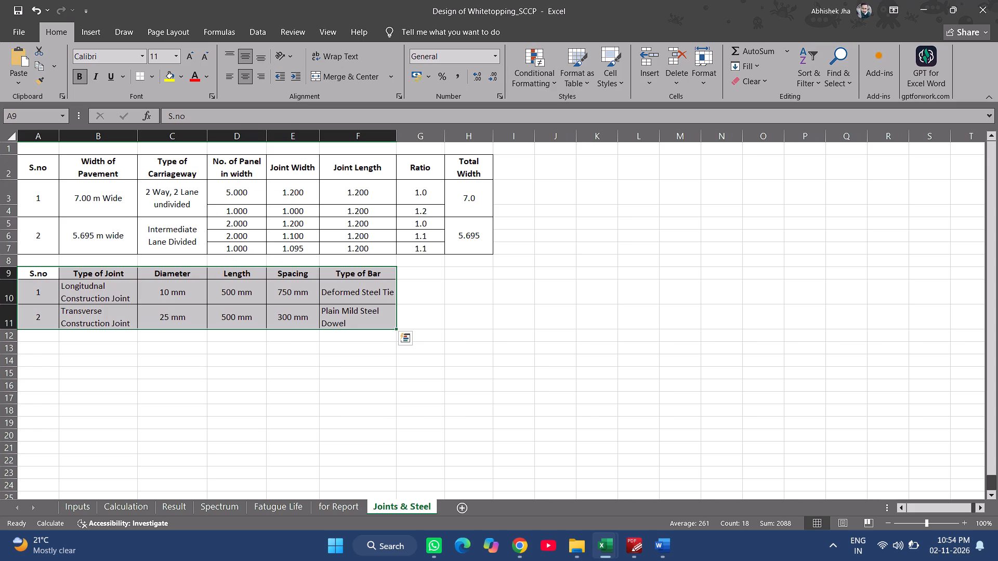
{"action": "scroll", "coordinate": [230, 421], "scroll_direction": "up", "scroll_amount": 4}
{"action": "key", "text": "ctrl+s"}
Delete the Total Axles helper table starting at B25 on the Up Direction sheet of the Annexure 1 workbook, and save.
{"action": "key", "text": "alt+Tab"}
{"action": "key", "text": "alt+Right"}
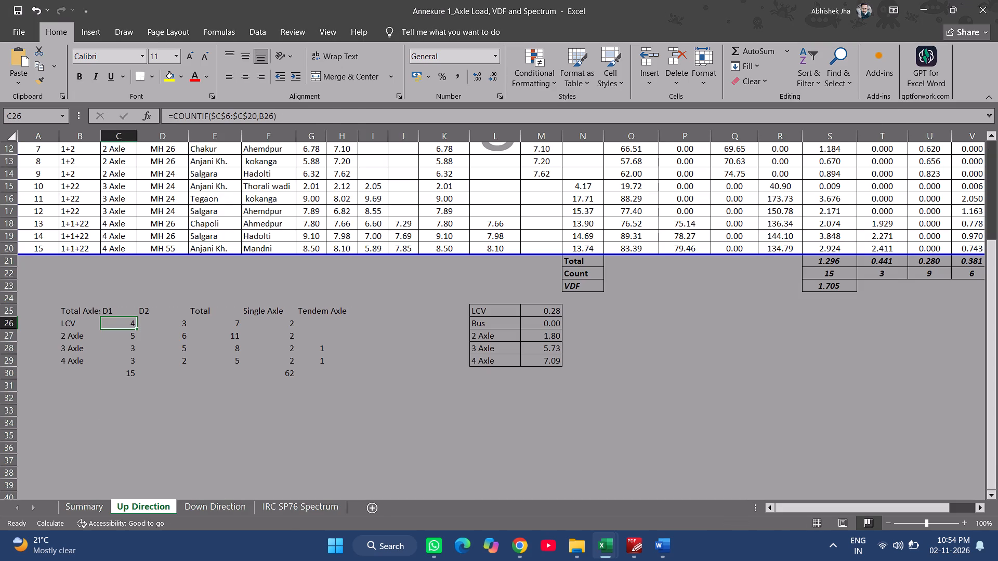
{"action": "left_click", "coordinate": [164, 362]}
{"action": "scroll", "coordinate": [286, 389], "scroll_direction": "up", "scroll_amount": 4}
{"action": "scroll", "coordinate": [189, 405], "scroll_direction": "down", "scroll_amount": 2}
{"action": "left_click_drag", "start_coordinate": [65, 343], "coordinate": [373, 423]}
{"action": "key", "text": "Delete"}
{"action": "scroll", "coordinate": [389, 412], "scroll_direction": "up", "scroll_amount": 4}
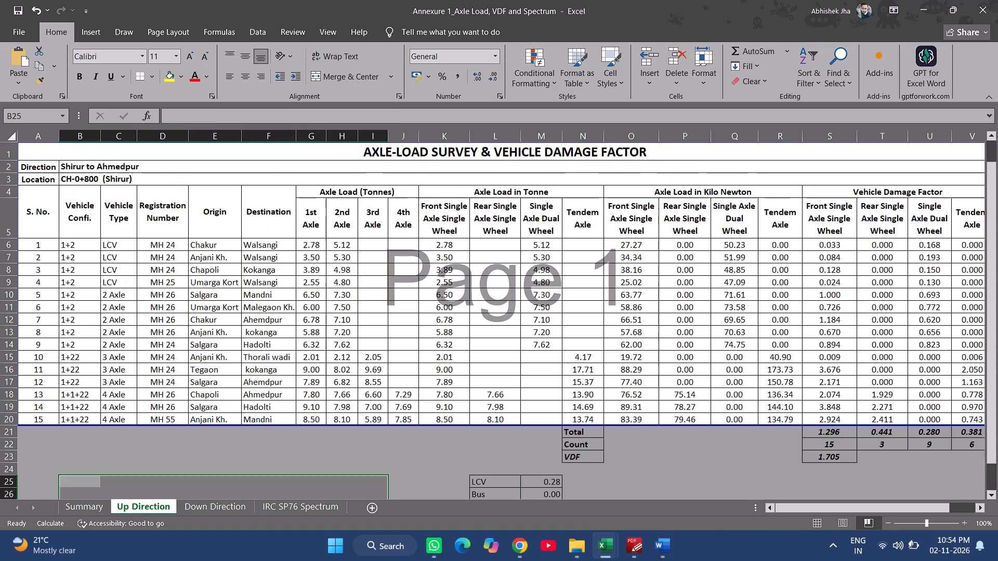
{"action": "scroll", "coordinate": [389, 411], "scroll_direction": "up", "scroll_amount": 1}
{"action": "left_click", "coordinate": [217, 328]}
{"action": "key", "text": "ctrl+s"}
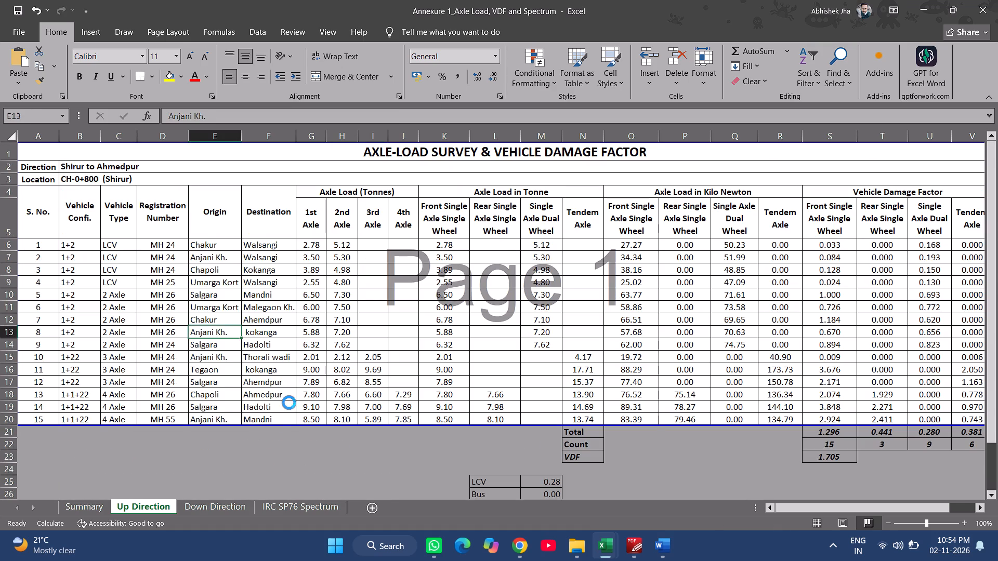
Show the Down Direction sheet in page break preview, fit columns A to W on one page ending at row 21, and save.
{"action": "left_click", "coordinate": [227, 509]}
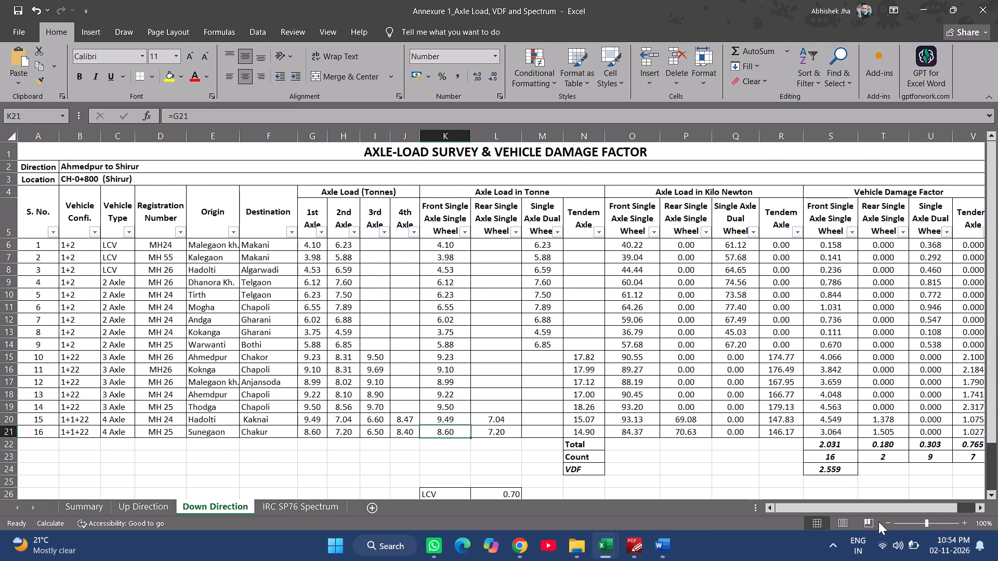
{"action": "left_click", "coordinate": [866, 522]}
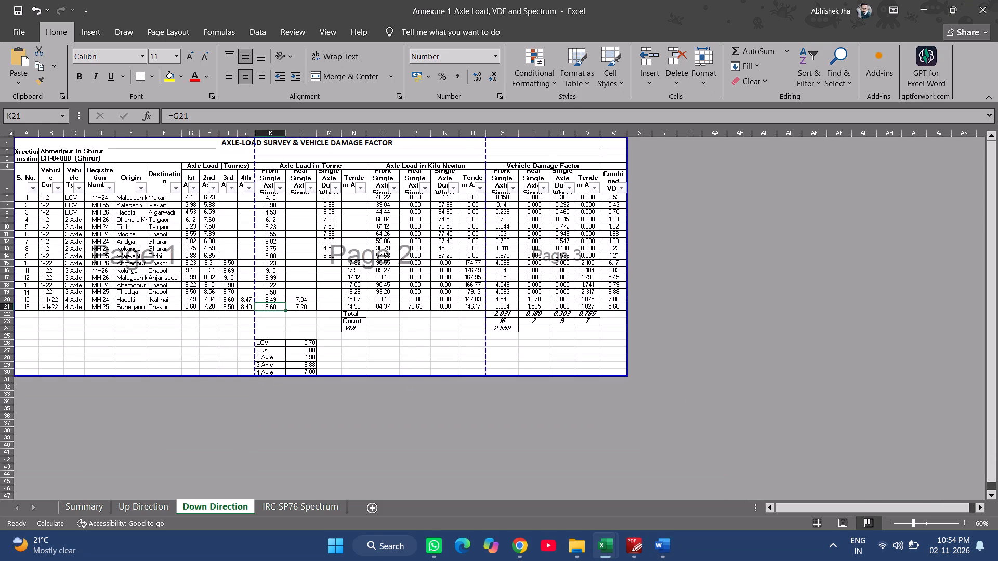
{"action": "left_click_drag", "start_coordinate": [255, 298], "coordinate": [626, 302]}
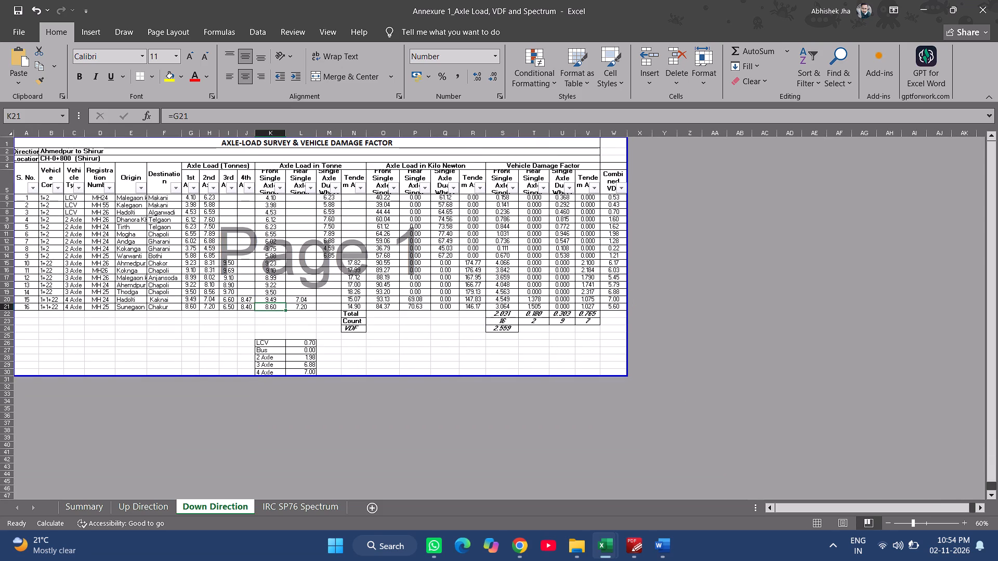
{"action": "left_click", "coordinate": [282, 378]}
{"action": "left_click_drag", "start_coordinate": [246, 376], "coordinate": [275, 313]}
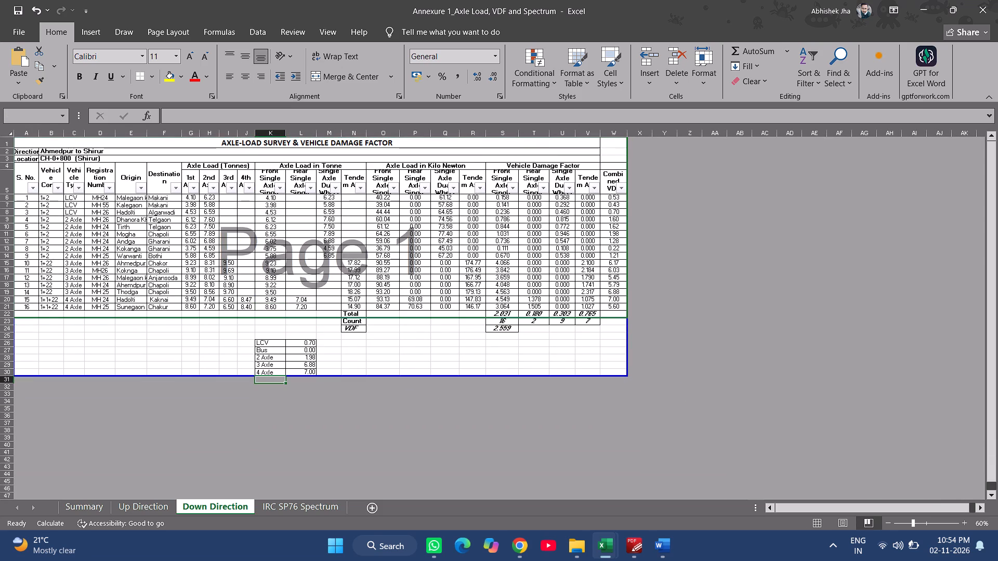
{"action": "left_click_drag", "start_coordinate": [275, 313], "coordinate": [279, 310]}
{"action": "scroll", "coordinate": [258, 323], "scroll_direction": "up", "scroll_amount": 1, "text": "ctrl"}
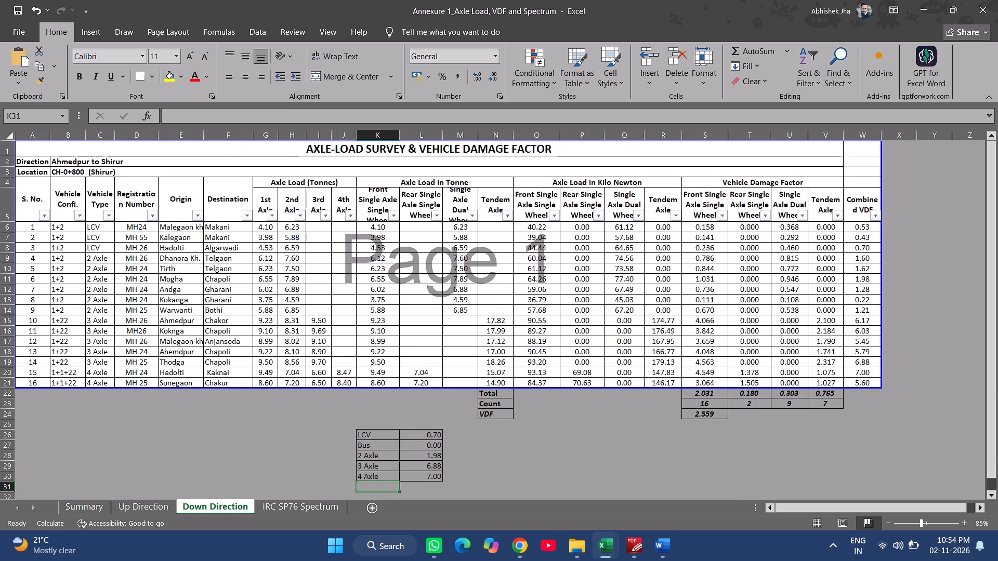
{"action": "scroll", "coordinate": [258, 323], "scroll_direction": "up", "scroll_amount": 3}
{"action": "key", "text": "ctrl+s"}
Check the IRC SP76 Spectrum sheet, then show the Summary sheet in page break preview and exclude column A from its print area.
{"action": "left_click", "coordinate": [273, 510]}
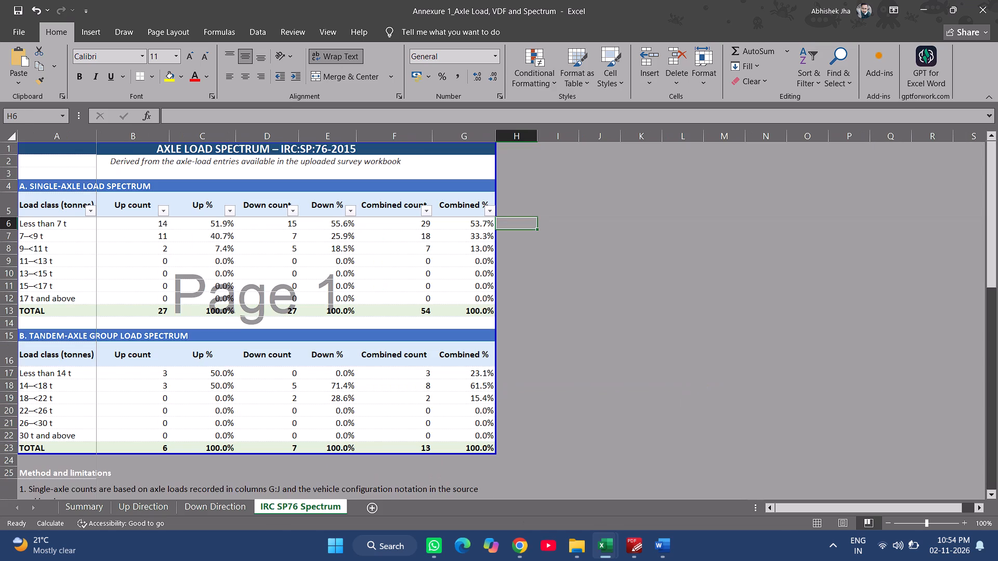
{"action": "scroll", "coordinate": [207, 375], "scroll_direction": "up", "scroll_amount": 6}
{"action": "left_click_drag", "start_coordinate": [845, 509], "coordinate": [649, 492]}
{"action": "left_click", "coordinate": [93, 503]}
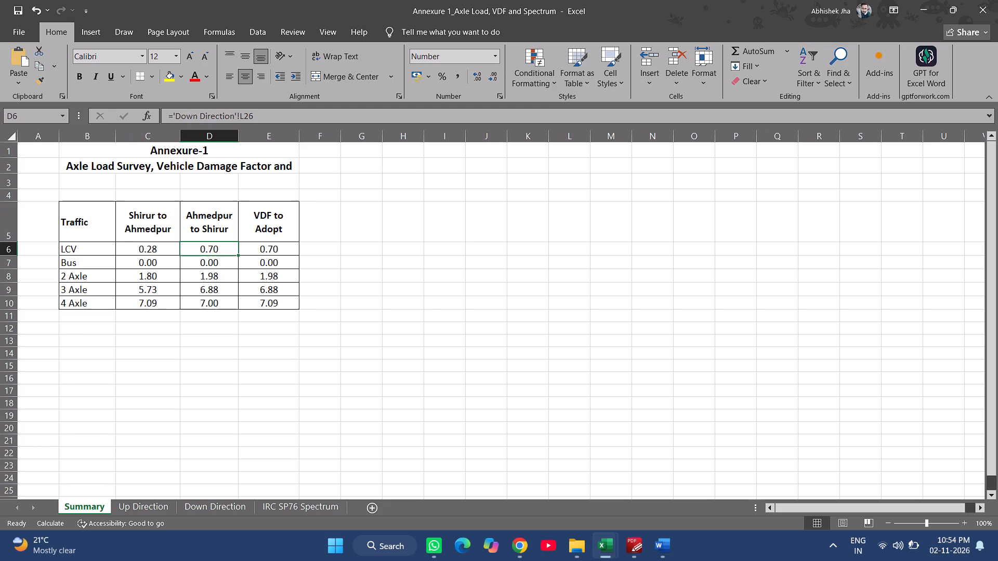
{"action": "scroll", "coordinate": [174, 380], "scroll_direction": "up", "scroll_amount": 6}
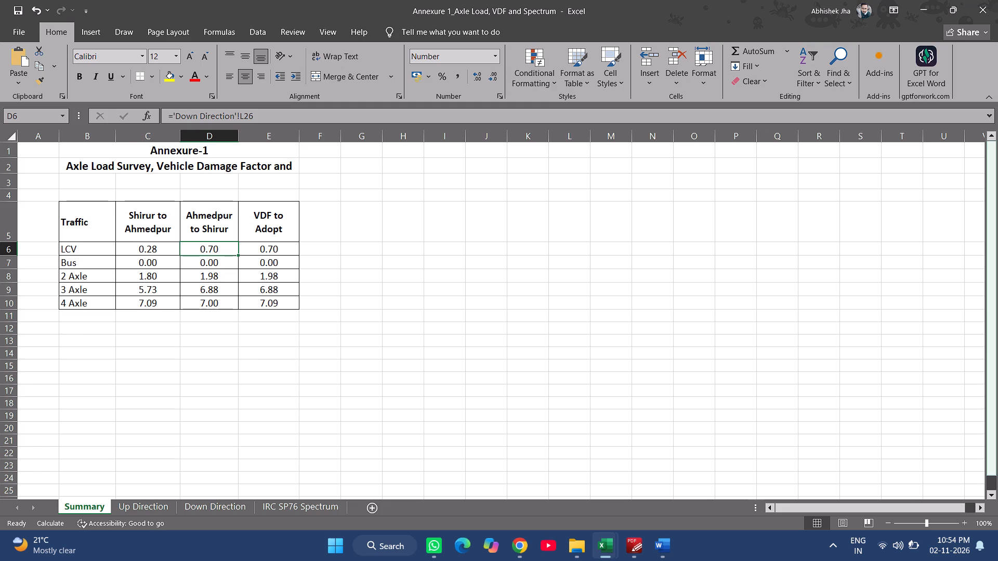
{"action": "left_click", "coordinate": [864, 522]}
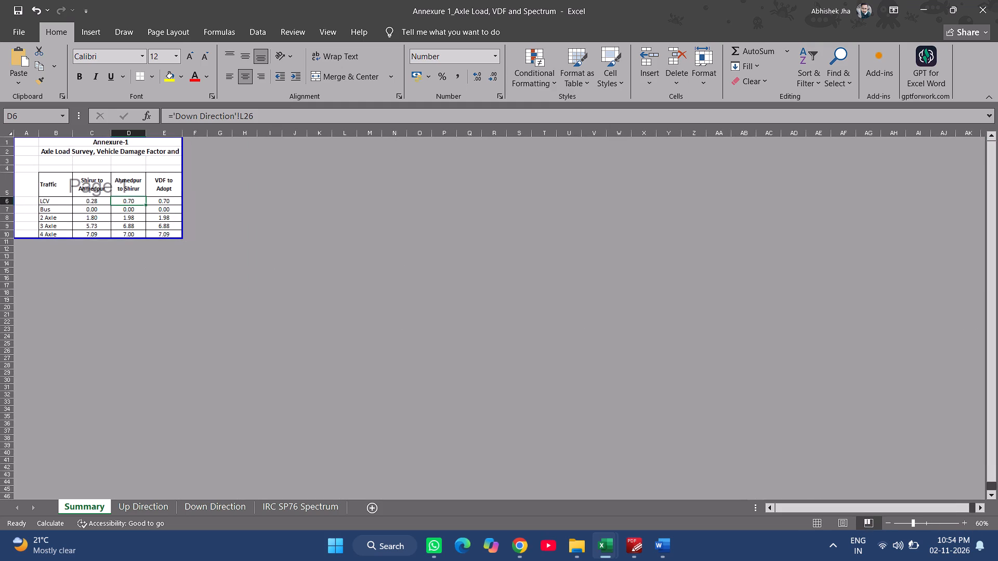
{"action": "scroll", "coordinate": [41, 195], "scroll_direction": "up", "scroll_amount": 3, "text": "ctrl"}
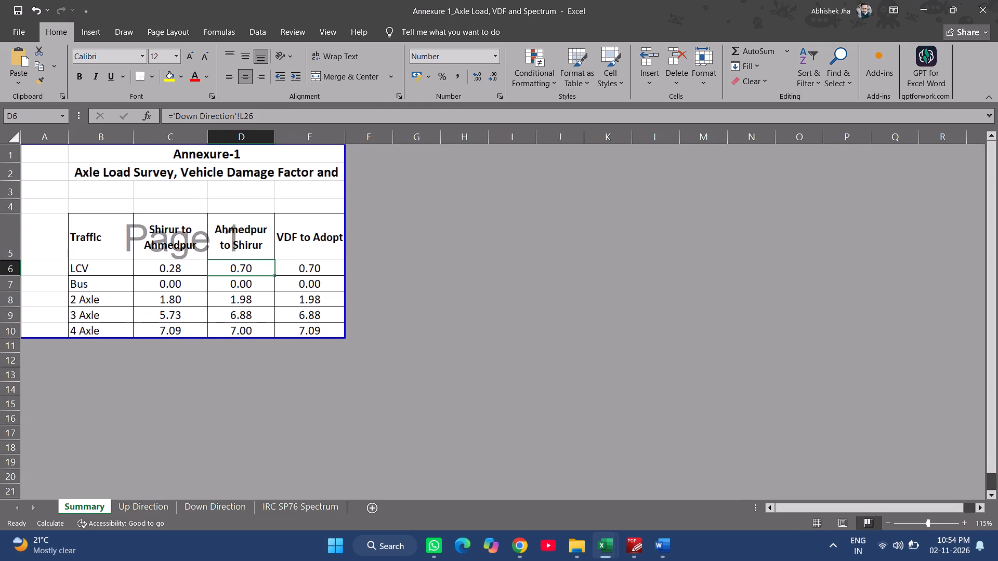
{"action": "left_click_drag", "start_coordinate": [23, 239], "coordinate": [72, 242]}
{"action": "scroll", "coordinate": [243, 291], "scroll_direction": "up", "scroll_amount": 4}
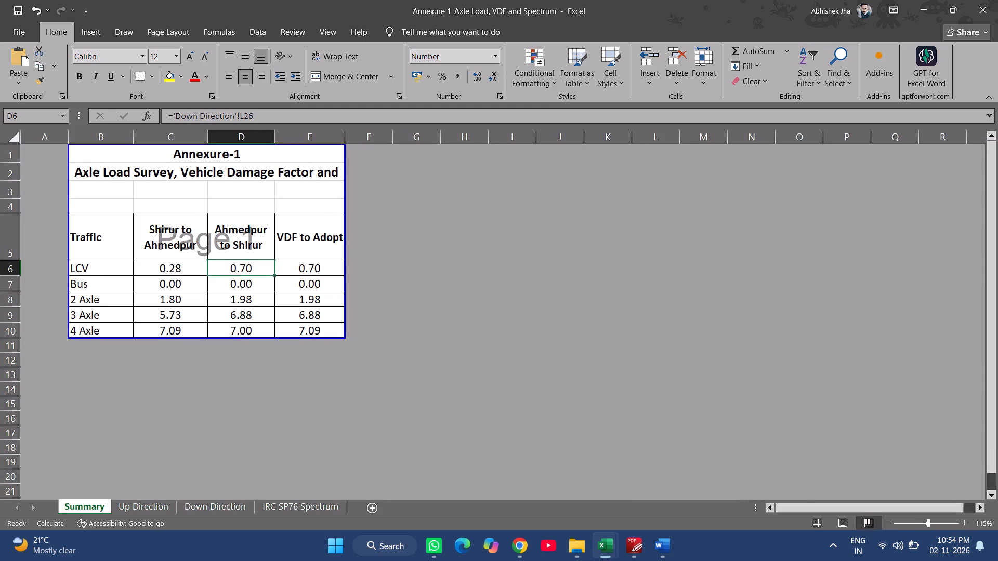
Widen columns C, D and E of the Summary sheet's VDF table slightly and save the workbook.
{"action": "left_click_drag", "start_coordinate": [209, 139], "coordinate": [221, 136]}
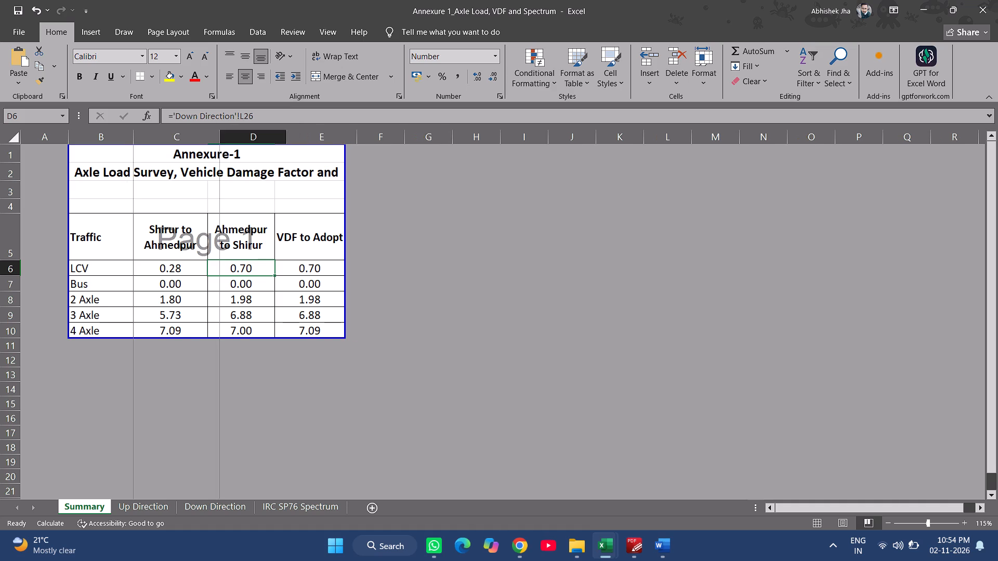
{"action": "left_click_drag", "start_coordinate": [288, 136], "coordinate": [300, 133]}
{"action": "left_click_drag", "start_coordinate": [369, 141], "coordinate": [385, 141]}
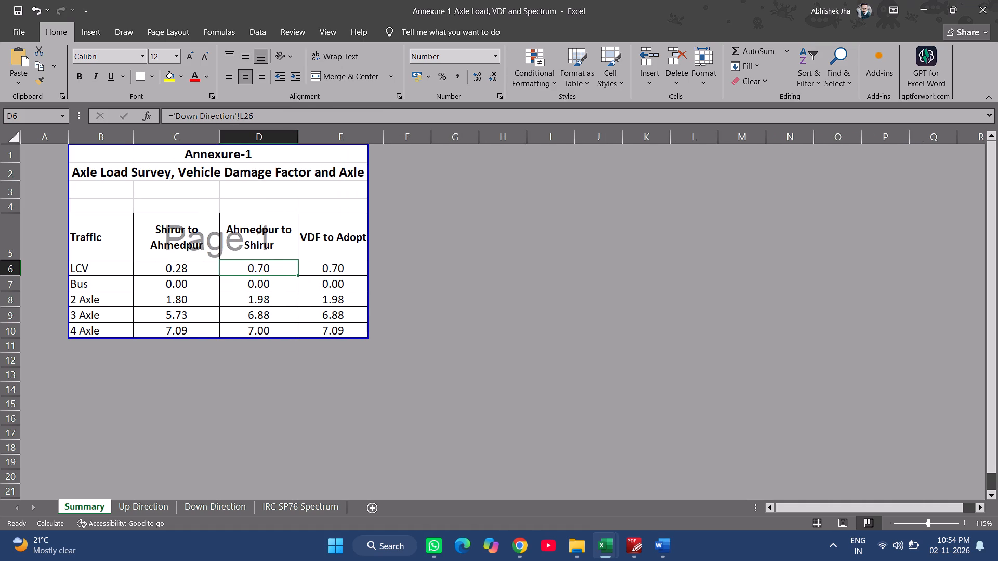
{"action": "key", "text": "ctrl+s"}
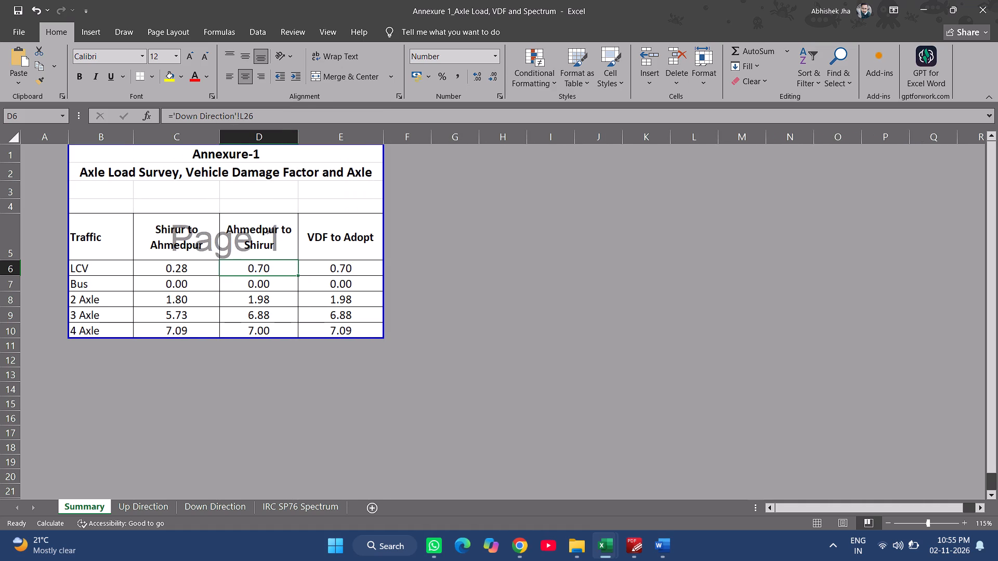
Place the Annexure 1 workbook side by side with the Pavement Design Report in Word and go to section 3.11 Axle Load Survey.
{"action": "left_click", "coordinate": [348, 233]}
{"action": "key", "text": "alt+Tab"}
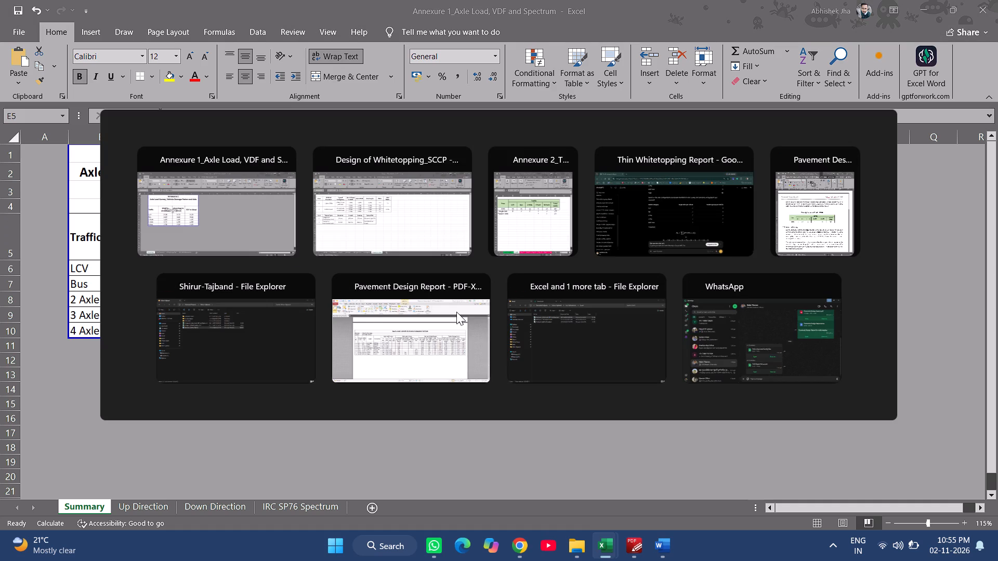
{"action": "key", "text": "alt+Left"}
{"action": "key", "text": "super+Left"}
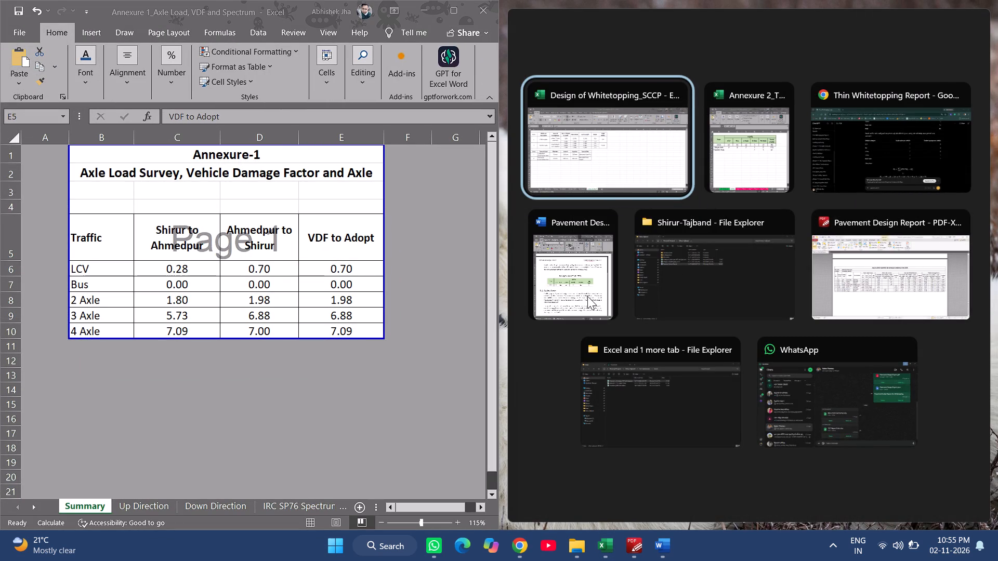
{"action": "left_click", "coordinate": [587, 296]}
{"action": "scroll", "coordinate": [733, 360], "scroll_direction": "down", "scroll_amount": 1}
{"action": "left_click", "coordinate": [747, 351]}
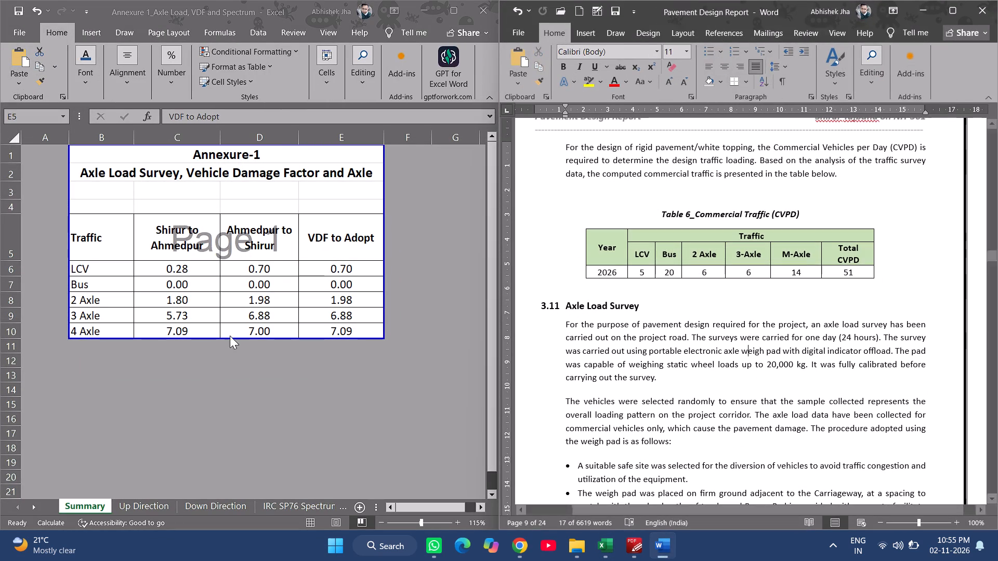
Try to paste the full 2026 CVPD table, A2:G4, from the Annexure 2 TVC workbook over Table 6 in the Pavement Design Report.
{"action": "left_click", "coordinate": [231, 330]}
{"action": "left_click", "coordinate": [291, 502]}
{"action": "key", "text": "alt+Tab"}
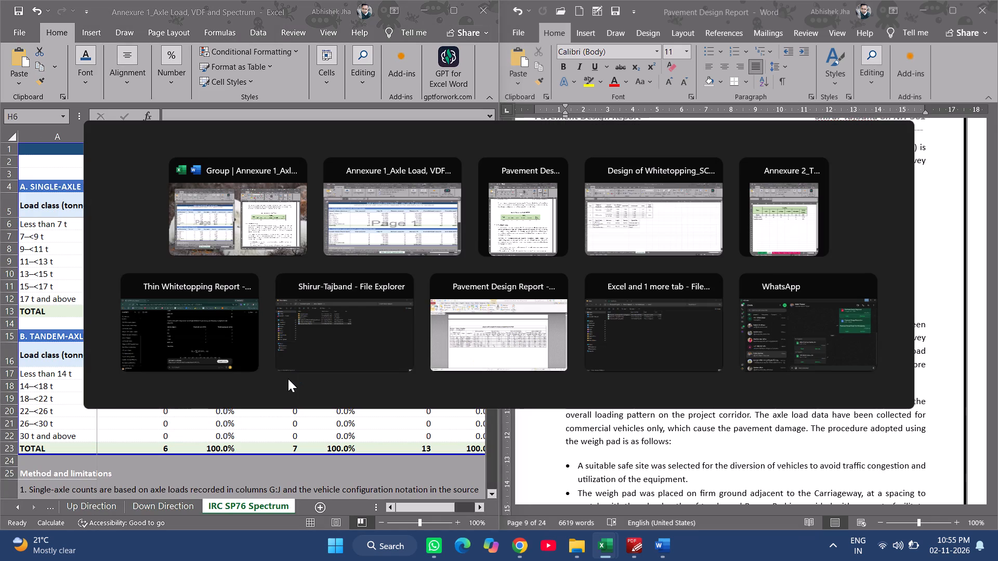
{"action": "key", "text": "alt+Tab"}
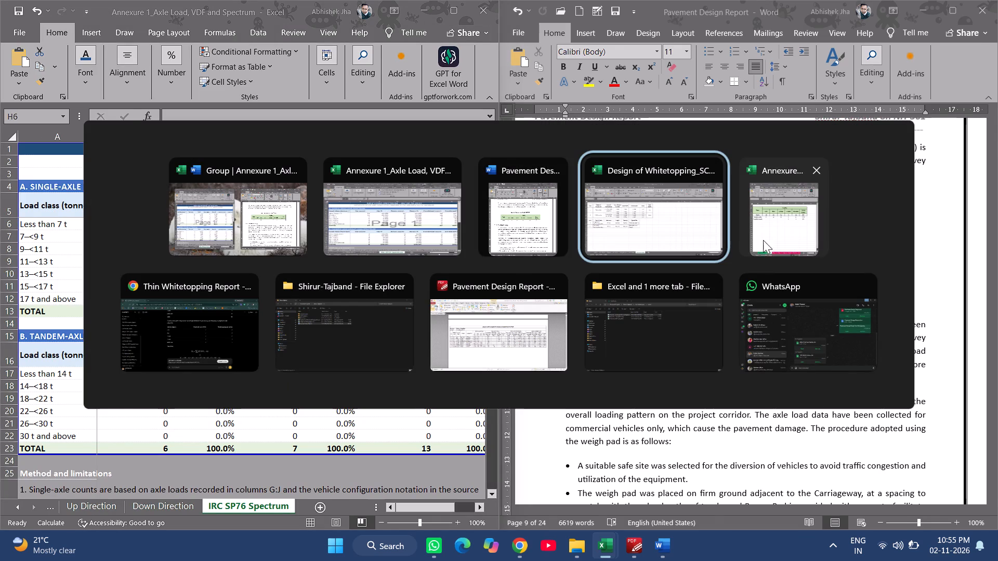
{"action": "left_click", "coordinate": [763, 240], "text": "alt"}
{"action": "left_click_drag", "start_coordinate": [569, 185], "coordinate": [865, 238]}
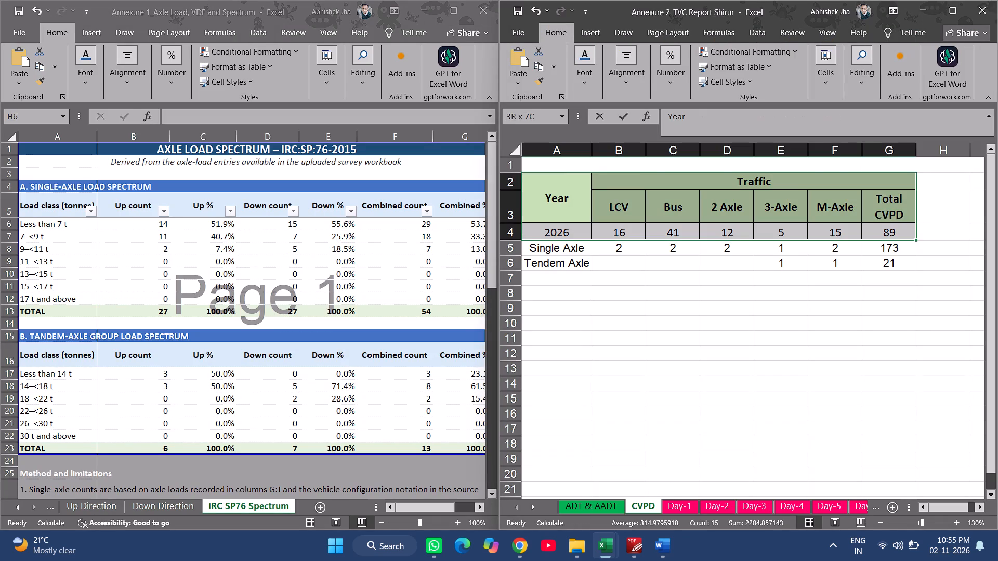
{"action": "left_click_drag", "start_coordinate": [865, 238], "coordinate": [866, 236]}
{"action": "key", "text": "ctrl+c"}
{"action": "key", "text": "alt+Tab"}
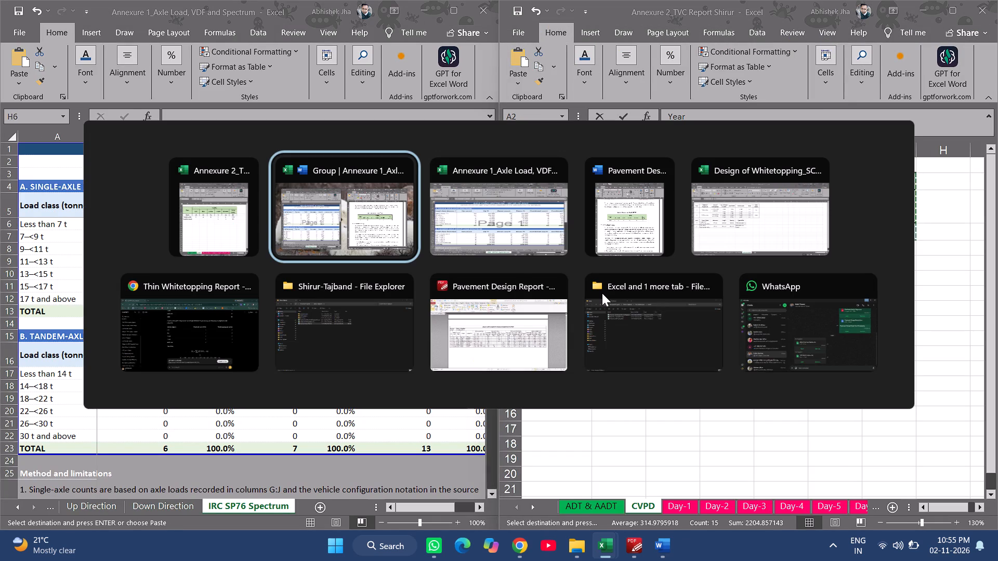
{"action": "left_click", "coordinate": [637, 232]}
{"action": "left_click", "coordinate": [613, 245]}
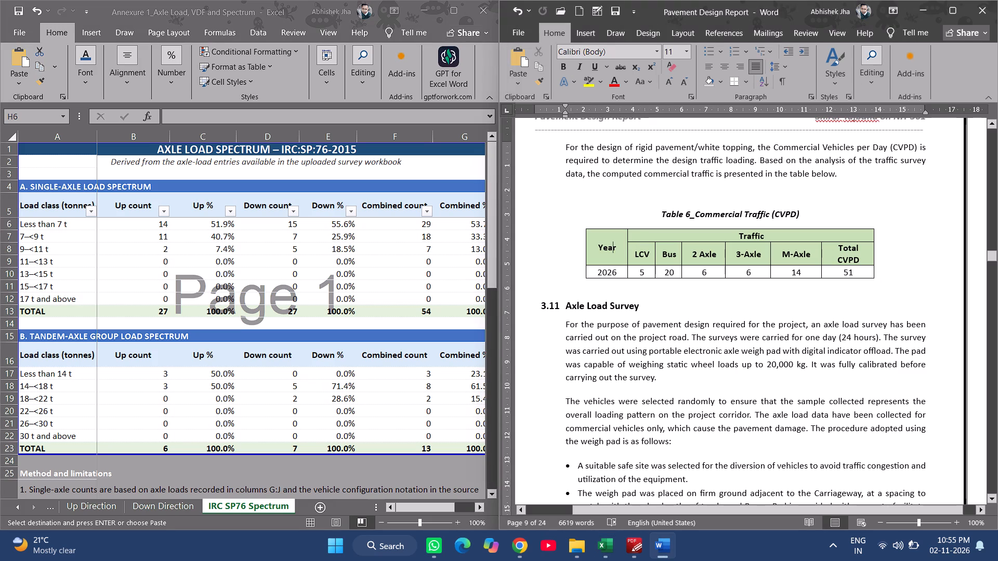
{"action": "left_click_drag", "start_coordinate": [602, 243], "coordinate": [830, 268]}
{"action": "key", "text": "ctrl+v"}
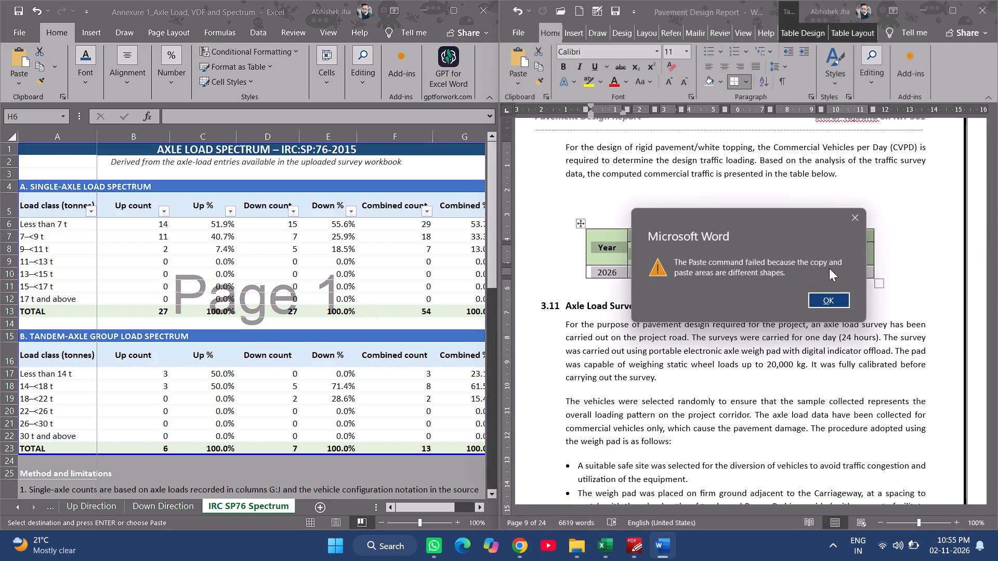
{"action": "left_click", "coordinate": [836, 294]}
Place the Annexure 2 workbook beside the report and copy the CVPD sheet's 2026 row over the 2026 row of Table 6.
{"action": "left_click", "coordinate": [359, 250]}
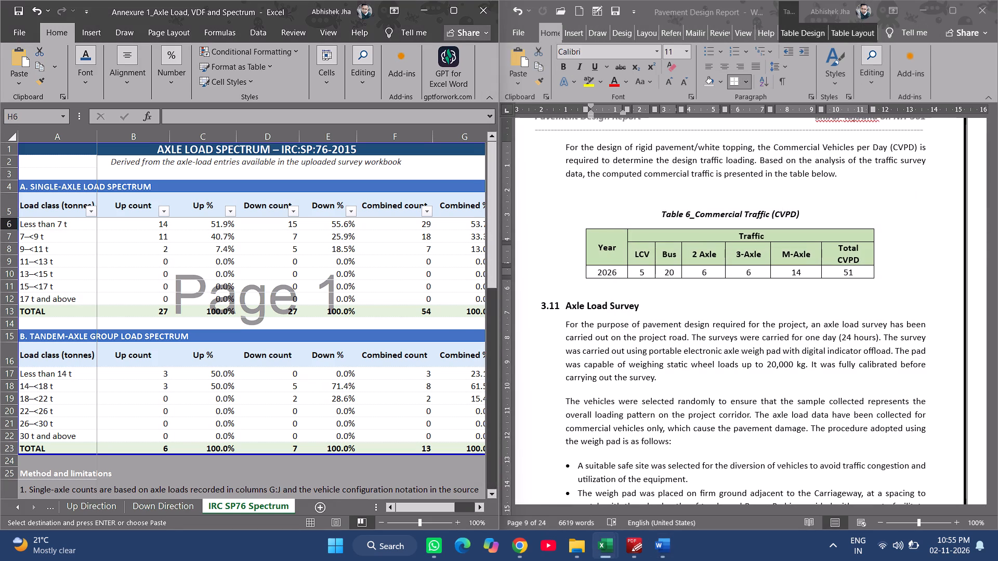
{"action": "key", "text": "alt+Tab"}
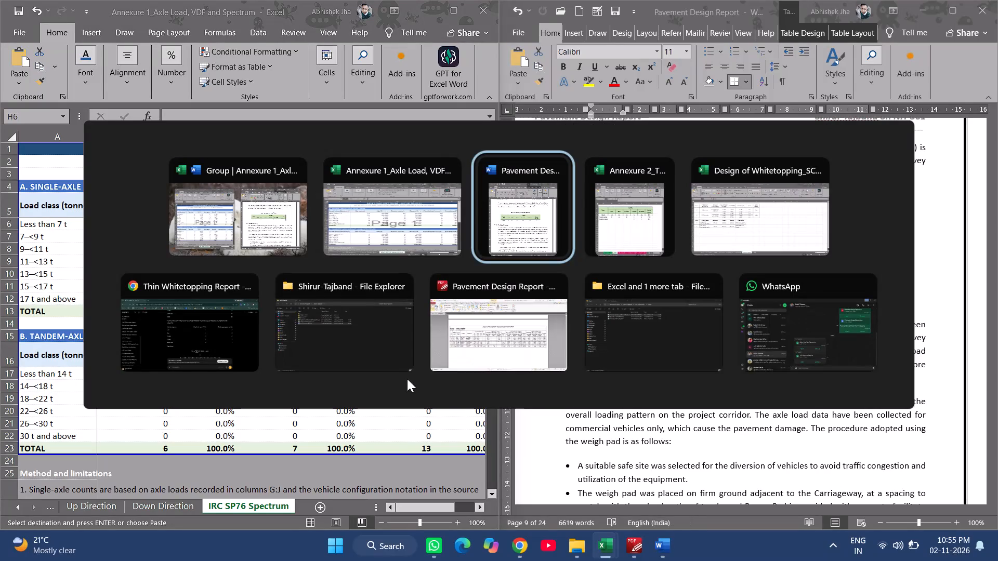
{"action": "key", "text": "alt+Tab"}
{"action": "key", "text": "super+Left"}
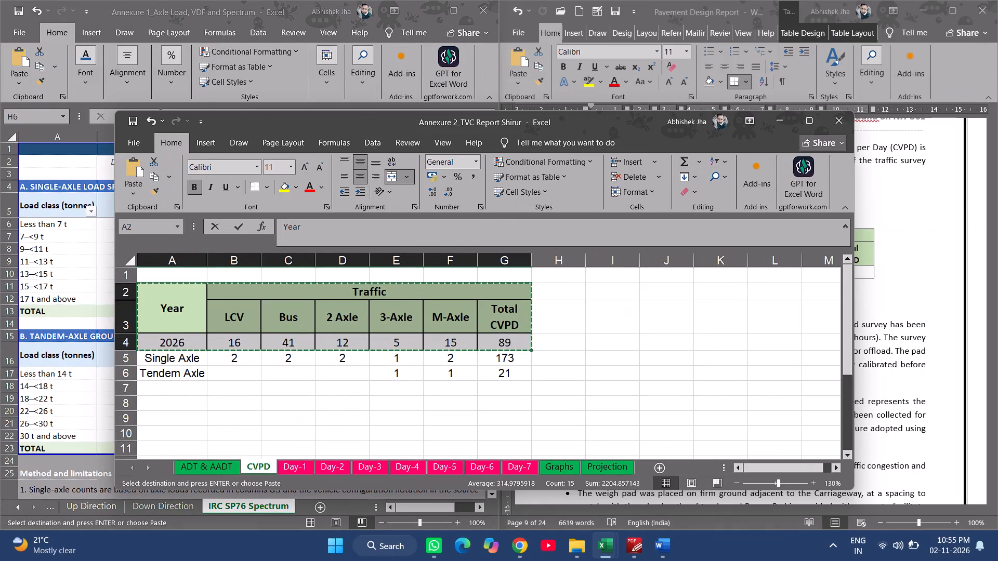
{"action": "key", "text": "super+Left"}
{"action": "key", "text": "Escape"}
{"action": "left_click", "coordinate": [270, 279]}
{"action": "left_click_drag", "start_coordinate": [73, 236], "coordinate": [287, 236]}
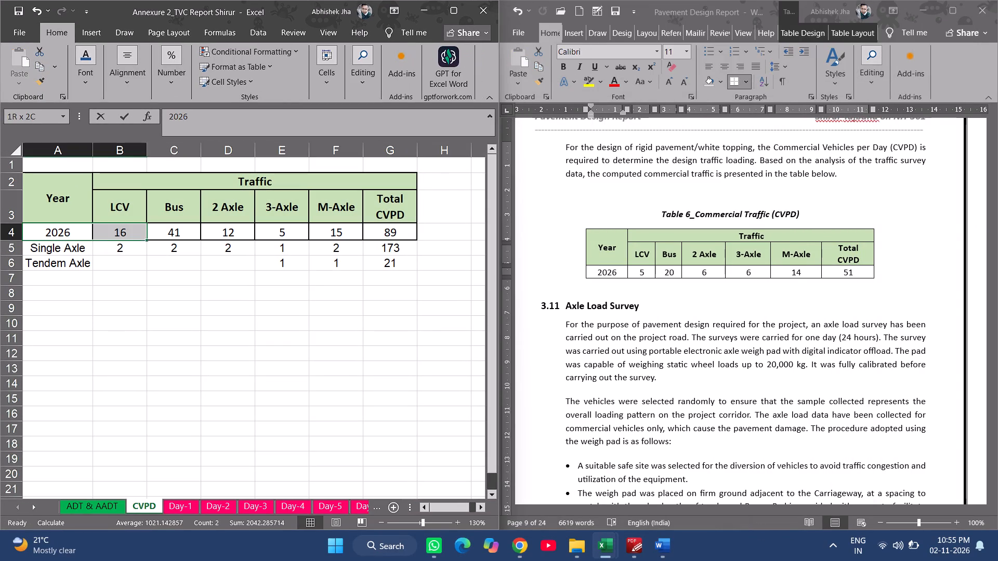
{"action": "left_click_drag", "start_coordinate": [287, 236], "coordinate": [380, 229]}
{"action": "key", "text": "ctrl+c"}
{"action": "left_click", "coordinate": [606, 272]}
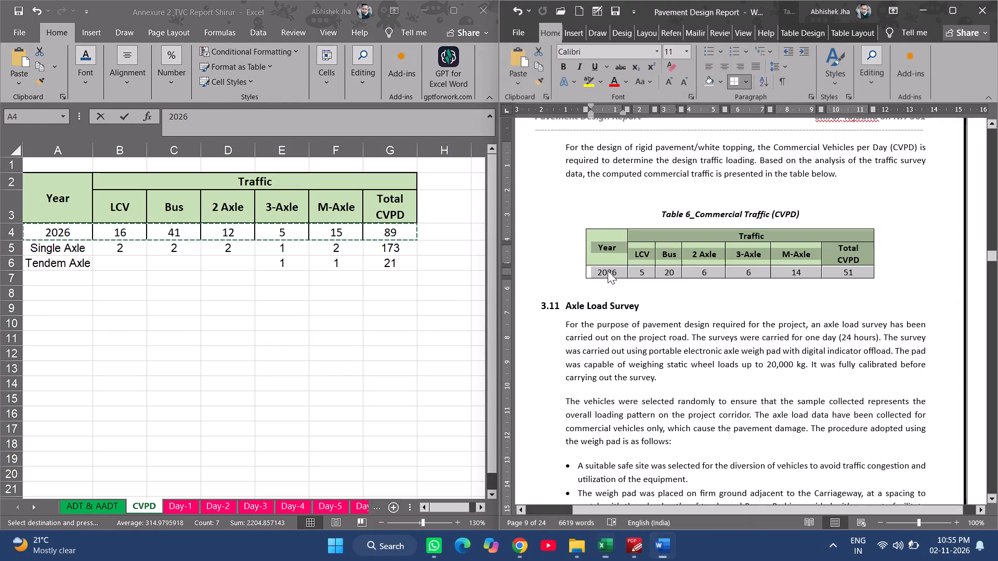
{"action": "left_click", "coordinate": [606, 272]}
{"action": "left_click_drag", "start_coordinate": [599, 273], "coordinate": [831, 271]}
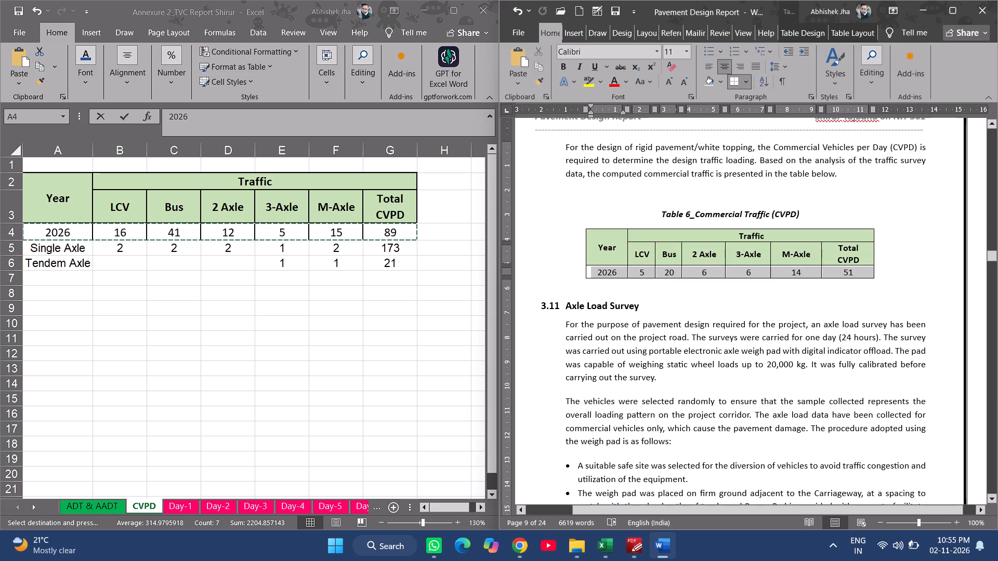
{"action": "left_click_drag", "start_coordinate": [831, 271], "coordinate": [831, 270]}
{"action": "key", "text": "ctrl+v"}
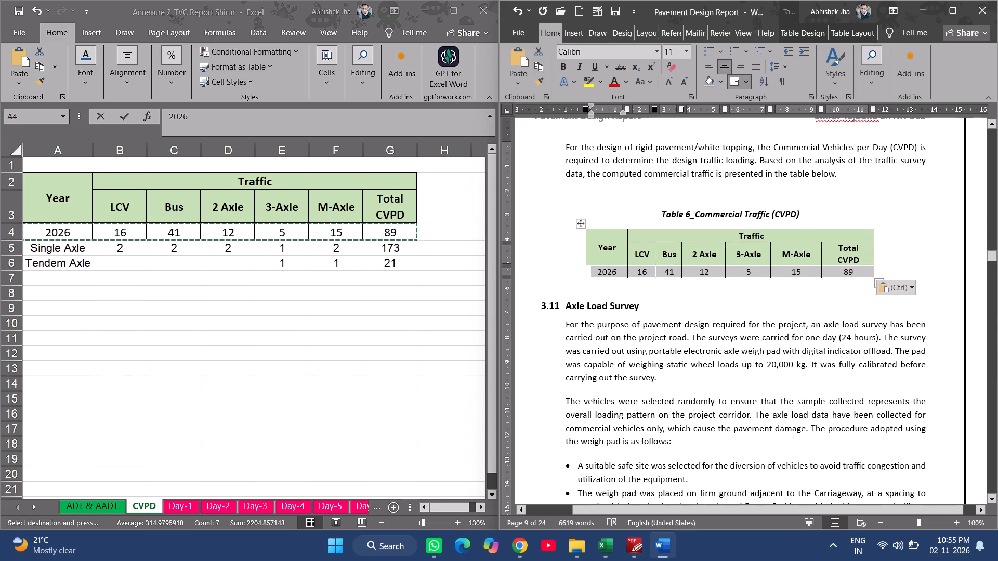
{"action": "left_click", "coordinate": [787, 312]}
Replace the counts and percentages in Table 7, including the TOTAL row, with B6:G13 from Annexure 1's IRC SP76 Spectrum sheet.
{"action": "scroll", "coordinate": [739, 321], "scroll_direction": "down", "scroll_amount": 10}
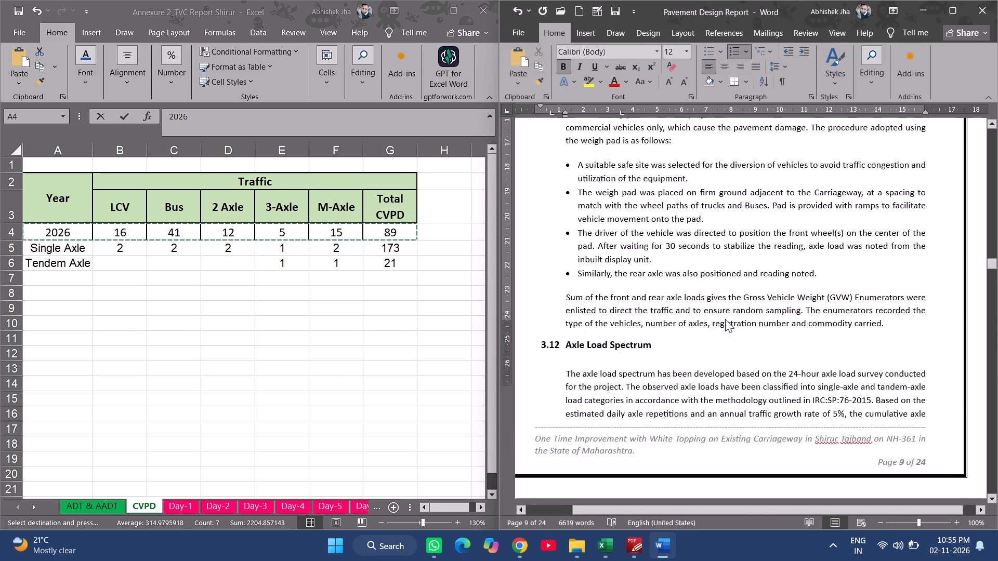
{"action": "scroll", "coordinate": [725, 319], "scroll_direction": "down", "scroll_amount": 9}
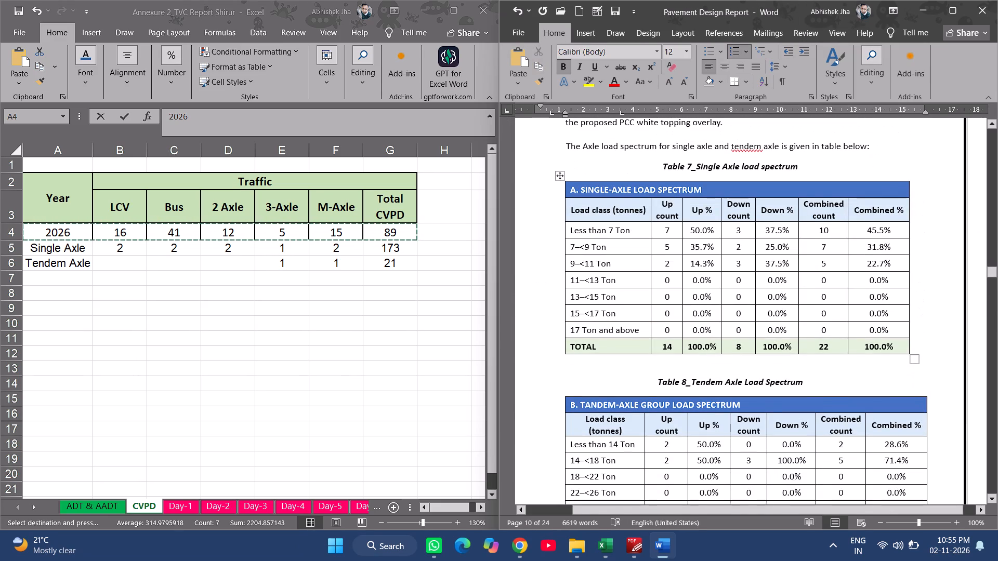
{"action": "key", "text": "alt+Tab"}
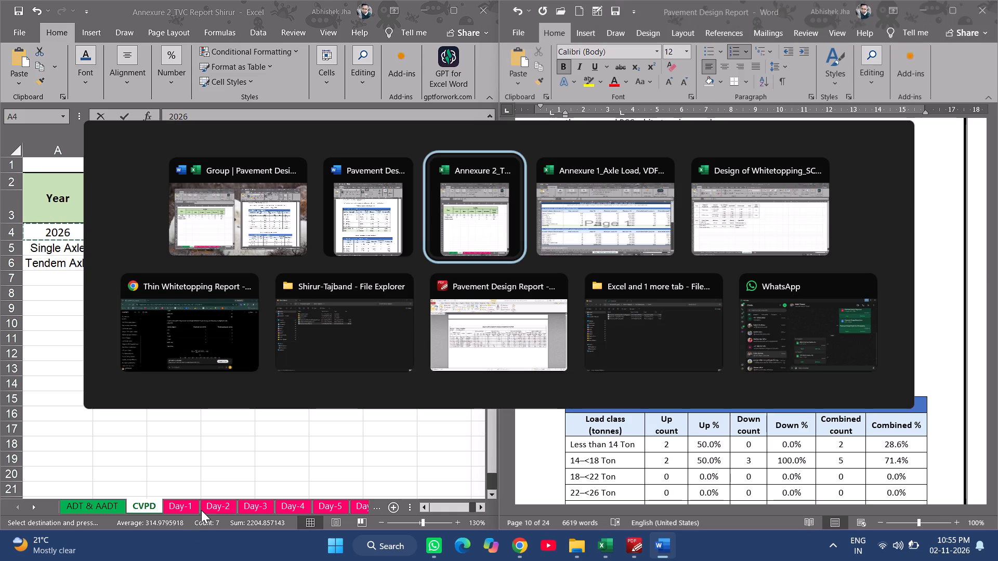
{"action": "key", "text": "alt+Tab"}
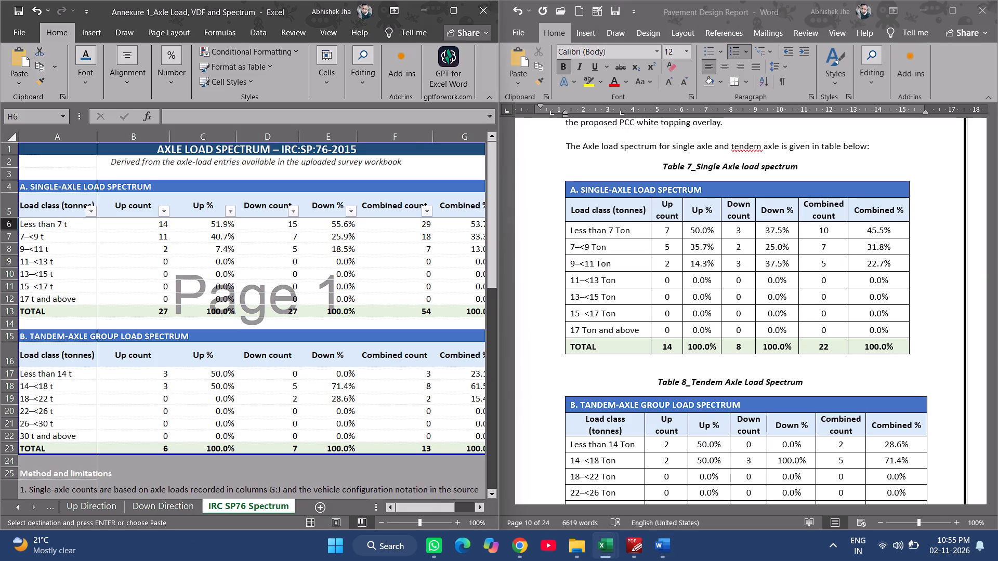
{"action": "left_click_drag", "start_coordinate": [155, 224], "coordinate": [461, 304]}
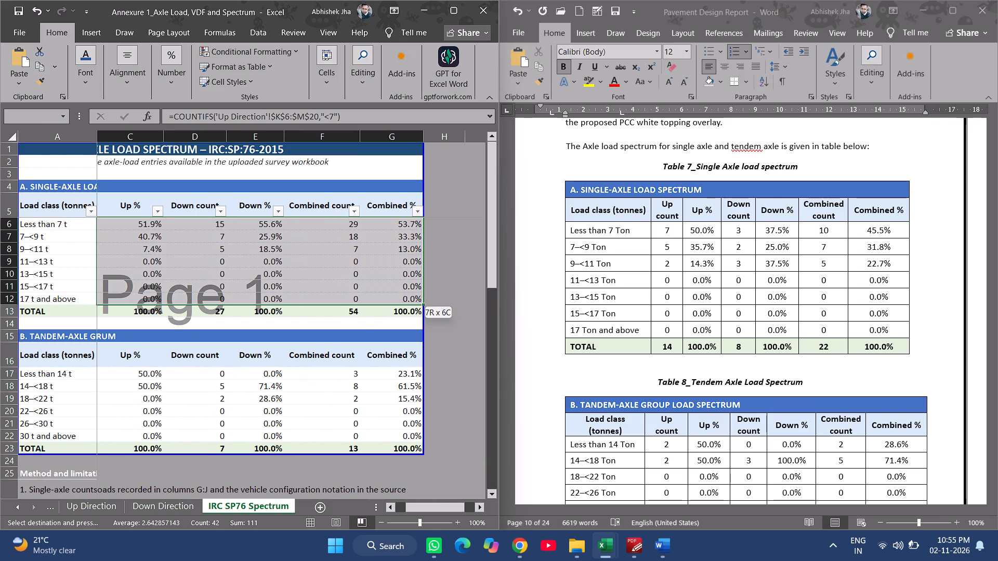
{"action": "left_click_drag", "start_coordinate": [461, 304], "coordinate": [406, 298]}
{"action": "key", "text": "ctrl+c"}
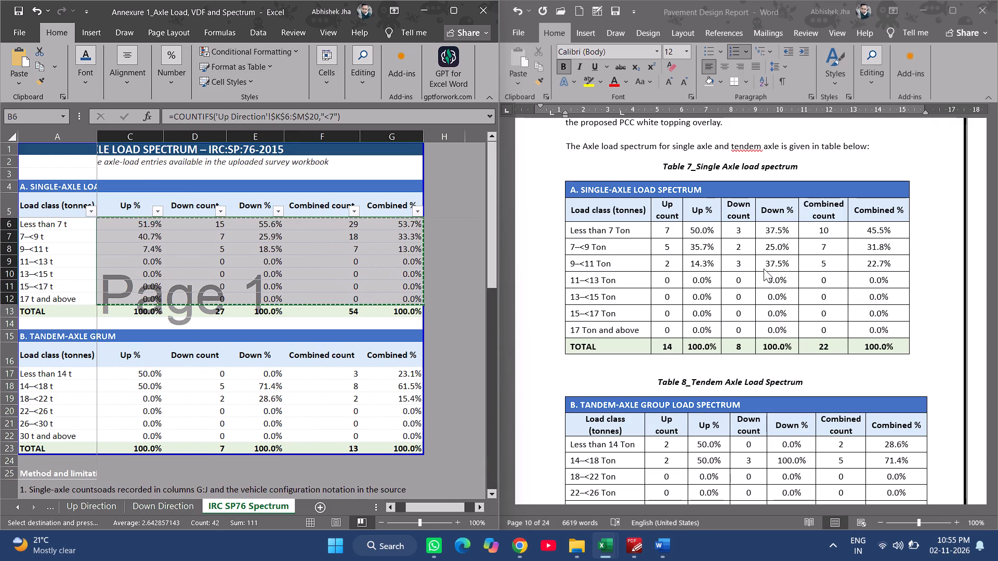
{"action": "key", "text": "shift+Down"}
{"action": "key", "text": "ctrl+c"}
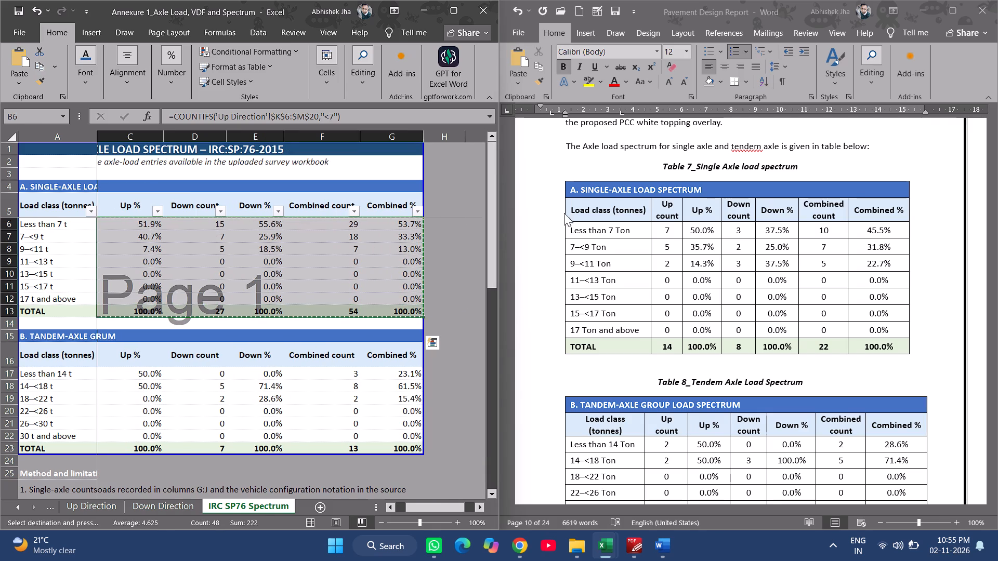
{"action": "left_click", "coordinate": [666, 227]}
{"action": "left_click_drag", "start_coordinate": [659, 226], "coordinate": [883, 345]}
{"action": "key", "text": "ctrl+v"}
Copy the tandem-axle spectrum values B17:G23 and paste them over Table 8's values from Less than 14 Ton through 30 Ton and above.
{"action": "left_click", "coordinate": [132, 395]}
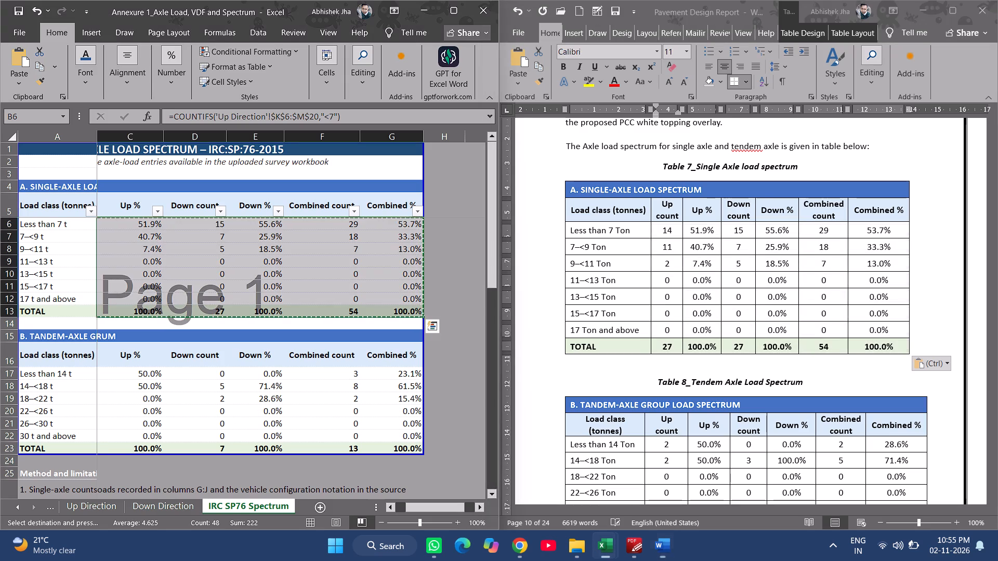
{"action": "left_click_drag", "start_coordinate": [455, 501], "coordinate": [395, 509]}
{"action": "left_click_drag", "start_coordinate": [416, 507], "coordinate": [359, 505]}
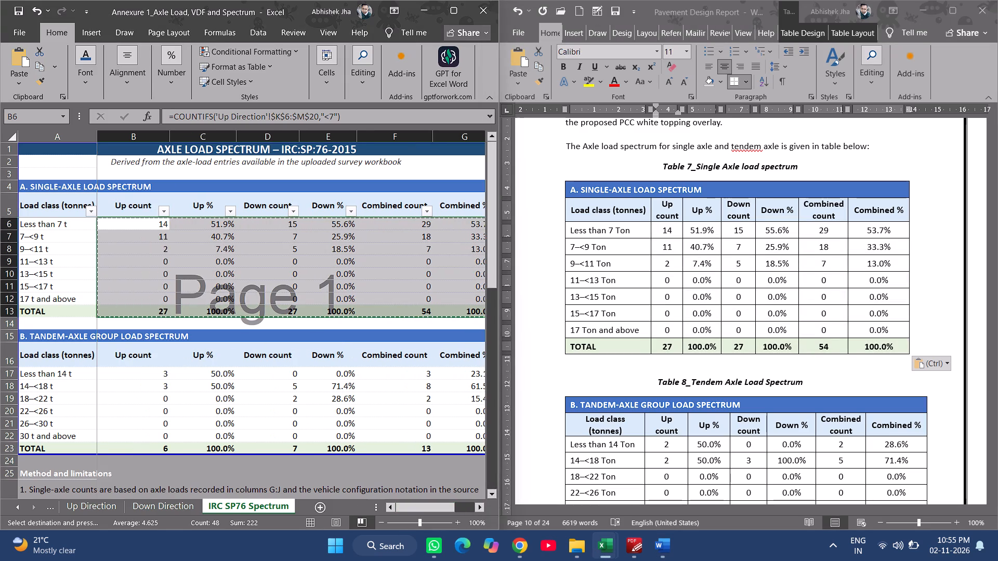
{"action": "left_click_drag", "start_coordinate": [161, 376], "coordinate": [506, 451]}
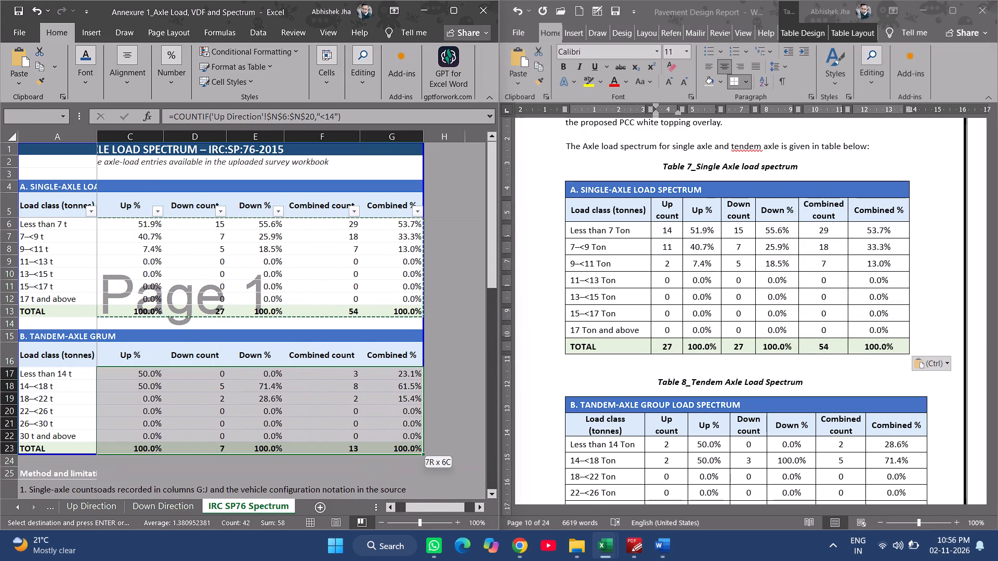
{"action": "left_click_drag", "start_coordinate": [506, 451], "coordinate": [421, 444]}
{"action": "key", "text": "ctrl+c"}
{"action": "left_click", "coordinate": [675, 436]}
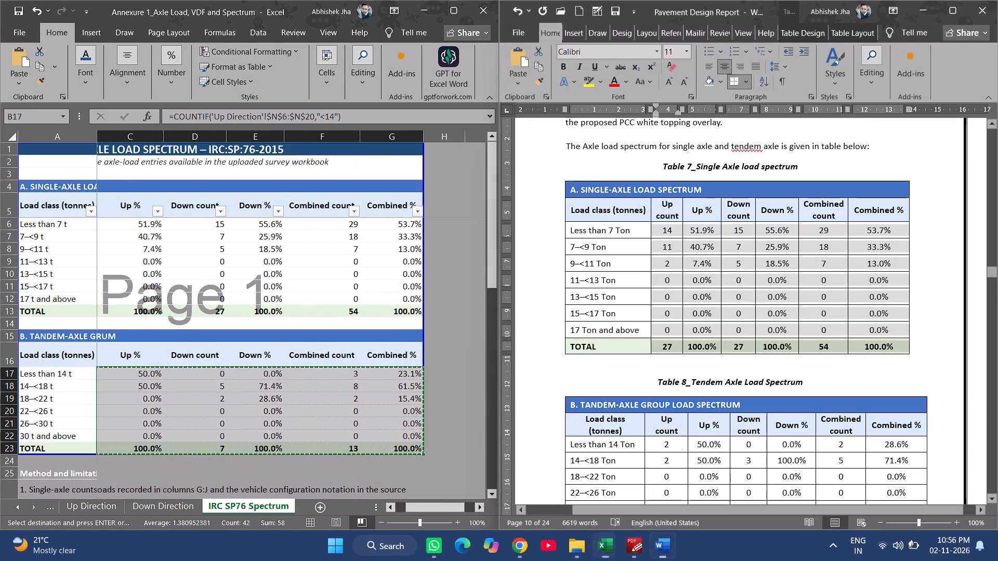
{"action": "scroll", "coordinate": [681, 432], "scroll_direction": "down", "scroll_amount": 2}
{"action": "left_click_drag", "start_coordinate": [666, 361], "coordinate": [808, 399]}
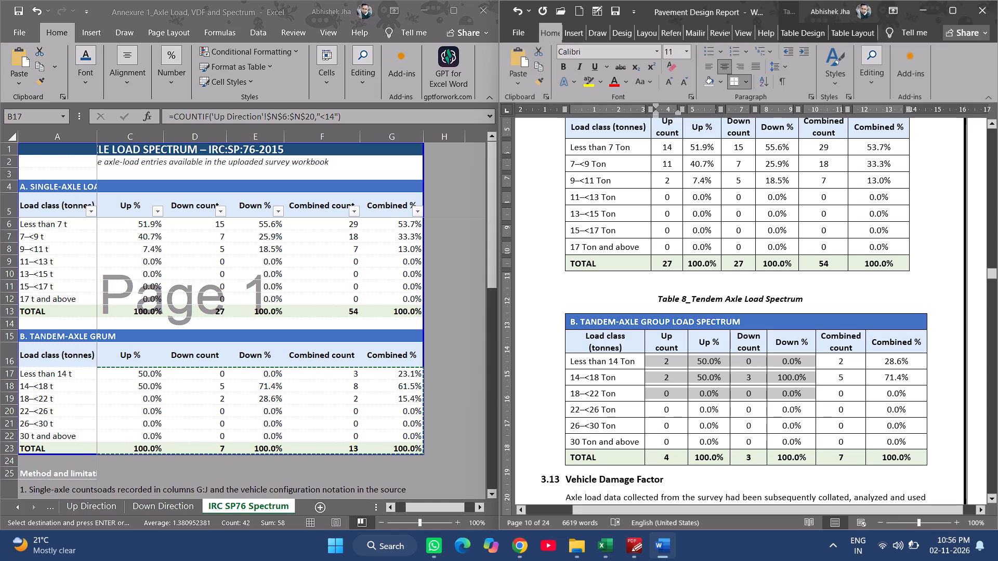
{"action": "left_click_drag", "start_coordinate": [808, 399], "coordinate": [894, 440]}
{"action": "key", "text": "ctrl+v"}
{"action": "scroll", "coordinate": [712, 408], "scroll_direction": "down", "scroll_amount": 1}
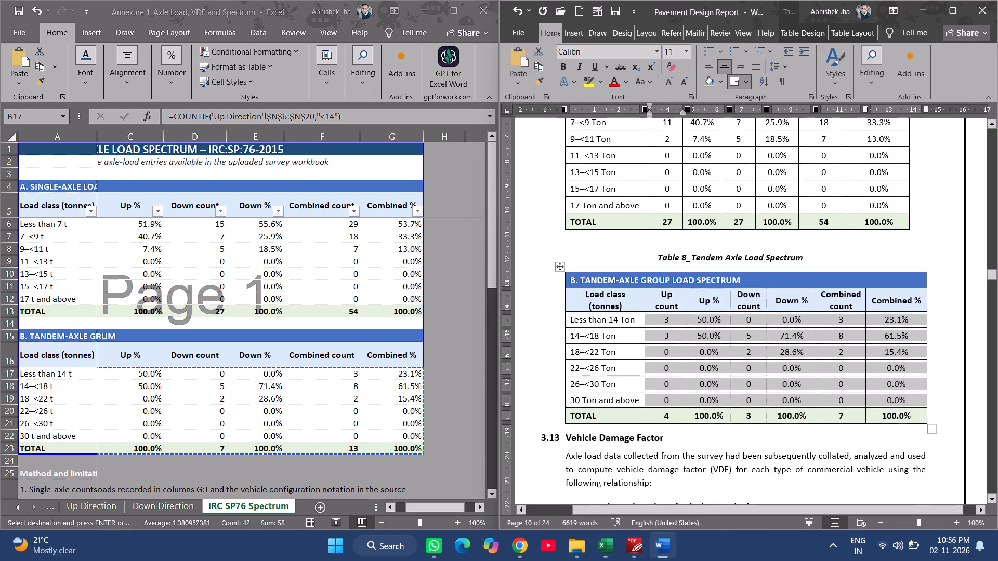
{"action": "left_click", "coordinate": [625, 333]}
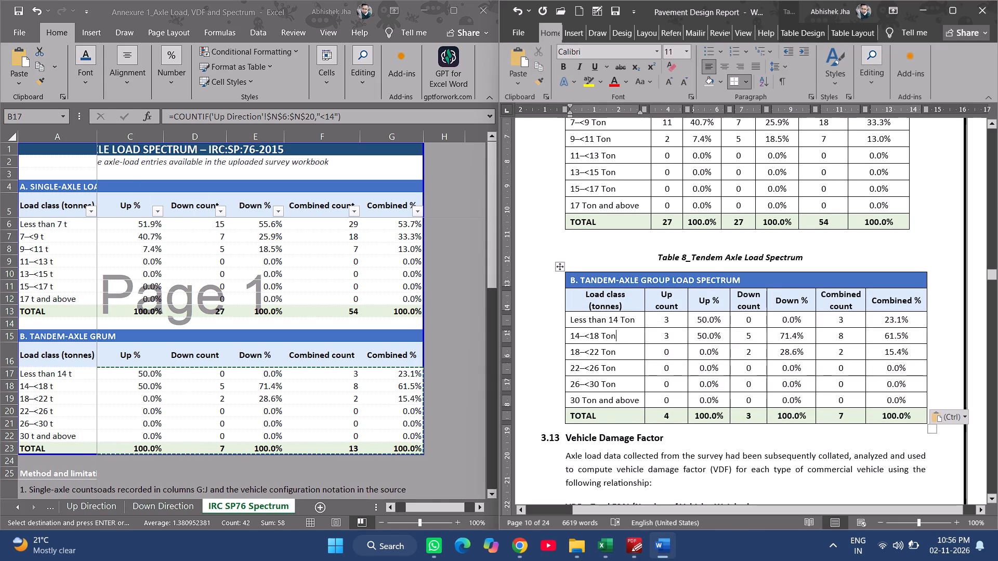
Copy Table 7's load class labels, Less than 7 Ton through 17 Ton and above, into A6:A12 of the IRC SP76 Spectrum sheet.
{"action": "scroll", "coordinate": [593, 280], "scroll_direction": "up", "scroll_amount": 2}
{"action": "left_click_drag", "start_coordinate": [584, 192], "coordinate": [633, 272]}
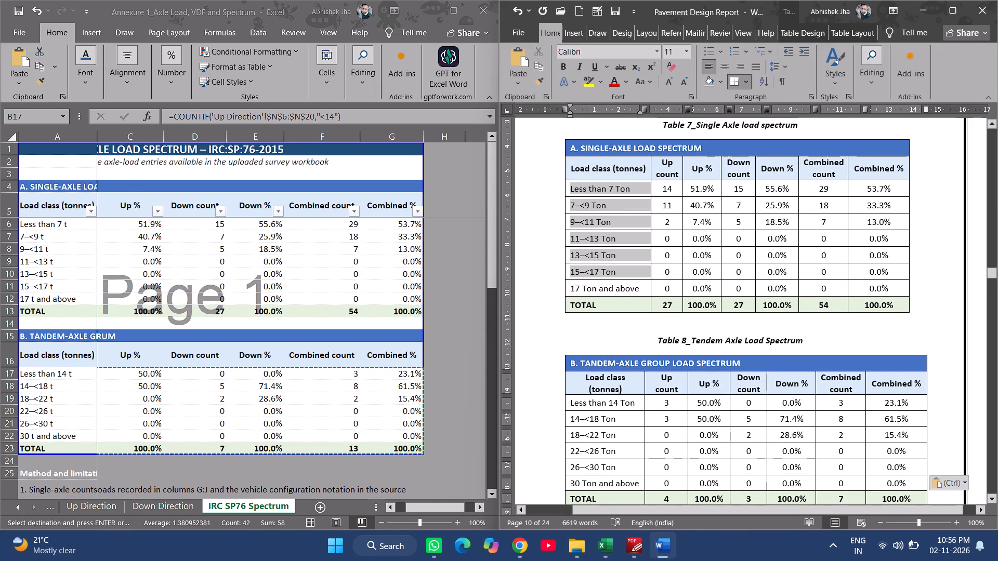
{"action": "left_click_drag", "start_coordinate": [633, 272], "coordinate": [632, 283]}
{"action": "key", "text": "ctrl+c"}
{"action": "left_click", "coordinate": [7, 223]}
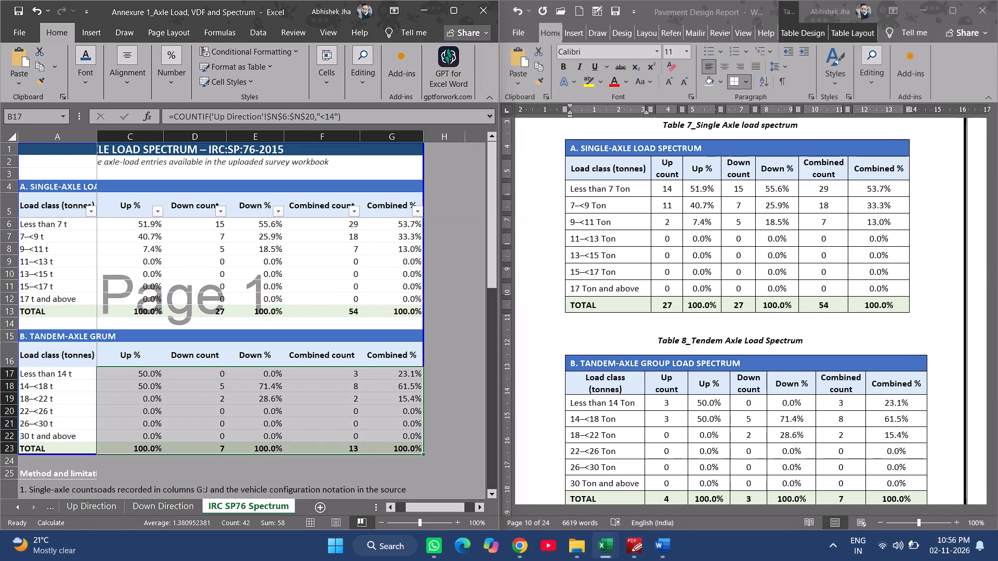
{"action": "left_click", "coordinate": [35, 228]}
{"action": "left_click_drag", "start_coordinate": [36, 224], "coordinate": [49, 291]}
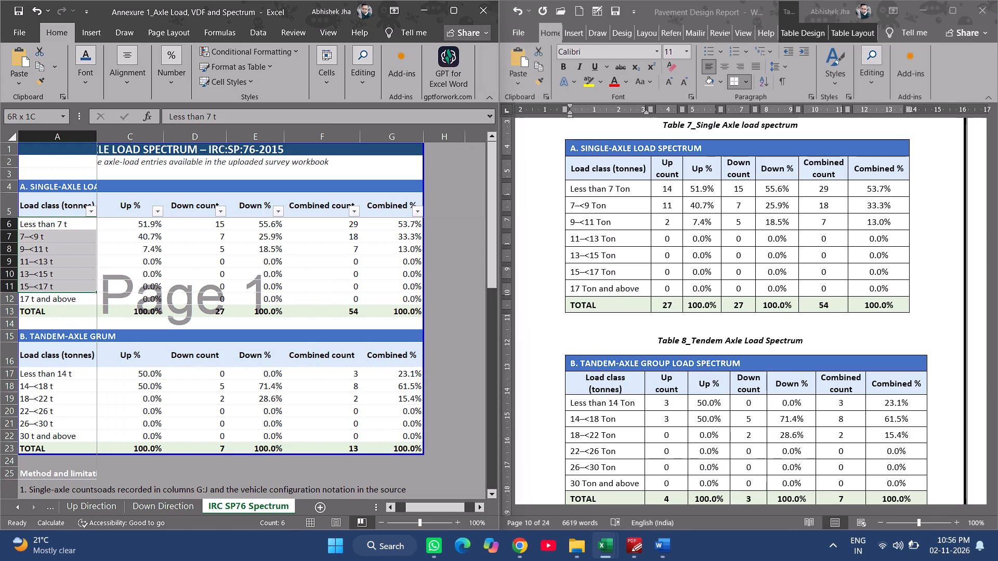
{"action": "left_click_drag", "start_coordinate": [49, 291], "coordinate": [55, 293]}
{"action": "key", "text": "ctrl+v"}
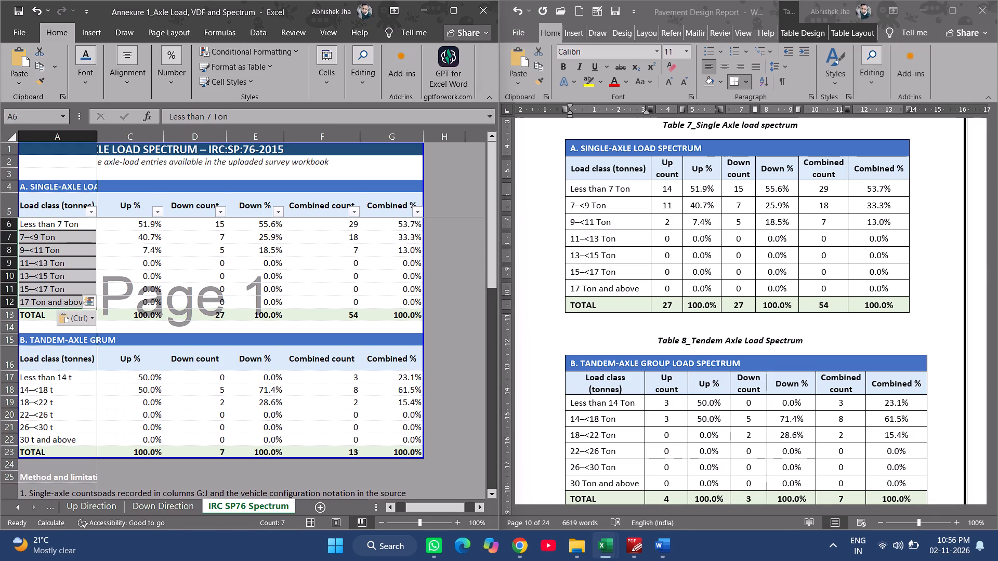
Apply the cell formatting of the Less than 14 t label in A17 to the single-axle load class labels A6:A12.
{"action": "left_click", "coordinate": [57, 381]}
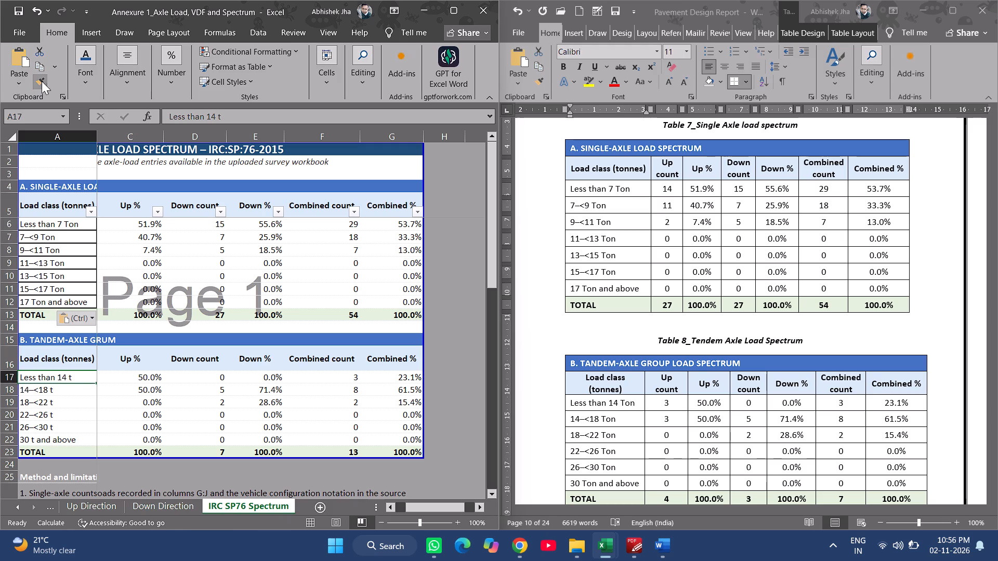
{"action": "left_click", "coordinate": [42, 81]}
{"action": "left_click_drag", "start_coordinate": [54, 223], "coordinate": [54, 298]}
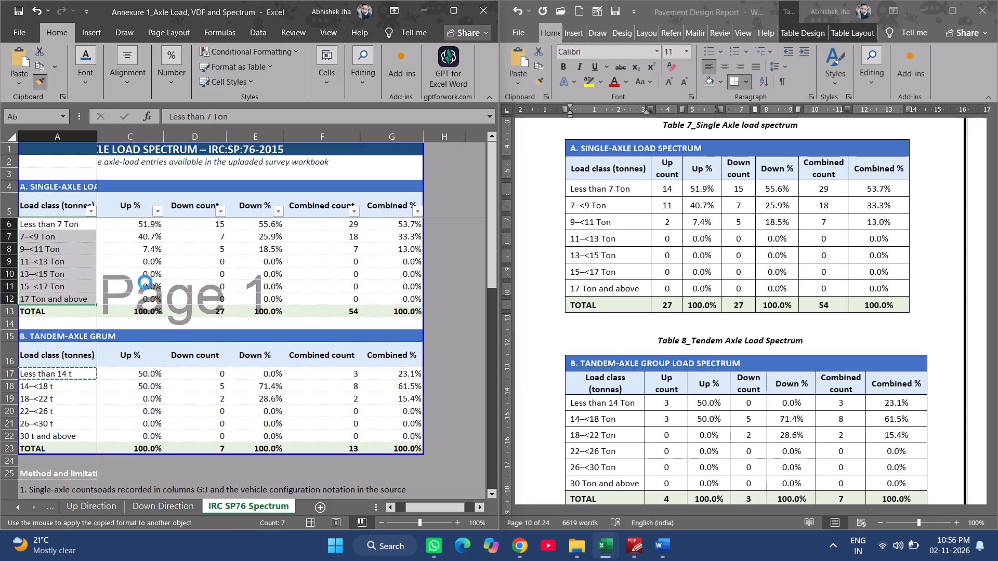
{"action": "left_click", "coordinate": [145, 282]}
Copy Table 8's load class labels, Less than 14 Ton through 30 Ton and above, into A17:A22 of the IRC SP76 Spectrum sheet.
{"action": "left_click_drag", "start_coordinate": [600, 401], "coordinate": [600, 428]}
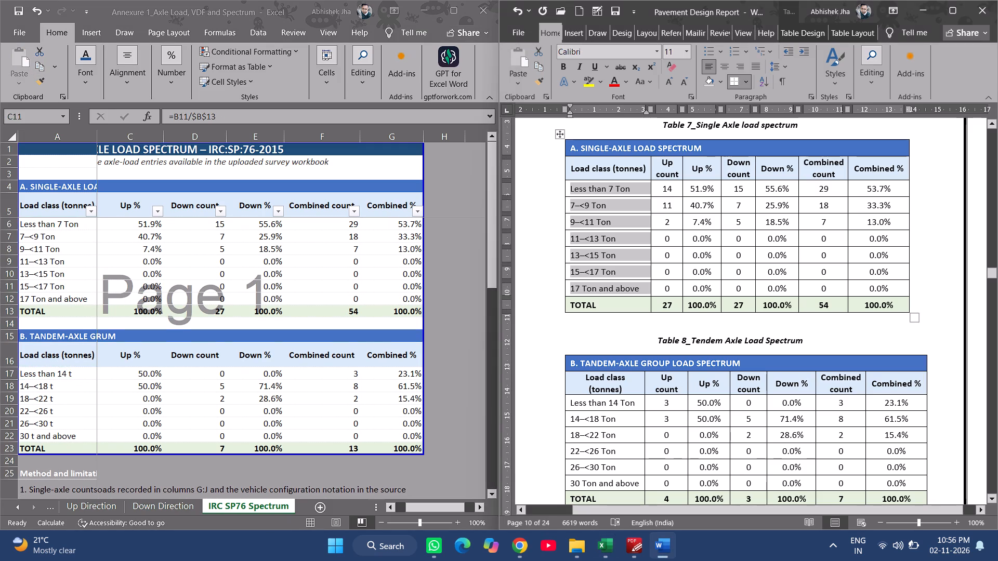
{"action": "left_click", "coordinate": [608, 402]}
{"action": "left_click_drag", "start_coordinate": [572, 399], "coordinate": [613, 477]}
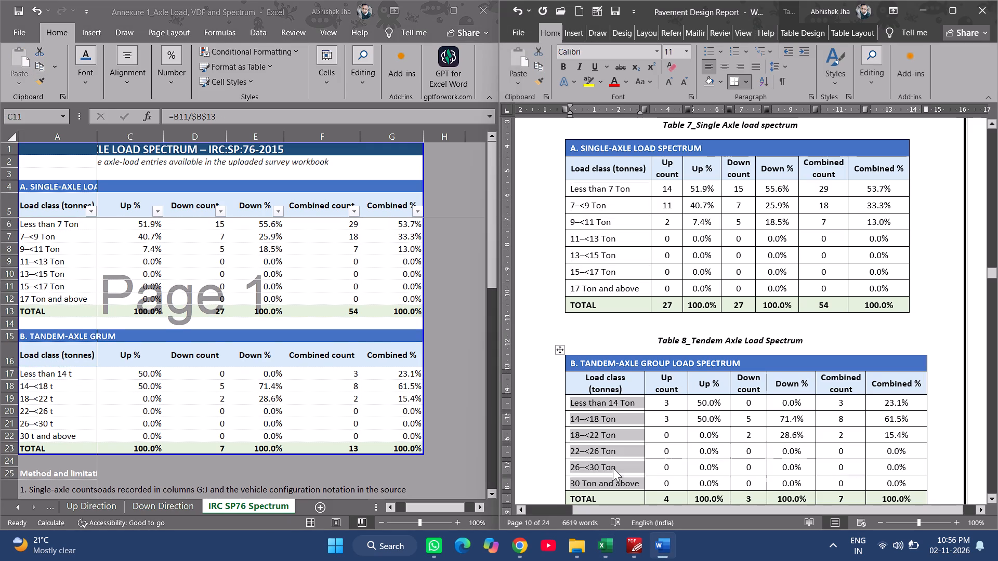
{"action": "key", "text": "ctrl+c"}
{"action": "left_click", "coordinate": [53, 393]}
{"action": "left_click_drag", "start_coordinate": [60, 376], "coordinate": [62, 413]}
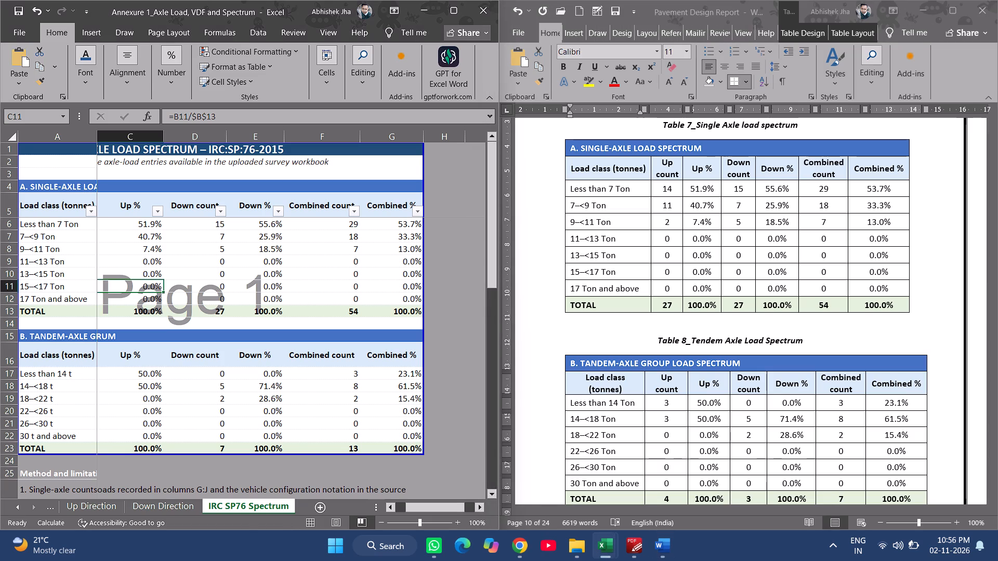
{"action": "left_click_drag", "start_coordinate": [62, 413], "coordinate": [64, 428]}
{"action": "key", "text": "ctrl+v"}
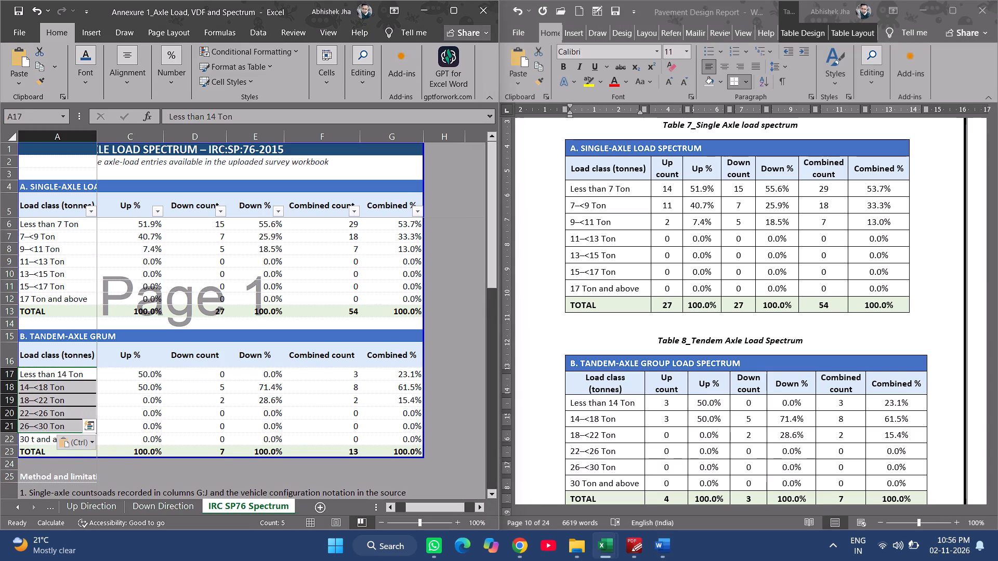
{"action": "key", "text": "shift+Down"}
{"action": "key", "text": "ctrl+v"}
{"action": "key", "text": "ctrl+space"}
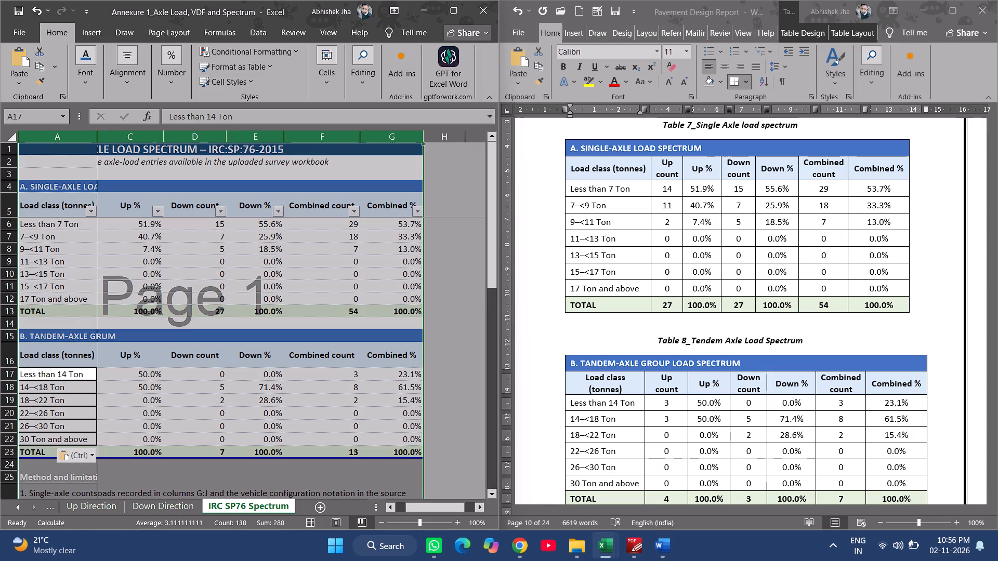
{"action": "left_click", "coordinate": [109, 400]}
Apply the cell formatting of the 9–<11 Ton label in A8 to the tandem-axle load class labels A17:A22.
{"action": "left_click", "coordinate": [55, 246]}
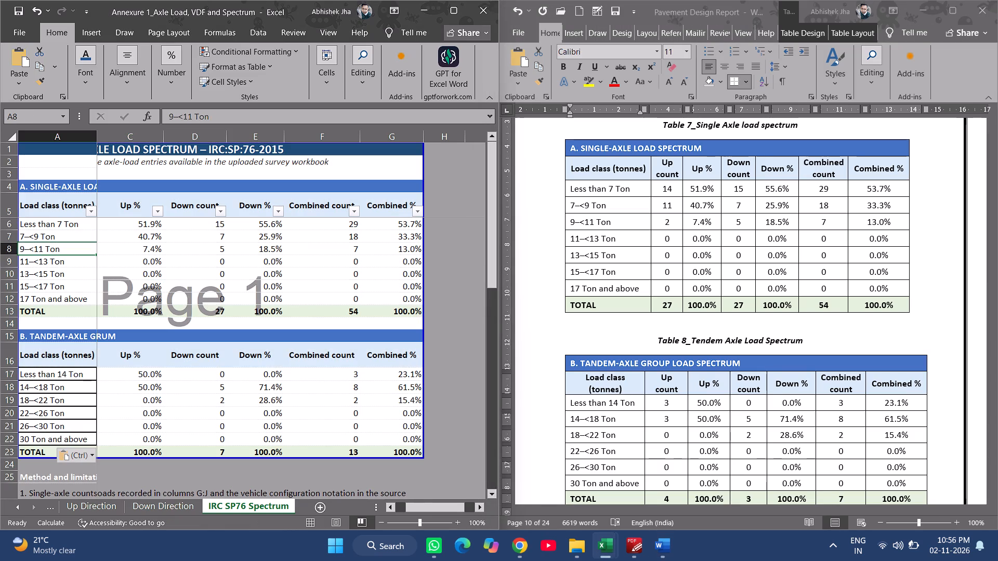
{"action": "left_click", "coordinate": [35, 80]}
{"action": "left_click_drag", "start_coordinate": [75, 375], "coordinate": [75, 440]}
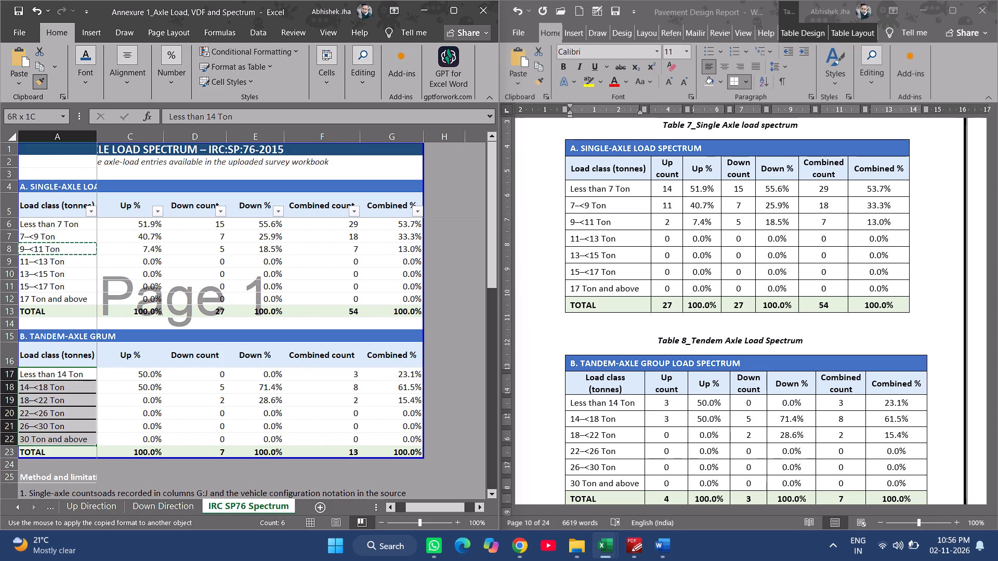
{"action": "left_click_drag", "start_coordinate": [75, 440], "coordinate": [76, 440]}
{"action": "left_click", "coordinate": [201, 398]}
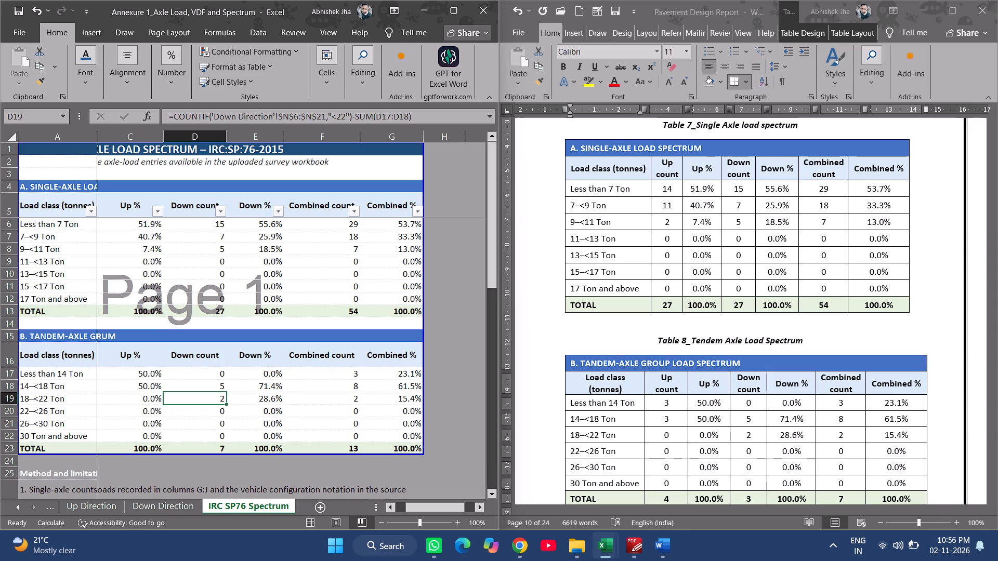
Slightly increase the height of the column header rows in Table 8 and Table 7 of the report.
{"action": "scroll", "coordinate": [130, 415], "scroll_direction": "up", "scroll_amount": 1}
{"action": "left_click", "coordinate": [803, 387]}
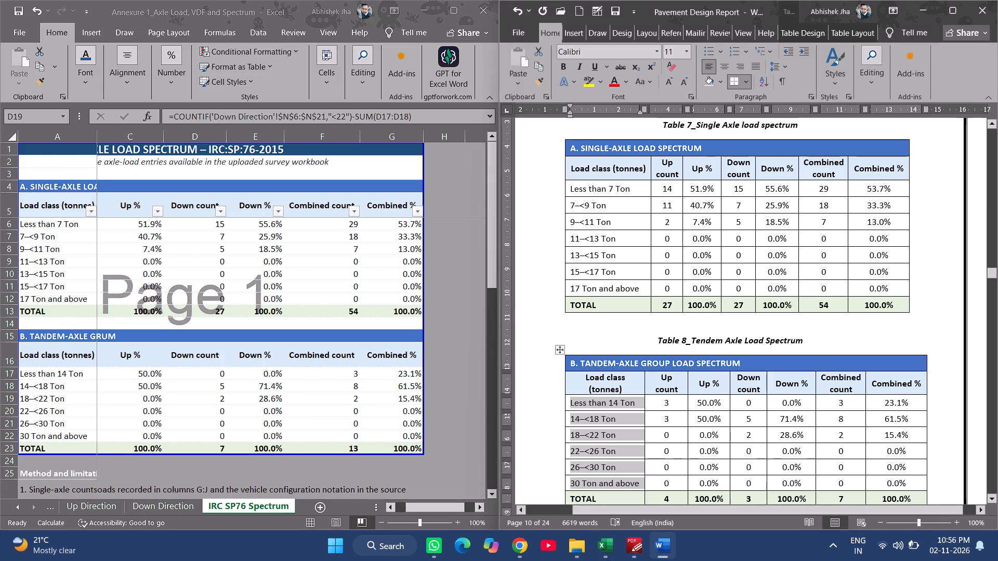
{"action": "left_click_drag", "start_coordinate": [602, 396], "coordinate": [600, 403]}
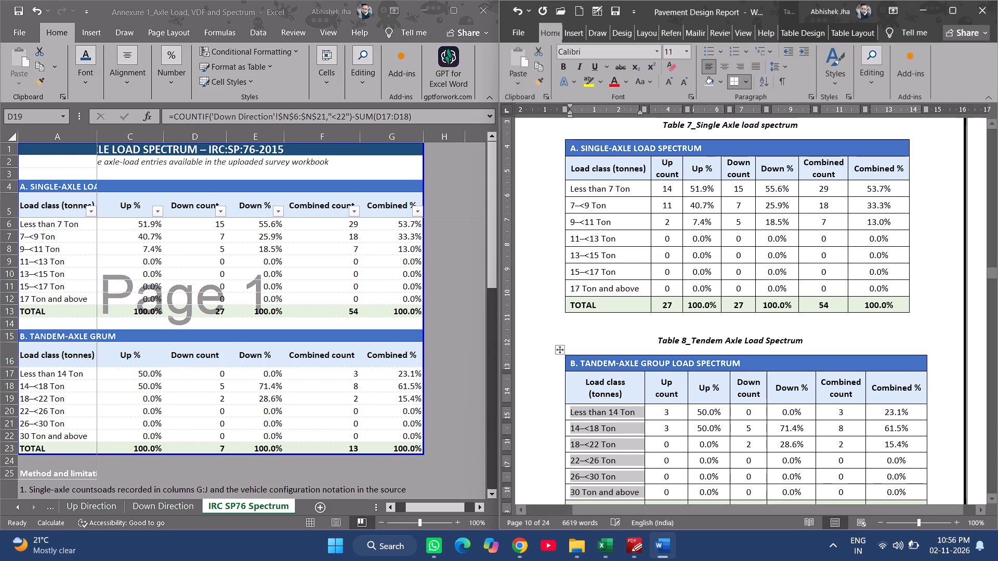
{"action": "left_click_drag", "start_coordinate": [644, 180], "coordinate": [642, 187]}
Replace the LCV to M-Axle values in Table 9_Vehicle Damage Factor with C6:E10 from Annexure 1's Summary sheet.
{"action": "scroll", "coordinate": [756, 319], "scroll_direction": "down", "scroll_amount": 11}
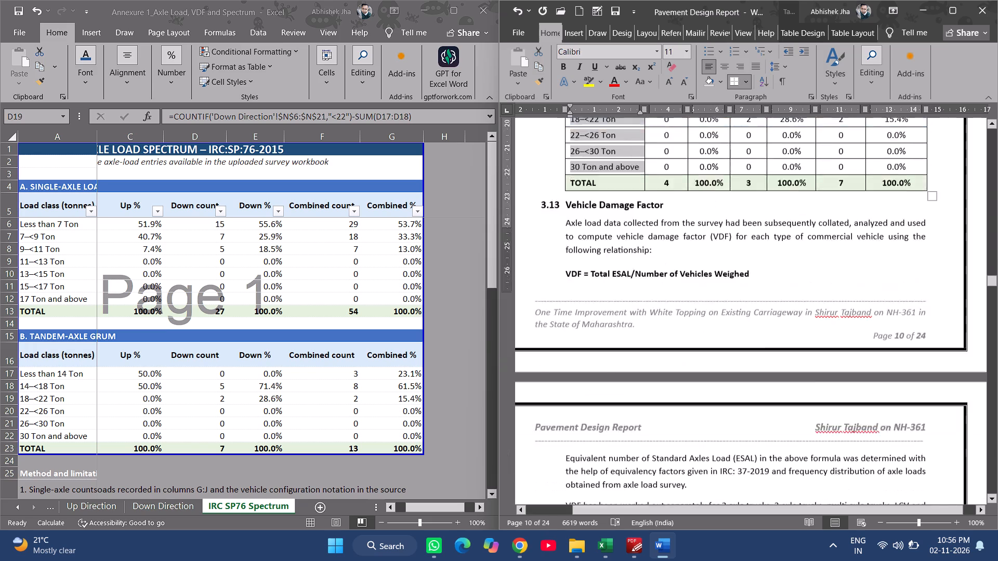
{"action": "scroll", "coordinate": [749, 335], "scroll_direction": "down", "scroll_amount": 6}
{"action": "left_click", "coordinate": [120, 393]}
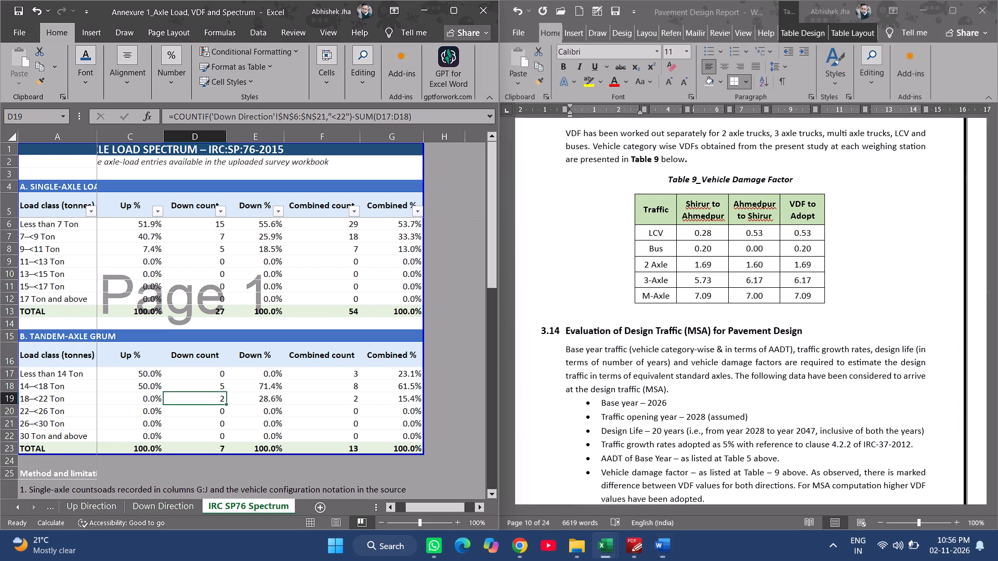
{"action": "left_click", "coordinate": [45, 511]}
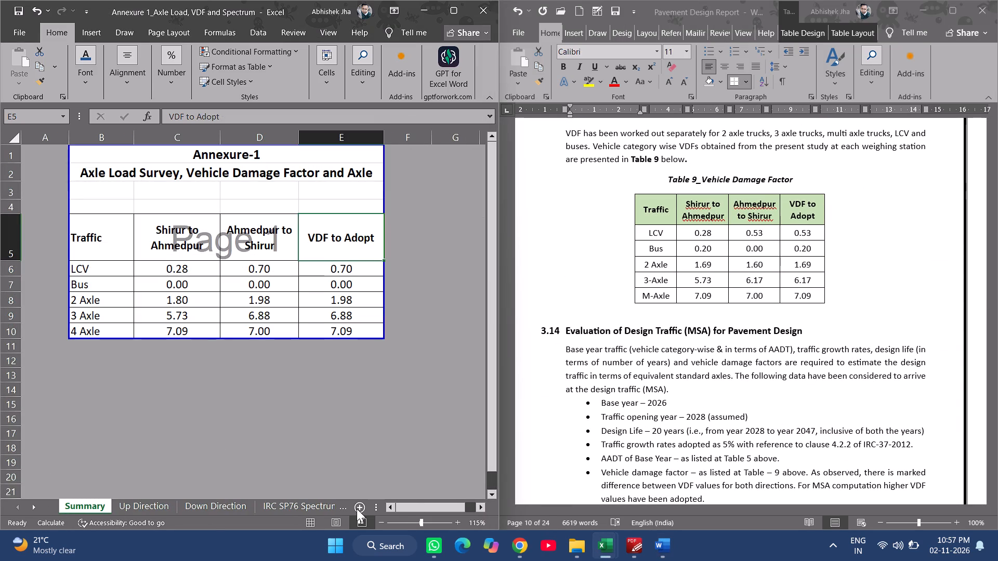
{"action": "left_click_drag", "start_coordinate": [376, 505], "coordinate": [427, 507]}
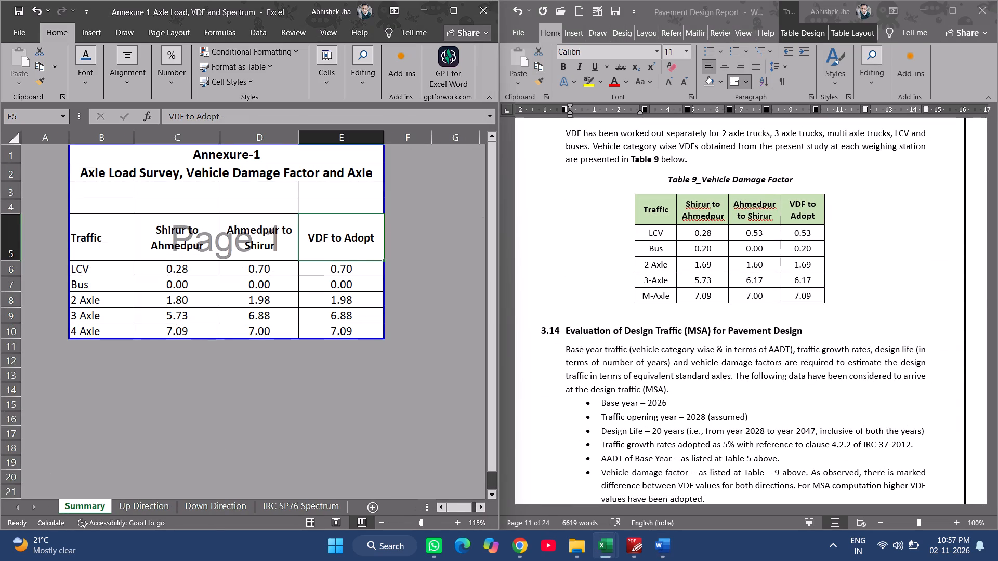
{"action": "left_click", "coordinate": [215, 280]}
{"action": "left_click_drag", "start_coordinate": [183, 270], "coordinate": [364, 336]}
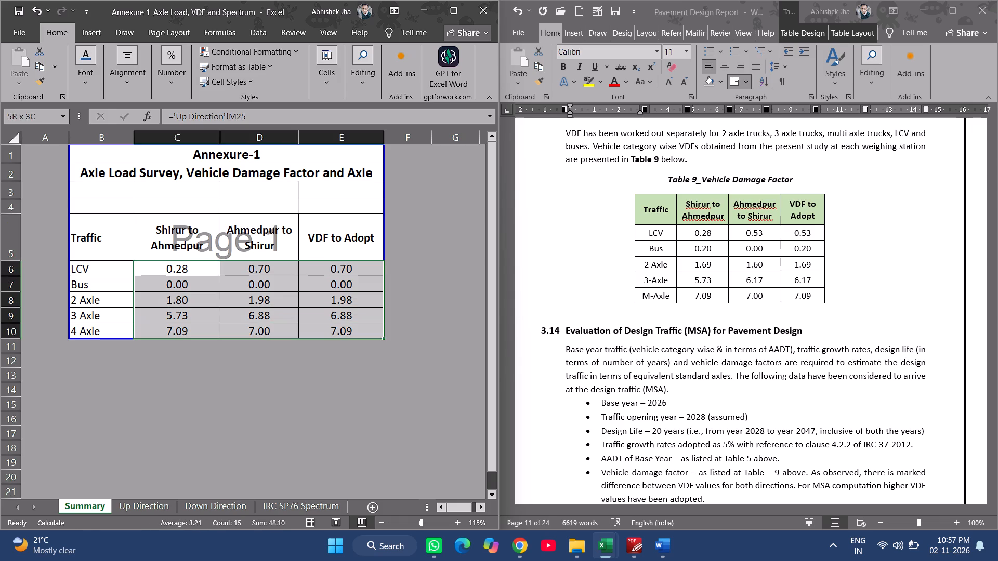
{"action": "left_click_drag", "start_coordinate": [364, 336], "coordinate": [364, 331]}
{"action": "key", "text": "ctrl+c"}
{"action": "left_click", "coordinate": [695, 237]}
{"action": "left_click_drag", "start_coordinate": [694, 235], "coordinate": [800, 263]}
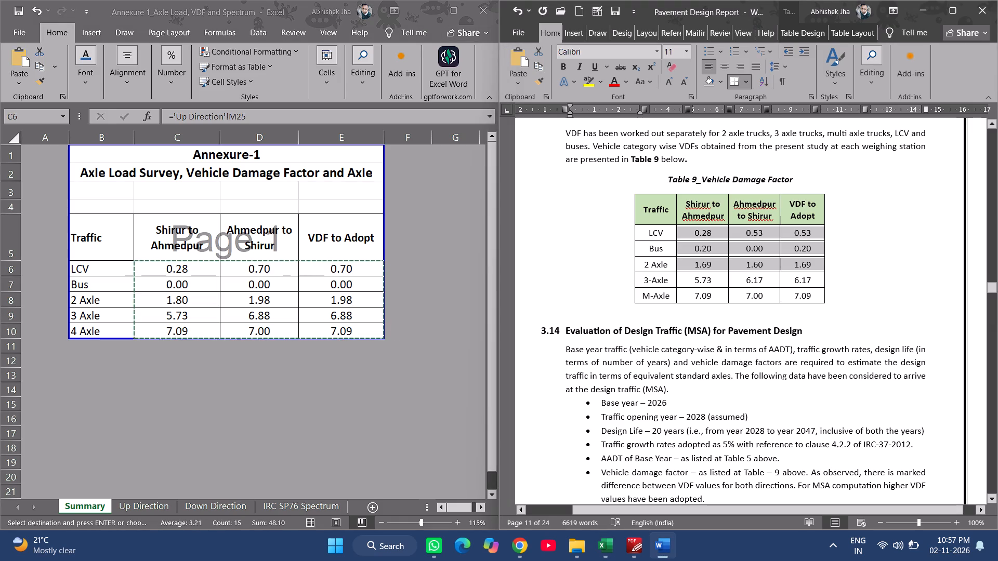
{"action": "left_click_drag", "start_coordinate": [800, 263], "coordinate": [806, 289]}
{"action": "key", "text": "ctrl+v"}
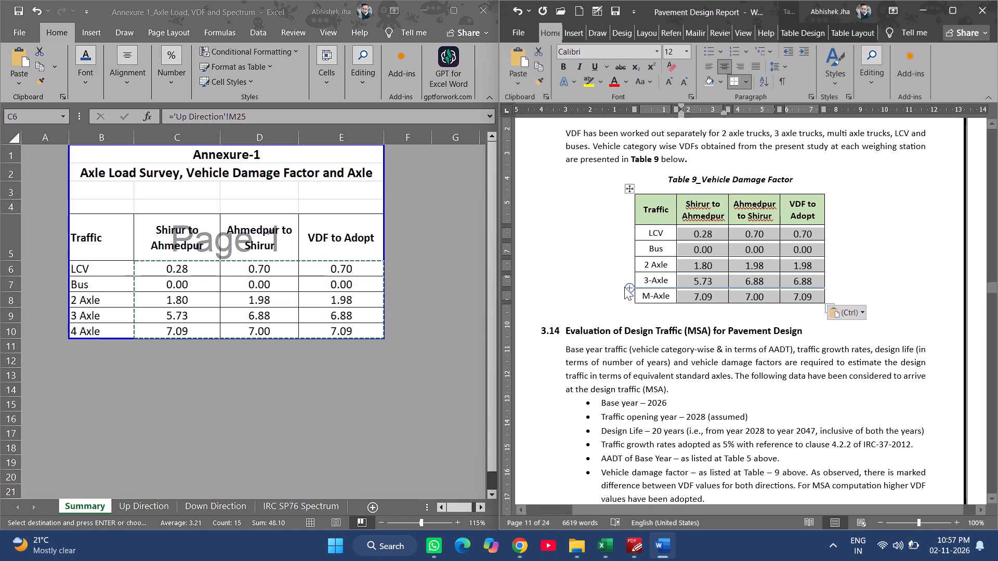
{"action": "left_click", "coordinate": [761, 279]}
Set the font size of Table 9's traffic labels, LCV through M-Axle, and its header row to 12.
{"action": "scroll", "coordinate": [701, 348], "scroll_direction": "down", "scroll_amount": 1}
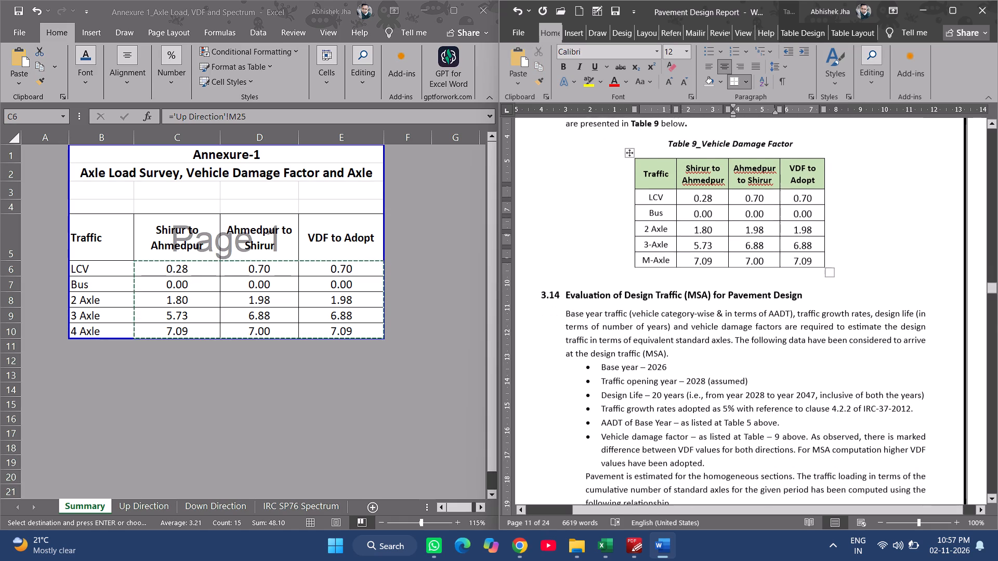
{"action": "left_click_drag", "start_coordinate": [657, 191], "coordinate": [671, 251]}
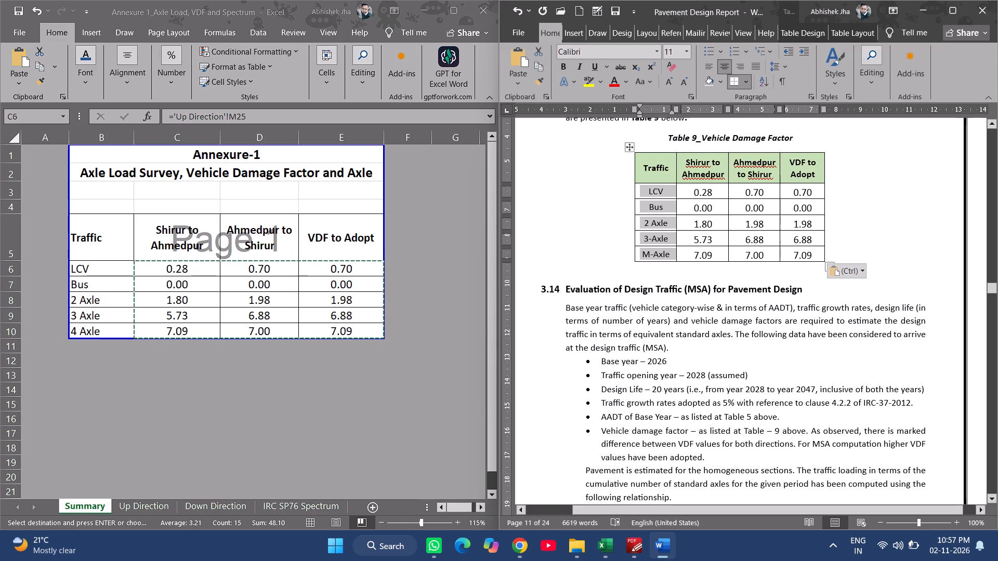
{"action": "left_click", "coordinate": [679, 55]}
{"action": "type", "text": "12"}
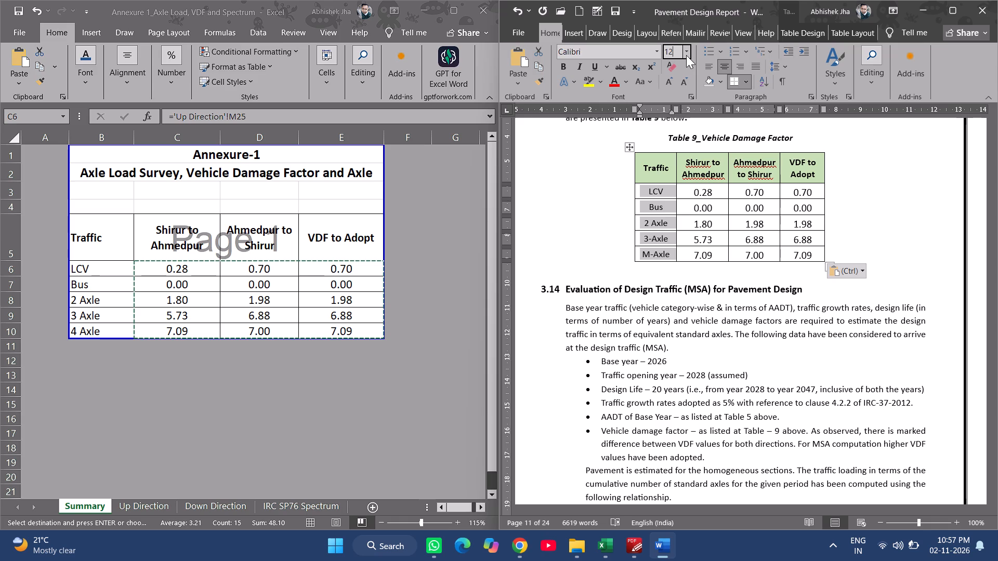
{"action": "key", "text": "Return"}
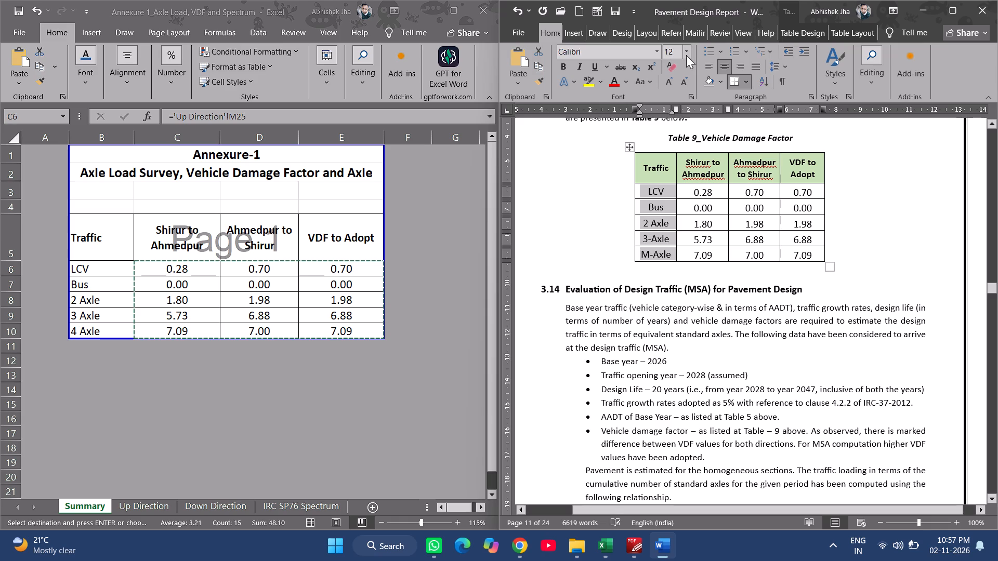
{"action": "left_click_drag", "start_coordinate": [655, 164], "coordinate": [801, 176]}
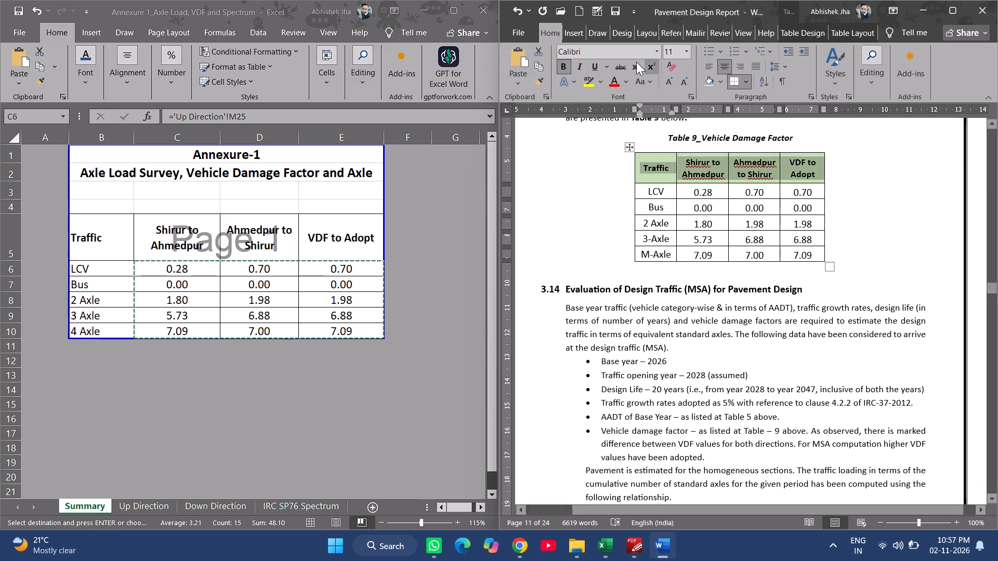
{"action": "left_click", "coordinate": [676, 50]}
{"action": "type", "text": "12"}
{"action": "key", "text": "Return"}
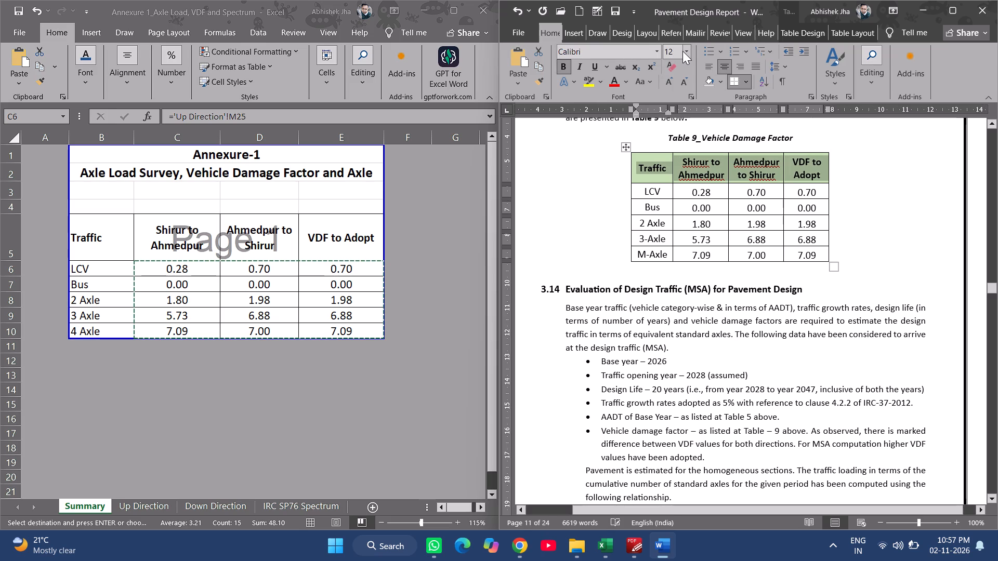
Widen Table 9's Shirur to Ahmedpur, Ahmedpur to Shirur, VDF to Adopt and Traffic columns.
{"action": "left_click", "coordinate": [718, 188]}
{"action": "left_click_drag", "start_coordinate": [729, 106], "coordinate": [733, 106]}
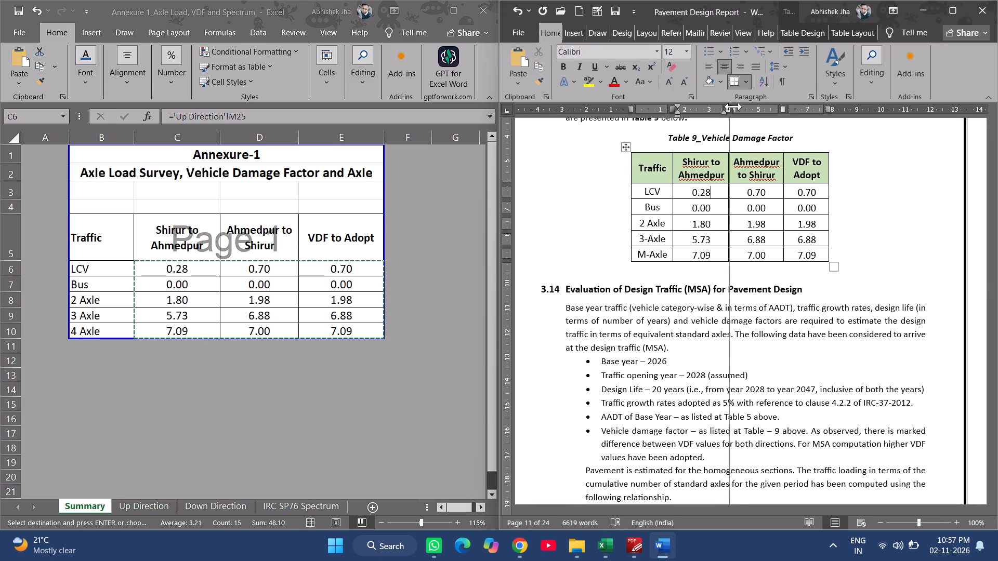
{"action": "left_click_drag", "start_coordinate": [733, 106], "coordinate": [751, 108]}
{"action": "left_click_drag", "start_coordinate": [797, 110], "coordinate": [813, 110]}
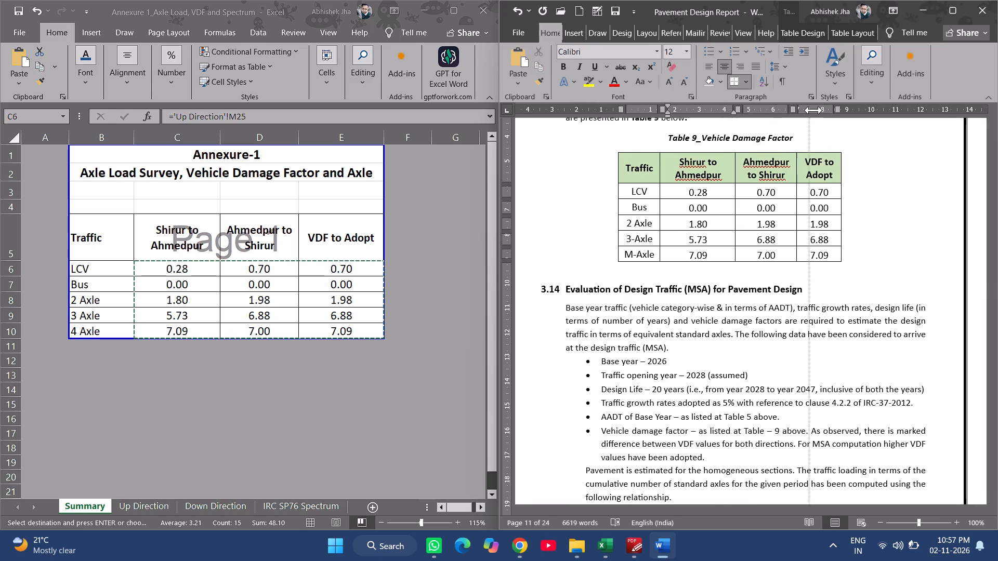
{"action": "left_click_drag", "start_coordinate": [813, 110], "coordinate": [817, 111]}
{"action": "left_click_drag", "start_coordinate": [852, 107], "coordinate": [864, 109]}
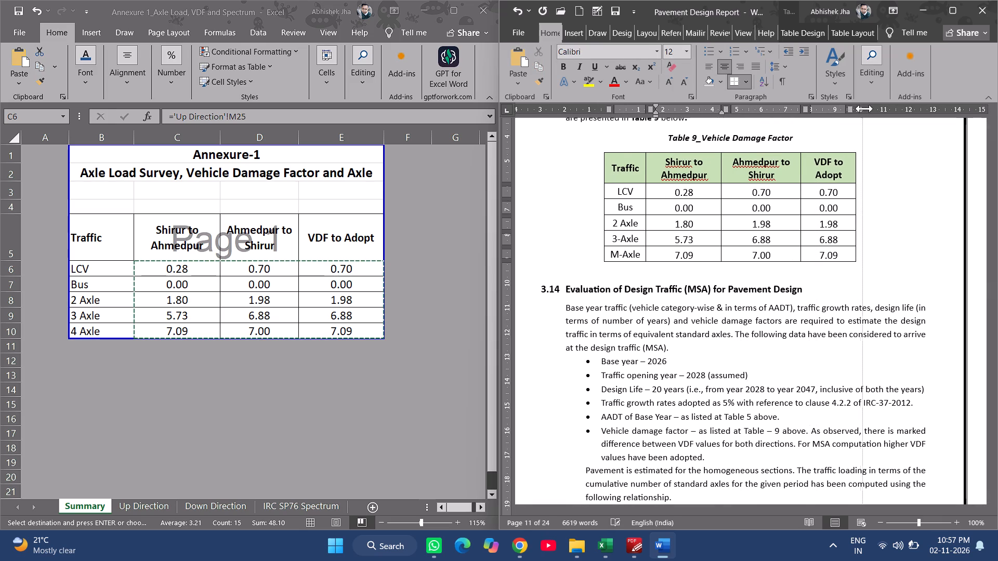
{"action": "left_click_drag", "start_coordinate": [864, 109], "coordinate": [866, 109]}
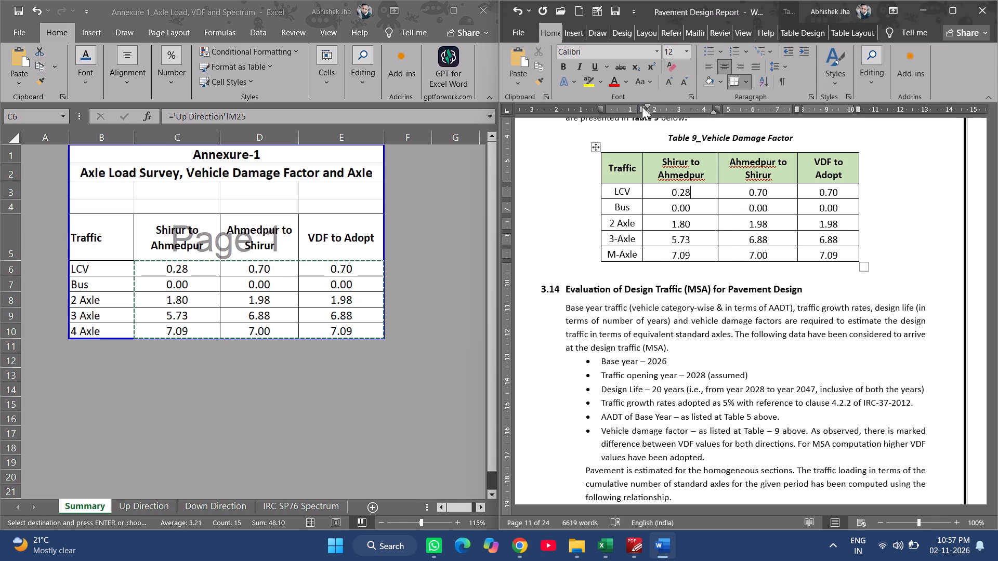
{"action": "left_click_drag", "start_coordinate": [640, 106], "coordinate": [659, 105]}
Go to Table 10_Million Standard Axle in the report and save the Annexure 1 workbook.
{"action": "scroll", "coordinate": [667, 249], "scroll_direction": "down", "scroll_amount": 3}
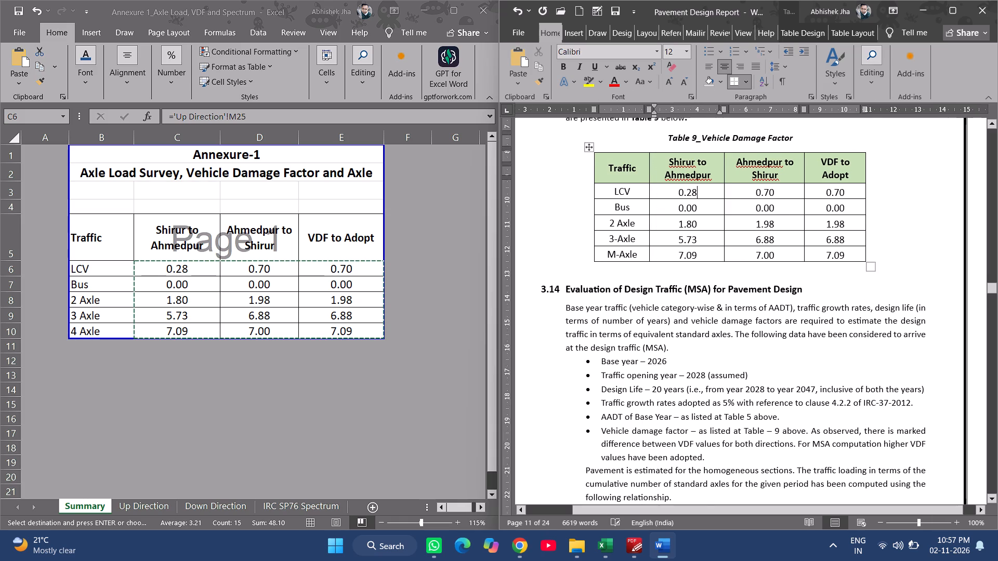
{"action": "scroll", "coordinate": [670, 255], "scroll_direction": "down", "scroll_amount": 9}
{"action": "scroll", "coordinate": [716, 311], "scroll_direction": "down", "scroll_amount": 6}
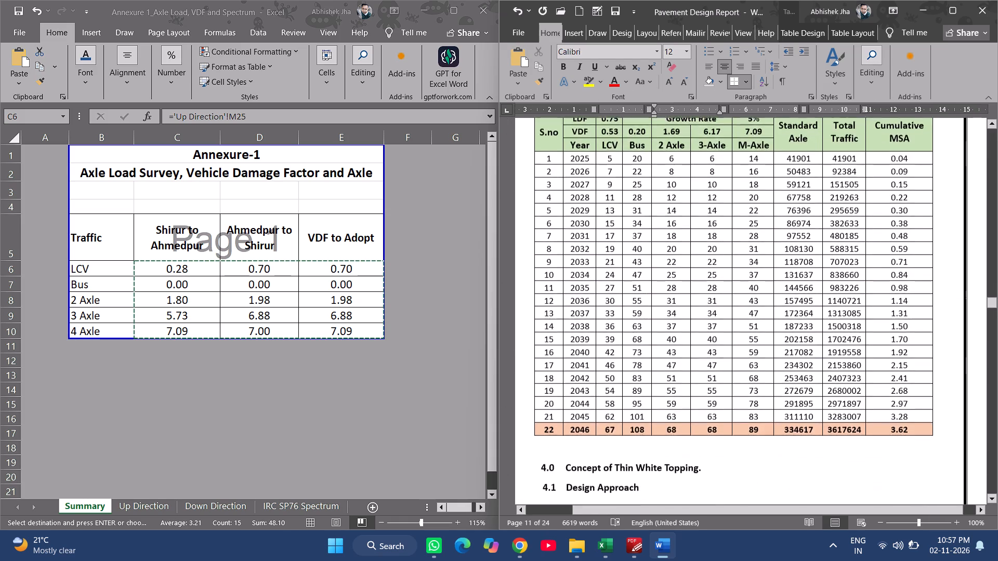
{"action": "scroll", "coordinate": [716, 313], "scroll_direction": "up", "scroll_amount": 2}
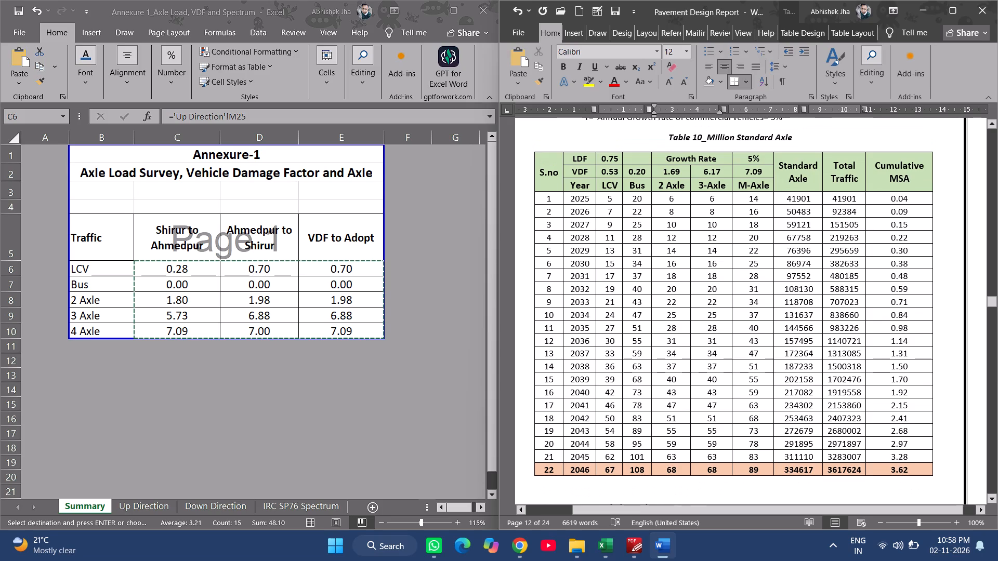
{"action": "left_click", "coordinate": [243, 272]}
{"action": "key", "text": "Escape"}
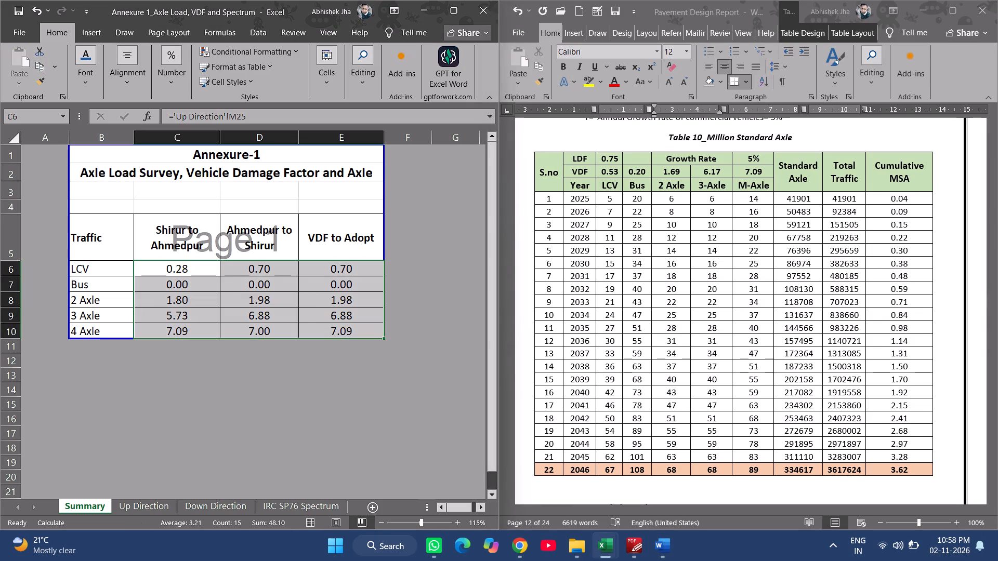
{"action": "key", "text": "ctrl+s"}
Switch to the Annexure 2_TVC Report Shirur workbook and open its traffic Projection sheet.
{"action": "key", "text": "alt+Tab"}
{"action": "key", "text": "alt+Tab"}
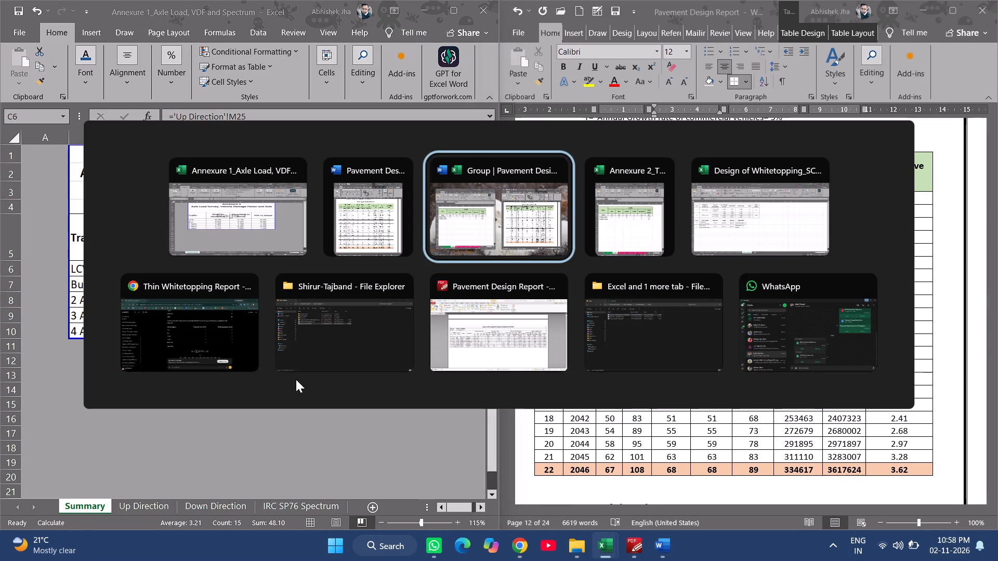
{"action": "key", "text": "alt+Tab"}
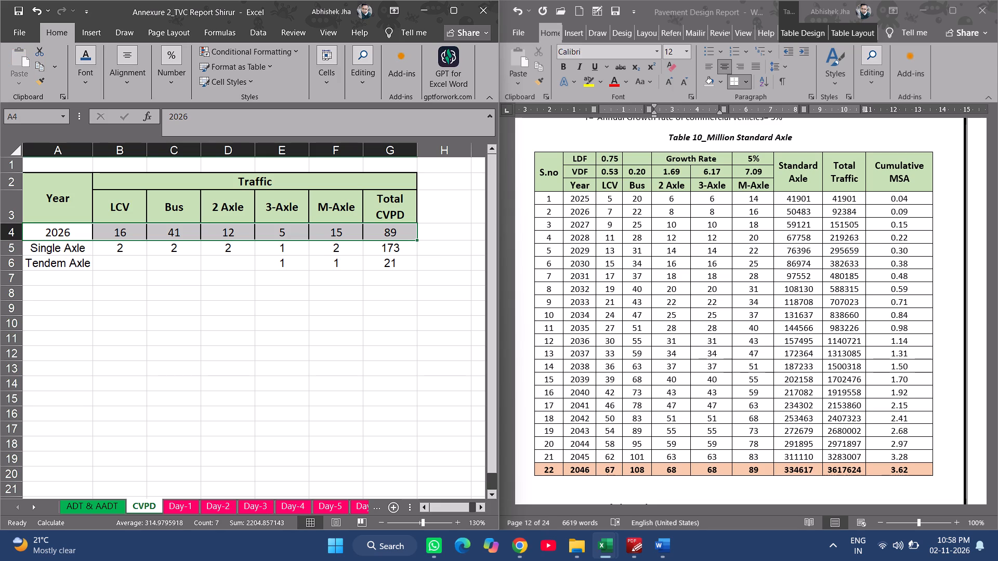
{"action": "left_click", "coordinate": [359, 506]}
{"action": "left_click", "coordinate": [371, 510]}
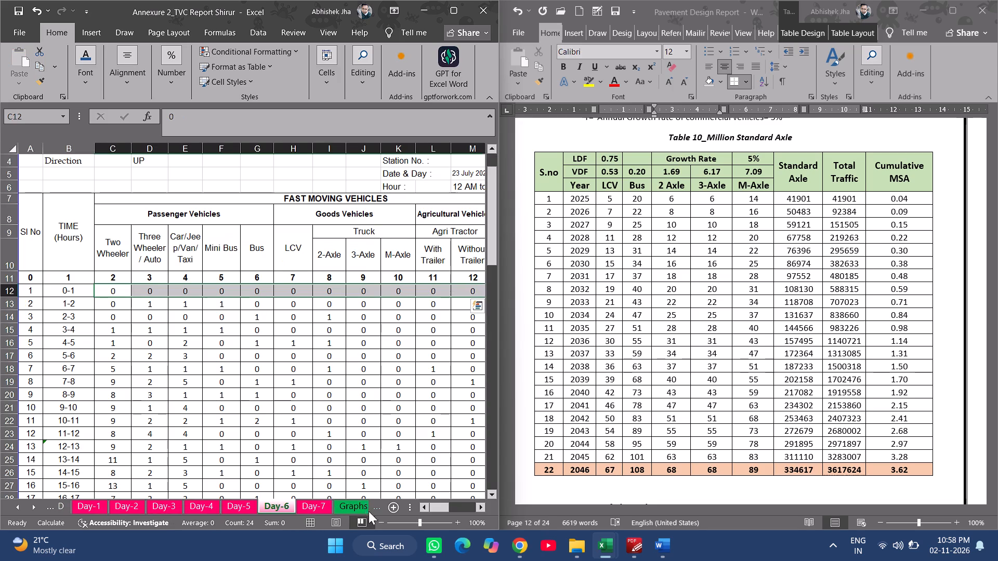
{"action": "left_click", "coordinate": [360, 505]}
{"action": "left_click", "coordinate": [363, 505]}
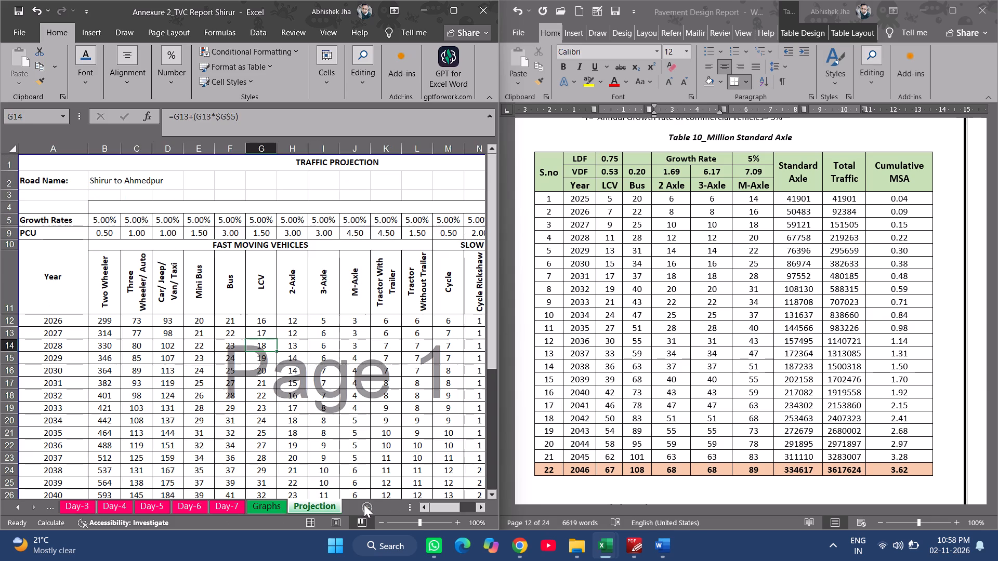
Open the Annexure 3_MSA Calculation workbook from the Shirur-Tajband project's For Submission > Excel folder and maximize its window.
{"action": "scroll", "coordinate": [242, 425], "scroll_direction": "up", "scroll_amount": 4}
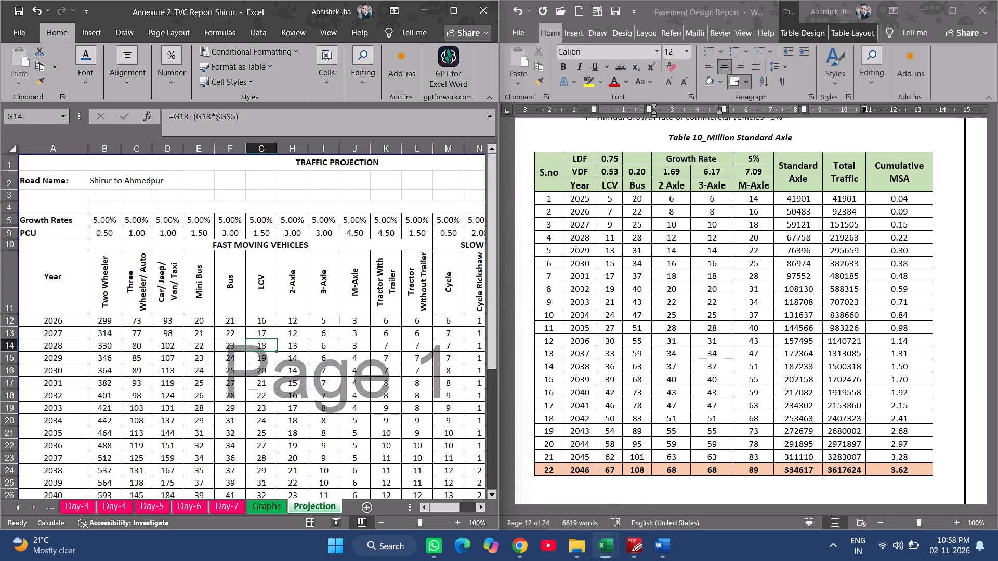
{"action": "scroll", "coordinate": [111, 365], "scroll_direction": "down", "scroll_amount": 1, "text": "ctrl"}
{"action": "scroll", "coordinate": [192, 353], "scroll_direction": "down", "scroll_amount": 2}
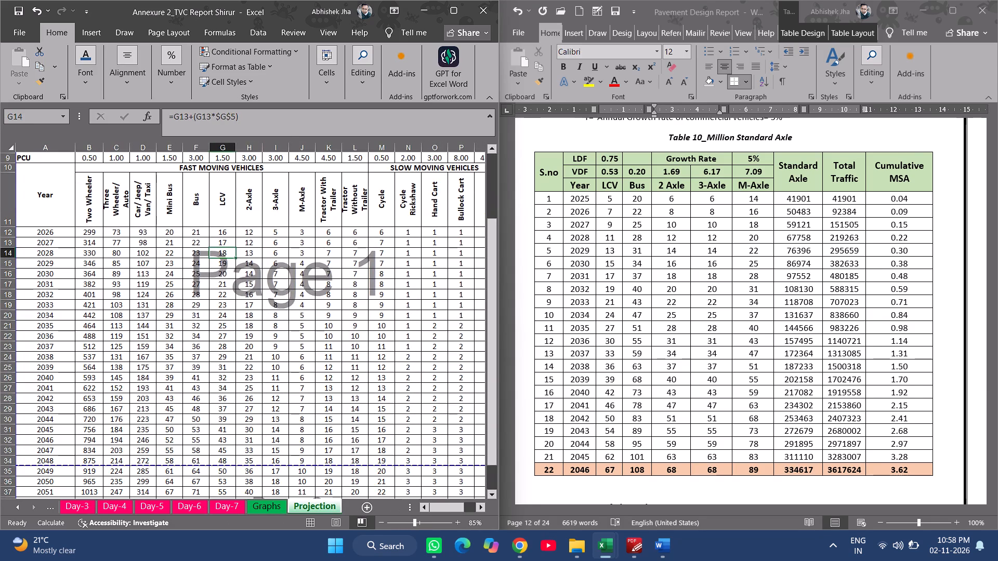
{"action": "key", "text": "alt+Tab"}
{"action": "key", "text": "alt+Tab"}
{"action": "key", "text": "alt+Tab"}
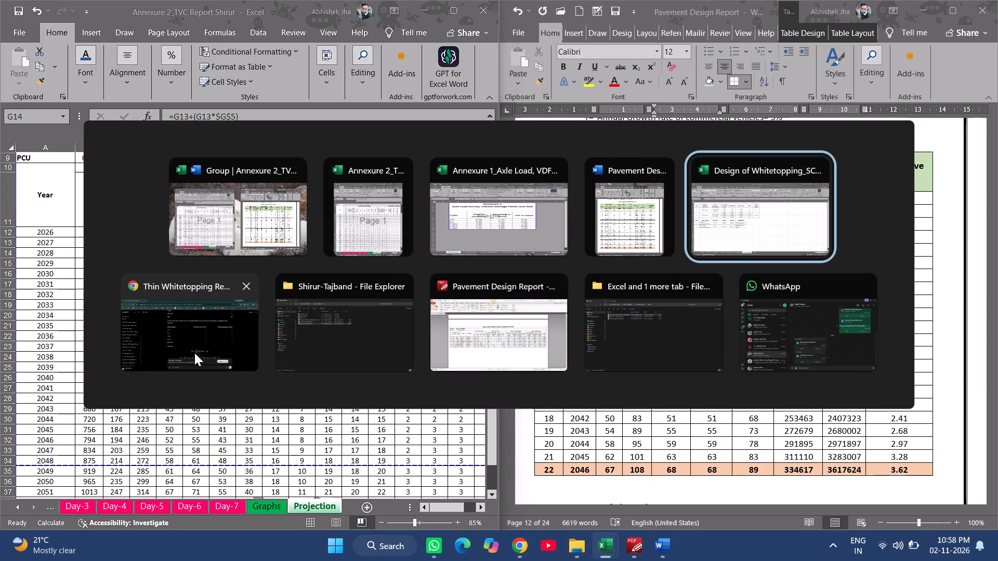
{"action": "left_click", "coordinate": [338, 338], "text": "alt"}
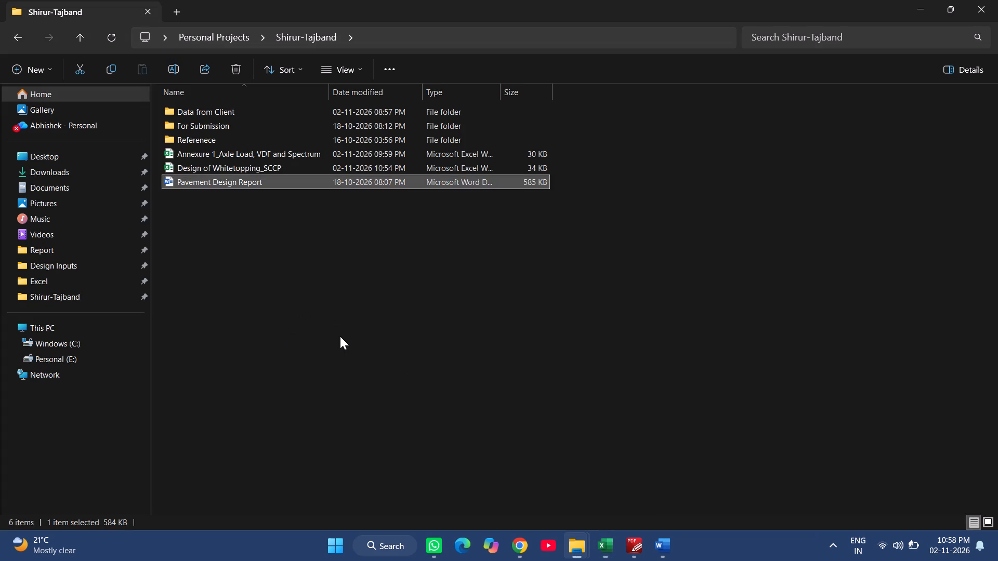
{"action": "left_click", "coordinate": [209, 128]}
{"action": "double_click", "coordinate": [209, 128]}
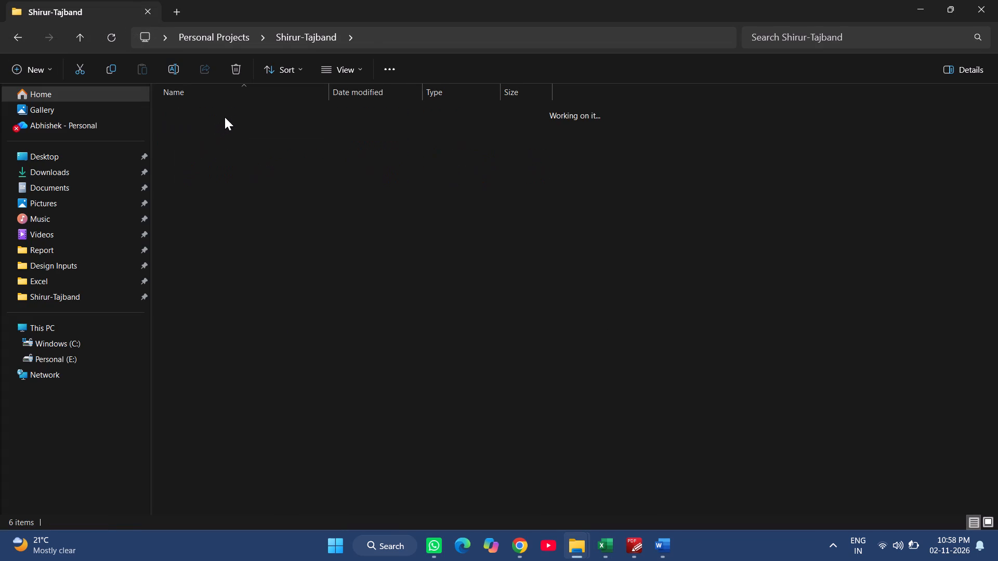
{"action": "double_click", "coordinate": [228, 114]}
{"action": "double_click", "coordinate": [222, 141]}
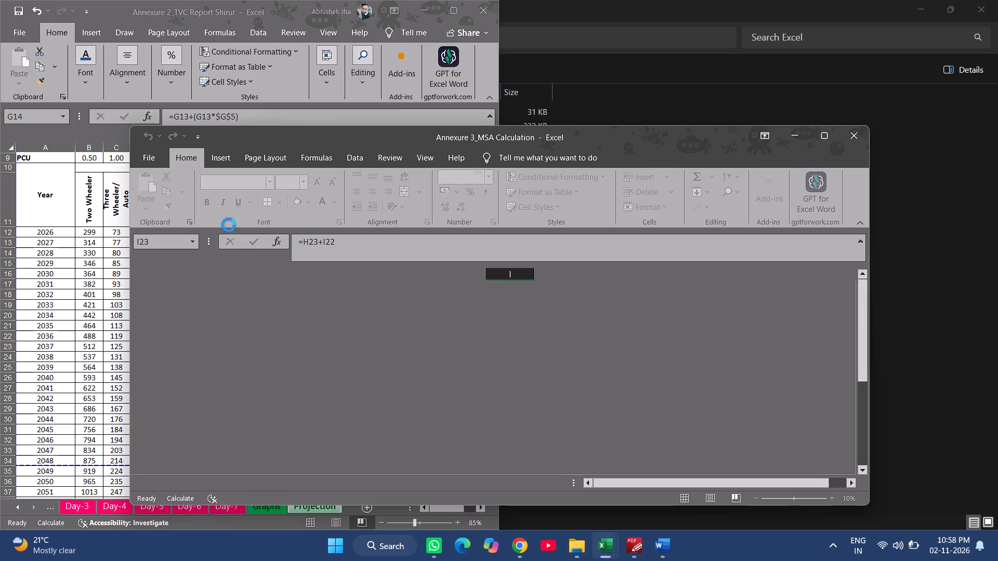
{"action": "left_click", "coordinate": [826, 133]}
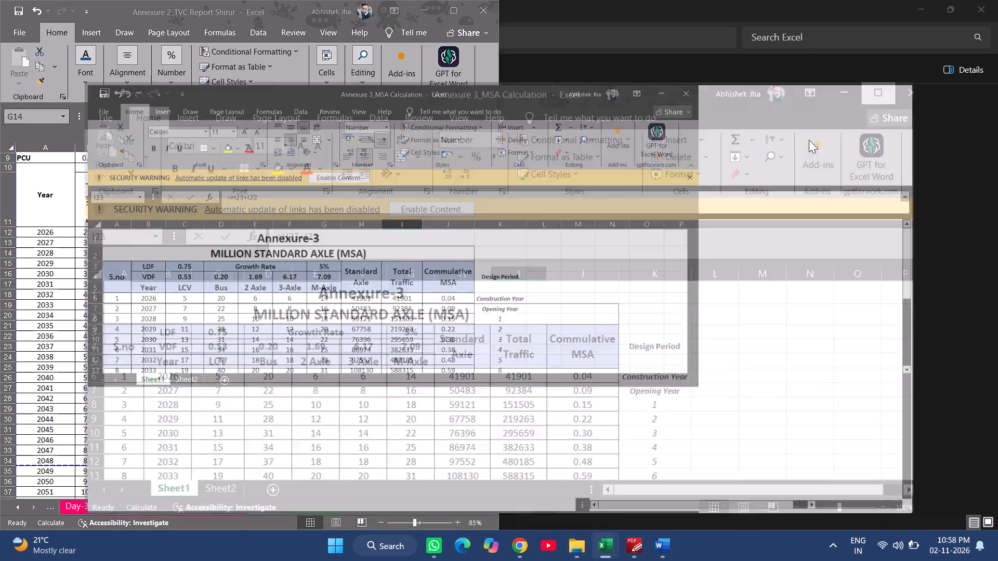
Enable the linked content in the Annexure 3 workbook, with the 2026 traffic values from LCV to M-Axle selected.
{"action": "scroll", "coordinate": [259, 339], "scroll_direction": "down", "scroll_amount": 1}
{"action": "scroll", "coordinate": [262, 336], "scroll_direction": "up", "scroll_amount": 2}
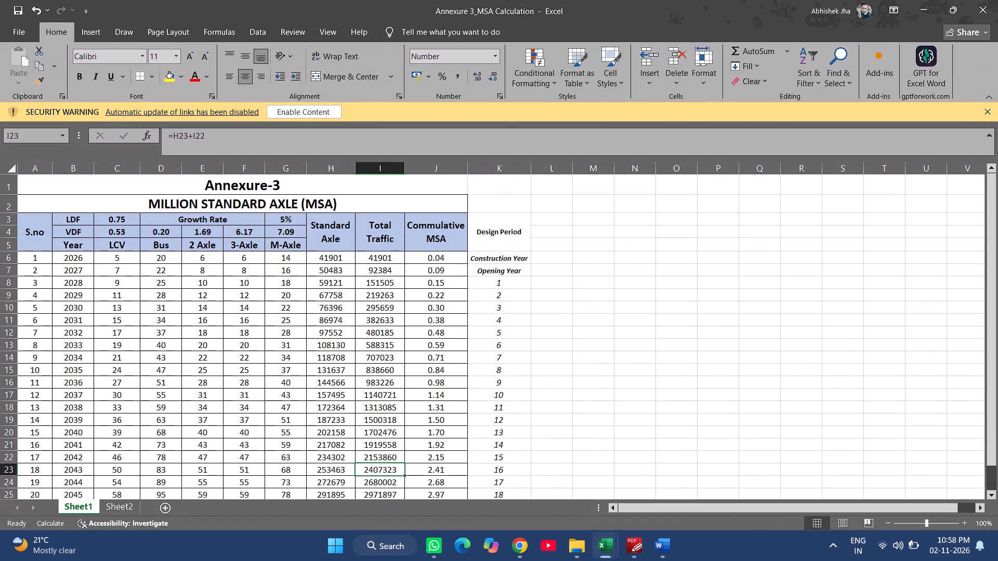
{"action": "left_click_drag", "start_coordinate": [129, 260], "coordinate": [300, 259]}
{"action": "left_click", "coordinate": [320, 112]}
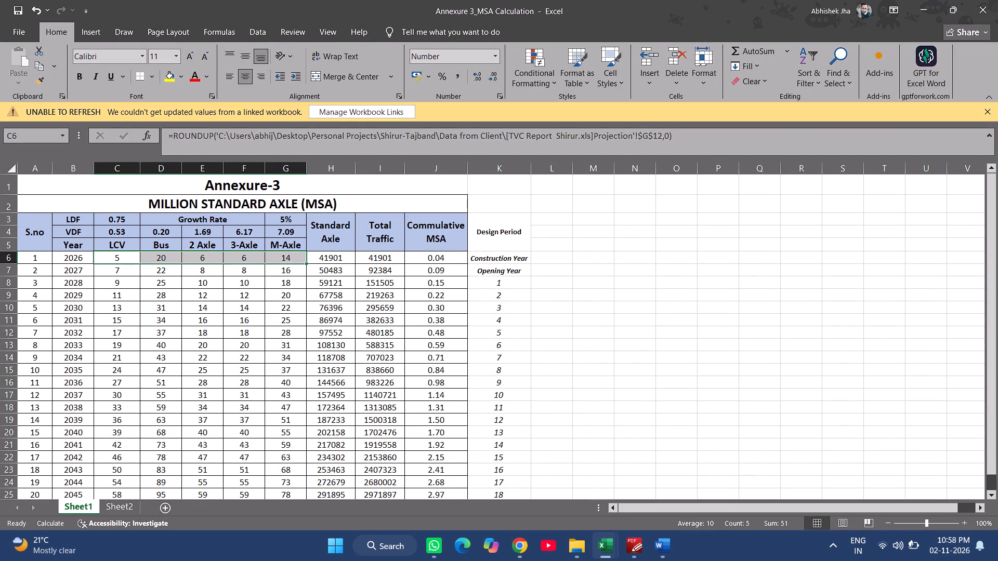
Change the source of the TVC Report Shirur.xls link to Annexure 2_TVC Report Shirur in the For Submission > Excel folder.
{"action": "left_click", "coordinate": [346, 105]}
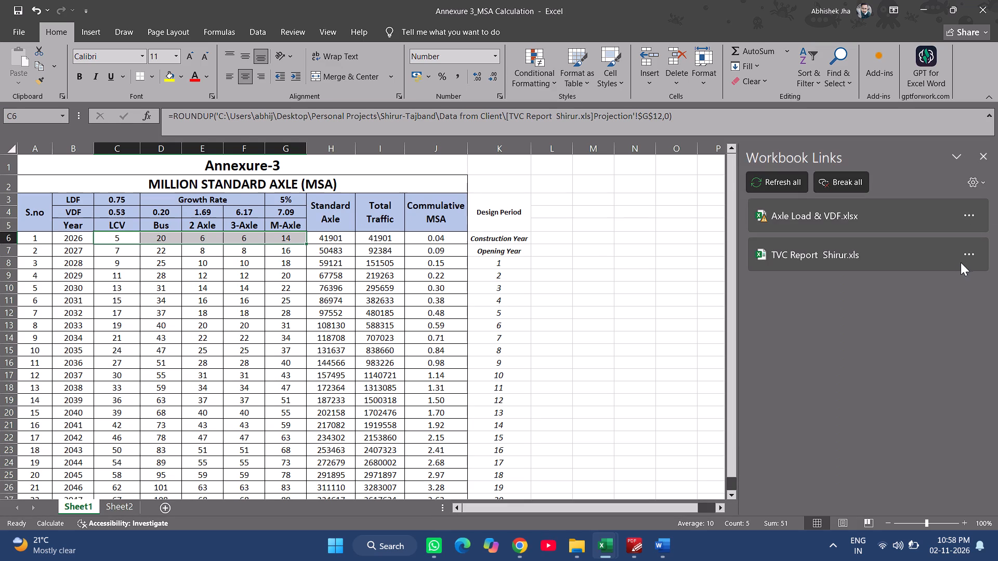
{"action": "left_click", "coordinate": [973, 255]}
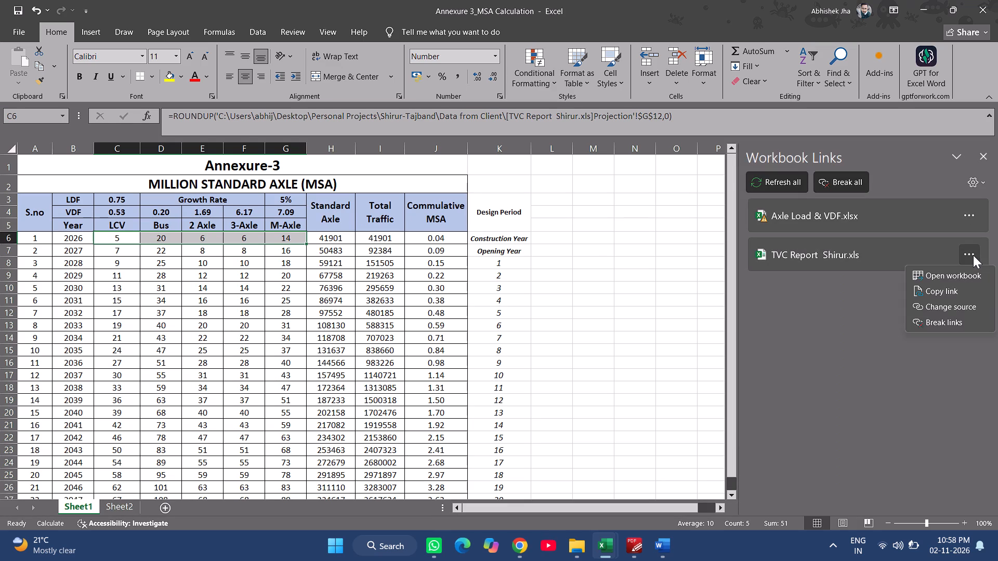
{"action": "left_click", "coordinate": [945, 301]}
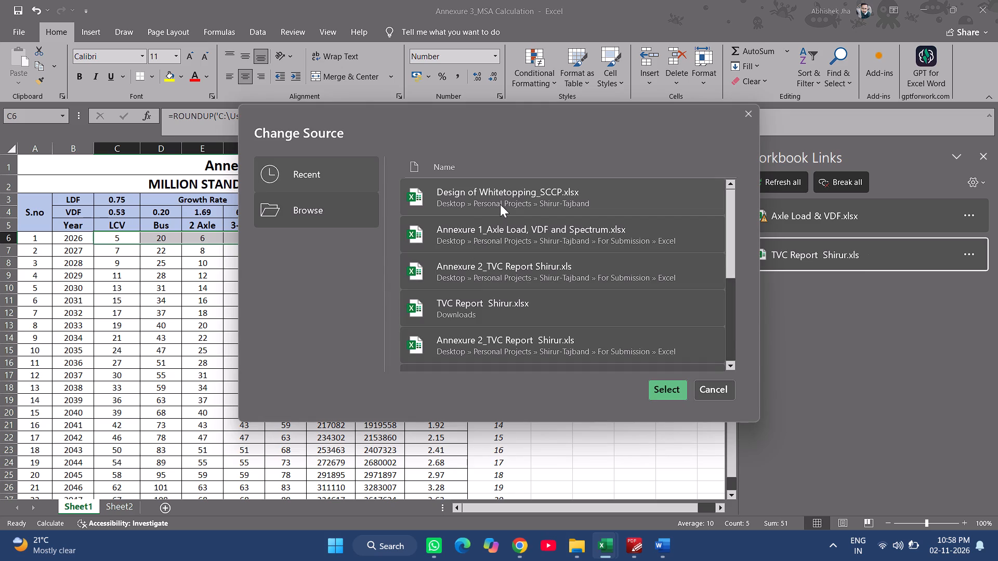
{"action": "left_click", "coordinate": [334, 213]}
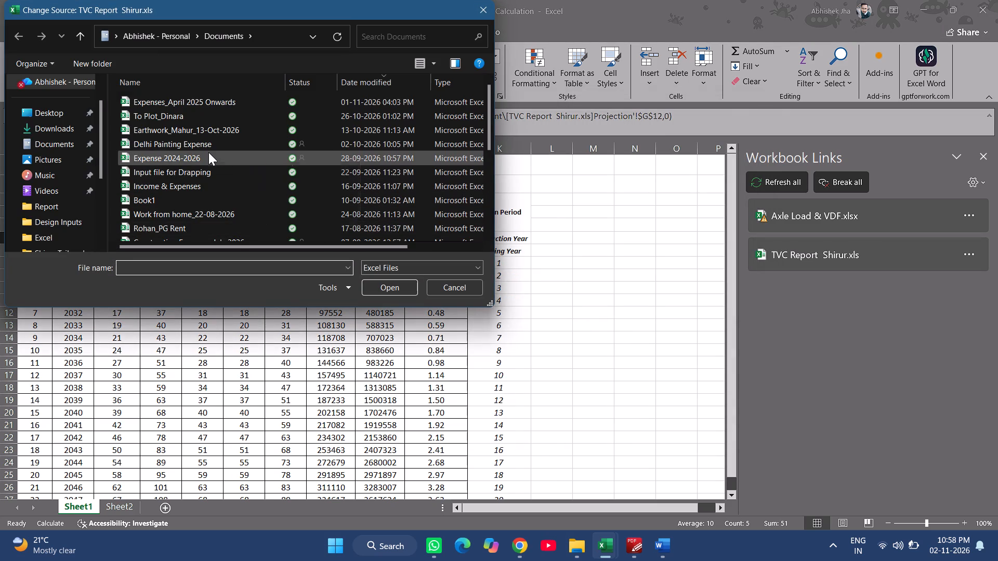
{"action": "key", "text": "alt+Tab"}
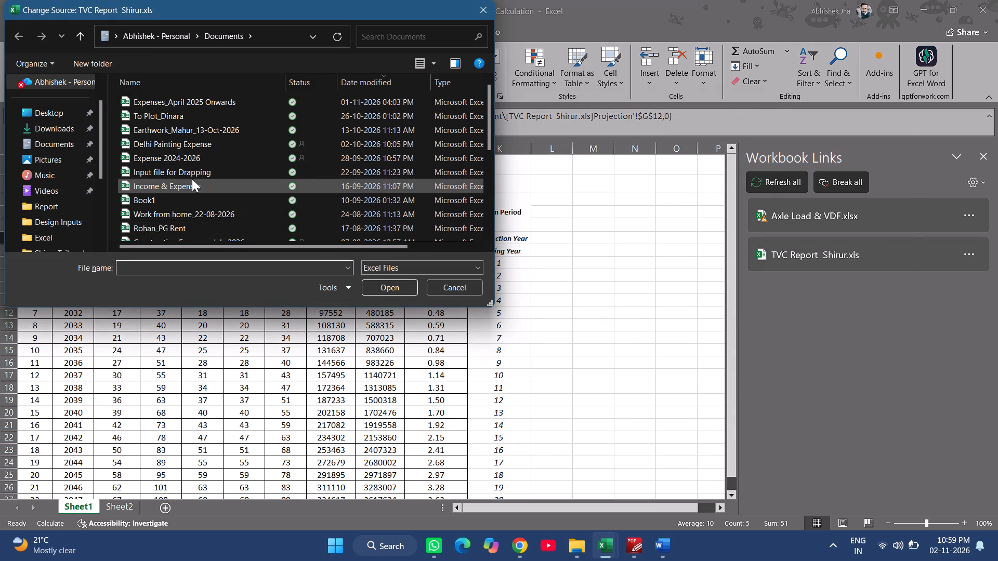
{"action": "key", "text": "alt+Tab"}
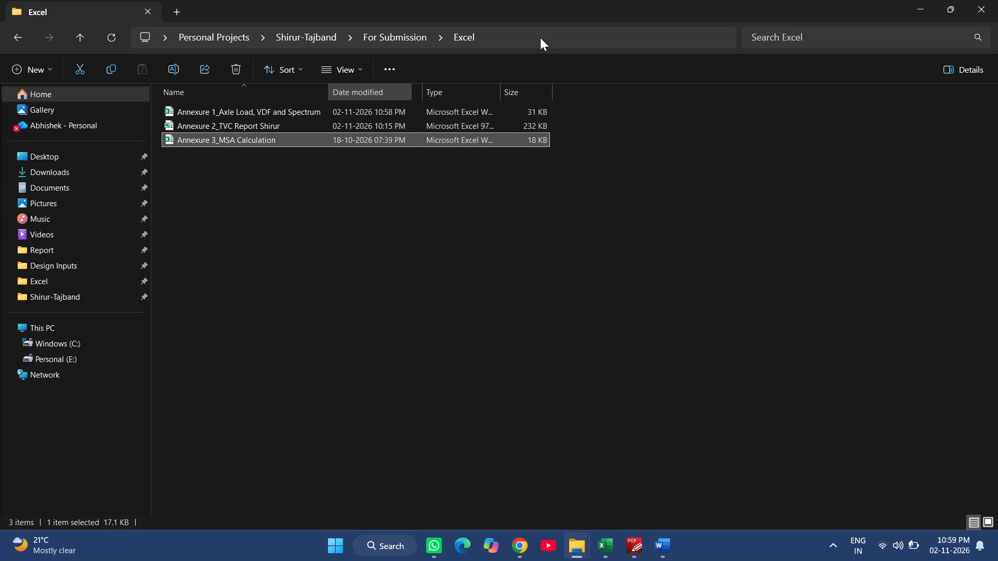
{"action": "left_click", "coordinate": [540, 37]}
{"action": "key", "text": "ctrl+c"}
{"action": "key", "text": "ctrl+c"}
{"action": "key", "text": "alt+Tab"}
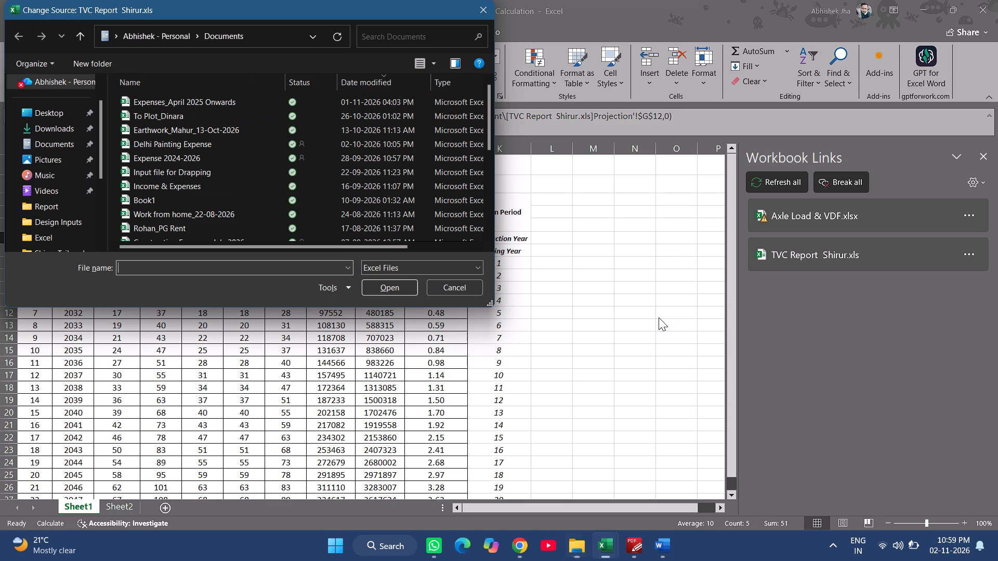
{"action": "key", "text": "ctrl+v"}
{"action": "key", "text": "Return"}
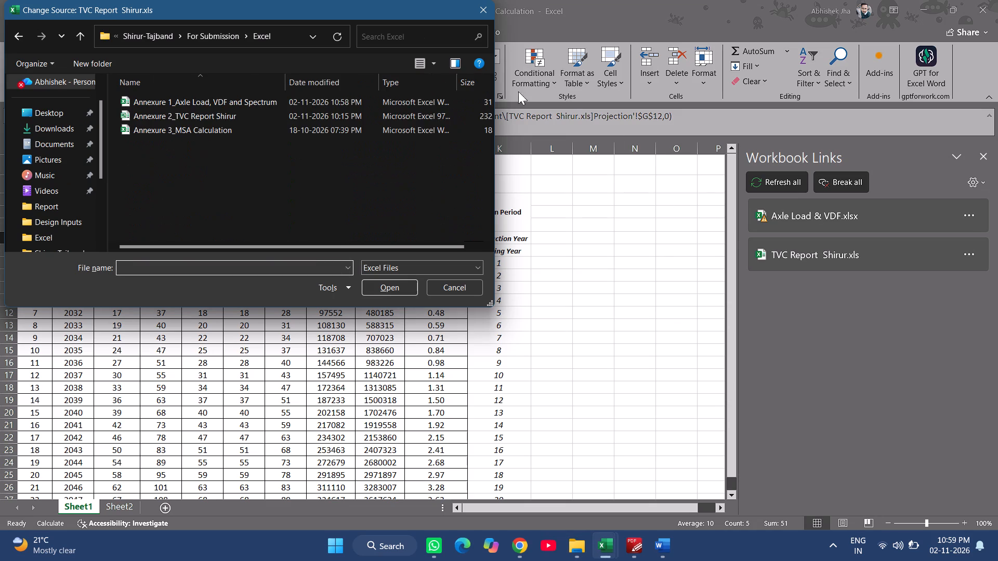
{"action": "left_click", "coordinate": [200, 130]}
{"action": "left_click", "coordinate": [227, 119]}
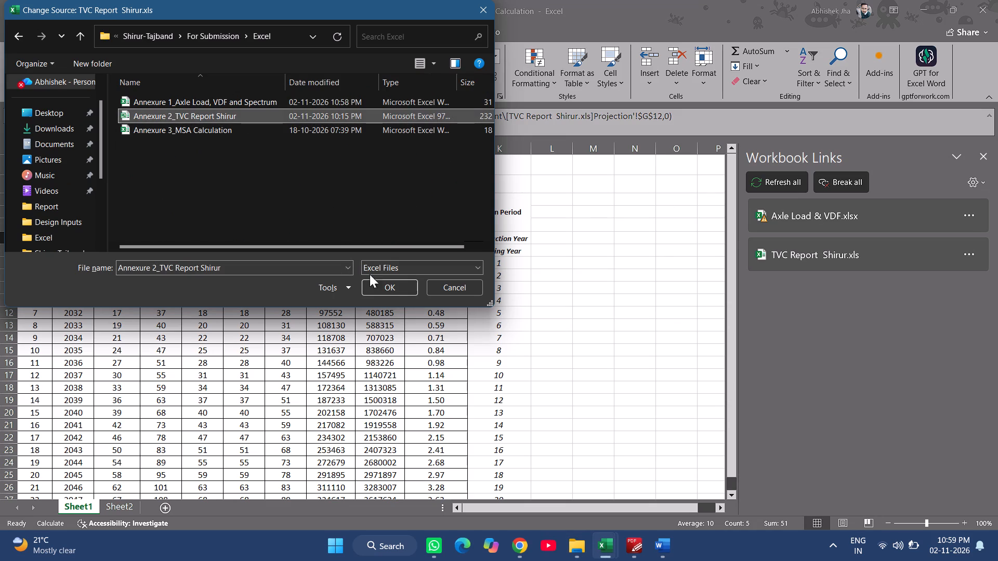
{"action": "left_click", "coordinate": [383, 284]}
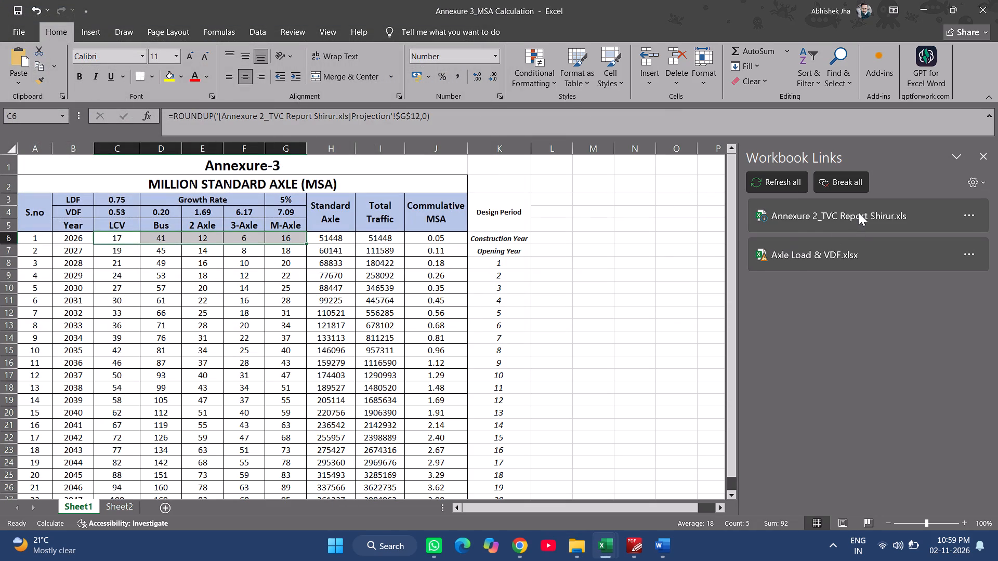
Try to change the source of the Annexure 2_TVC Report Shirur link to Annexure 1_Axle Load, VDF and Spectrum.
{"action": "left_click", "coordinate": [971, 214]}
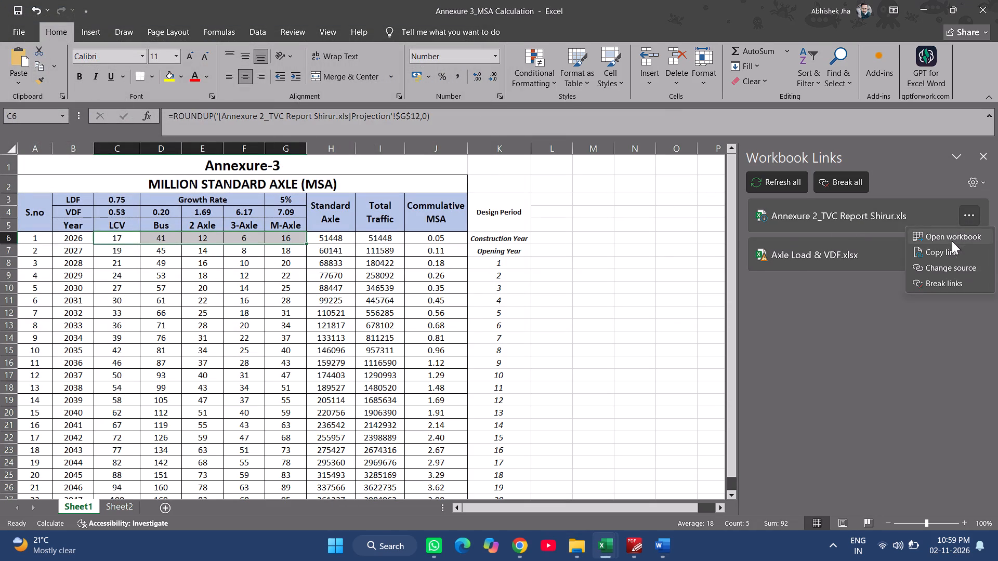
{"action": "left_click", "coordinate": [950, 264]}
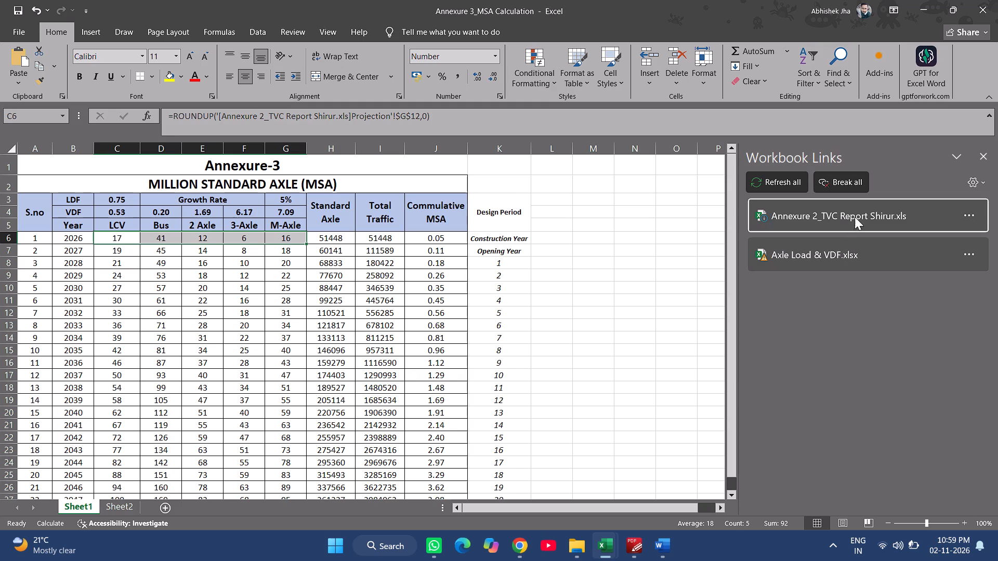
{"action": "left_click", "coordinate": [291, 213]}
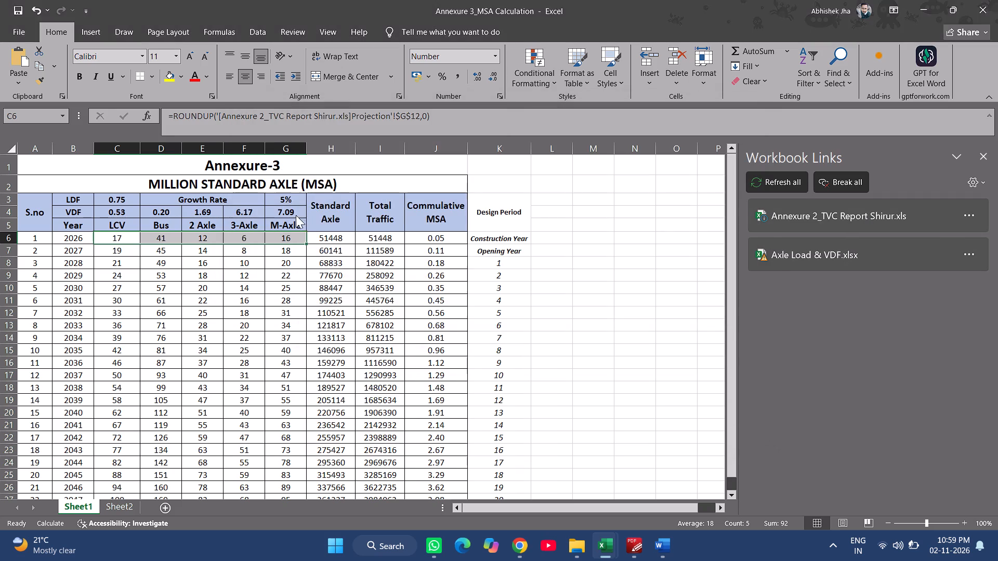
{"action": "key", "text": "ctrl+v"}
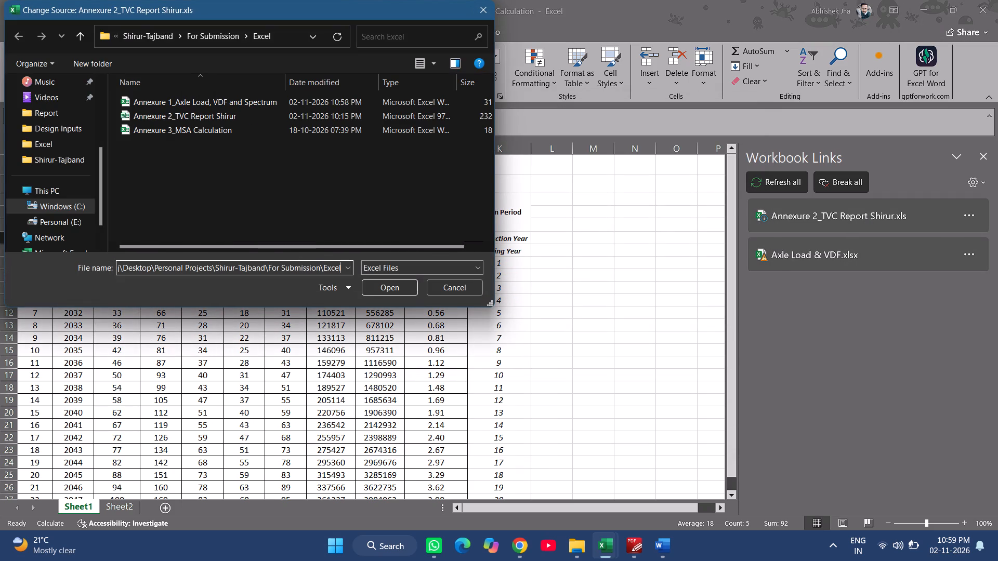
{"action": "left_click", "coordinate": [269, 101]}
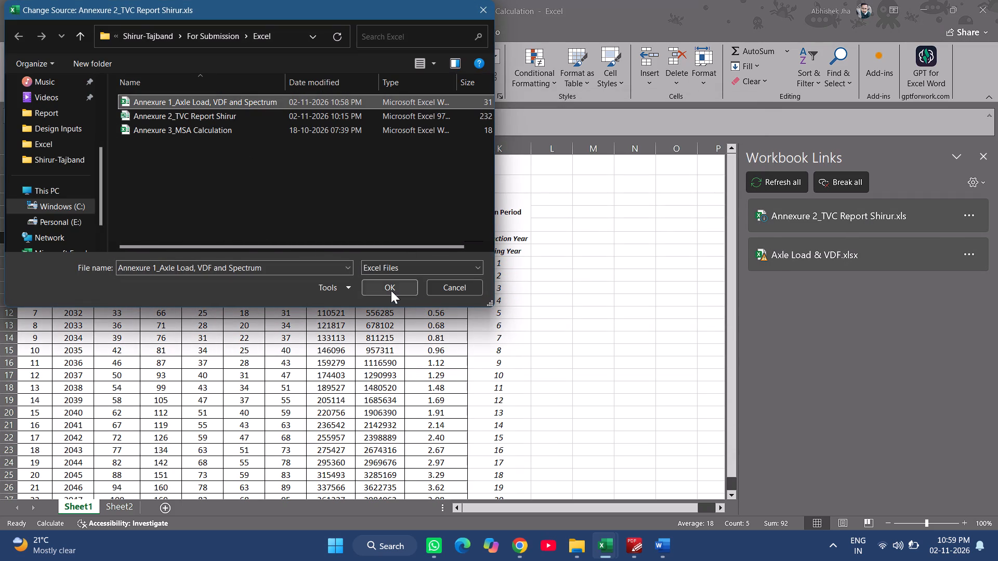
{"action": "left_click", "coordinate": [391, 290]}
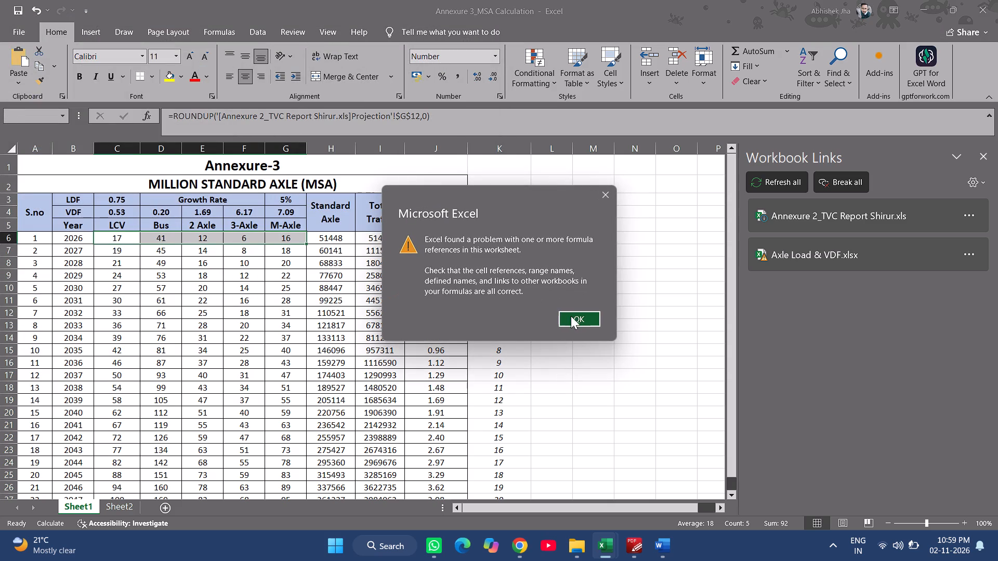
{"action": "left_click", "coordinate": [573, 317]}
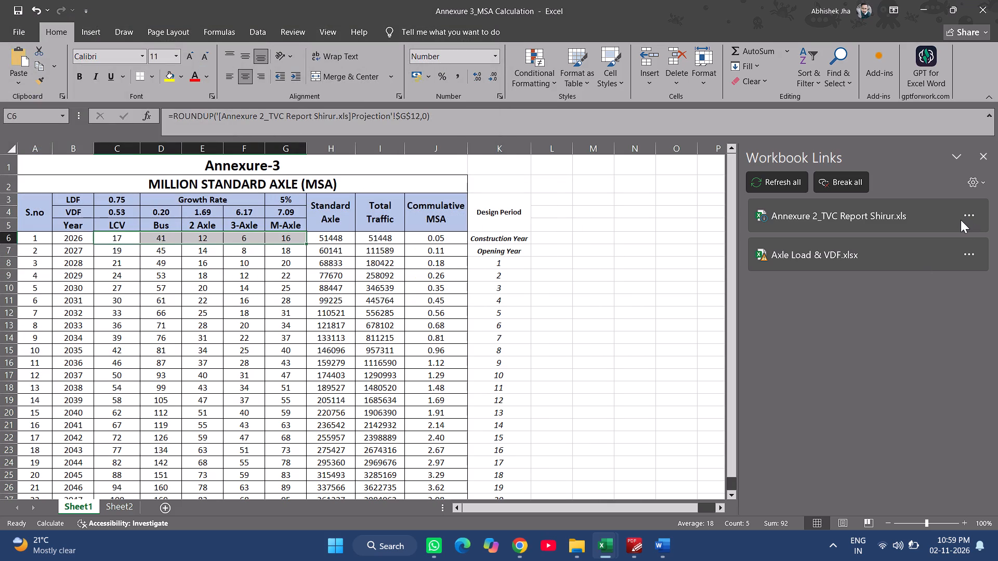
Change the source of the Axle Load & VDF.xlsx link to Annexure 1_Axle Load, VDF and Spectrum.
{"action": "left_click", "coordinate": [969, 249]}
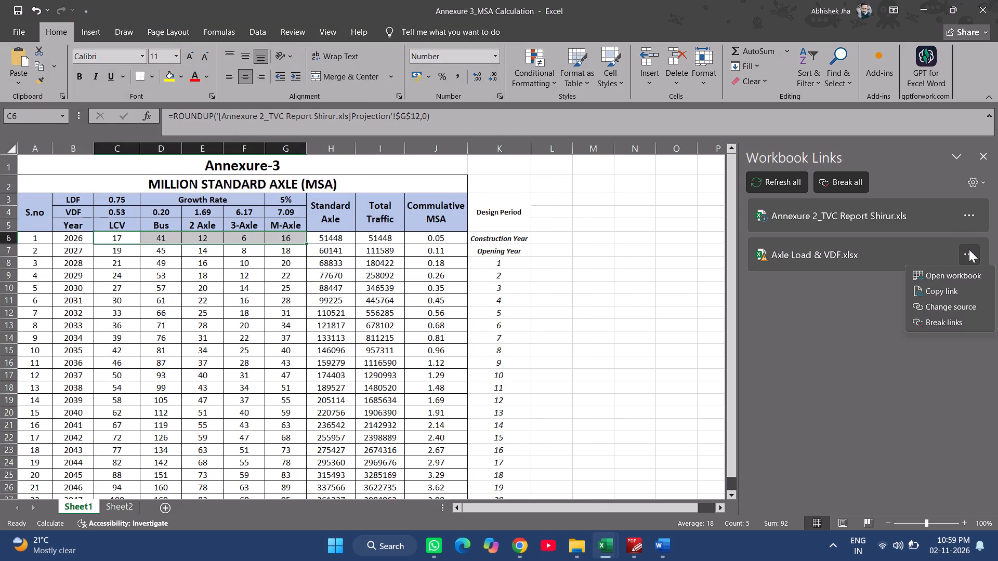
{"action": "left_click", "coordinate": [954, 303]}
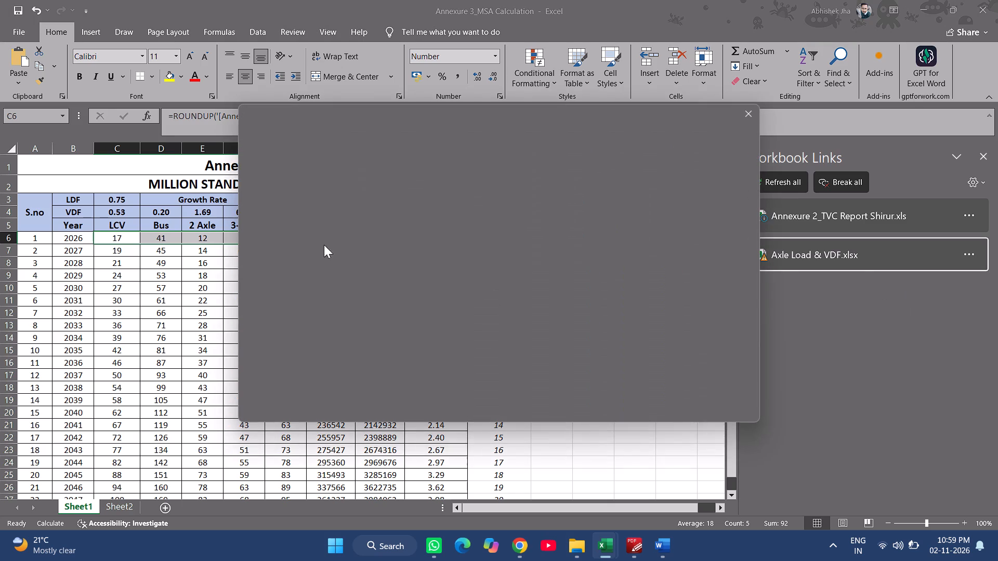
{"action": "left_click", "coordinate": [323, 212]}
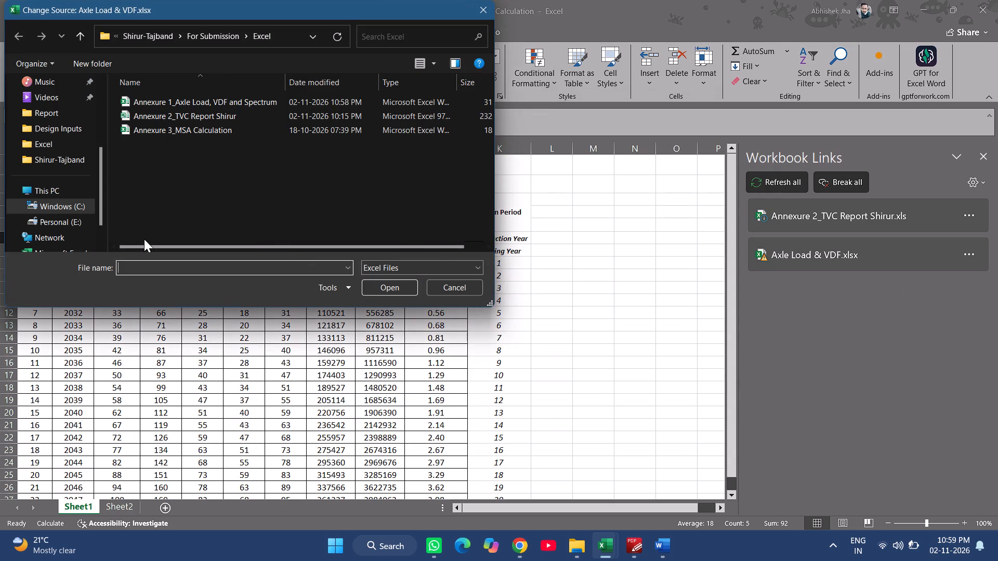
{"action": "left_click", "coordinate": [224, 102]}
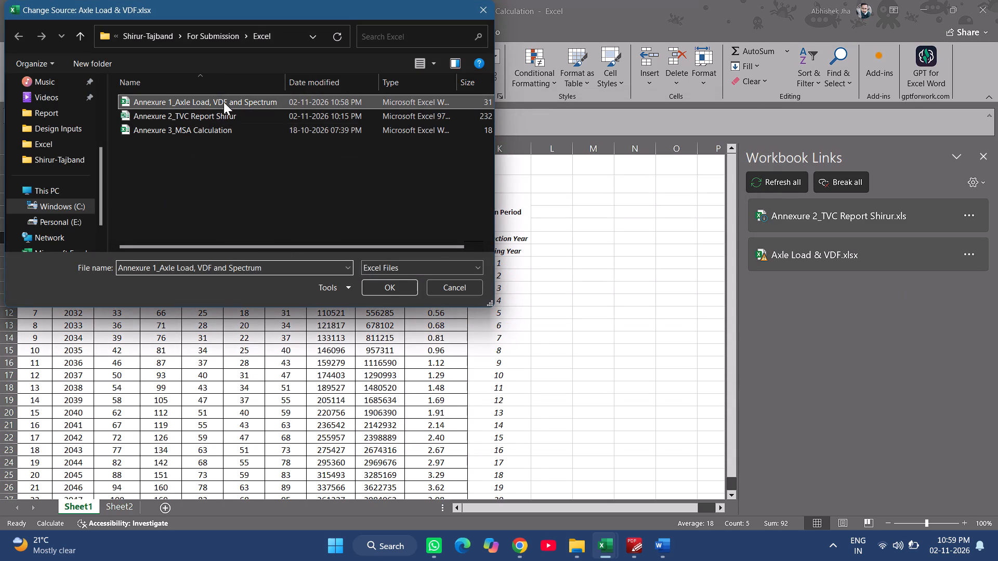
{"action": "left_click", "coordinate": [403, 279]}
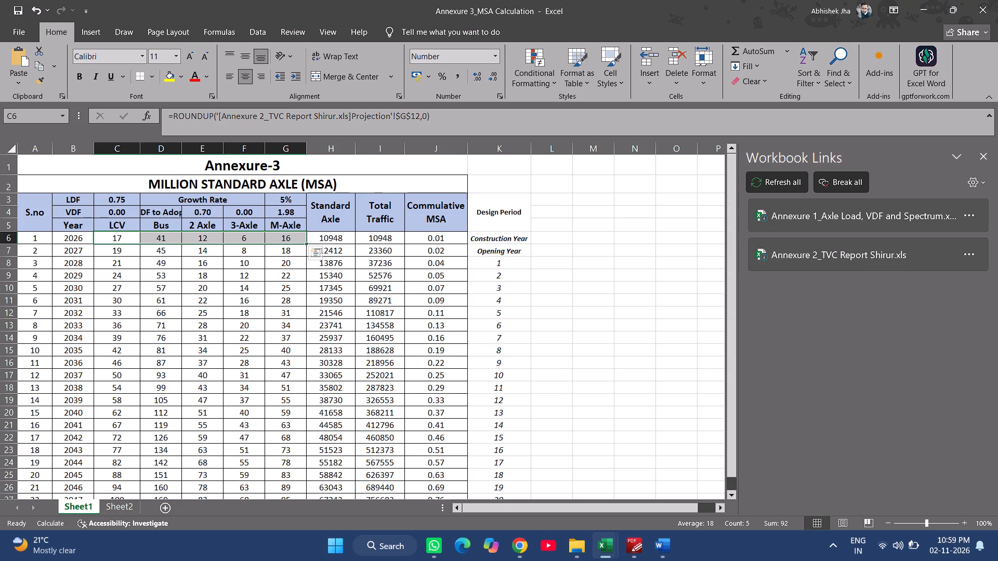
Arrange the Annexure 3 workbook side by side with the Summary sheet of Annexure 1_Axle Load, VDF and Spectrum from the Excel folder.
{"action": "left_click", "coordinate": [170, 210]}
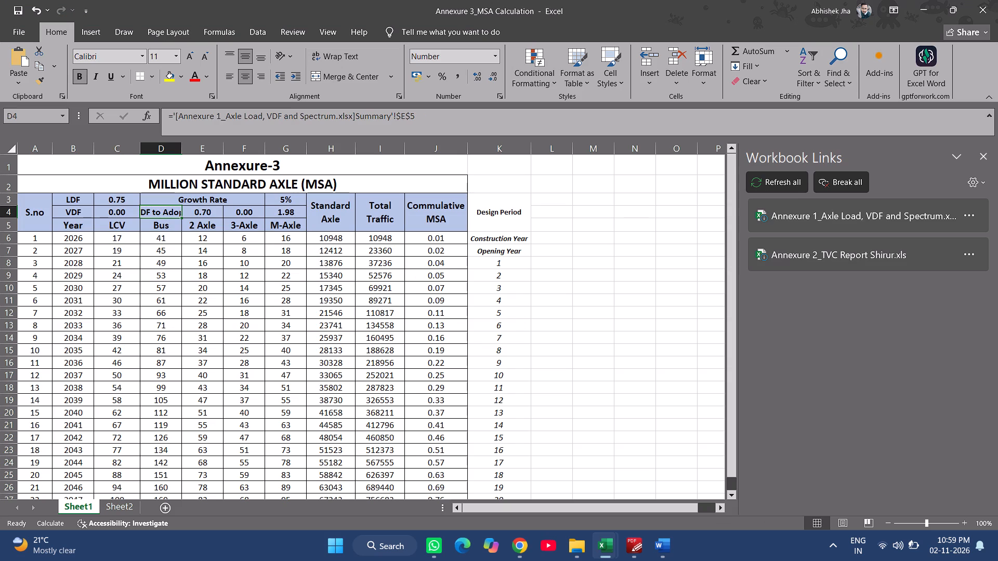
{"action": "key", "text": "super+Right"}
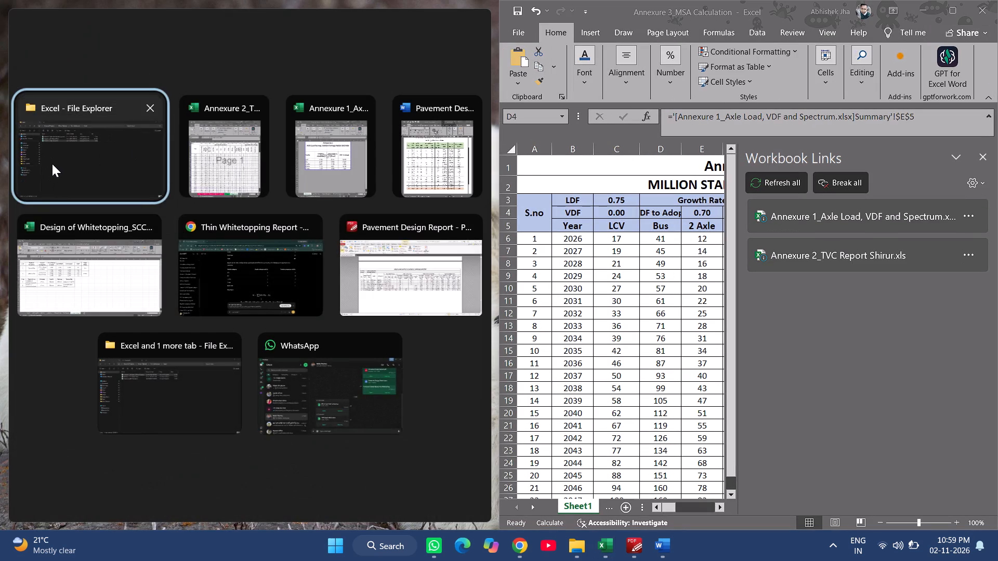
{"action": "left_click", "coordinate": [52, 164]}
{"action": "left_click", "coordinate": [265, 170]}
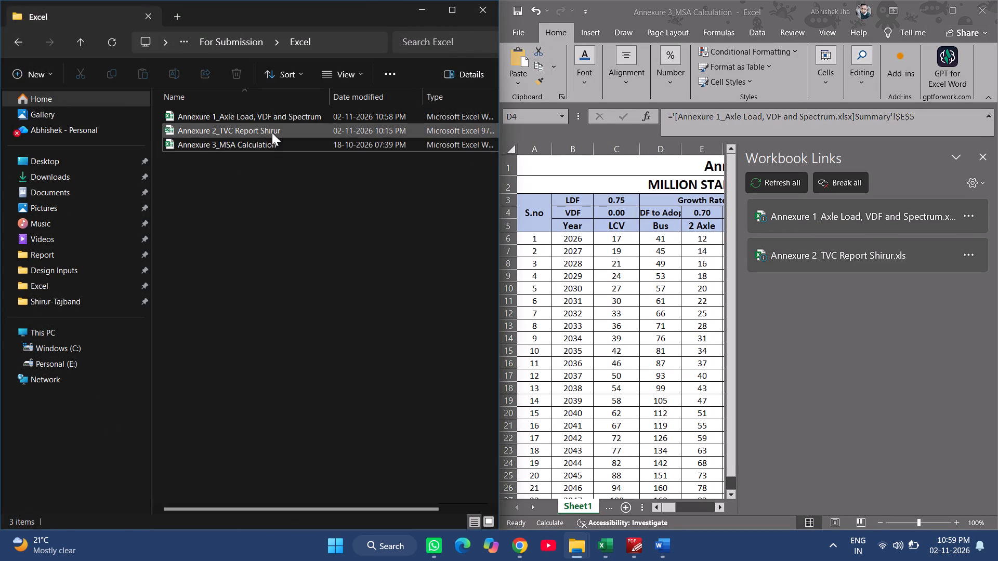
{"action": "left_click", "coordinate": [272, 132]}
{"action": "left_click", "coordinate": [285, 119]}
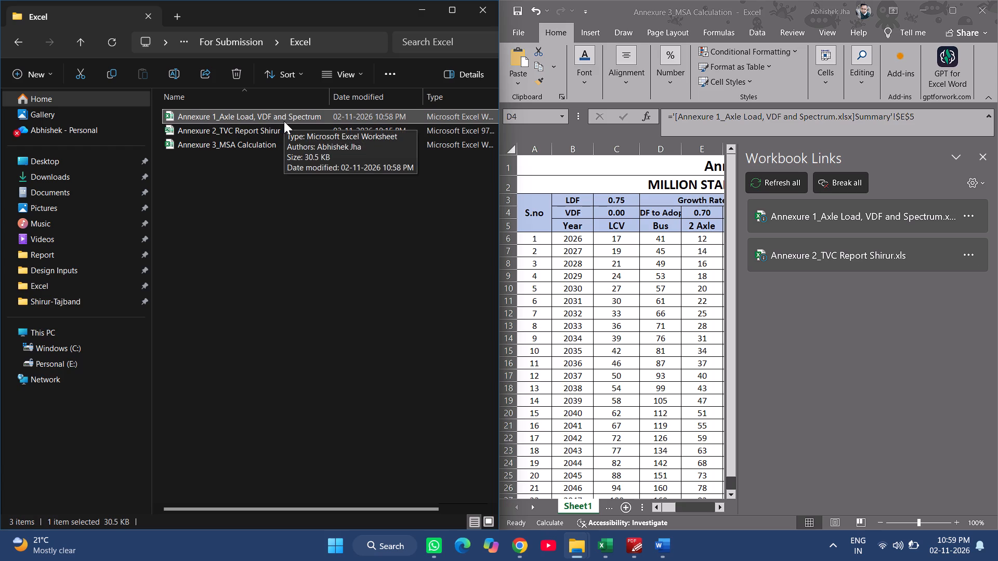
{"action": "double_click", "coordinate": [284, 121]}
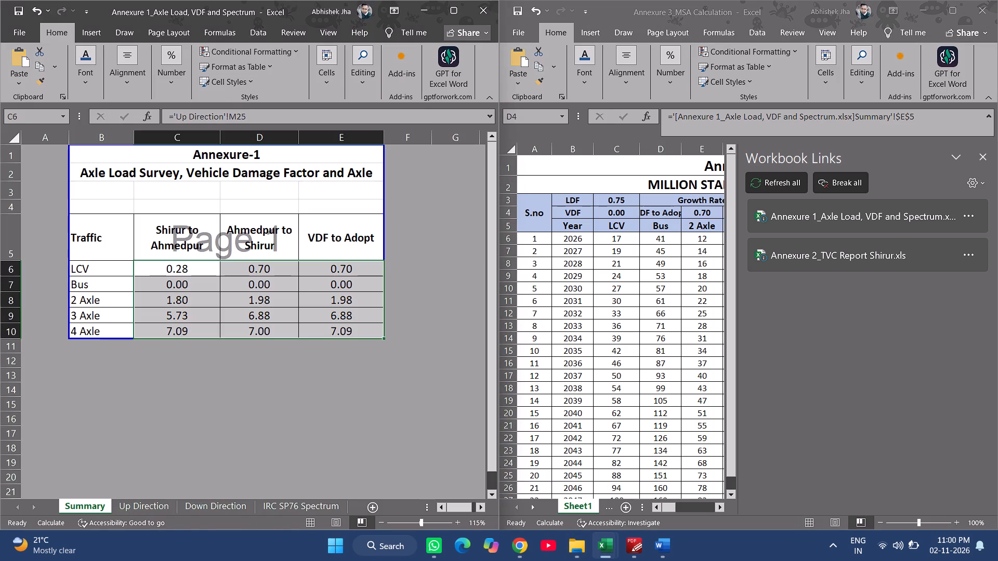
{"action": "left_click", "coordinate": [187, 270]}
Link the LCV cell in the Annexure 3 VDF row to the LCV VDF to Adopt value, 0.70, on the Annexure 1 Summary sheet.
{"action": "left_click", "coordinate": [580, 219]}
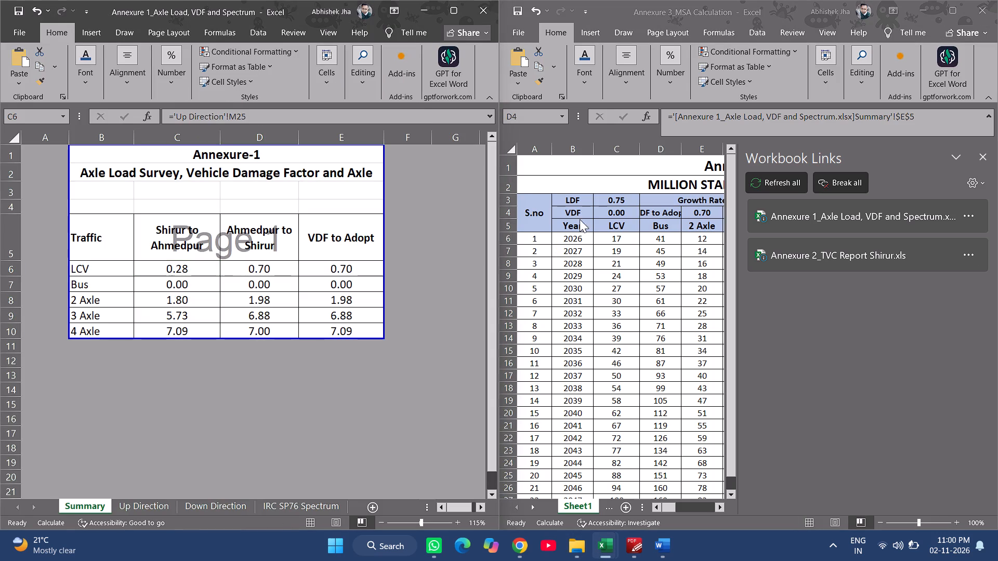
{"action": "left_click", "coordinate": [612, 224]}
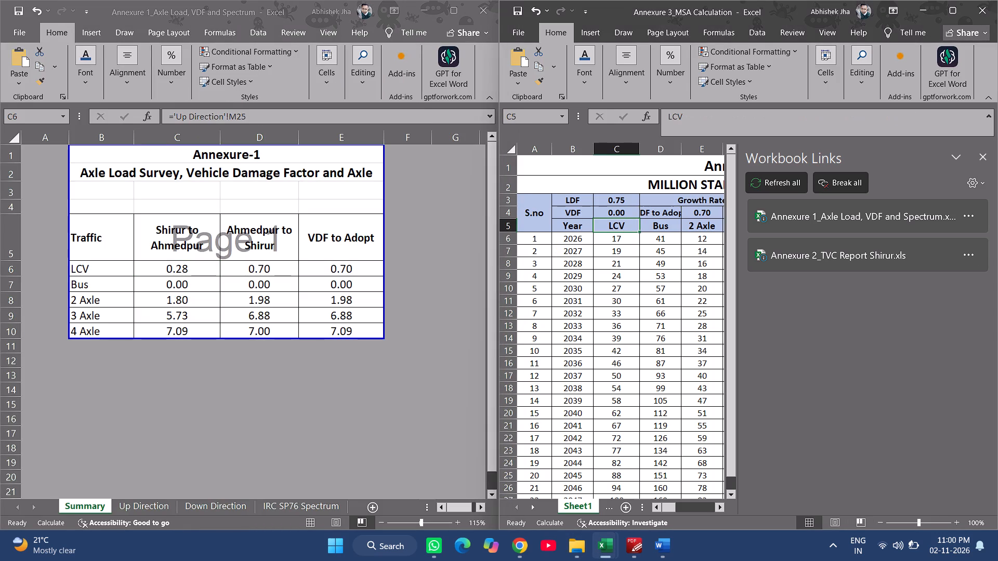
{"action": "key", "text": "Right"}
{"action": "key", "text": "Right"}
{"action": "key", "text": "Right"}
{"action": "key", "text": "Right"}
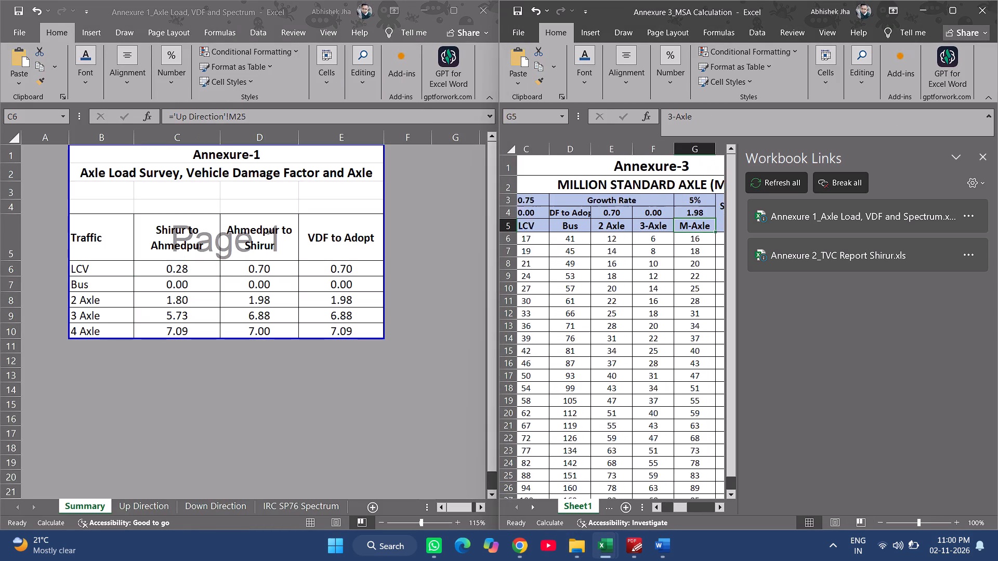
{"action": "key", "text": "Left"}
{"action": "key", "text": "Left"}
{"action": "key", "text": "Left"}
{"action": "key", "text": "Left"}
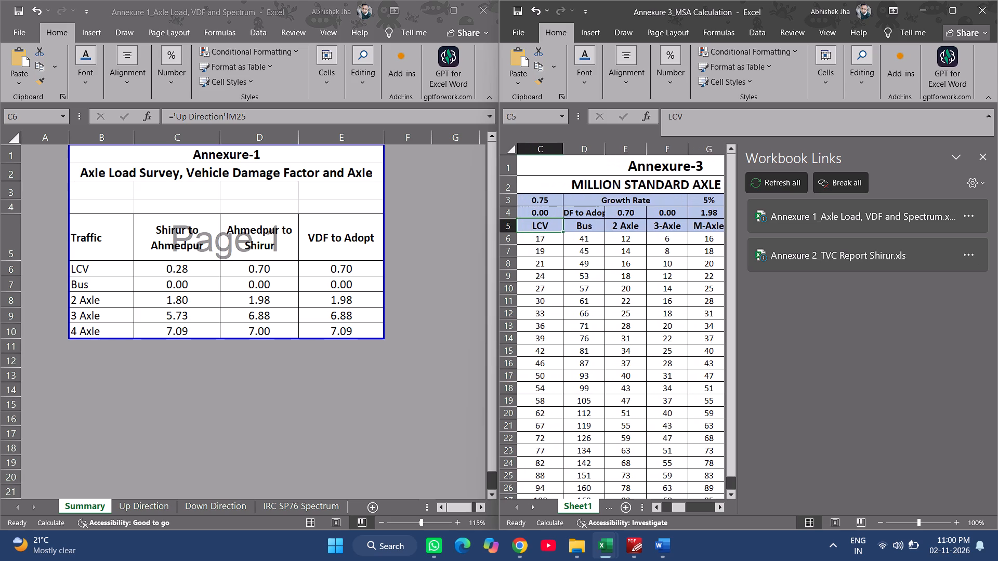
{"action": "key", "text": "Up"}
{"action": "key", "text": "Left"}
{"action": "key", "text": "Right"}
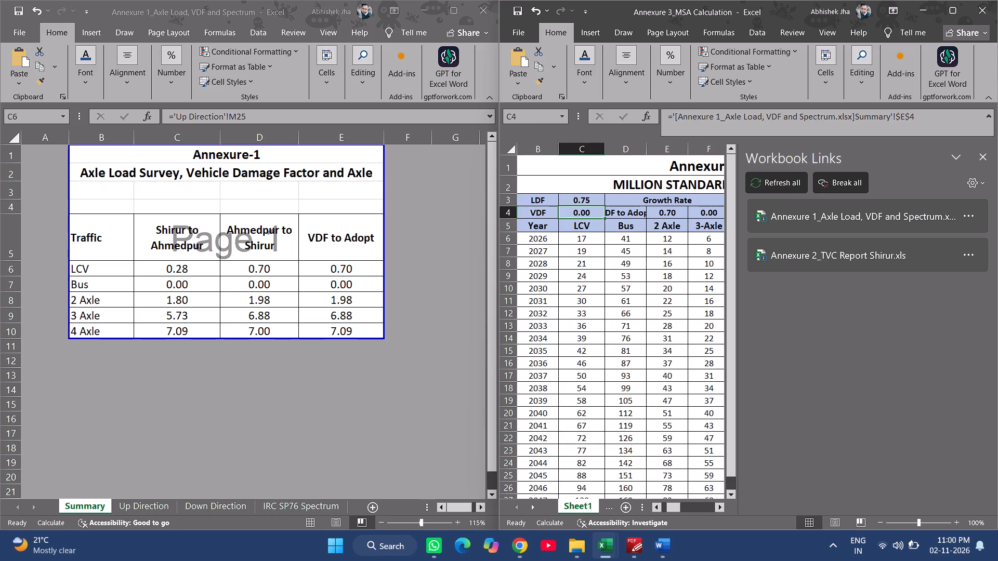
{"action": "key", "text": "equal"}
{"action": "left_click", "coordinate": [329, 272]}
{"action": "left_click", "coordinate": [352, 272]}
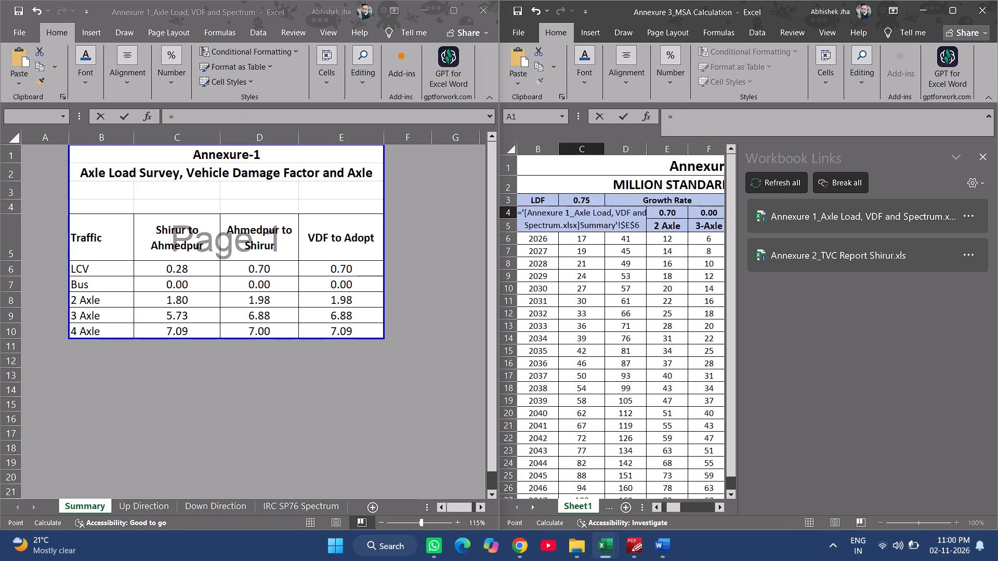
{"action": "key", "text": "Return"}
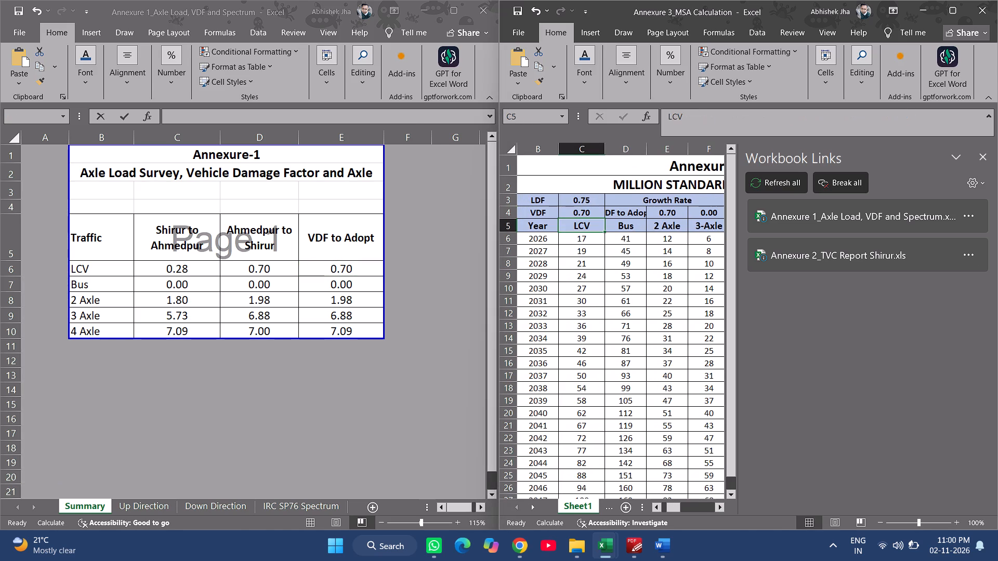
Link the Bus cell in the Annexure 3 VDF row to the LCV VDF to Adopt value, 0.70, in Annexure 1.
{"action": "left_click", "coordinate": [638, 214]}
{"action": "key", "text": "equal"}
{"action": "left_click", "coordinate": [330, 283]}
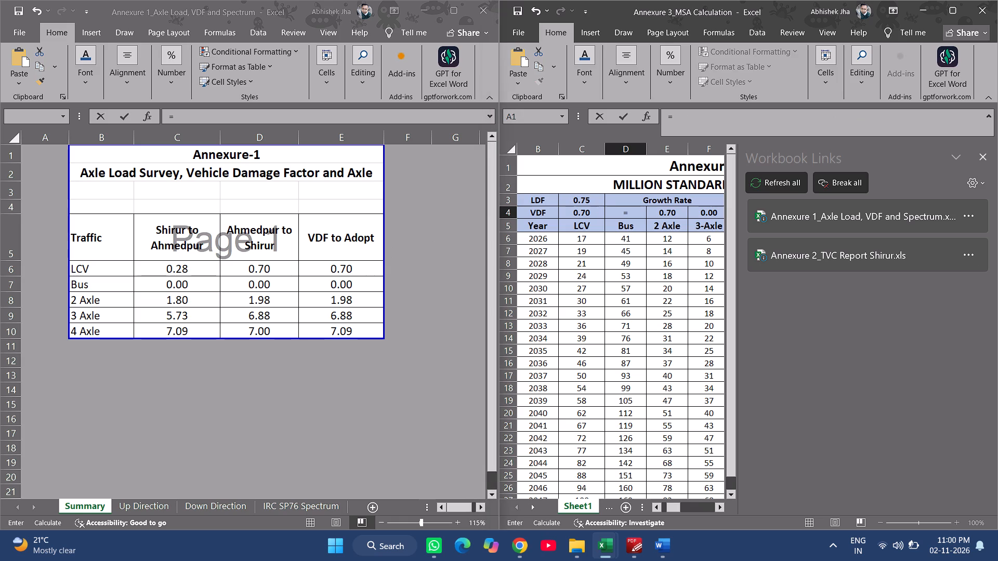
{"action": "left_click", "coordinate": [350, 285]}
{"action": "left_click", "coordinate": [352, 266]}
{"action": "key", "text": "Return"}
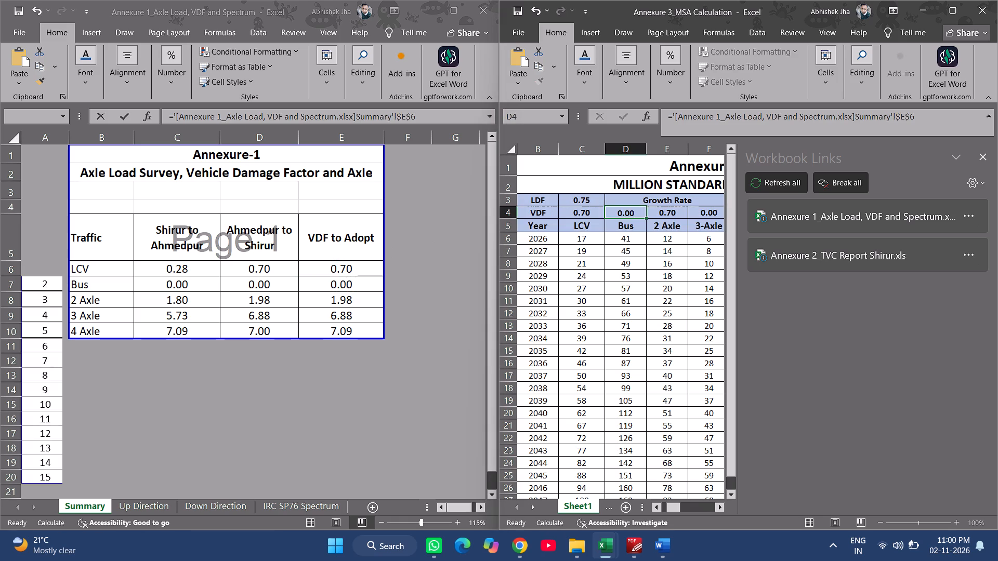
Link the 2 Axle cell in the VDF row to the Annexure 1 VDF to Adopt value for 2 Axle, 1.98.
{"action": "left_click", "coordinate": [672, 213]}
{"action": "key", "text": "equal"}
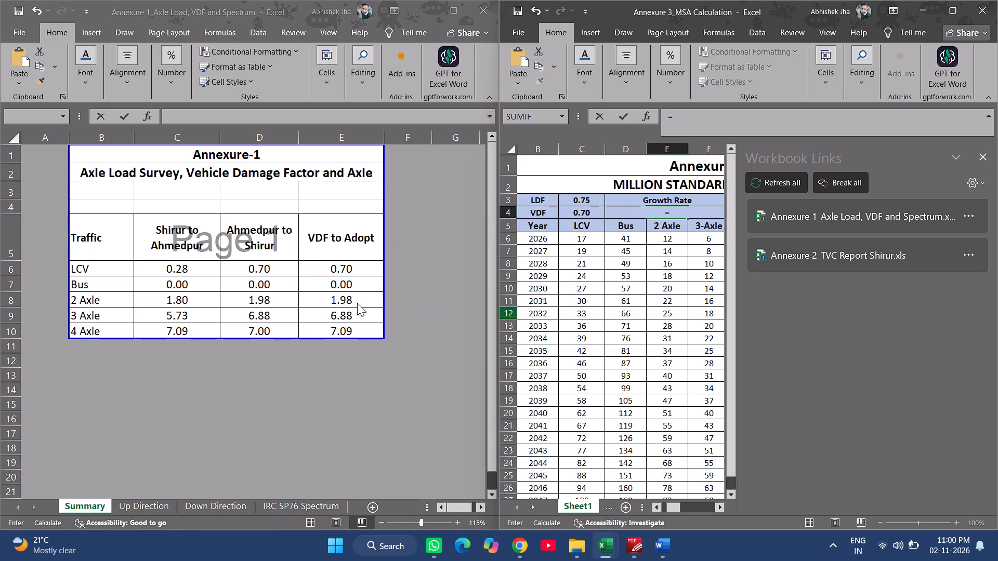
{"action": "left_click", "coordinate": [356, 300]}
{"action": "left_click", "coordinate": [348, 300]}
{"action": "key", "text": "Return"}
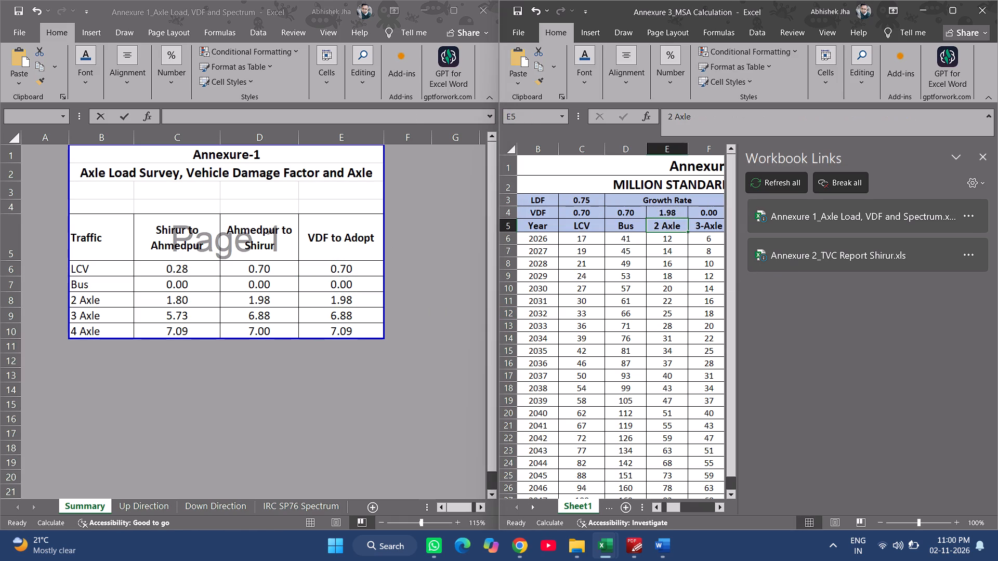
Link the 3-Axle cell in the VDF row to the Annexure 1 VDF to Adopt value for 3 Axle, 6.88.
{"action": "left_click", "coordinate": [705, 212]}
{"action": "key", "text": "equal"}
{"action": "left_click", "coordinate": [349, 310]}
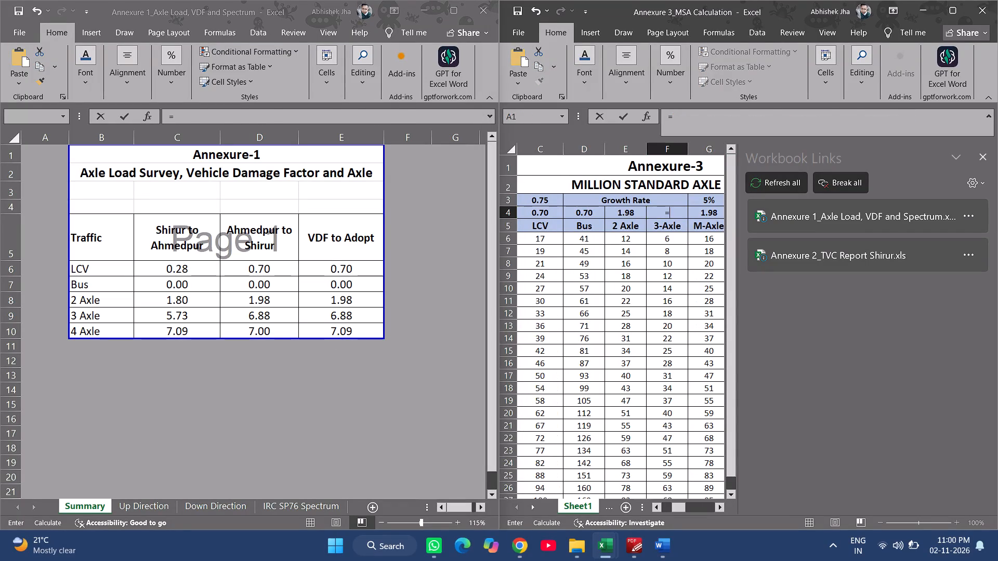
{"action": "left_click", "coordinate": [348, 313]}
{"action": "key", "text": "Return"}
Link the M-Axle cell in the VDF row to the Annexure 1 VDF to Adopt value for 4 Axle, 7.09.
{"action": "left_click", "coordinate": [713, 215]}
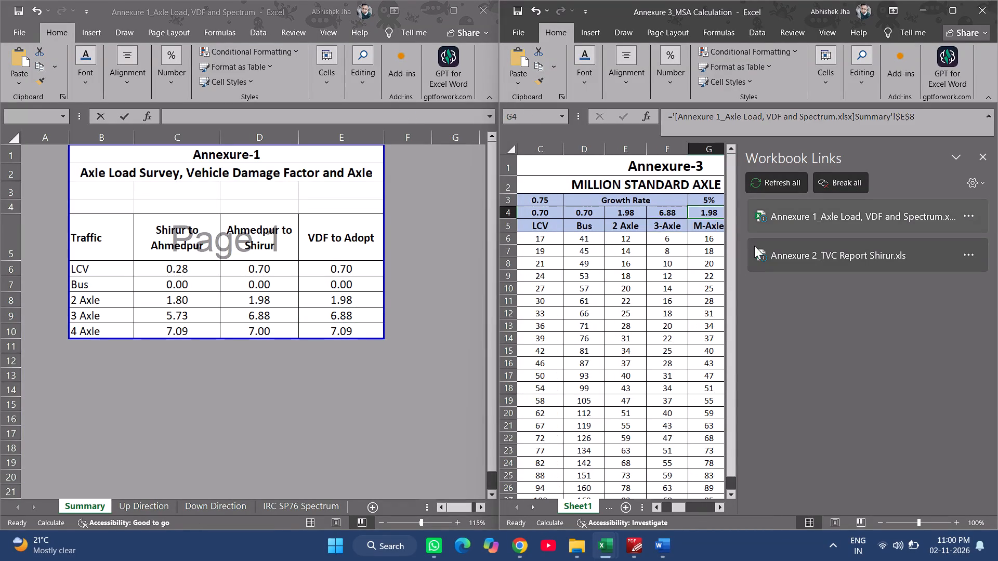
{"action": "key", "text": "equal"}
{"action": "left_click", "coordinate": [344, 325]}
{"action": "left_click", "coordinate": [347, 329]}
{"action": "key", "text": "Return"}
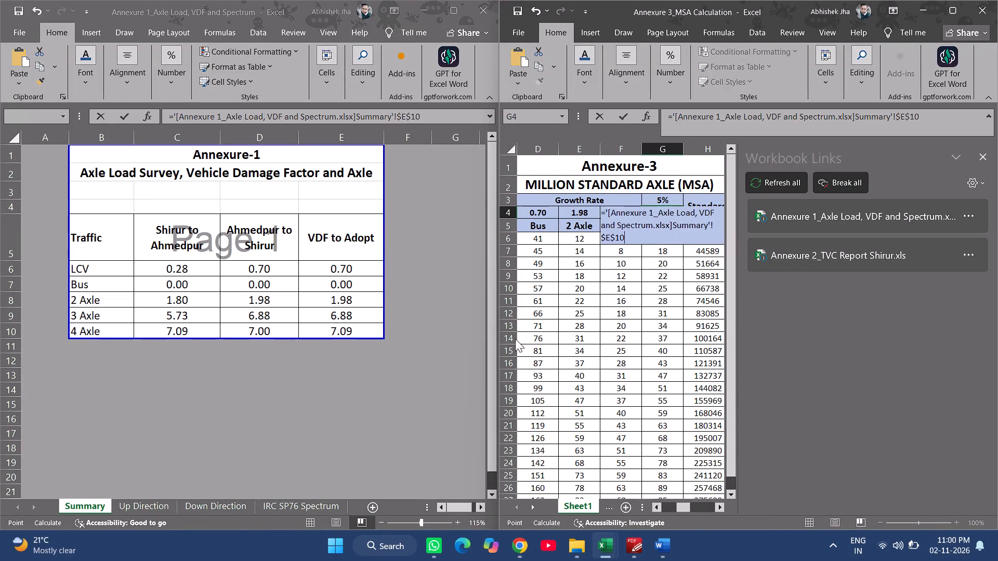
Enlarge the Annexure 3 workbook to full screen and review the recalculated MSA table, including the 2026 LCV to M-Axle traffic.
{"action": "left_click", "coordinate": [944, 12]}
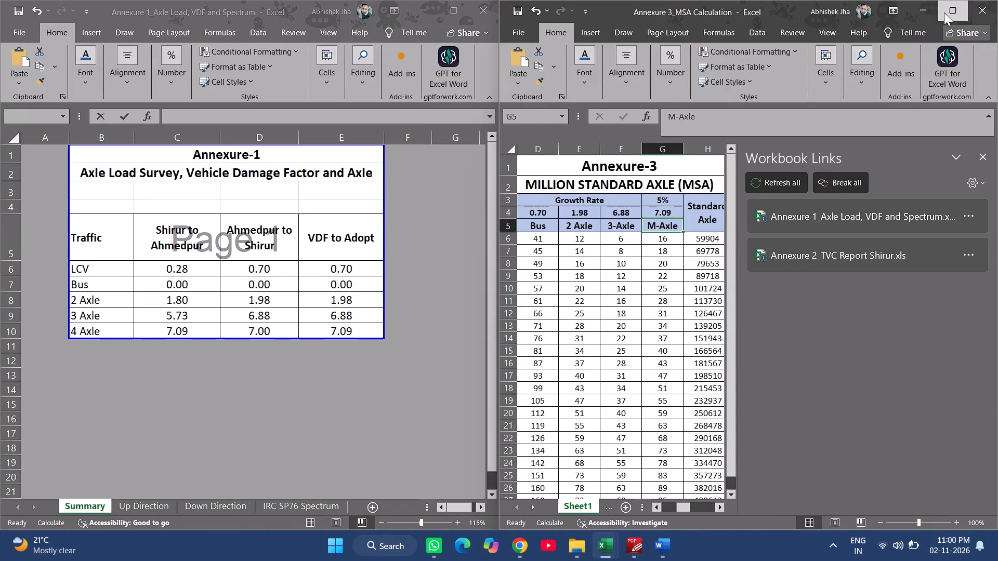
{"action": "scroll", "coordinate": [366, 420], "scroll_direction": "down", "scroll_amount": 3}
{"action": "scroll", "coordinate": [340, 427], "scroll_direction": "up", "scroll_amount": 1}
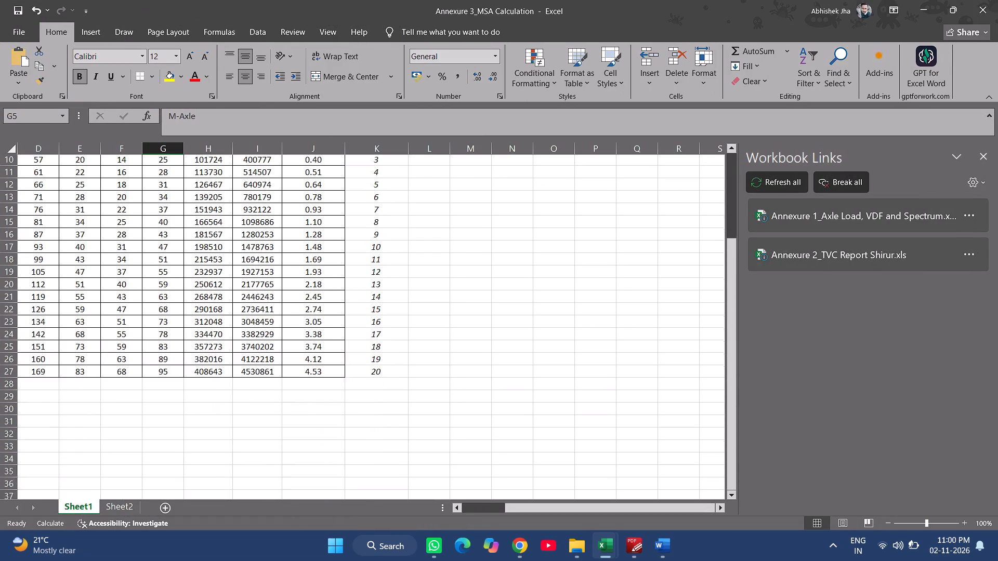
{"action": "left_click_drag", "start_coordinate": [533, 512], "coordinate": [467, 513]}
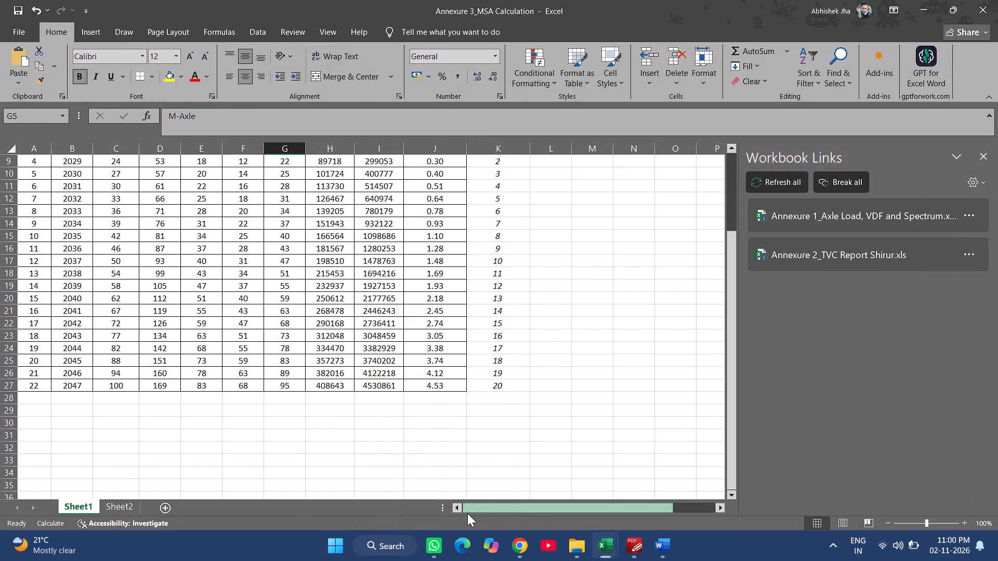
{"action": "left_click_drag", "start_coordinate": [467, 513], "coordinate": [463, 513]}
{"action": "scroll", "coordinate": [241, 430], "scroll_direction": "up", "scroll_amount": 2}
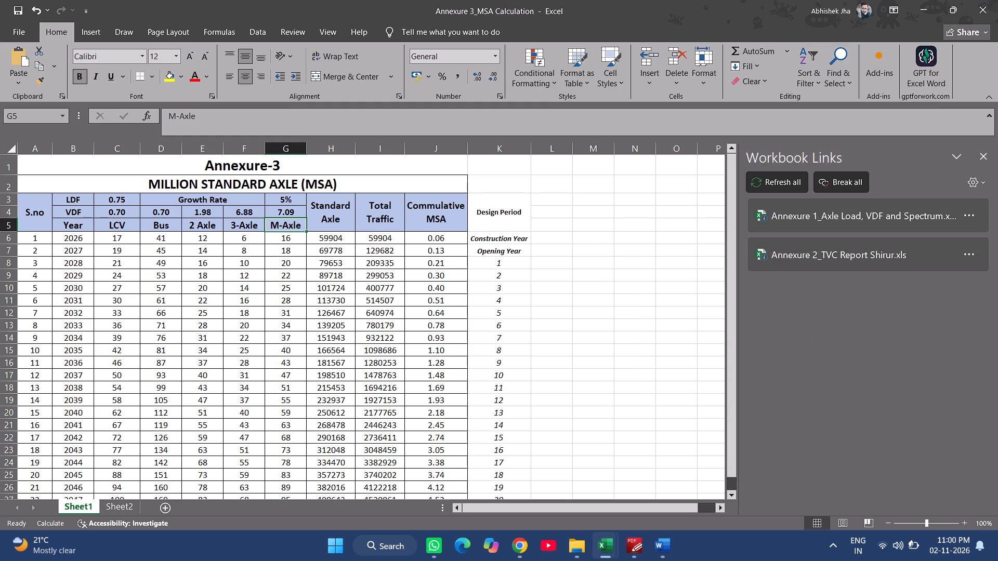
{"action": "left_click_drag", "start_coordinate": [120, 238], "coordinate": [299, 238]}
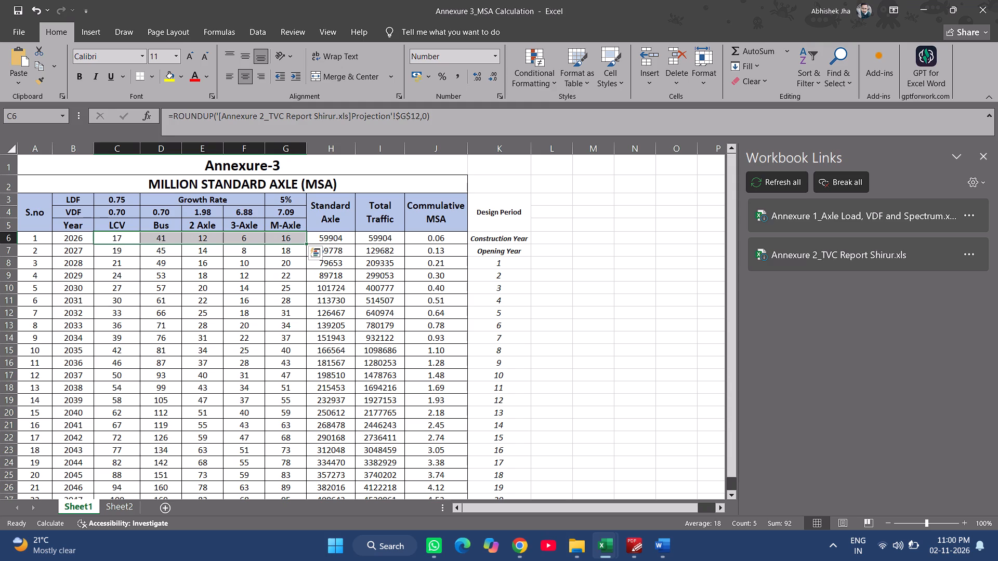
Save the Annexure 3_MSA Calculation workbook.
{"action": "key", "text": "ctrl+s"}
Close the Workbook Links list in the Annexure 3 workbook.
{"action": "left_click", "coordinate": [229, 286]}
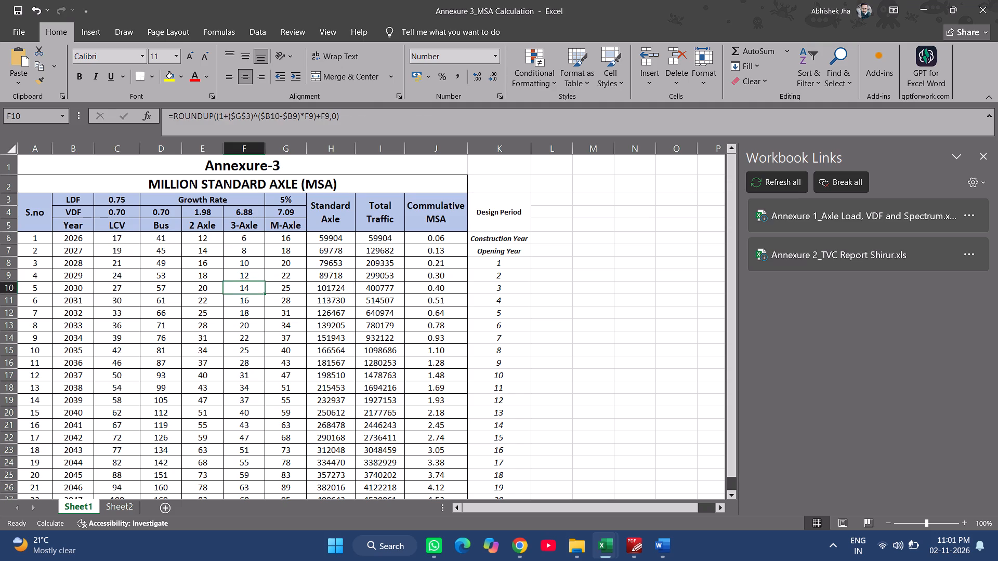
{"action": "scroll", "coordinate": [190, 287], "scroll_direction": "up", "scroll_amount": 3}
{"action": "left_click", "coordinate": [977, 152]}
{"action": "left_click", "coordinate": [272, 335]}
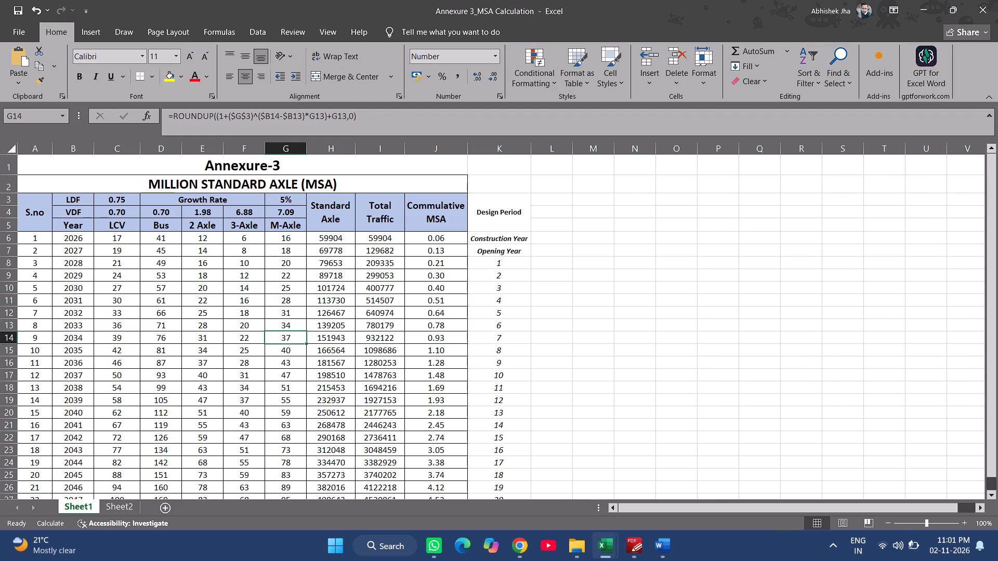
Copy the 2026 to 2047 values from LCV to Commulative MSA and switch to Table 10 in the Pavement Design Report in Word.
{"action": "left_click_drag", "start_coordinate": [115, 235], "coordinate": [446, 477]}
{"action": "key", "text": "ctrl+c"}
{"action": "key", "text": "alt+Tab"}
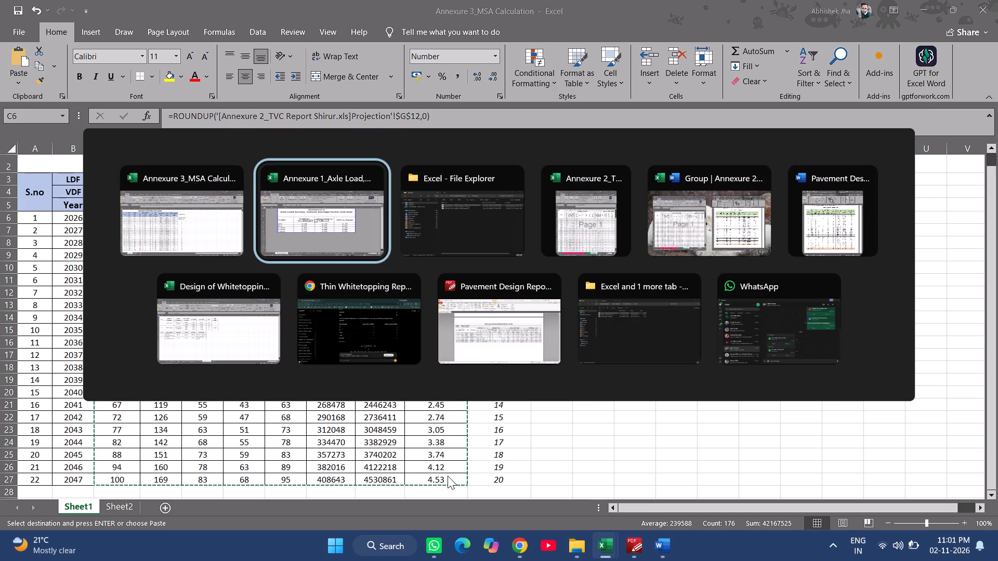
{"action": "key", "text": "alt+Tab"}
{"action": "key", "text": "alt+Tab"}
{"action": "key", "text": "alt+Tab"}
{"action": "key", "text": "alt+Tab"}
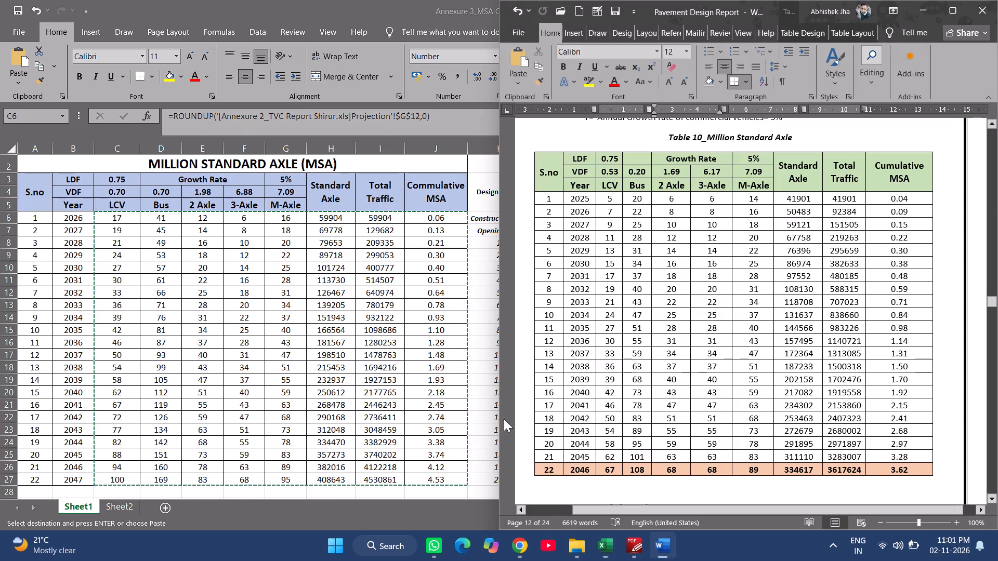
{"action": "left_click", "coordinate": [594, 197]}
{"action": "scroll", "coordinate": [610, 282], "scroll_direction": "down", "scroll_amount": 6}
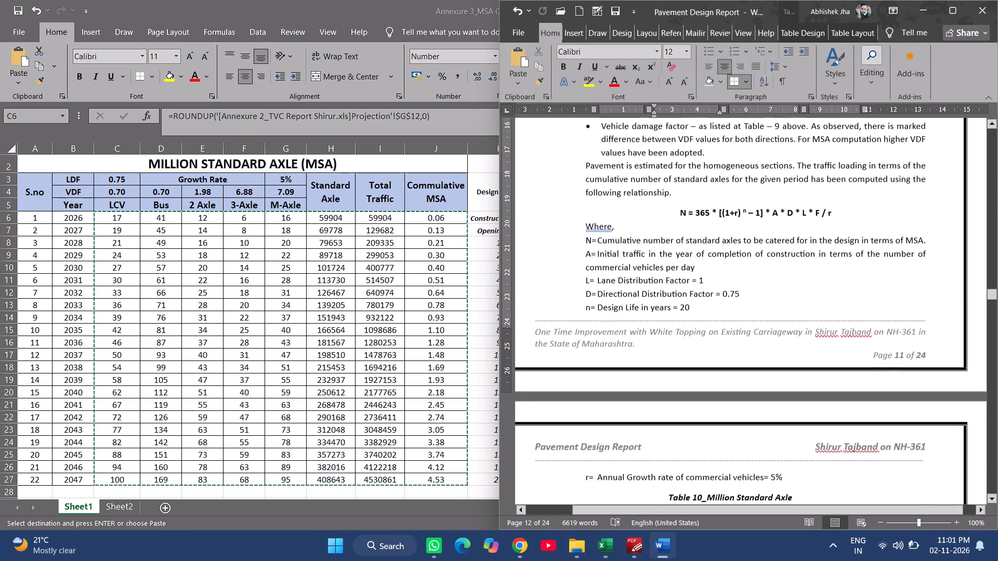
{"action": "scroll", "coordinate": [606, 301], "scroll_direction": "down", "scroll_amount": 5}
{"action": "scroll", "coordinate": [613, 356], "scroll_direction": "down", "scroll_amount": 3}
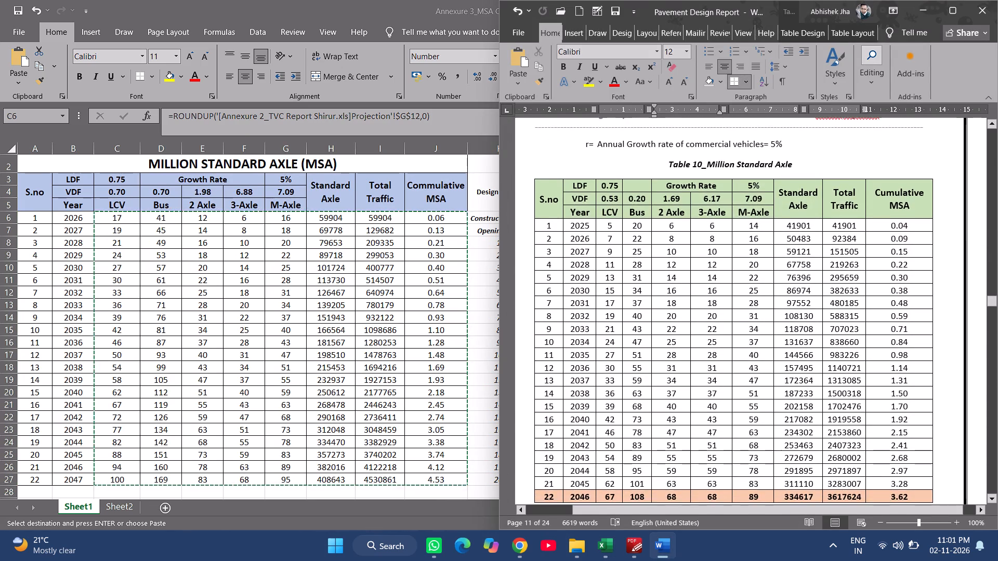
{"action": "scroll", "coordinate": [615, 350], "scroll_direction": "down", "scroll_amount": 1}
Copy the 2026 to 2047 rows from Year to Commulative MSA in Annexure 3 and paste them over Table 10's data rows in the report.
{"action": "left_click", "coordinate": [154, 282]}
{"action": "scroll", "coordinate": [96, 229], "scroll_direction": "up", "scroll_amount": 6}
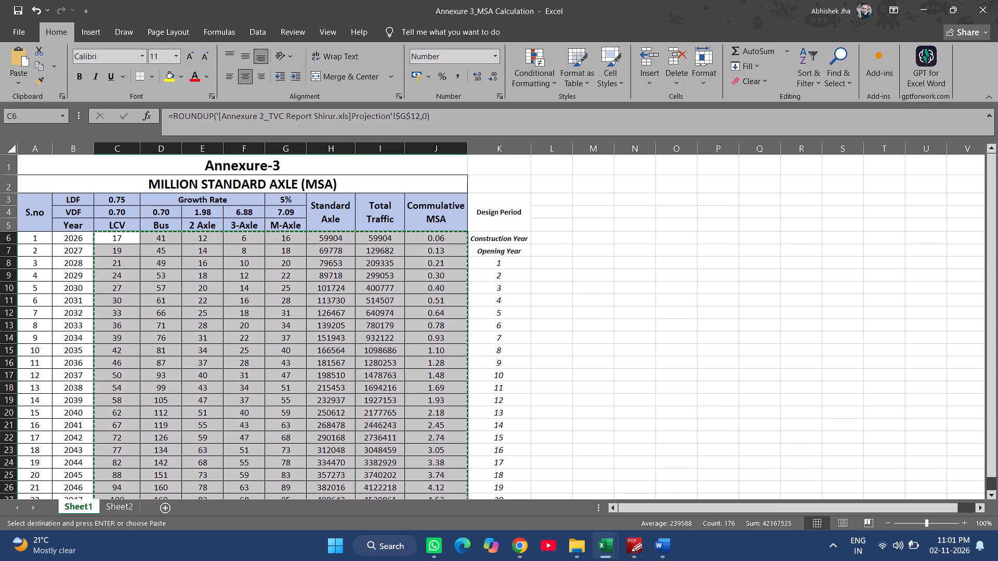
{"action": "left_click_drag", "start_coordinate": [75, 236], "coordinate": [452, 477]}
{"action": "key", "text": "ctrl+c"}
{"action": "key", "text": "alt+Tab"}
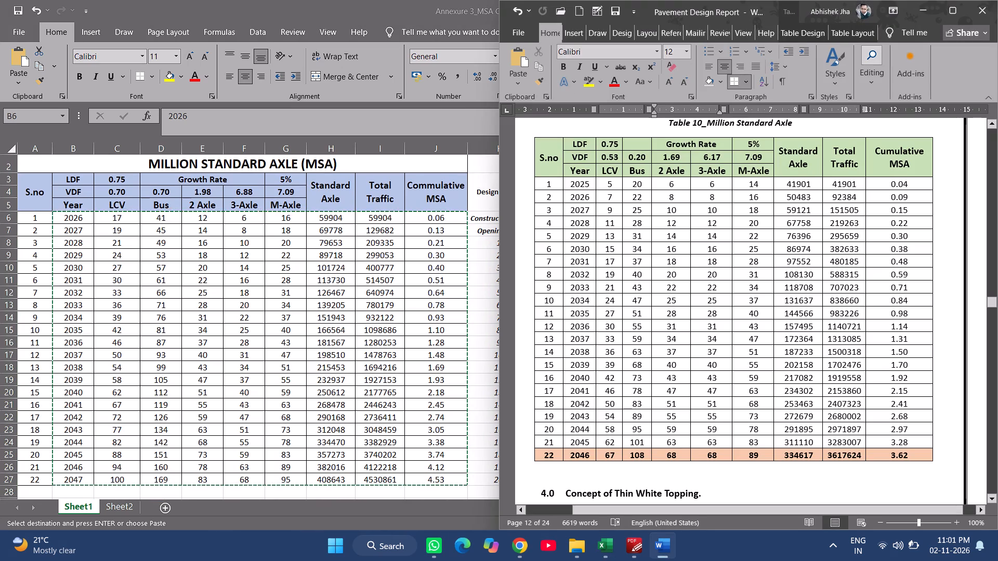
{"action": "left_click_drag", "start_coordinate": [571, 183], "coordinate": [897, 450]}
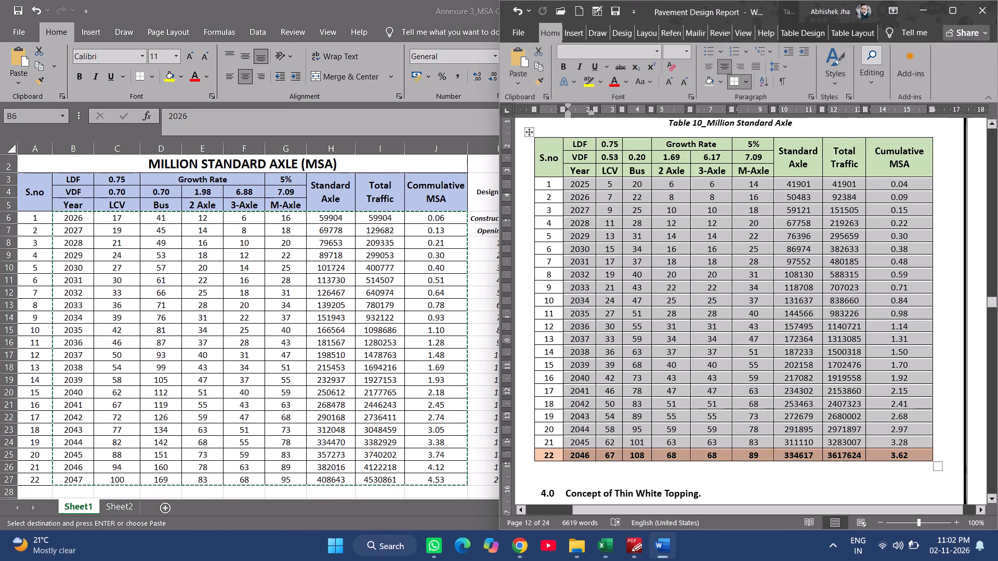
{"action": "key", "text": "ctrl+v"}
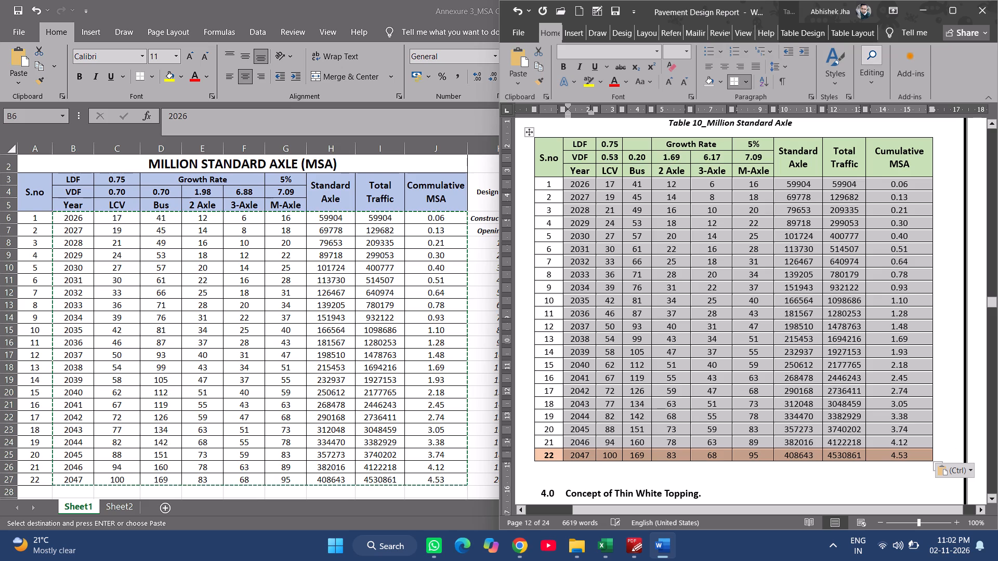
Make the values in Table 10's last row, year 2047, bold.
{"action": "left_click", "coordinate": [576, 451]}
{"action": "left_click_drag", "start_coordinate": [569, 456], "coordinate": [725, 462]}
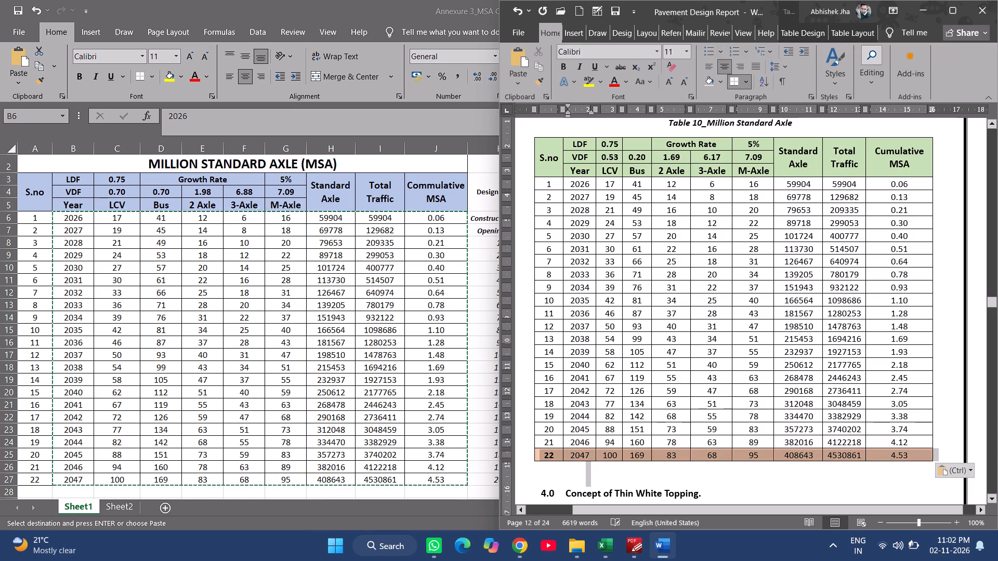
{"action": "left_click_drag", "start_coordinate": [725, 462], "coordinate": [907, 460]}
{"action": "key", "text": "ctrl+b"}
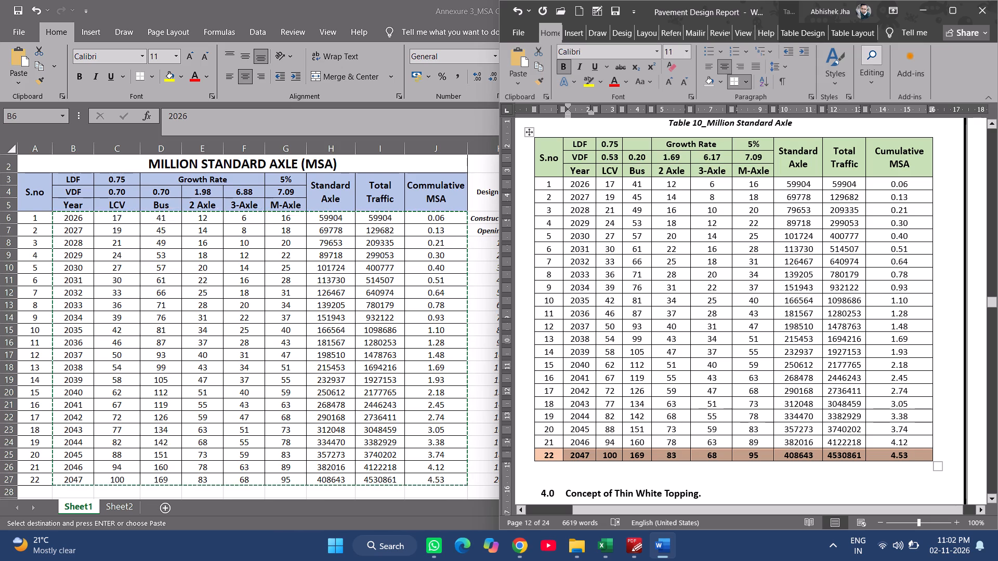
{"action": "left_click", "coordinate": [881, 419]}
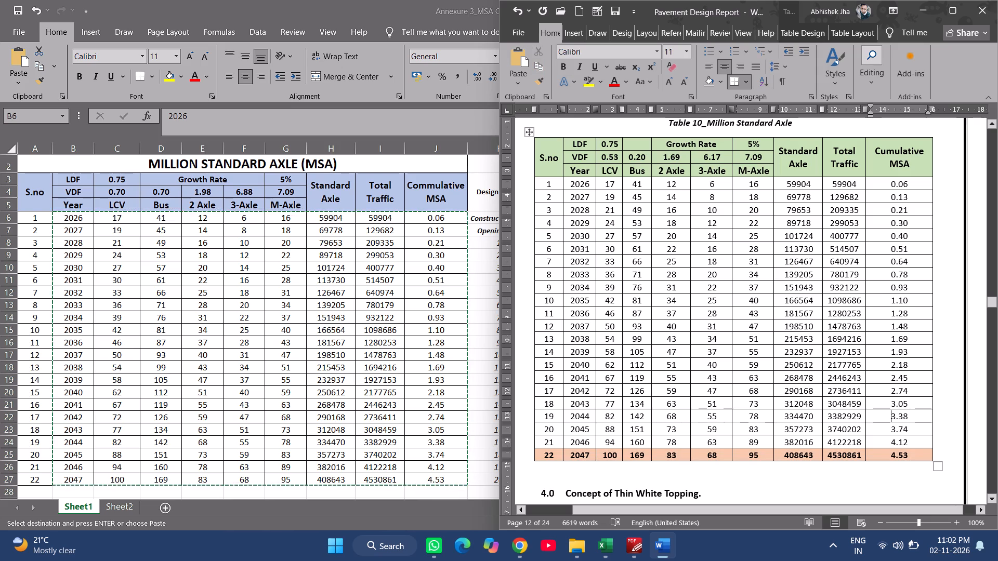
Clear the copy marker in the Annexure 3 workbook and dock its window beside the Pavement Design Report.
{"action": "scroll", "coordinate": [794, 399], "scroll_direction": "down", "scroll_amount": 1}
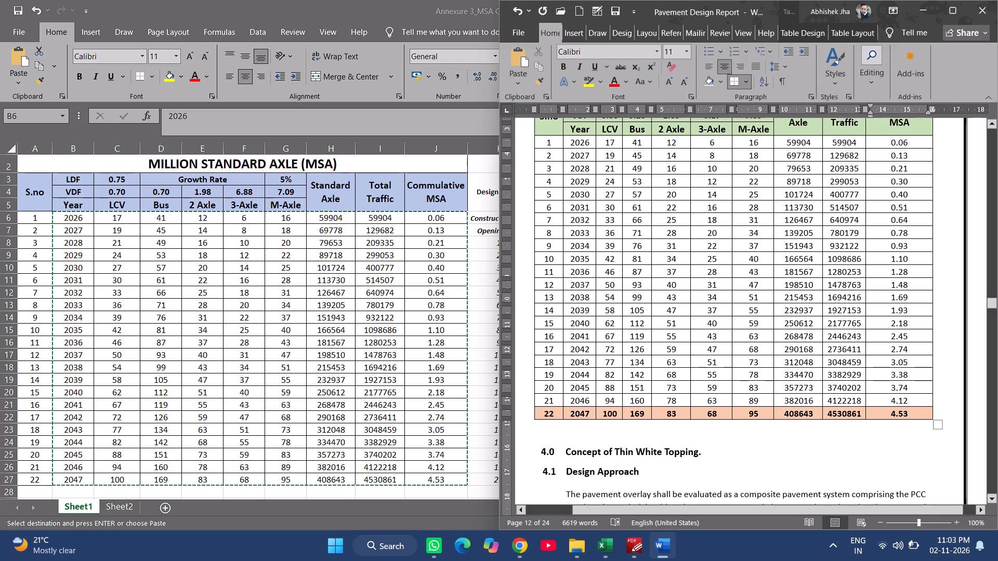
{"action": "left_click", "coordinate": [293, 324]}
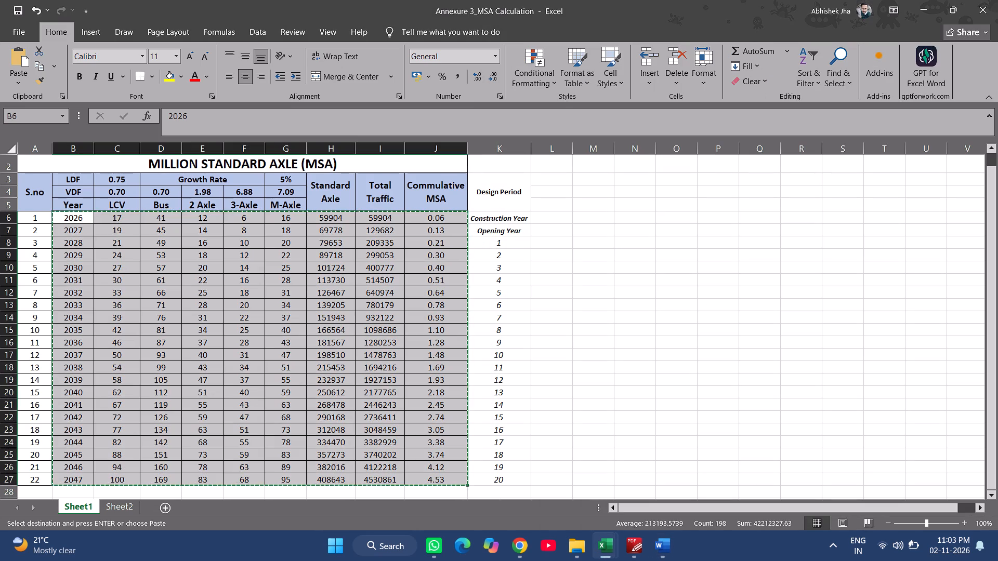
{"action": "key", "text": "Escape"}
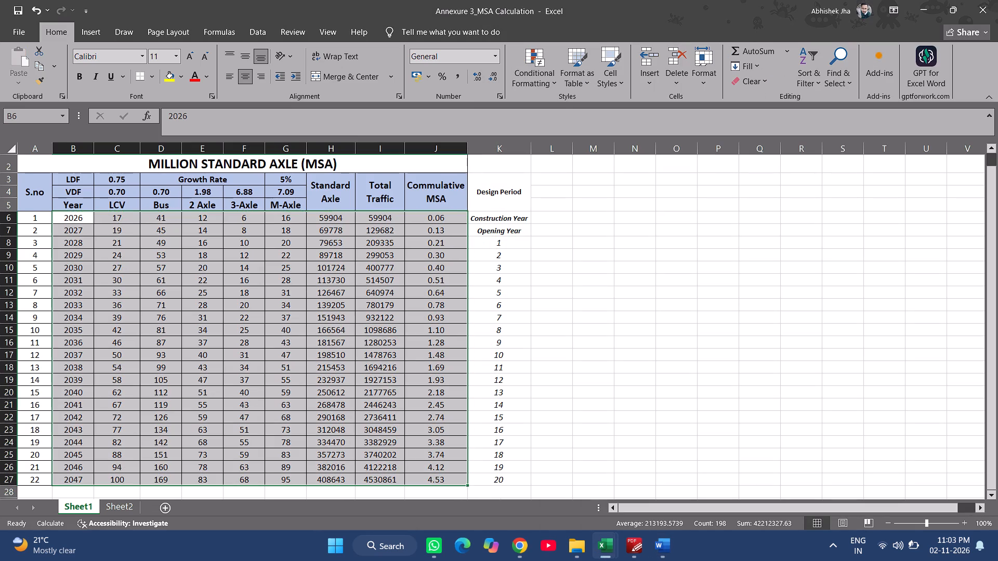
{"action": "key", "text": "super+Left"}
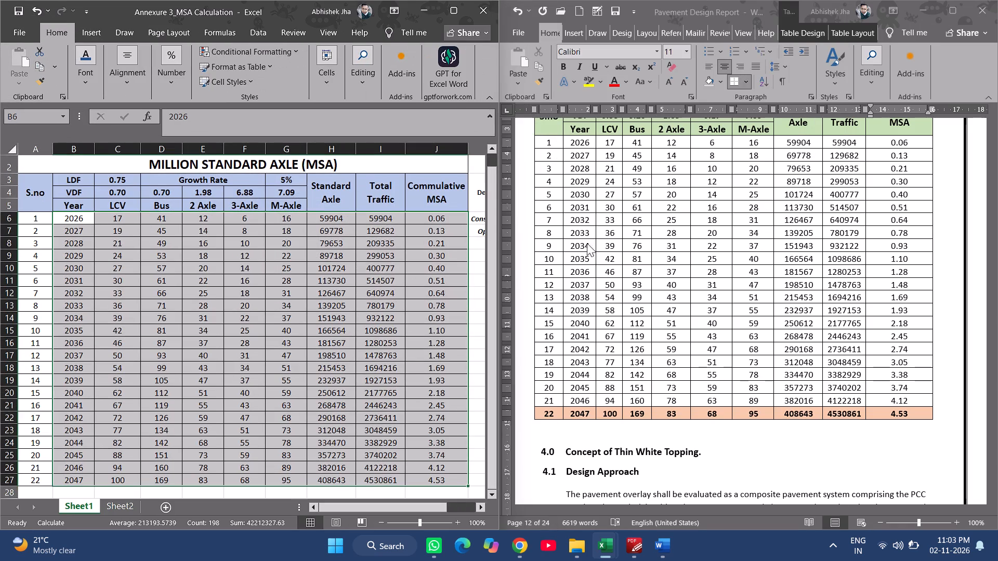
Read through the report from Table 10 past sections 4.0 to 6.1 to Table 12_Temperature & Curling Stresses.
{"action": "left_click", "coordinate": [706, 292]}
{"action": "scroll", "coordinate": [668, 308], "scroll_direction": "down", "scroll_amount": 7}
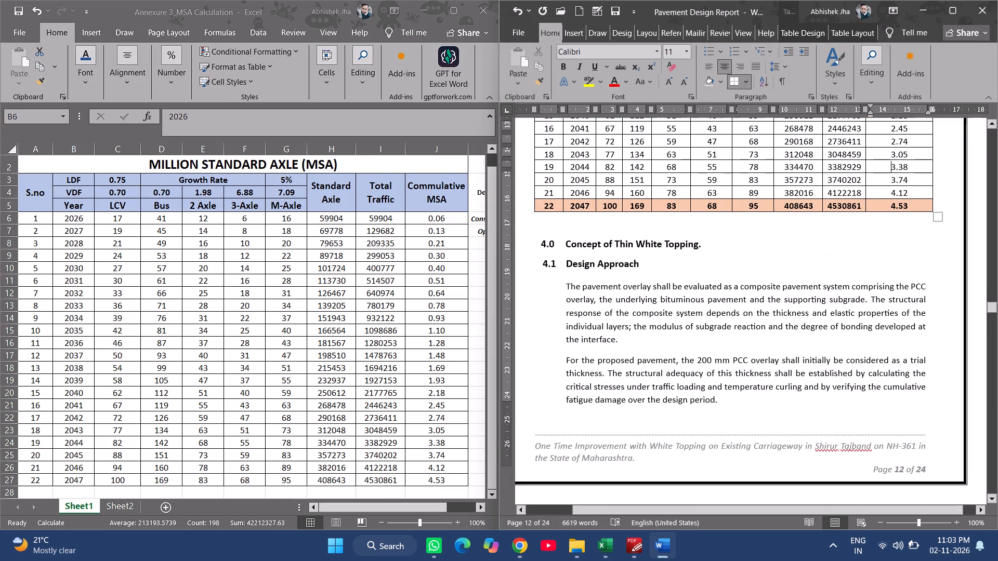
{"action": "scroll", "coordinate": [665, 310], "scroll_direction": "down", "scroll_amount": 17}
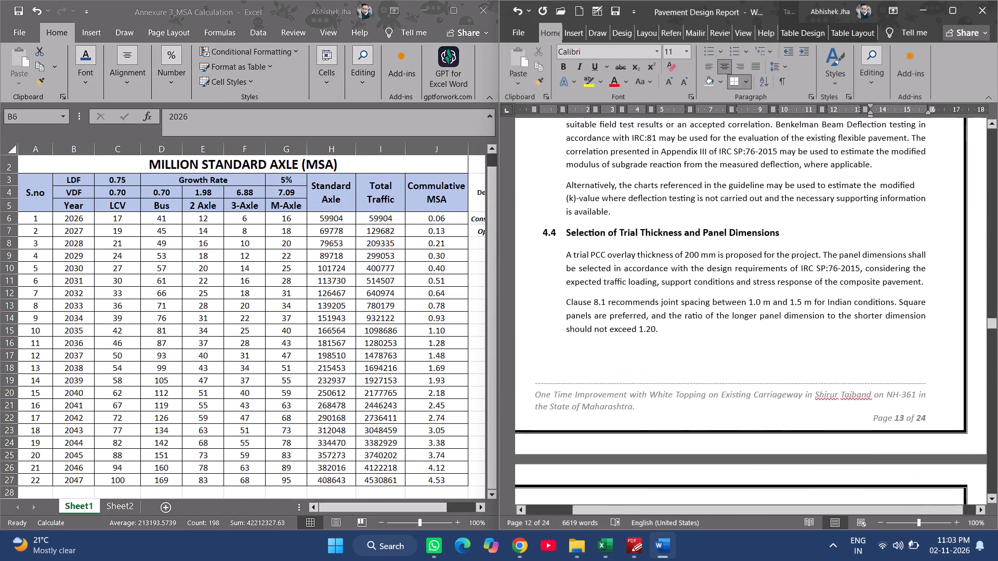
{"action": "scroll", "coordinate": [665, 310], "scroll_direction": "down", "scroll_amount": 16}
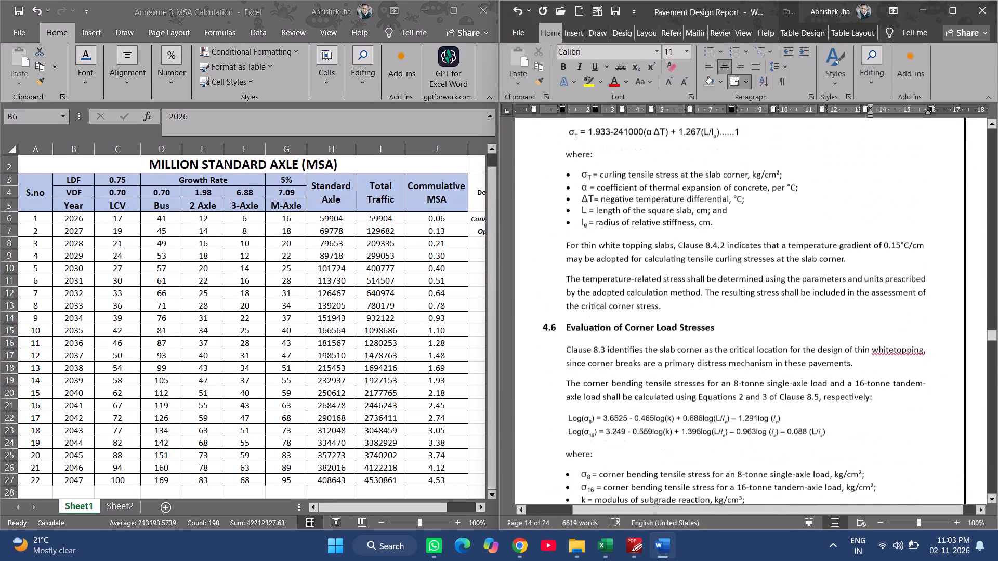
{"action": "scroll", "coordinate": [665, 310], "scroll_direction": "down", "scroll_amount": 15}
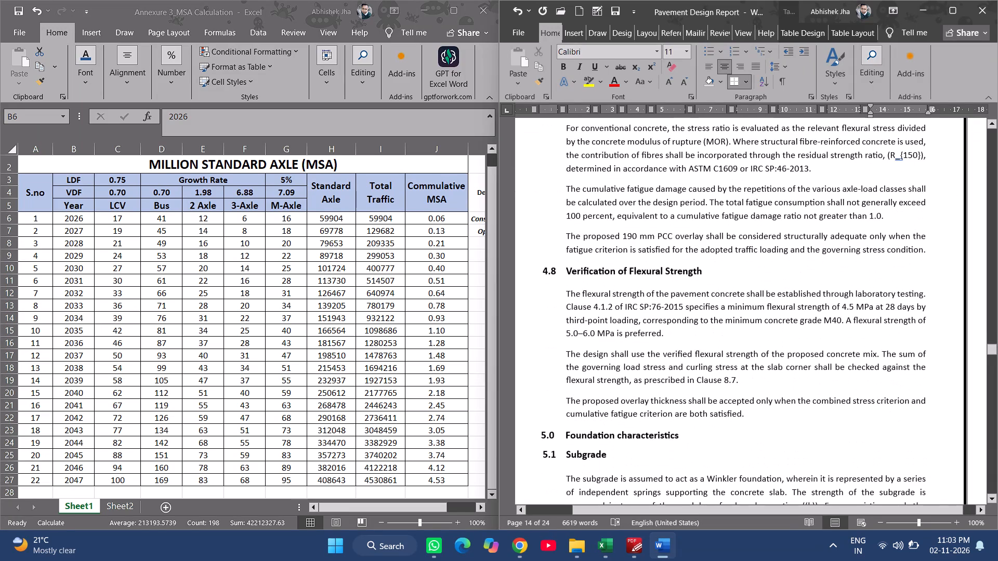
{"action": "scroll", "coordinate": [665, 310], "scroll_direction": "down", "scroll_amount": 8}
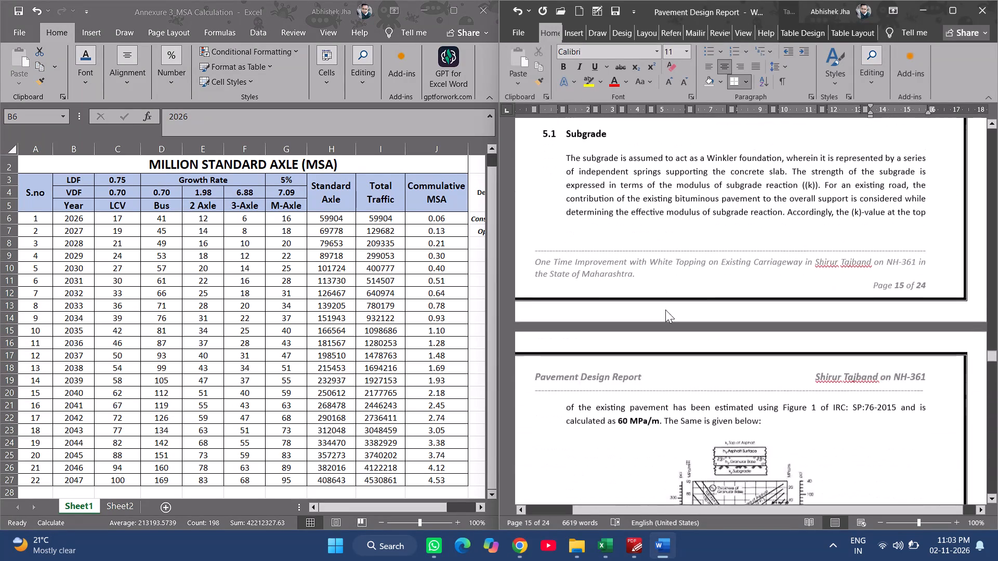
{"action": "scroll", "coordinate": [665, 310], "scroll_direction": "down", "scroll_amount": 13}
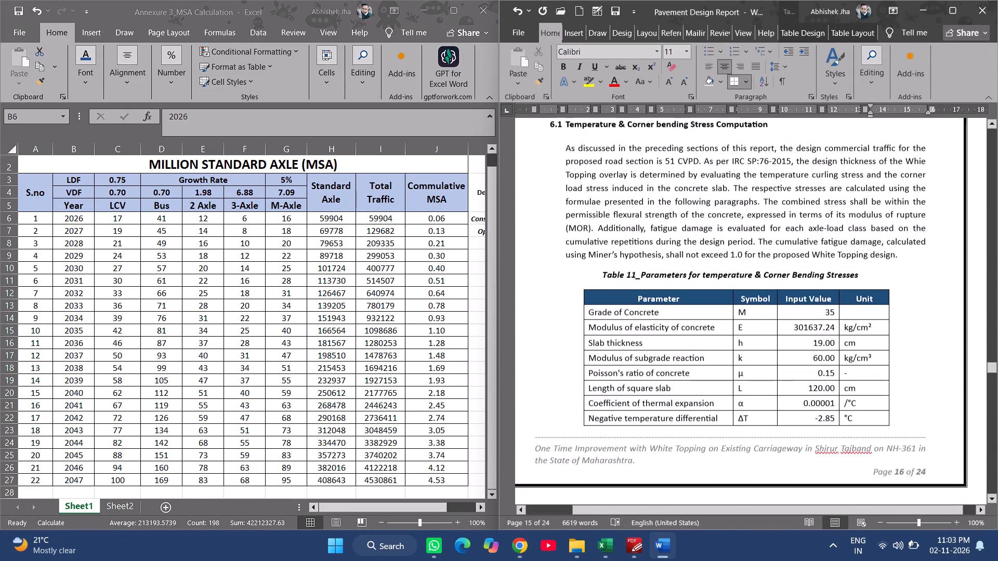
{"action": "scroll", "coordinate": [665, 310], "scroll_direction": "down", "scroll_amount": 1}
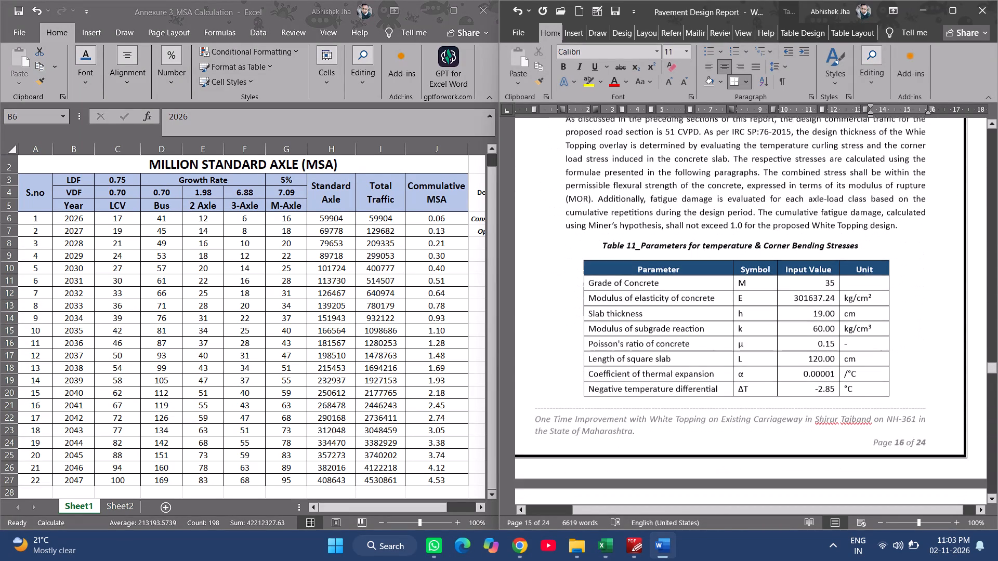
{"action": "scroll", "coordinate": [665, 310], "scroll_direction": "down", "scroll_amount": 6}
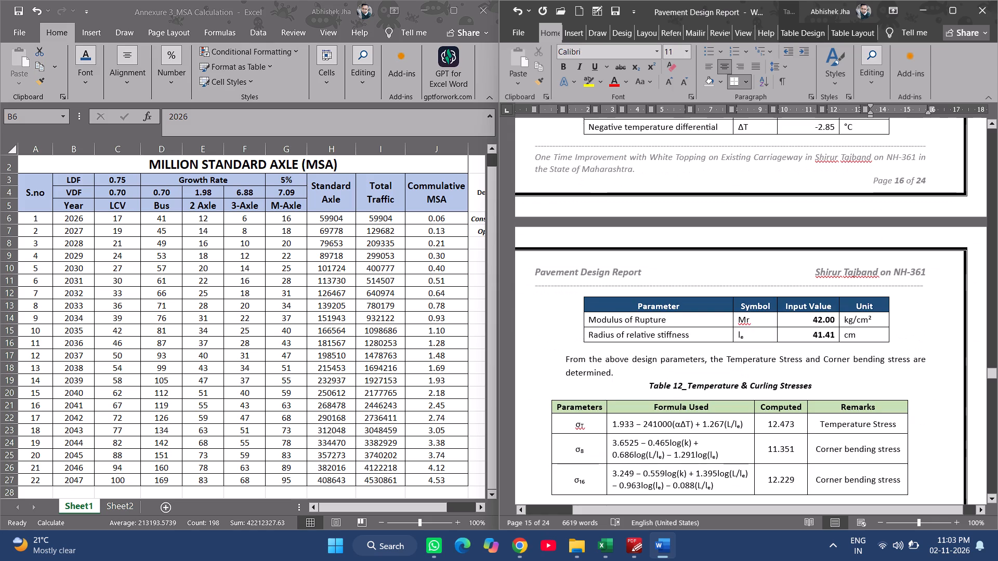
{"action": "scroll", "coordinate": [665, 310], "scroll_direction": "up", "scroll_amount": 3}
Check Sheet1 and Sheet2 of the Annexure 3_MSA Calculation workbook and save the workbook.
{"action": "left_click", "coordinate": [276, 402]}
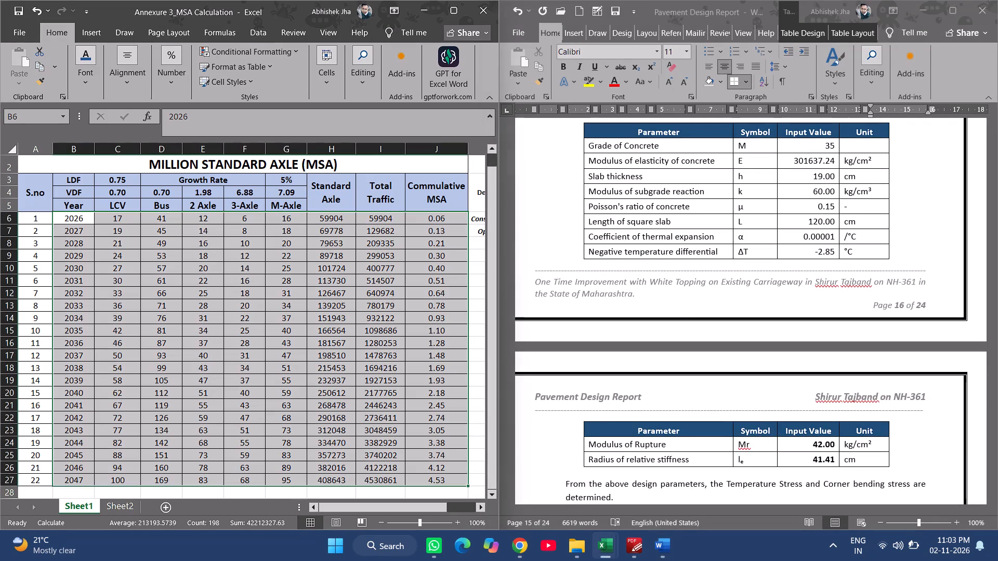
{"action": "left_click", "coordinate": [118, 511]}
{"action": "left_click", "coordinate": [78, 512]}
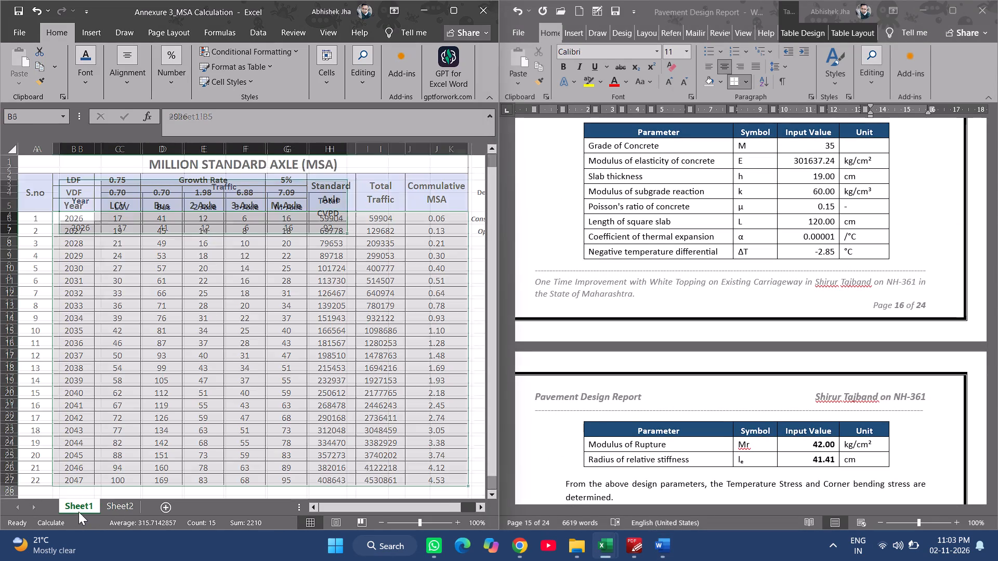
{"action": "scroll", "coordinate": [142, 391], "scroll_direction": "up", "scroll_amount": 7}
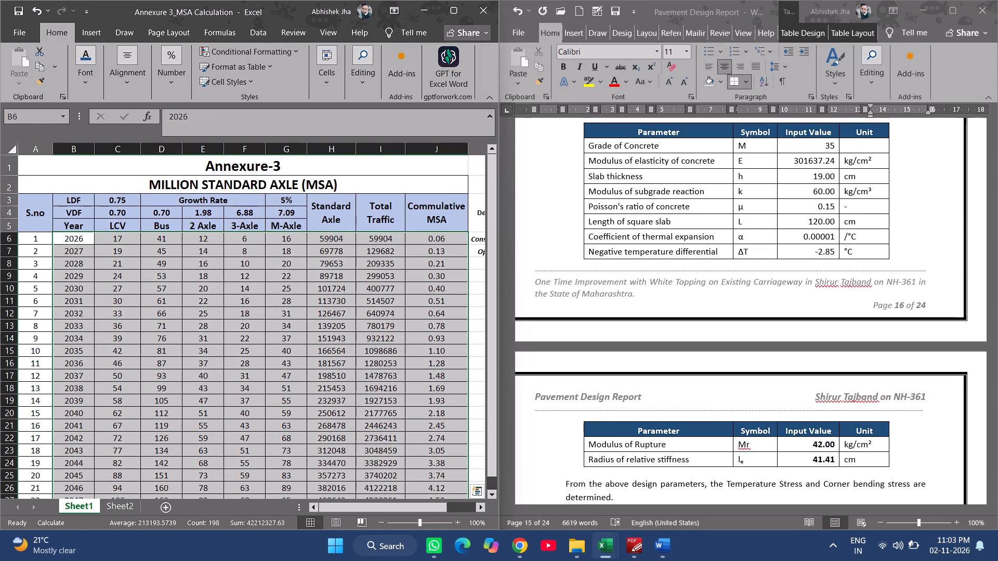
{"action": "left_click", "coordinate": [129, 504]}
{"action": "scroll", "coordinate": [201, 381], "scroll_direction": "up", "scroll_amount": 5}
{"action": "left_click", "coordinate": [160, 289]}
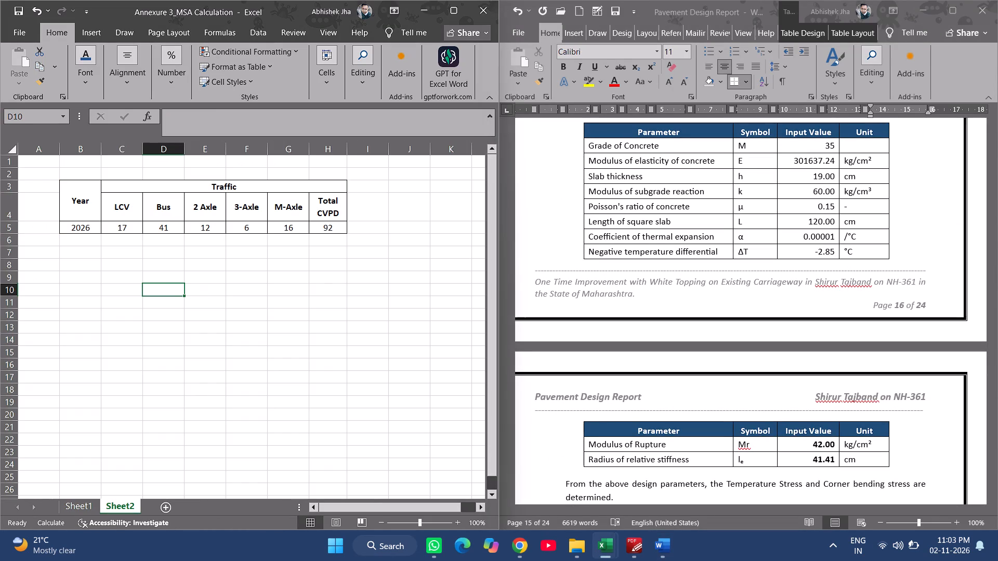
{"action": "key", "text": "ctrl+s"}
Switch to the Pavement Design Report, view Table 12 through the wheel load stress tables, and dock the report beside the workbook again.
{"action": "key", "text": "alt+Tab"}
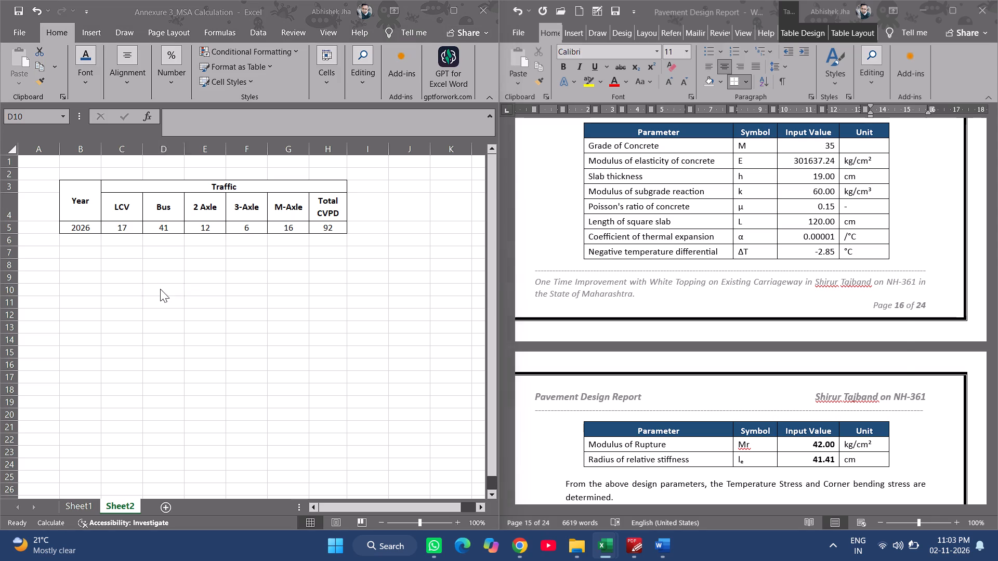
{"action": "key", "text": "alt+Tab"}
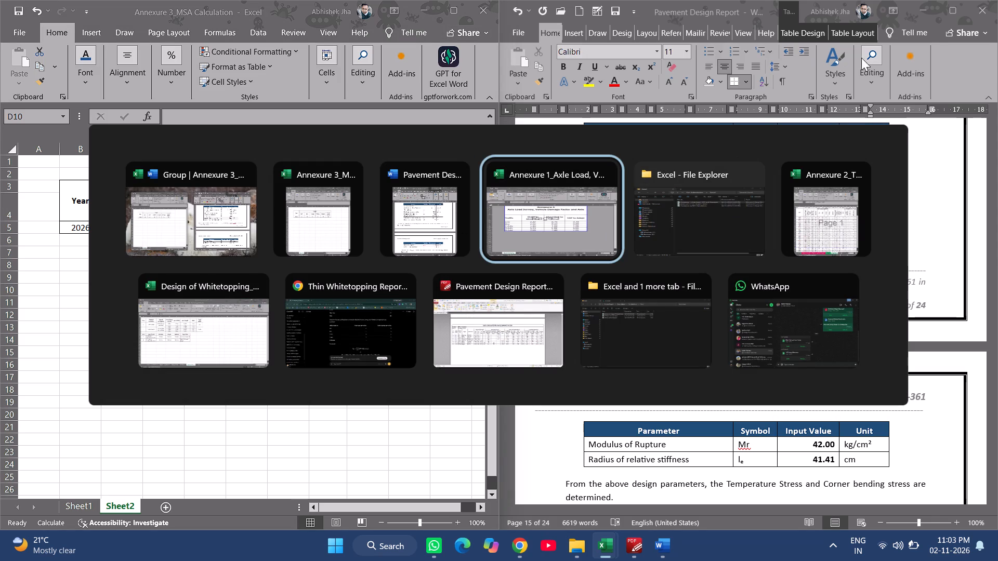
{"action": "left_click", "coordinate": [402, 209], "text": "alt"}
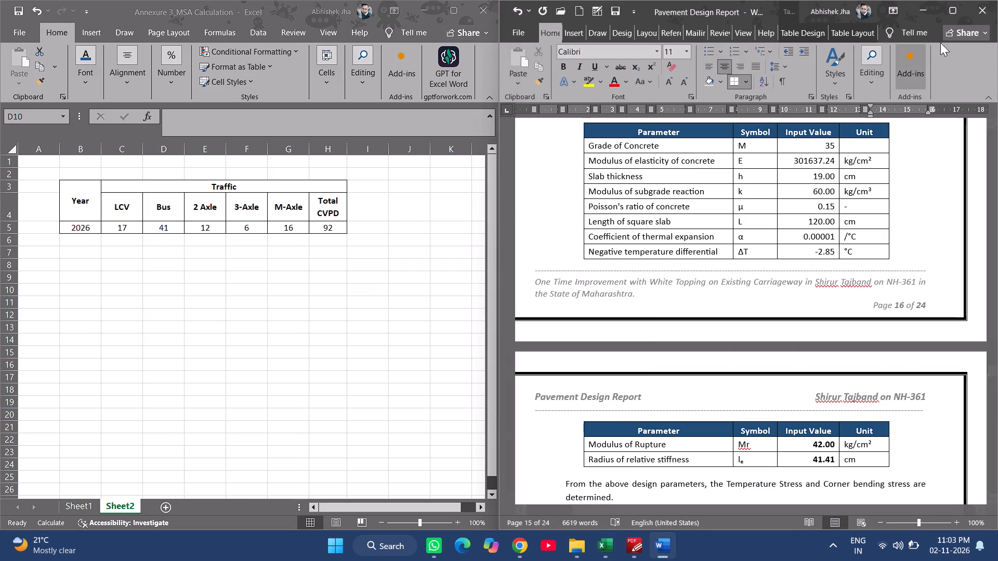
{"action": "left_click", "coordinate": [956, 12]}
{"action": "scroll", "coordinate": [437, 381], "scroll_direction": "down", "scroll_amount": 7}
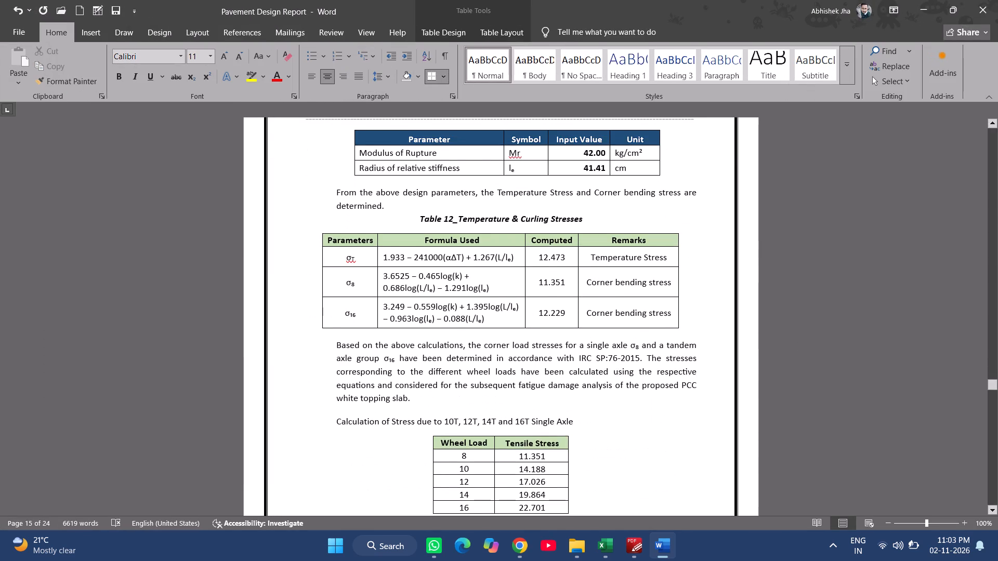
{"action": "scroll", "coordinate": [449, 384], "scroll_direction": "down", "scroll_amount": 4}
{"action": "key", "text": "super+Right"}
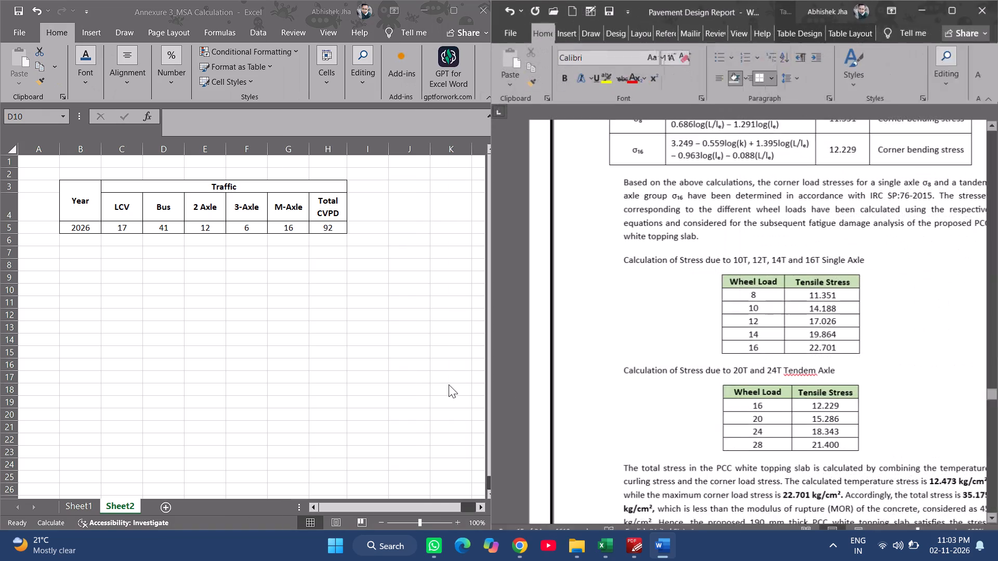
Switch to the Design of Whitetopping_SCCP workbook, open its Result sheet and dock the window beside the Pavement Design Report.
{"action": "key", "text": "alt+Tab"}
{"action": "key", "text": "alt+Tab"}
{"action": "key", "text": "alt+Tab"}
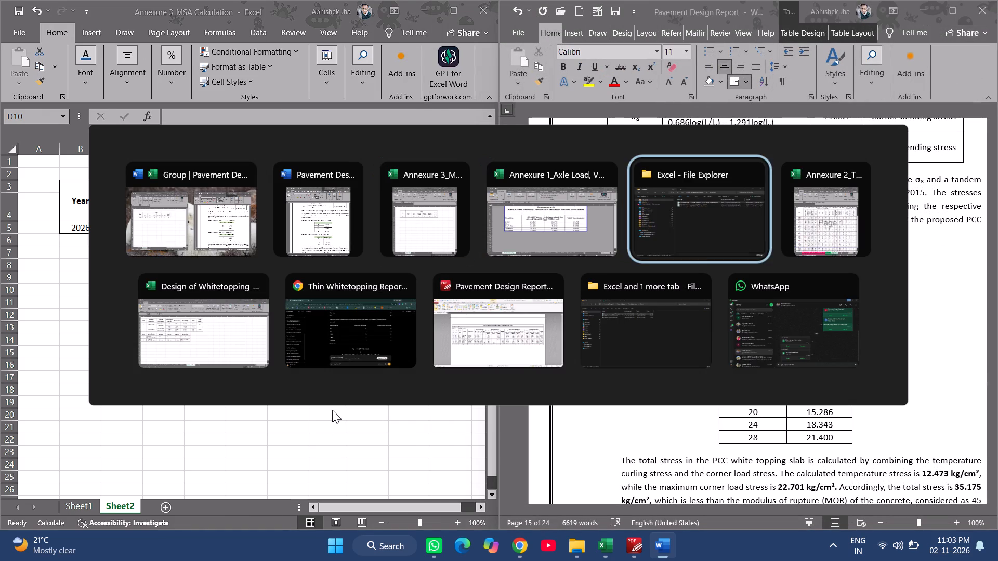
{"action": "key", "text": "alt+Tab"}
{"action": "key", "text": "alt+Tab"}
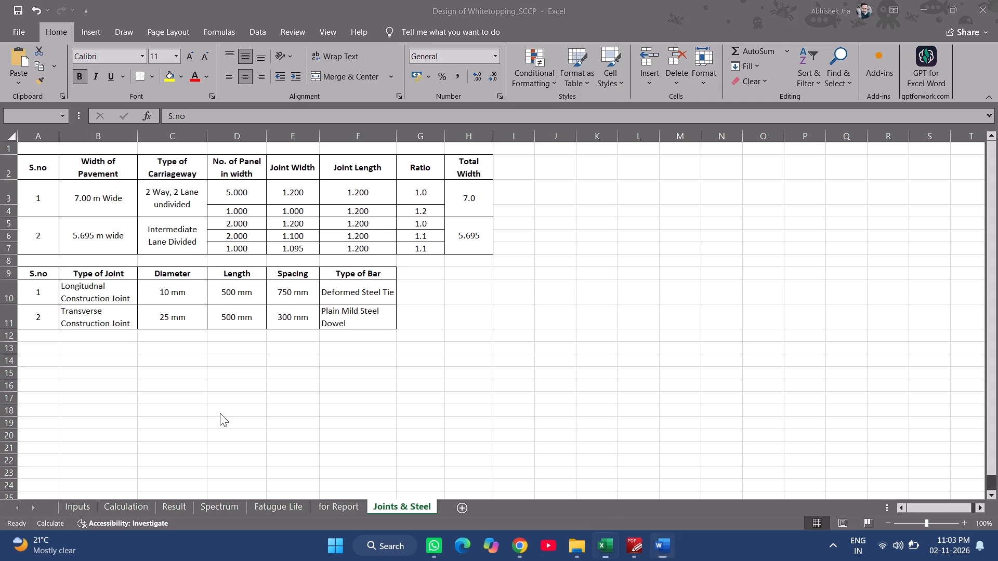
{"action": "left_click", "coordinate": [177, 515]}
{"action": "left_click", "coordinate": [183, 502]}
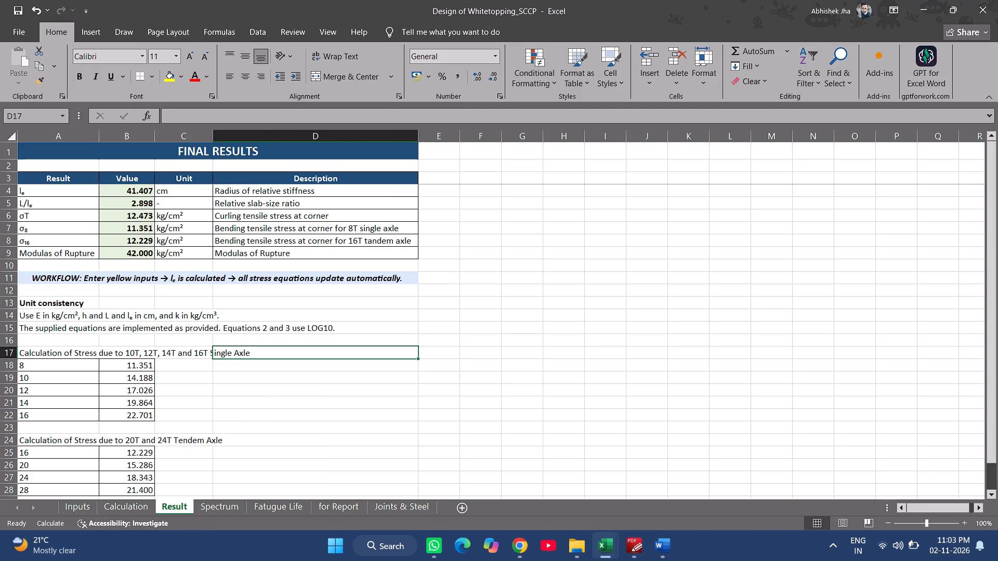
{"action": "key", "text": "super+Left"}
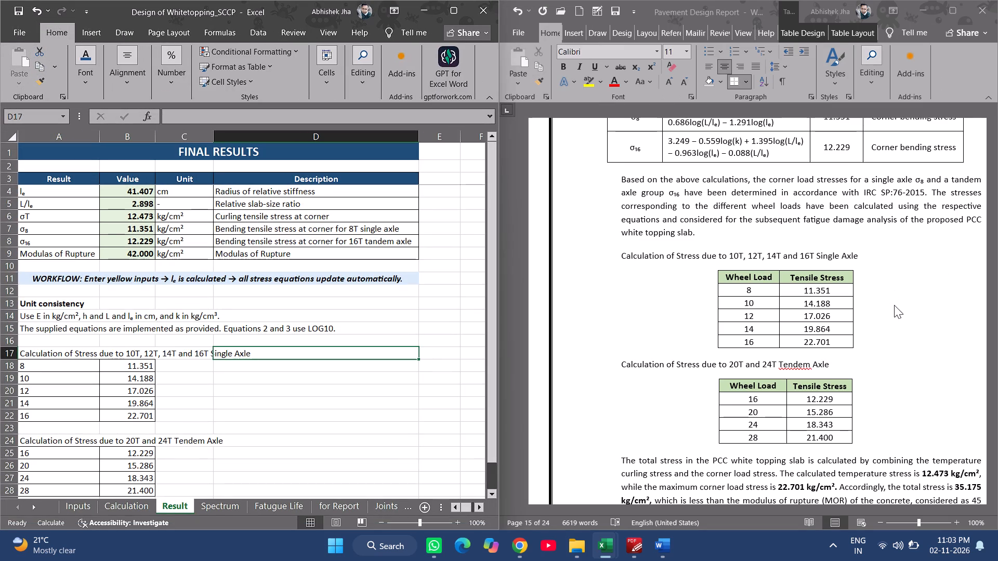
Compare the Result sheet's single-axle, tandem-axle and total stresses with the report's wheel load tables and total stress paragraph.
{"action": "scroll", "coordinate": [890, 310], "scroll_direction": "down", "scroll_amount": 2}
{"action": "scroll", "coordinate": [123, 459], "scroll_direction": "down", "scroll_amount": 2}
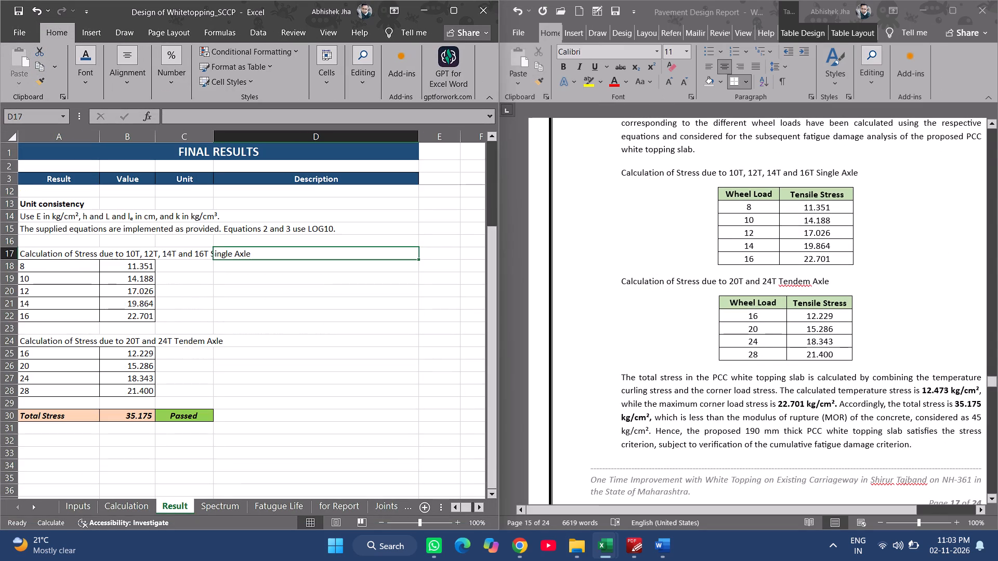
{"action": "scroll", "coordinate": [157, 438], "scroll_direction": "down", "scroll_amount": 2}
{"action": "scroll", "coordinate": [158, 437], "scroll_direction": "up", "scroll_amount": 2}
{"action": "scroll", "coordinate": [913, 371], "scroll_direction": "down", "scroll_amount": 2}
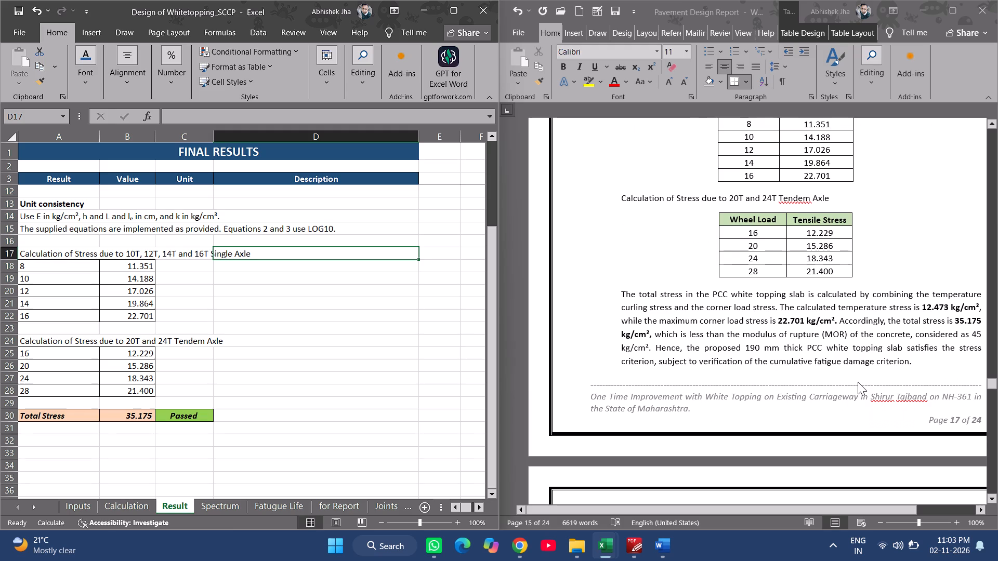
Update Table 13_Parameters for Fatigue Damage with the Spectrum sheet's parameters: 2726554 total axle load repetitions, 89.2% single axle and 10.8% tandem axle.
{"action": "left_click", "coordinate": [225, 512]}
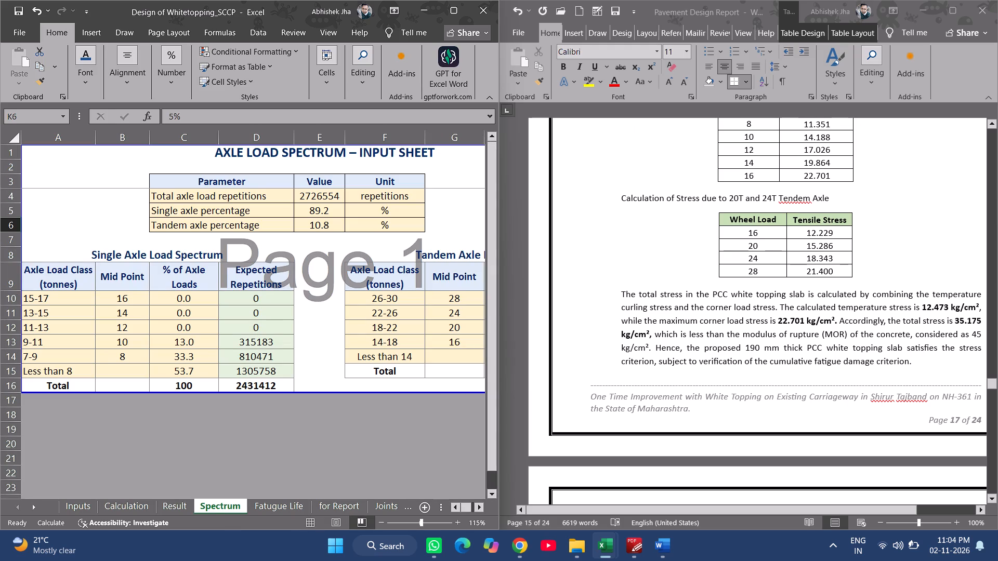
{"action": "scroll", "coordinate": [214, 413], "scroll_direction": "up", "scroll_amount": 1}
{"action": "left_click", "coordinate": [652, 301]}
{"action": "scroll", "coordinate": [809, 330], "scroll_direction": "down", "scroll_amount": 11}
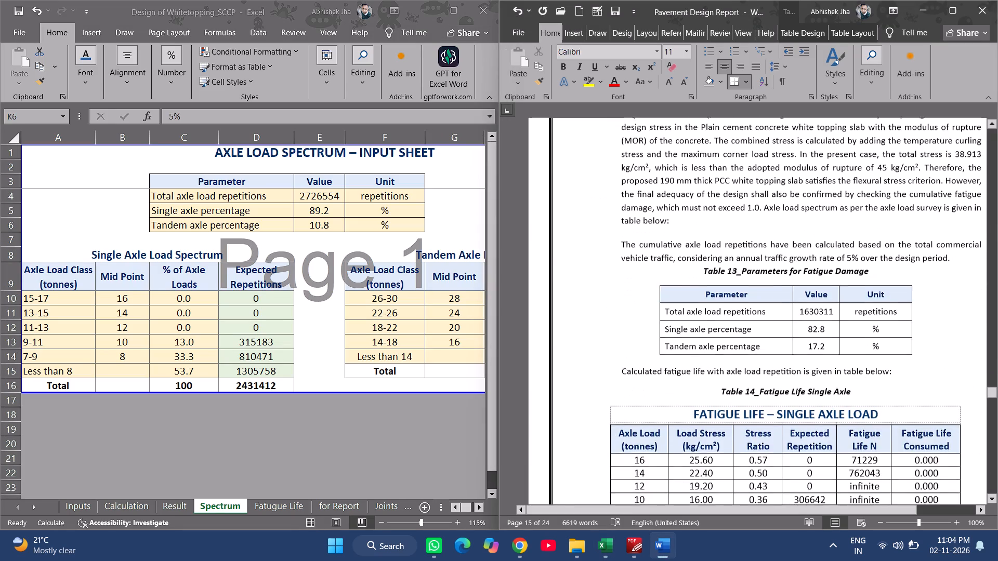
{"action": "scroll", "coordinate": [805, 335], "scroll_direction": "down", "scroll_amount": 2}
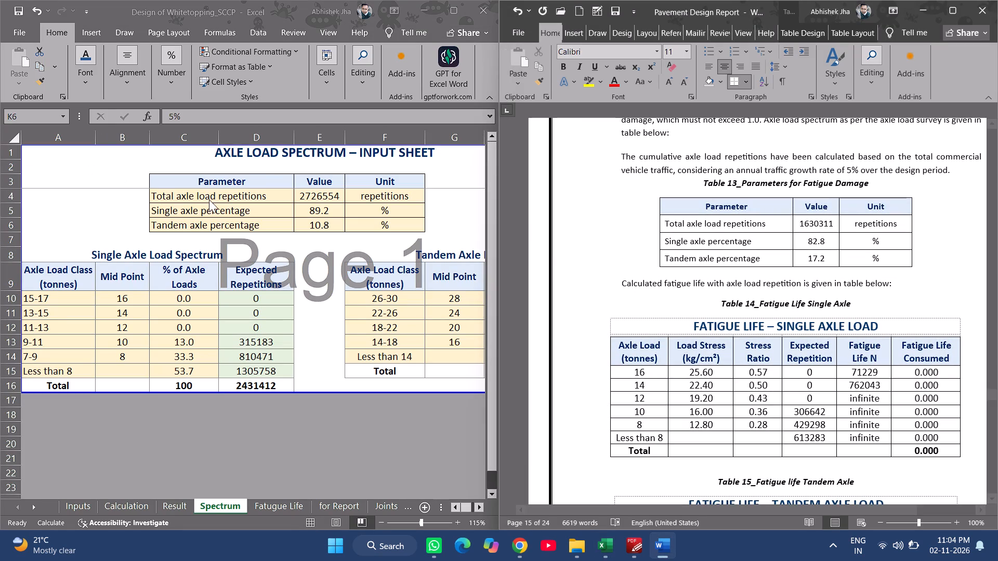
{"action": "left_click", "coordinate": [209, 199]}
{"action": "left_click_drag", "start_coordinate": [216, 196], "coordinate": [360, 229]}
{"action": "key", "text": "ctrl+c"}
{"action": "left_click", "coordinate": [697, 230]}
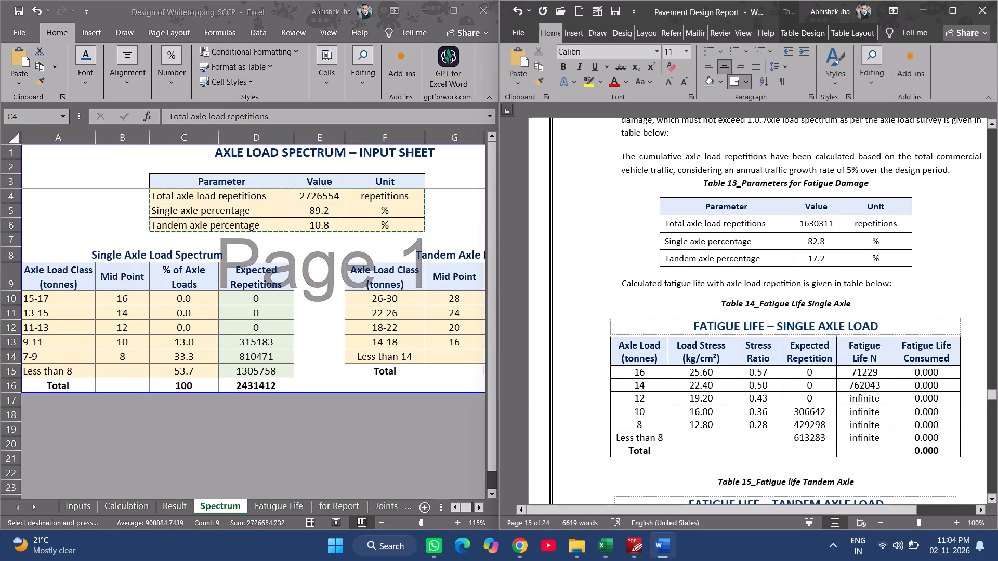
{"action": "left_click_drag", "start_coordinate": [672, 224], "coordinate": [862, 254]}
{"action": "key", "text": "ctrl+v"}
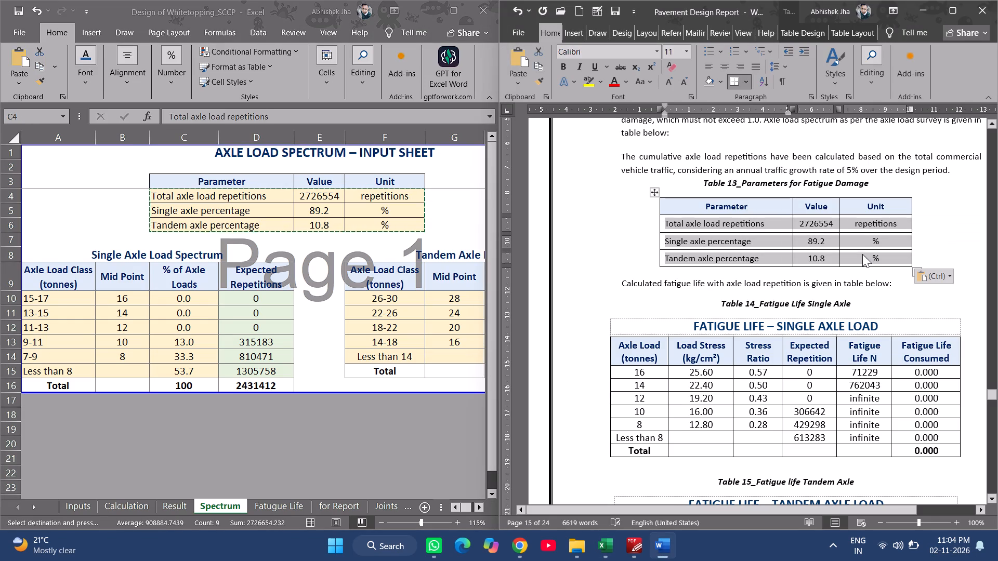
Open the Fatugue Life sheet of Design of Whitetopping_SCCP and put it back ahead of the for Report sheet.
{"action": "left_click", "coordinate": [152, 342]}
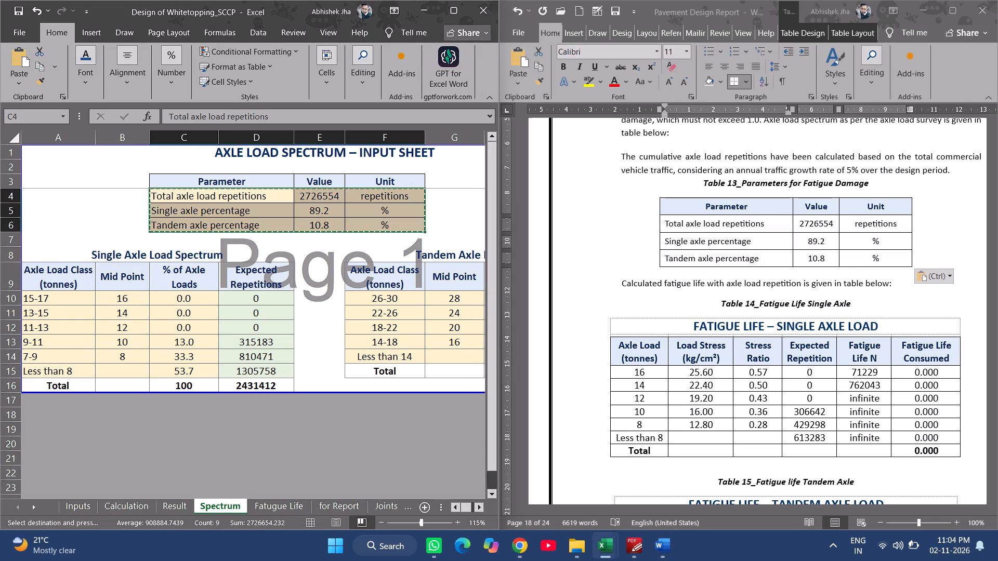
{"action": "left_click", "coordinate": [740, 384]}
{"action": "scroll", "coordinate": [740, 384], "scroll_direction": "down", "scroll_amount": 1}
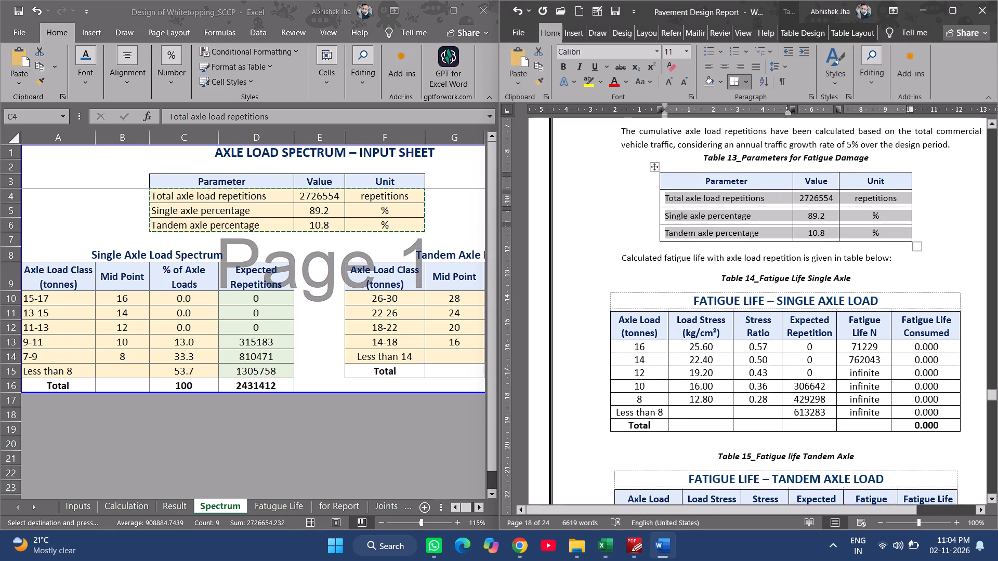
{"action": "scroll", "coordinate": [740, 384], "scroll_direction": "down", "scroll_amount": 2}
{"action": "left_click", "coordinate": [269, 501]}
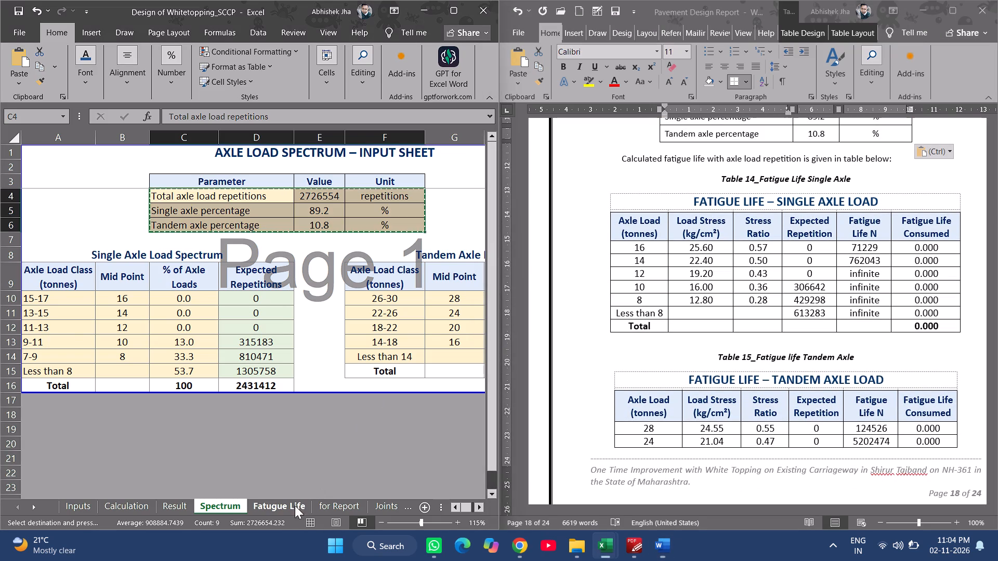
{"action": "left_click_drag", "start_coordinate": [316, 509], "coordinate": [296, 507]}
{"action": "left_click", "coordinate": [295, 505]}
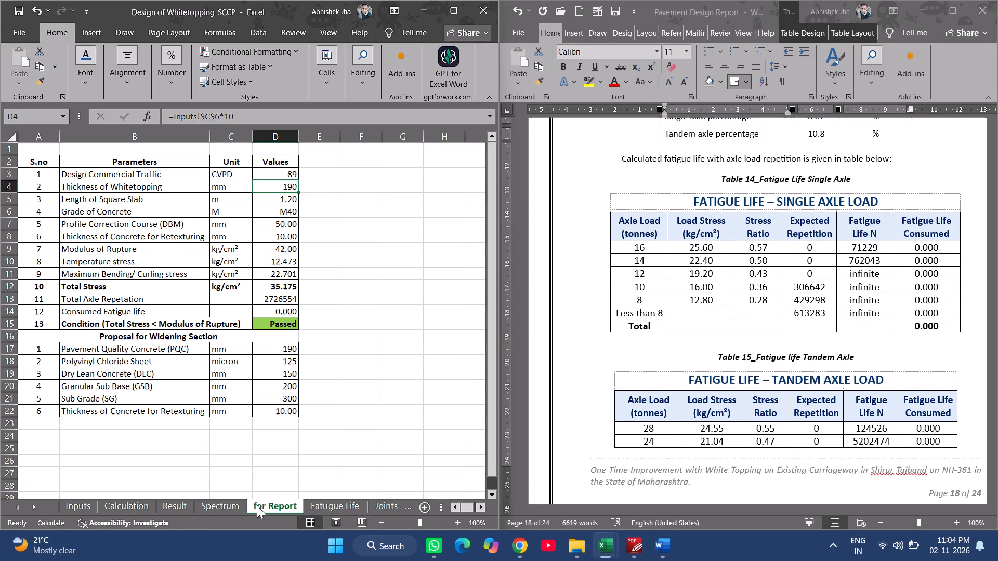
{"action": "left_click", "coordinate": [241, 505]}
{"action": "left_click_drag", "start_coordinate": [330, 497], "coordinate": [329, 501]}
{"action": "left_click", "coordinate": [330, 502]}
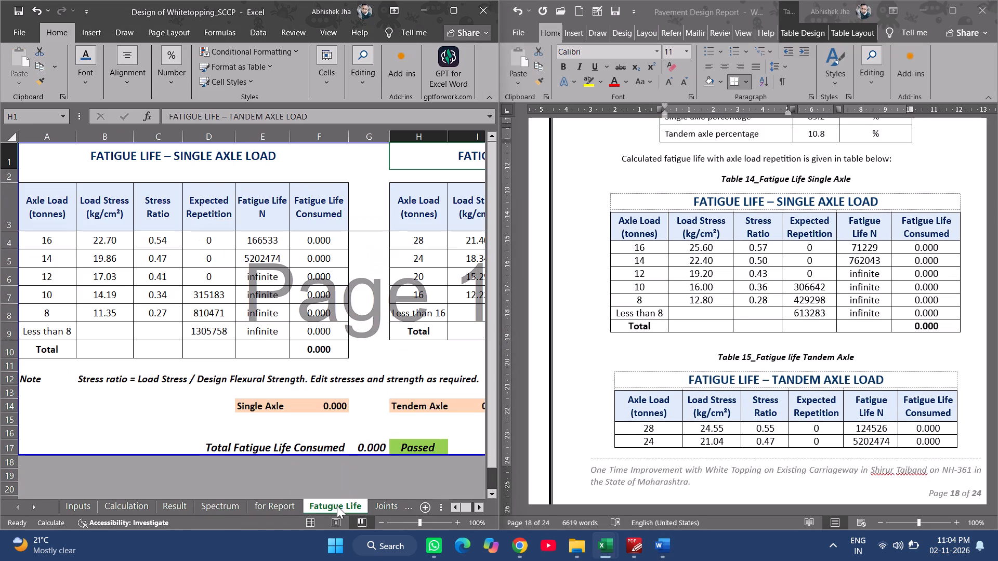
{"action": "left_click_drag", "start_coordinate": [337, 505], "coordinate": [252, 505]}
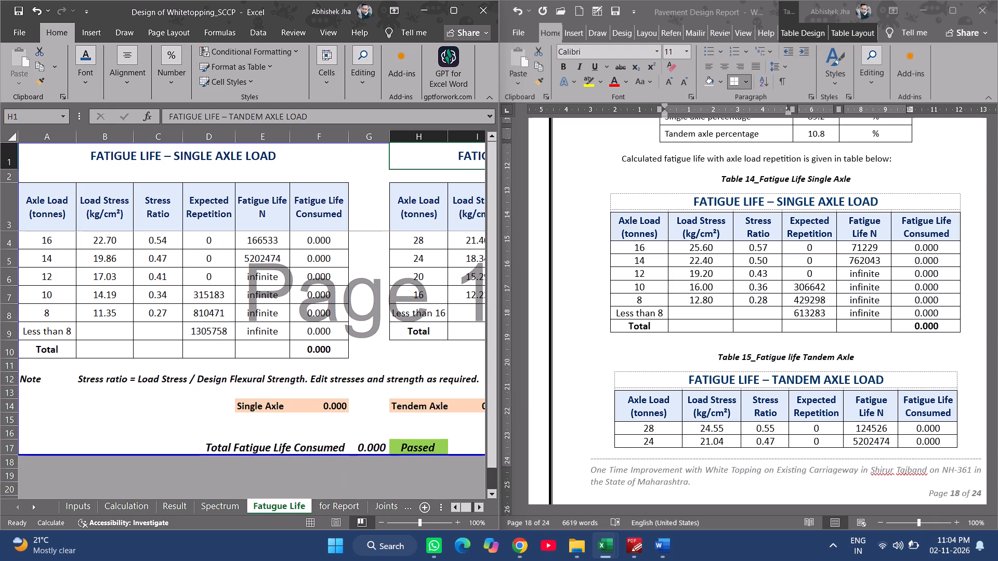
Update Table 14_Fatigue Life Single Axle in the report with the Fatugue Life sheet's single axle rows, from 16 tonnes through Total.
{"action": "left_click_drag", "start_coordinate": [60, 245], "coordinate": [326, 330]}
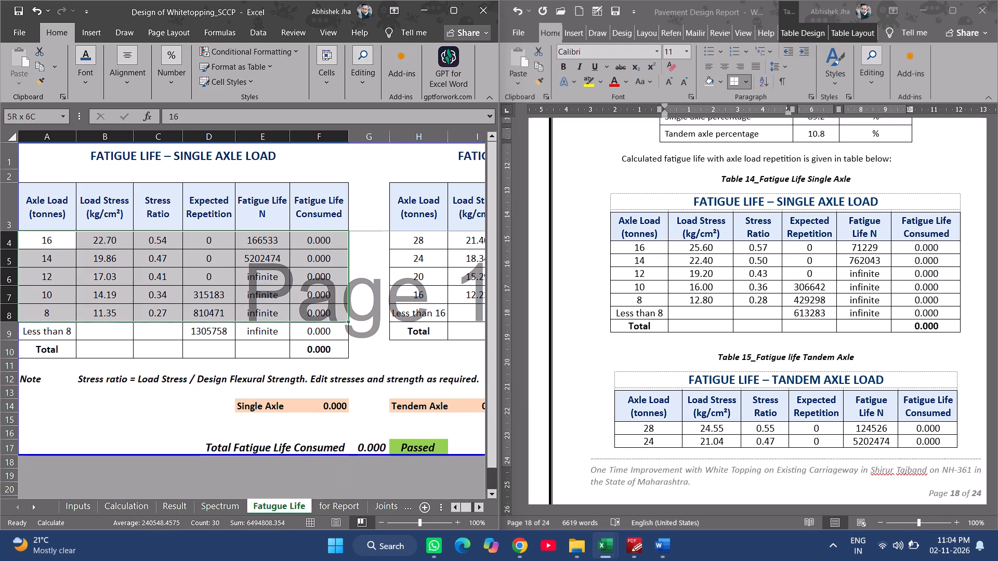
{"action": "left_click_drag", "start_coordinate": [326, 330], "coordinate": [330, 338]}
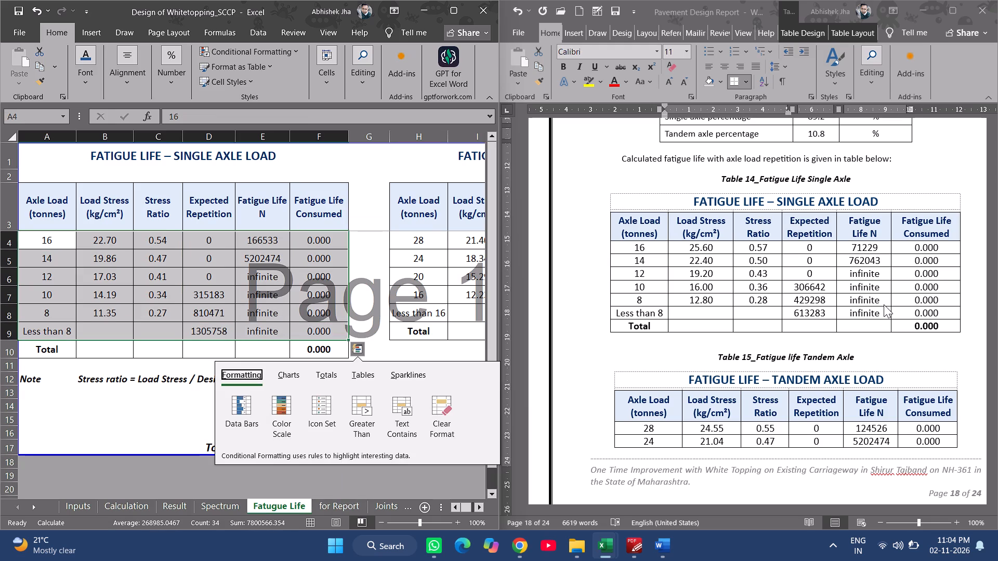
{"action": "key", "text": "Escape"}
{"action": "key", "text": "shift+Down"}
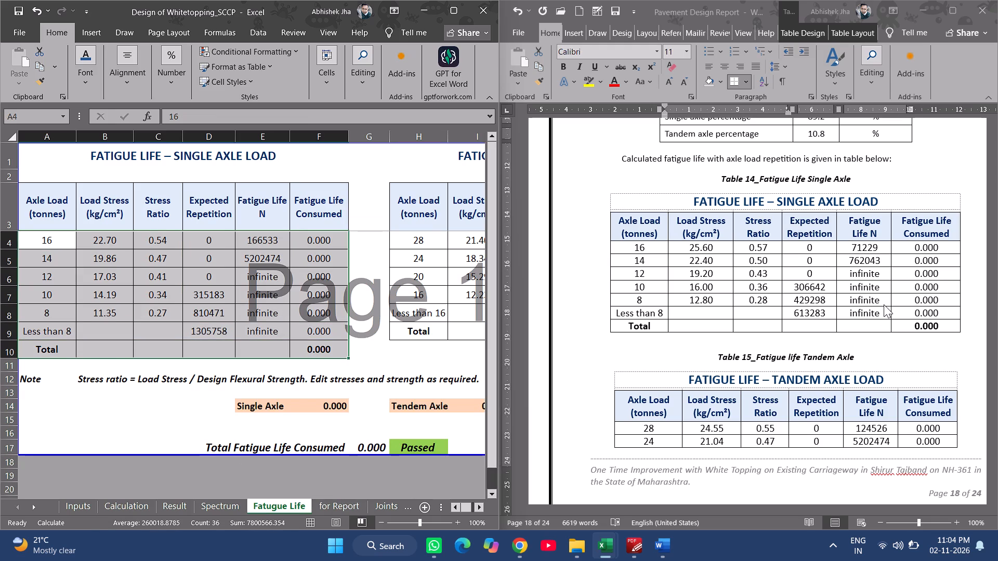
{"action": "key", "text": "ctrl+c"}
{"action": "left_click", "coordinate": [711, 233]}
{"action": "left_click_drag", "start_coordinate": [636, 248], "coordinate": [662, 253]}
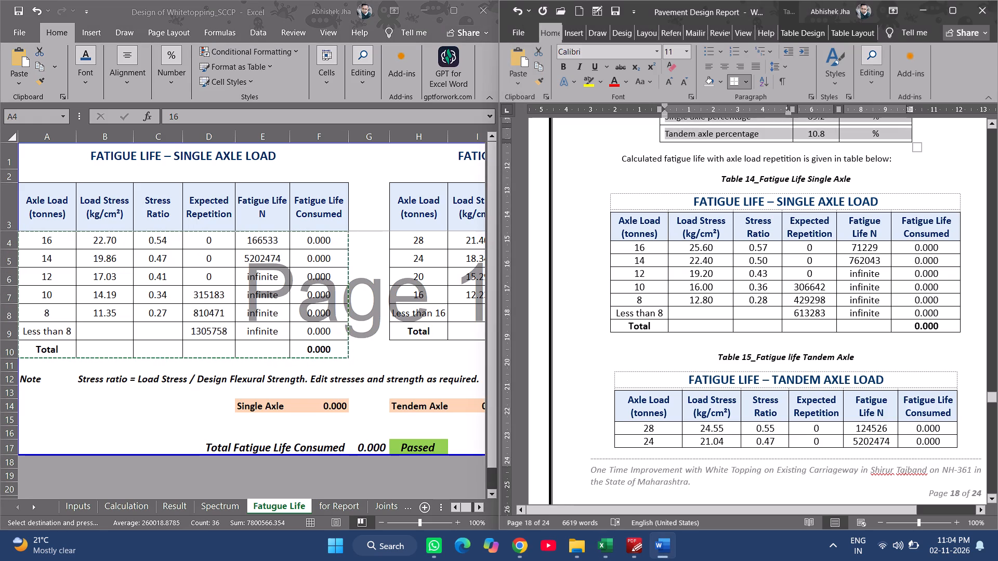
{"action": "left_click_drag", "start_coordinate": [662, 253], "coordinate": [912, 321]}
{"action": "key", "text": "ctrl+v"}
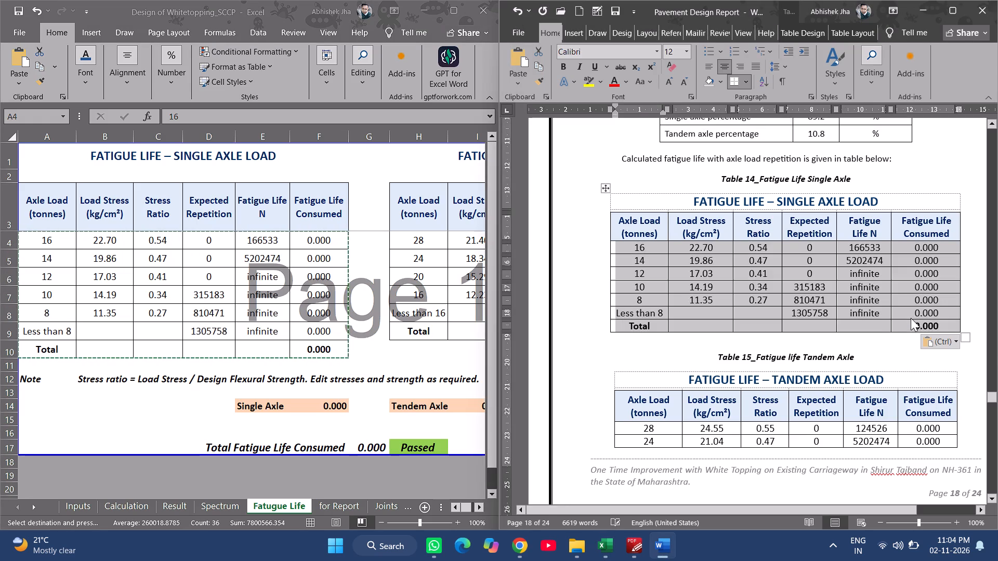
Update Table 15_Fatigue life Tandem Axle in the report with the Fatugue Life sheet's tandem axle rows, from 28 tonnes through Total.
{"action": "left_click", "coordinate": [358, 275]}
{"action": "key", "text": "Right"}
{"action": "key", "text": "Right"}
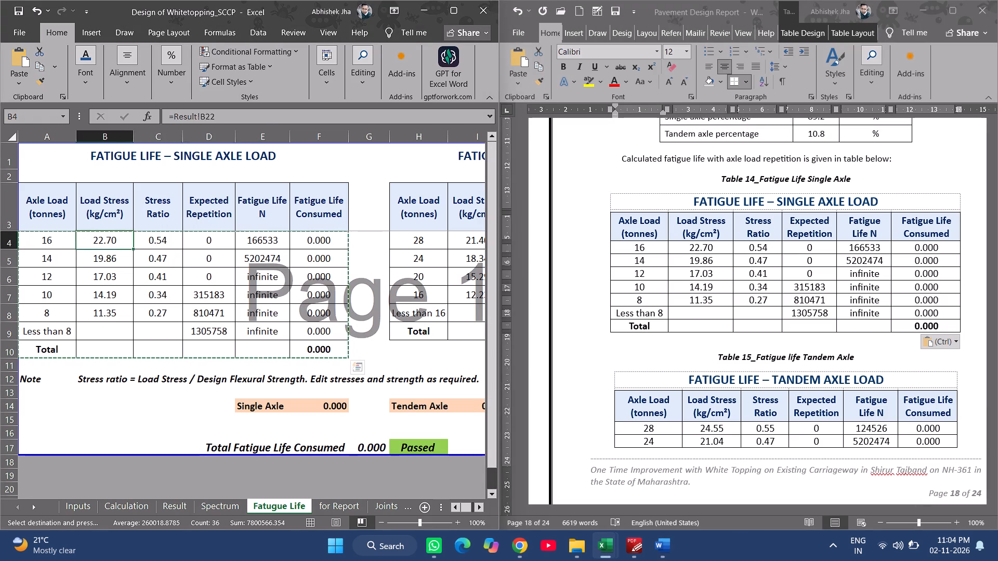
{"action": "key", "text": "Right"}
{"action": "key", "text": "Right"}
{"action": "key", "text": "Right"}
{"action": "key", "text": "Right"}
{"action": "key", "text": "Right"}
{"action": "key", "text": "shift+Right"}
{"action": "key", "text": "shift+Right"}
{"action": "key", "text": "shift+Right"}
{"action": "key", "text": "shift+Right"}
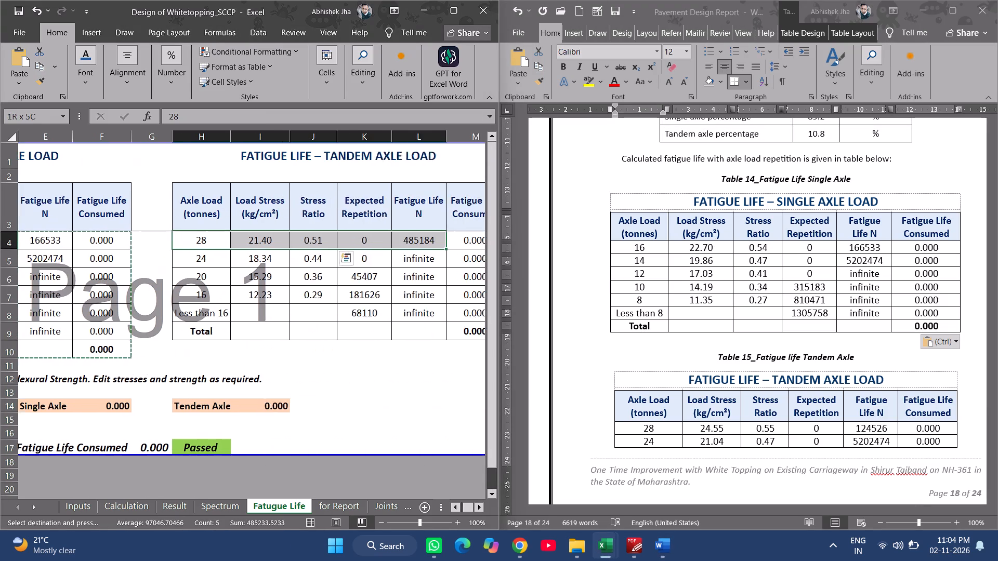
{"action": "key", "text": "shift+Right"}
{"action": "key", "text": "shift+Down"}
{"action": "key", "text": "shift+Down"}
{"action": "key", "text": "shift+Down"}
{"action": "key", "text": "shift+Down"}
{"action": "key", "text": "shift+Down"}
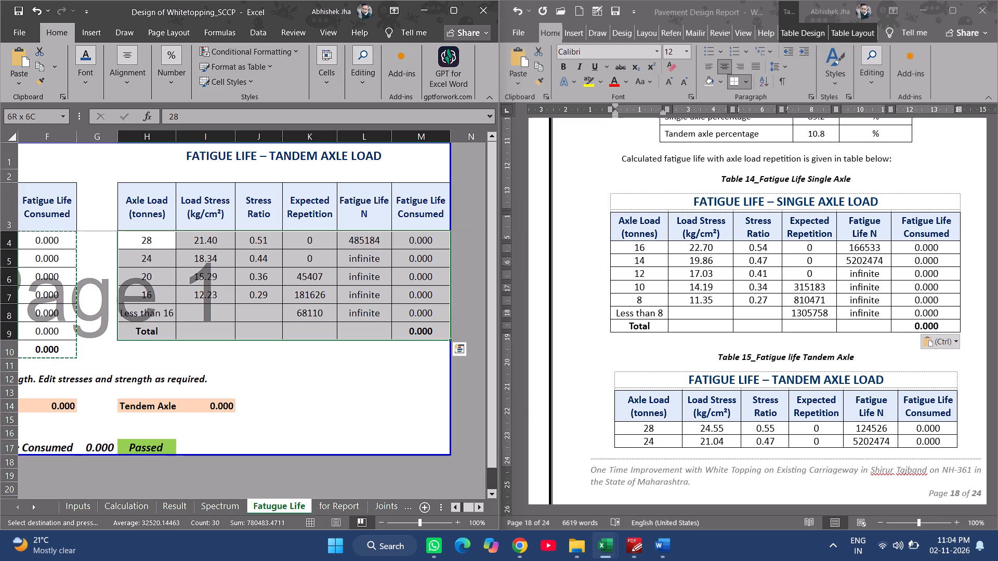
{"action": "key", "text": "ctrl+c"}
{"action": "scroll", "coordinate": [686, 285], "scroll_direction": "down", "scroll_amount": 4}
{"action": "left_click", "coordinate": [643, 265]}
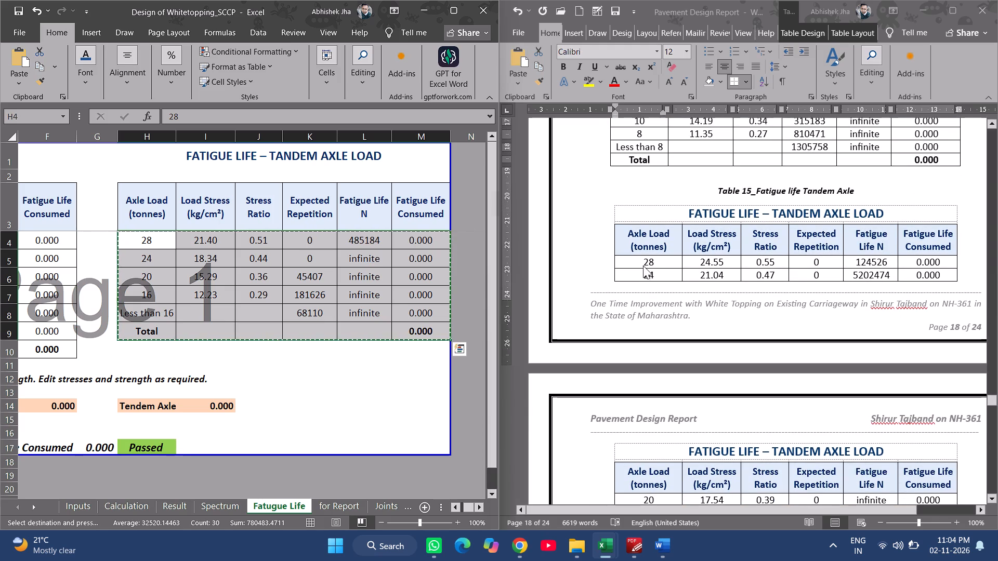
{"action": "left_click_drag", "start_coordinate": [643, 259], "coordinate": [918, 452]}
{"action": "scroll", "coordinate": [896, 446], "scroll_direction": "down", "scroll_amount": 2}
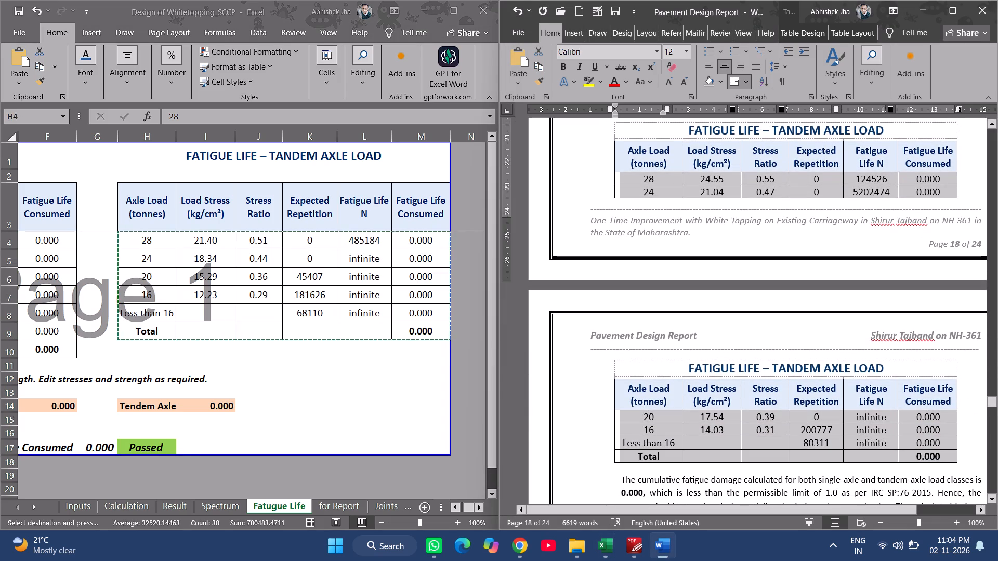
{"action": "left_click_drag", "start_coordinate": [918, 452], "coordinate": [918, 455]}
{"action": "key", "text": "ctrl+v"}
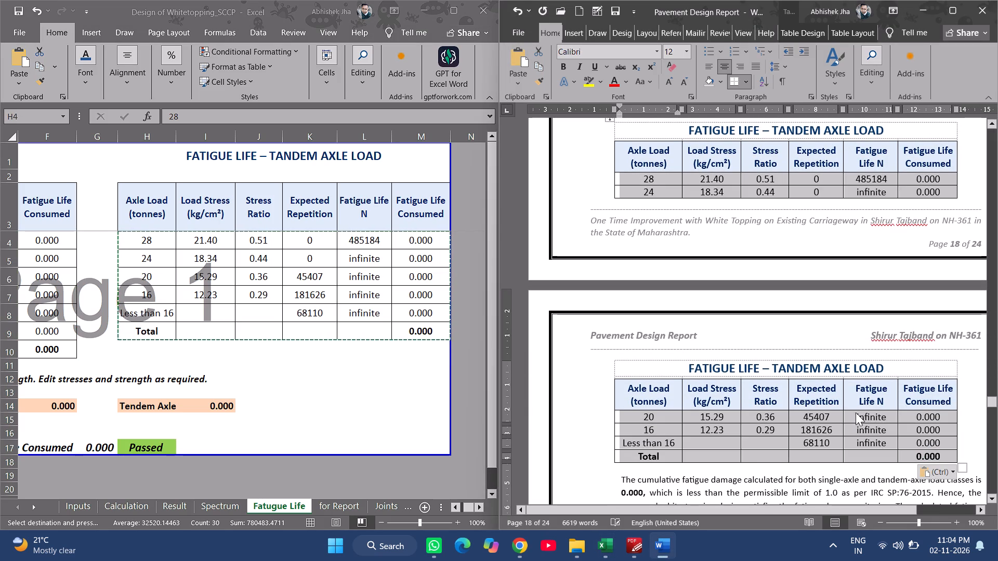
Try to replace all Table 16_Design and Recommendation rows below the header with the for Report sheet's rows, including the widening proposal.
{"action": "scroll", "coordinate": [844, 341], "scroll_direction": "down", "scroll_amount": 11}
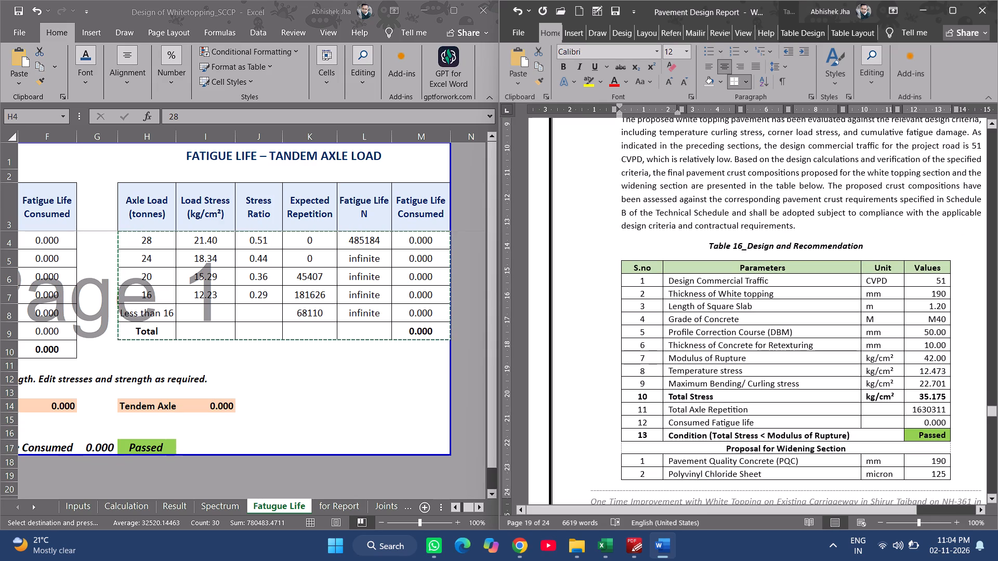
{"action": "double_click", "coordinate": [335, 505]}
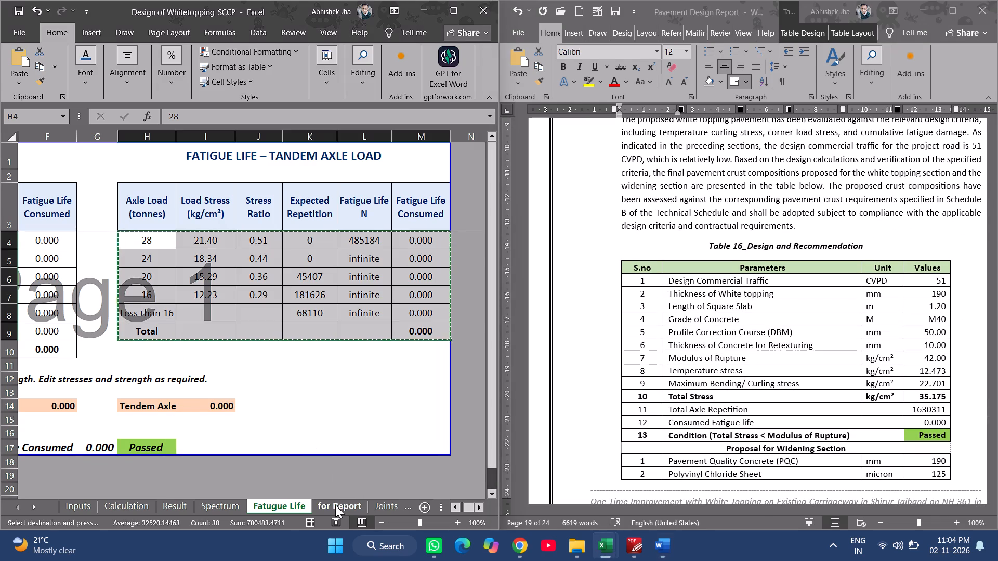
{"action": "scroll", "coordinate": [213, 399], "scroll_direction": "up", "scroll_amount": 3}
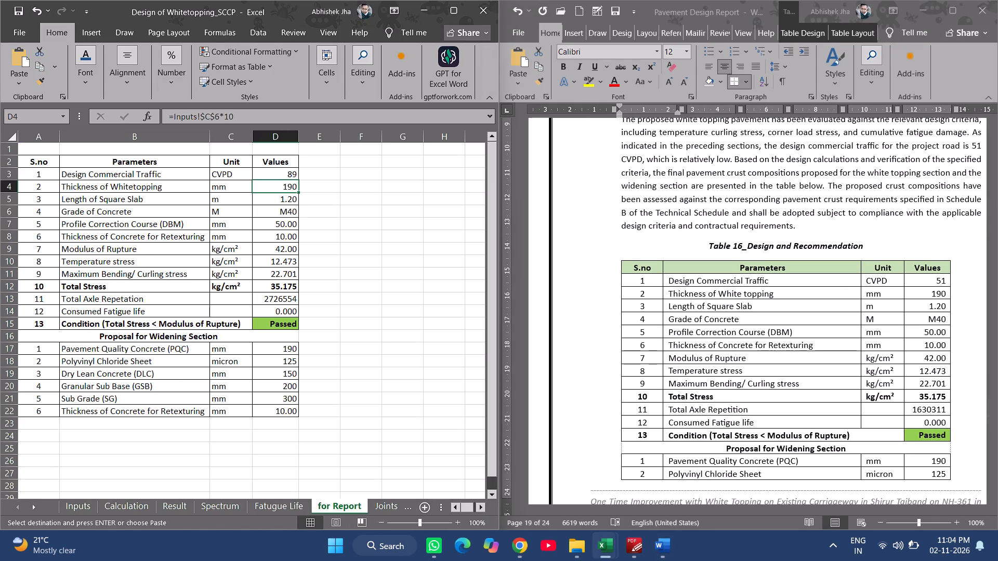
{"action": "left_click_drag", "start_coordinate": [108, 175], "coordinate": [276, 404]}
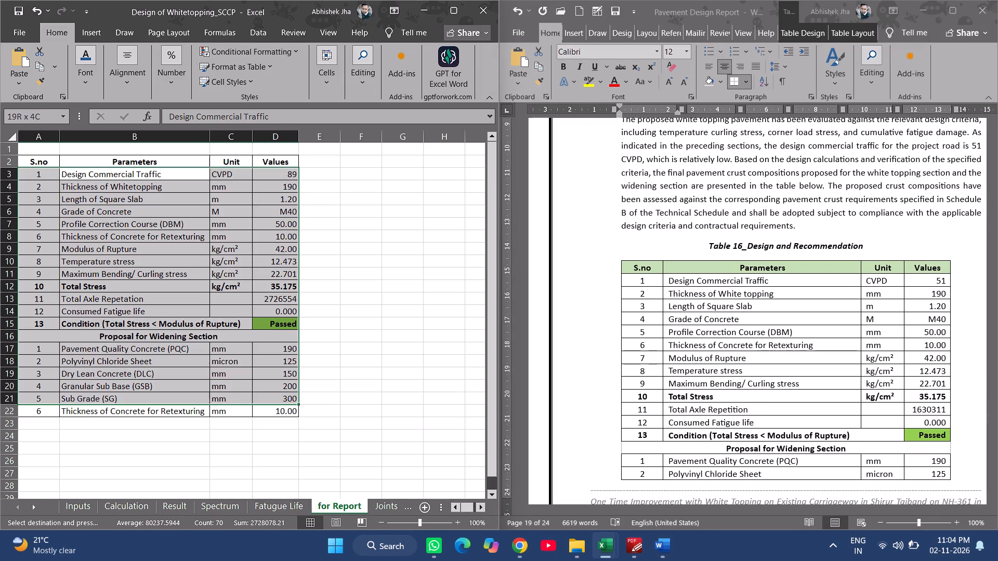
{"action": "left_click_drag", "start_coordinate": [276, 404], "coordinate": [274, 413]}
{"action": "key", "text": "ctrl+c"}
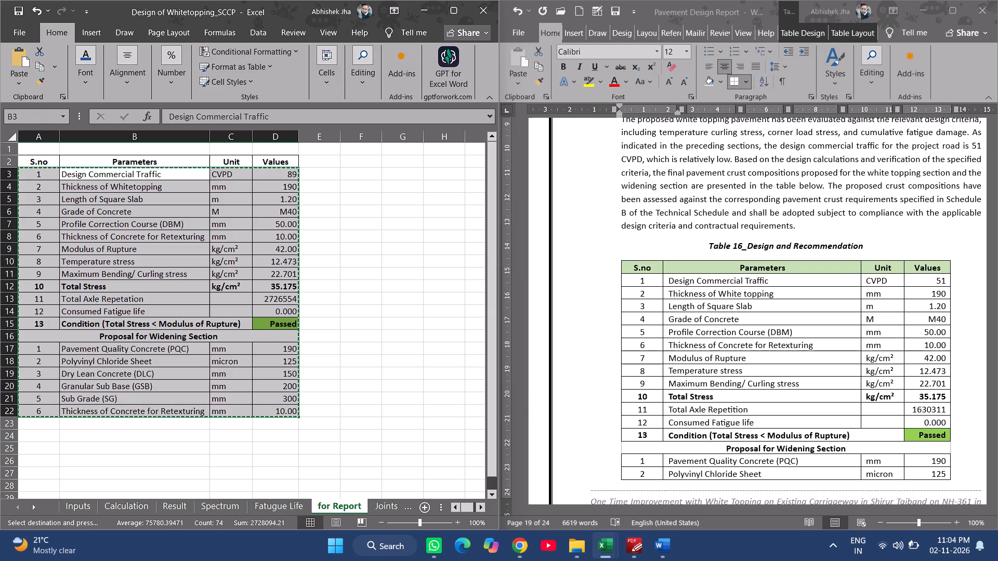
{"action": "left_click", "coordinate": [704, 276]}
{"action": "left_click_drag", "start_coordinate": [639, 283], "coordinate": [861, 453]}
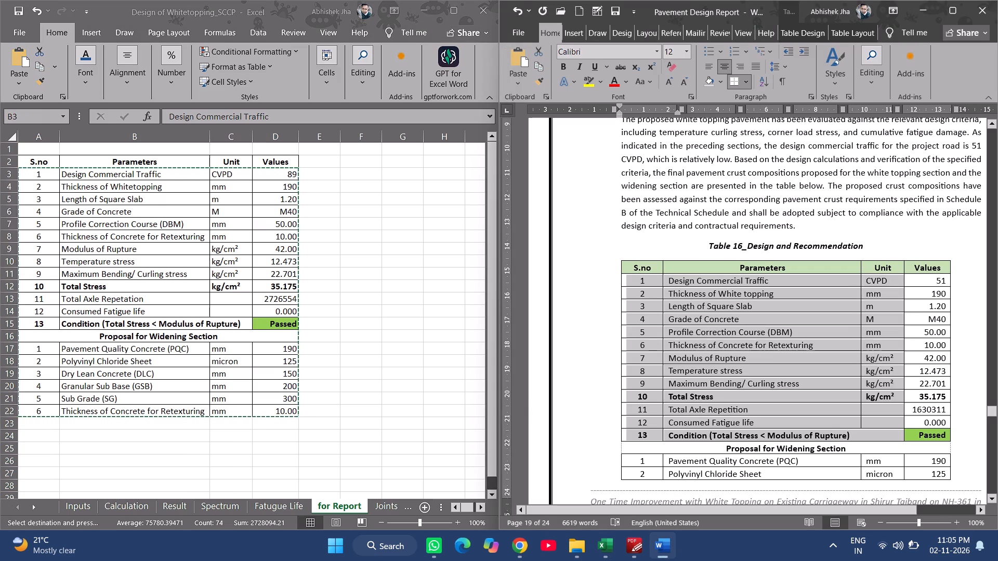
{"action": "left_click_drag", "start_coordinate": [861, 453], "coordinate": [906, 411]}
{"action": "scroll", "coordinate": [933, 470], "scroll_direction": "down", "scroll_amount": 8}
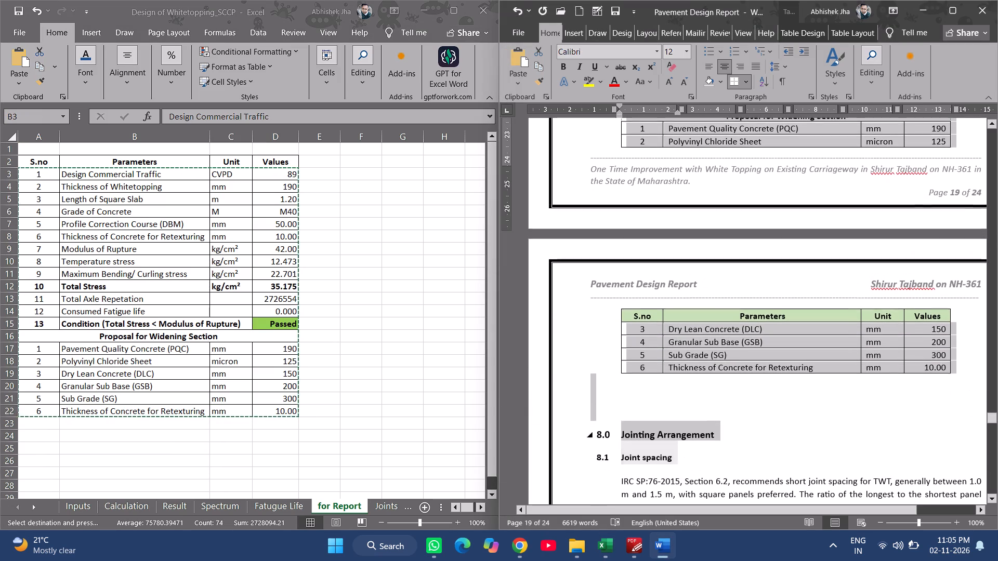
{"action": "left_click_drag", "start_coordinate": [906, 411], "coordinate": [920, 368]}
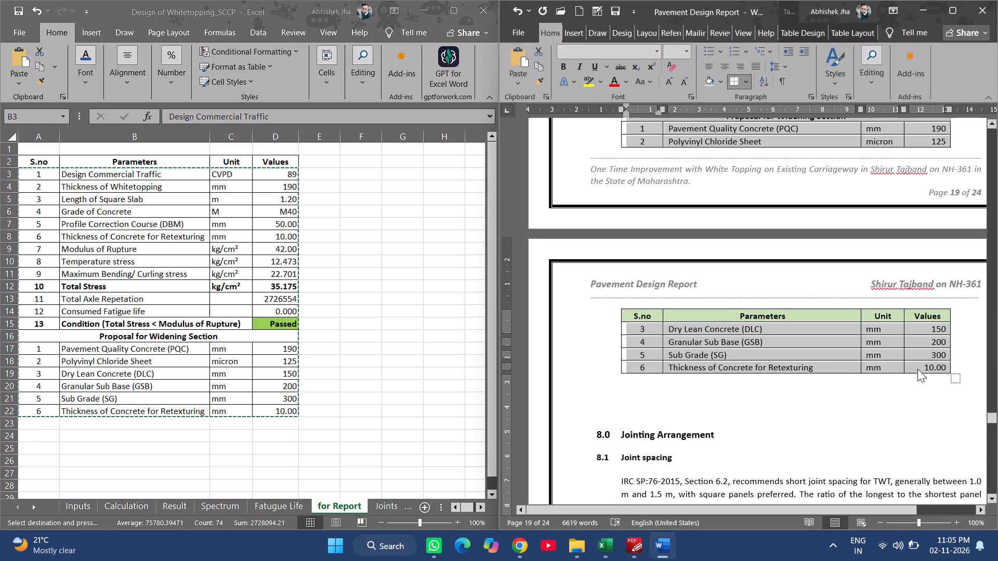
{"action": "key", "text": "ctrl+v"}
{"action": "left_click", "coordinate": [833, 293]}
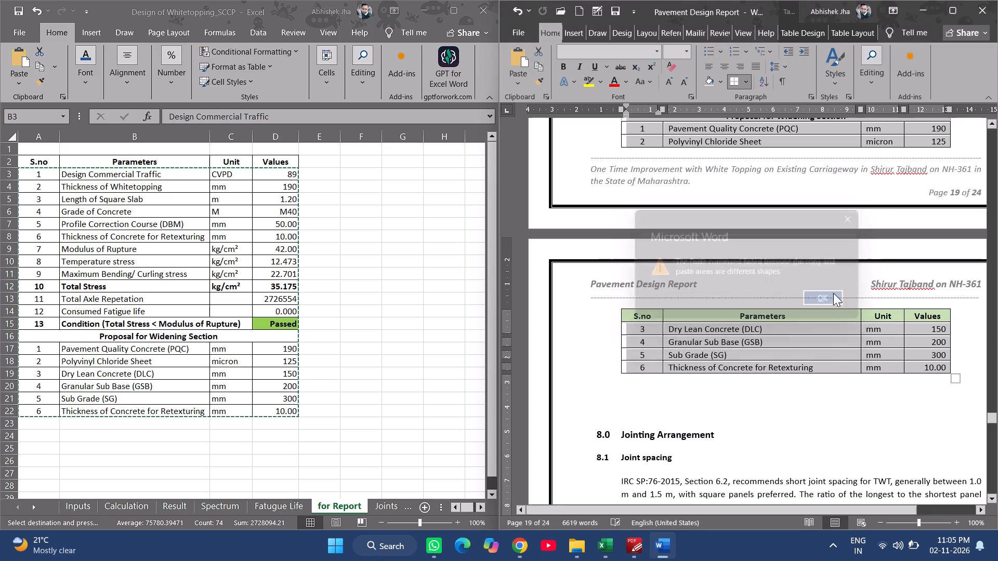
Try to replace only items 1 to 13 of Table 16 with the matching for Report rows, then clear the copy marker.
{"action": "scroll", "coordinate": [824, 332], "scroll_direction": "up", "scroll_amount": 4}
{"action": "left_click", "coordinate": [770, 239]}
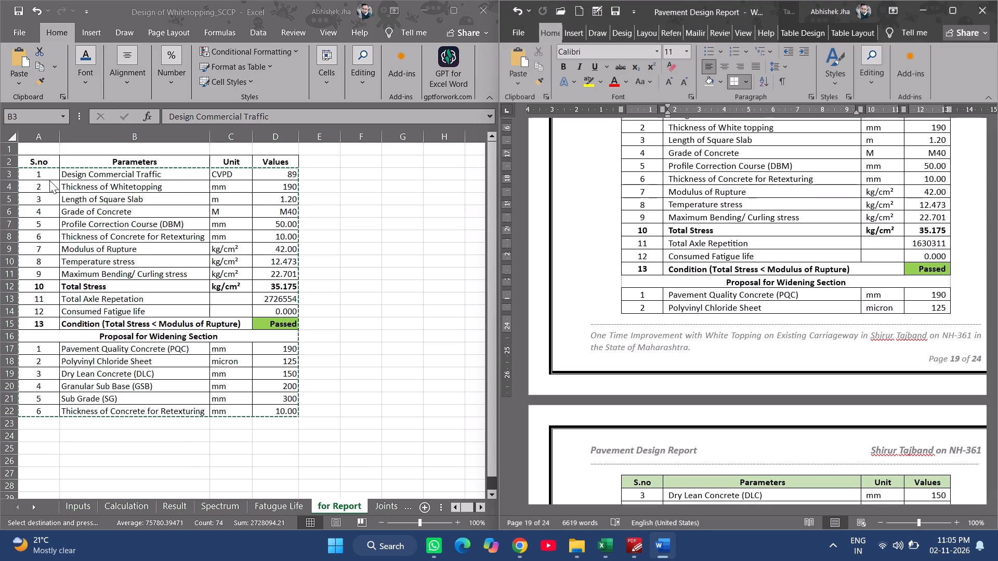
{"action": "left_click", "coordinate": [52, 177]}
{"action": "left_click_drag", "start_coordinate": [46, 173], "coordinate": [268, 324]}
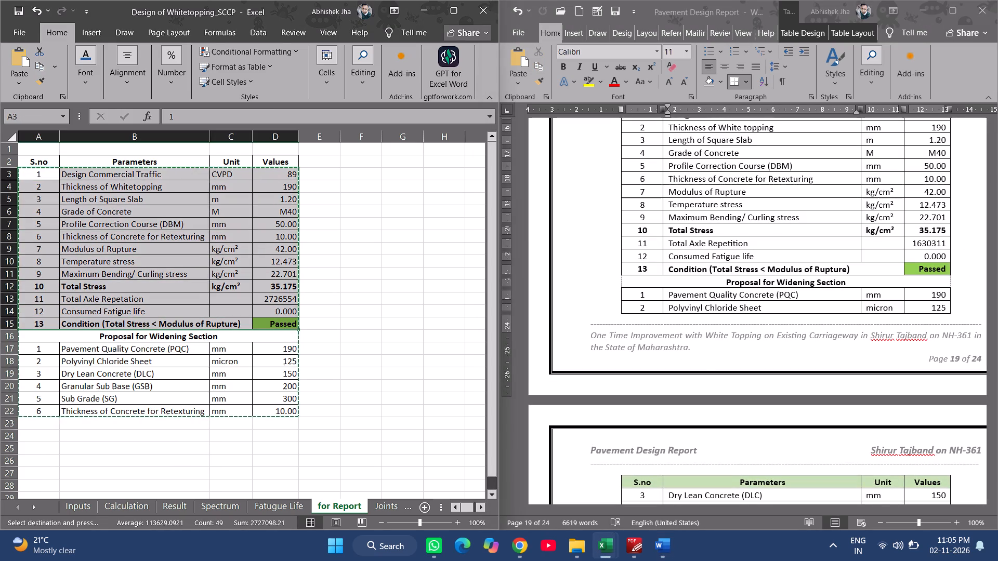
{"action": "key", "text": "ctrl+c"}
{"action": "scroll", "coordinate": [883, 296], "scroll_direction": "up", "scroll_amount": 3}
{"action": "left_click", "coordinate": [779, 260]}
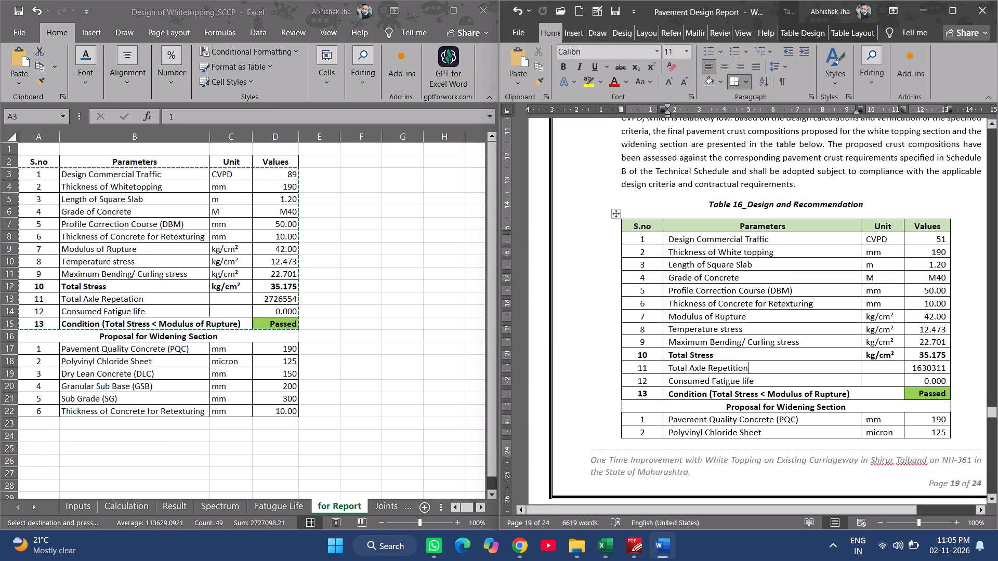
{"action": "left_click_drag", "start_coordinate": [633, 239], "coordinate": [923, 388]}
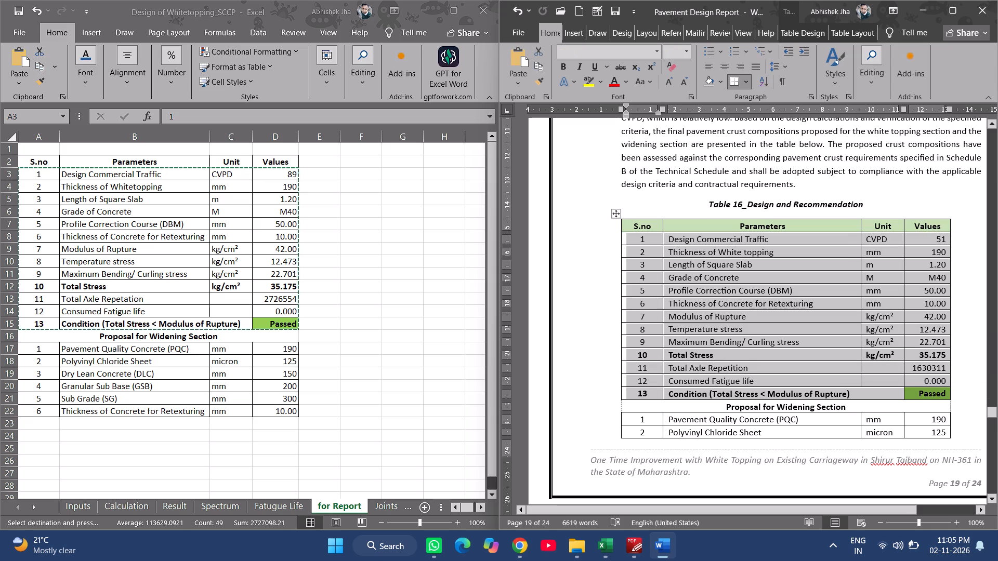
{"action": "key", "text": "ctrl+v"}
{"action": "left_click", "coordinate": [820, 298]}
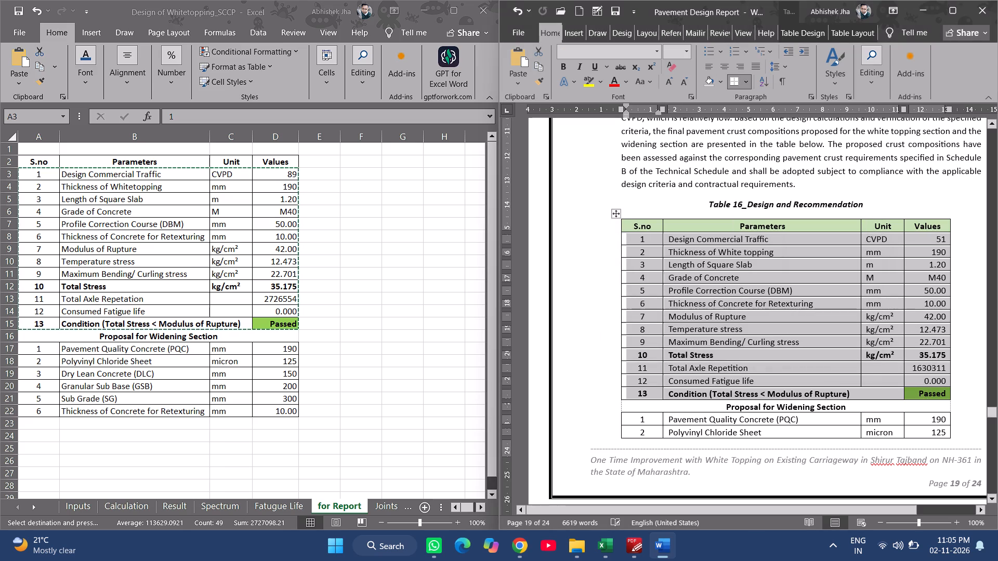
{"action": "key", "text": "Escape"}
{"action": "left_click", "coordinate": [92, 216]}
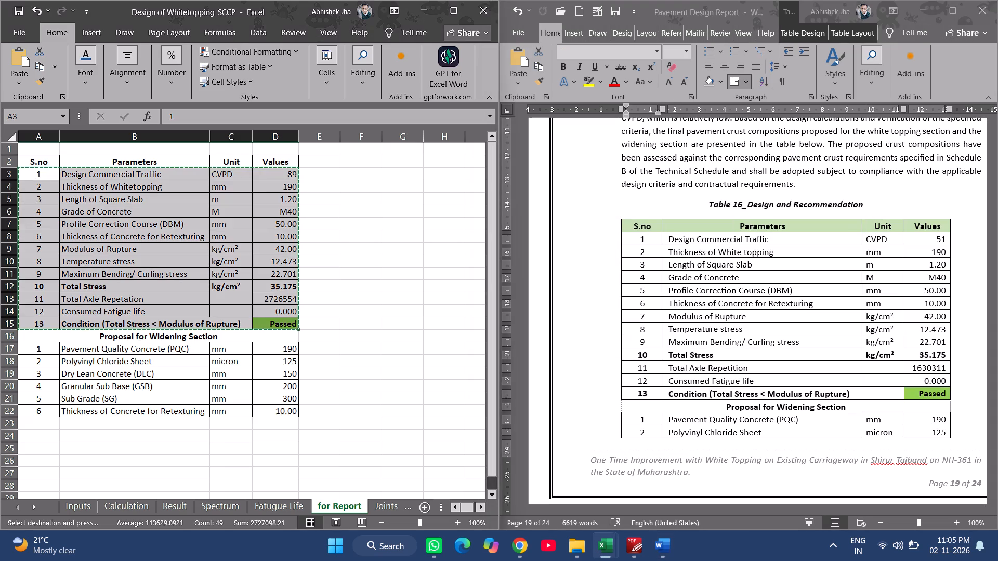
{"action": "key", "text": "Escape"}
Replace the Values column for items 1 to 13 of Table 16_Design and Recommendation with the matching values from the for Report sheet.
{"action": "left_click", "coordinate": [111, 201]}
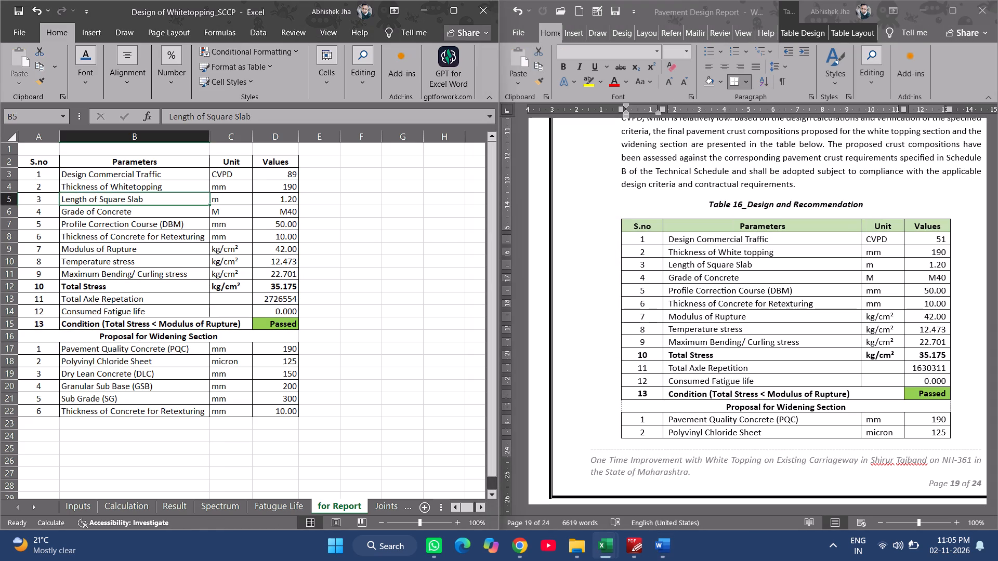
{"action": "left_click_drag", "start_coordinate": [274, 174], "coordinate": [270, 321]}
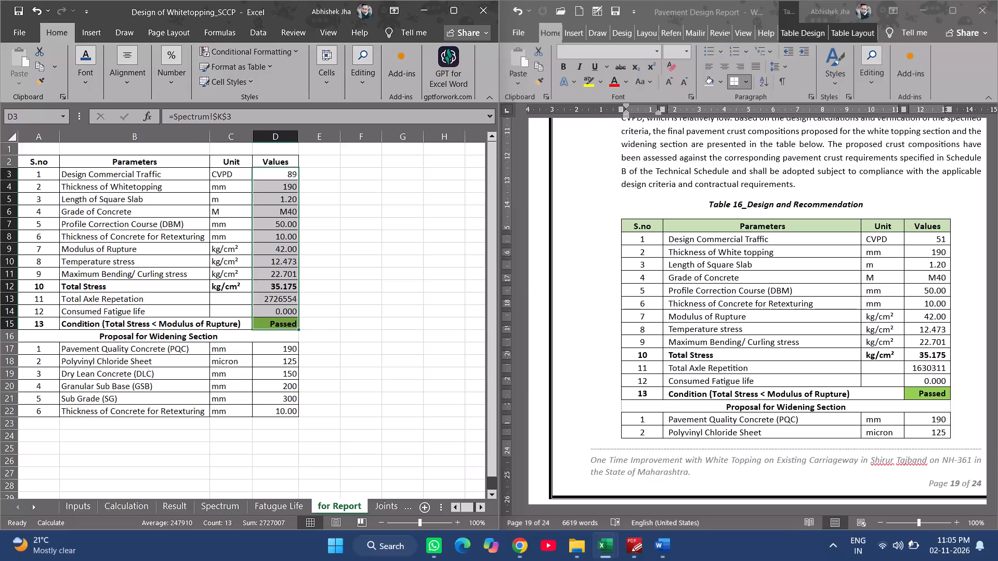
{"action": "key", "text": "ctrl+space"}
{"action": "left_click", "coordinate": [272, 320]}
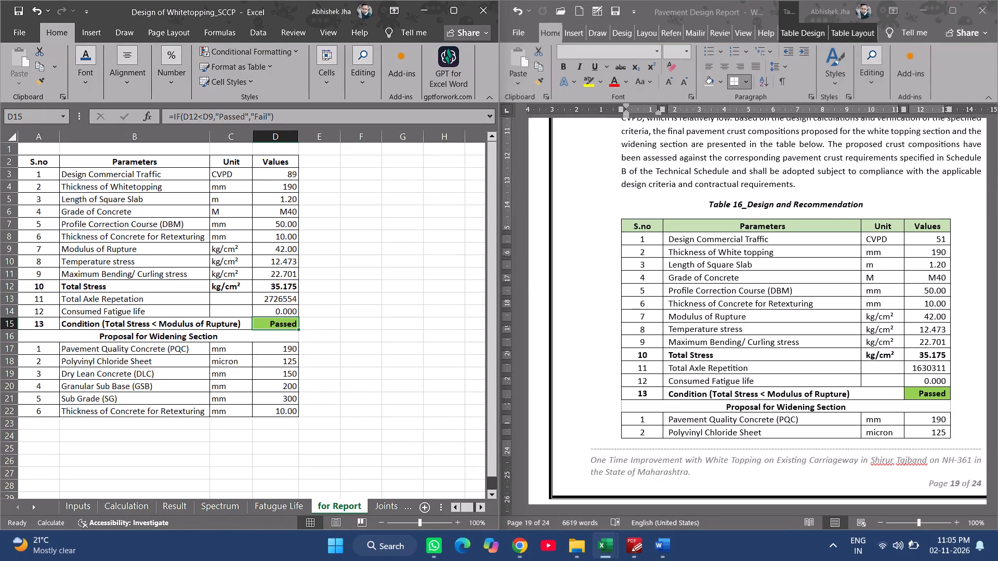
{"action": "left_click_drag", "start_coordinate": [287, 176], "coordinate": [289, 327]}
{"action": "key", "text": "ctrl+c"}
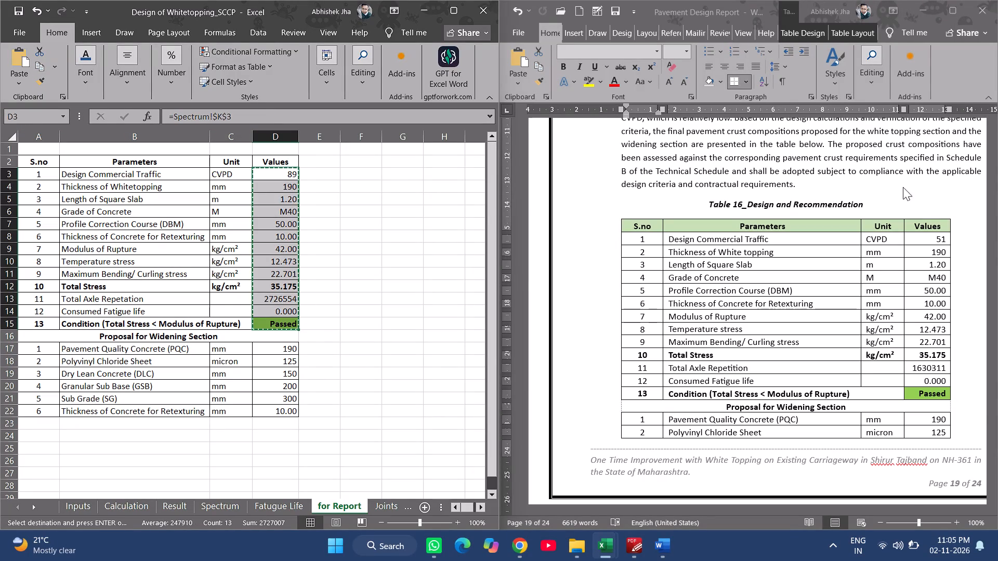
{"action": "left_click", "coordinate": [950, 252]}
{"action": "left_click", "coordinate": [930, 238]}
{"action": "left_click_drag", "start_coordinate": [929, 240], "coordinate": [927, 374]}
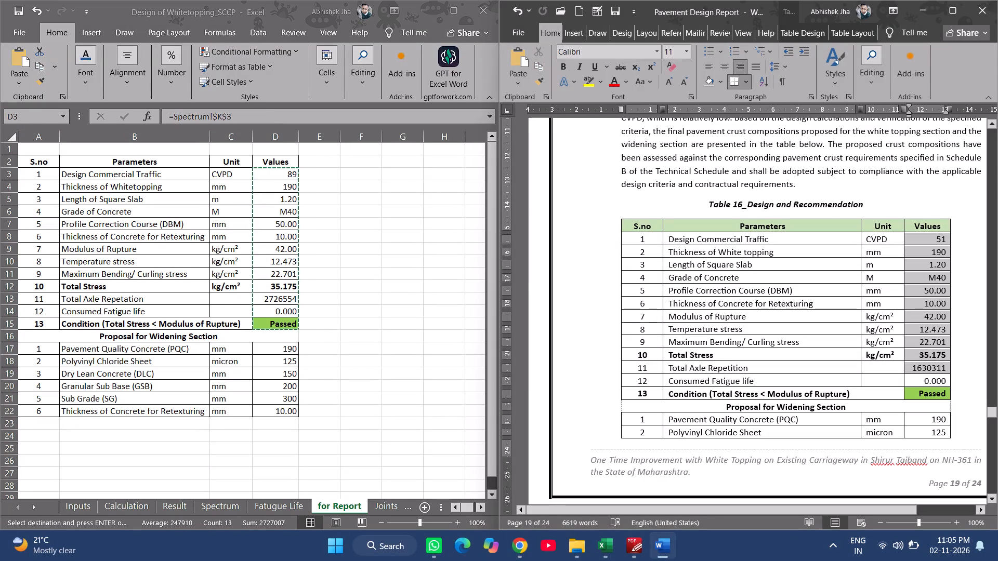
{"action": "left_click_drag", "start_coordinate": [927, 374], "coordinate": [924, 394]}
{"action": "key", "text": "ctrl+v"}
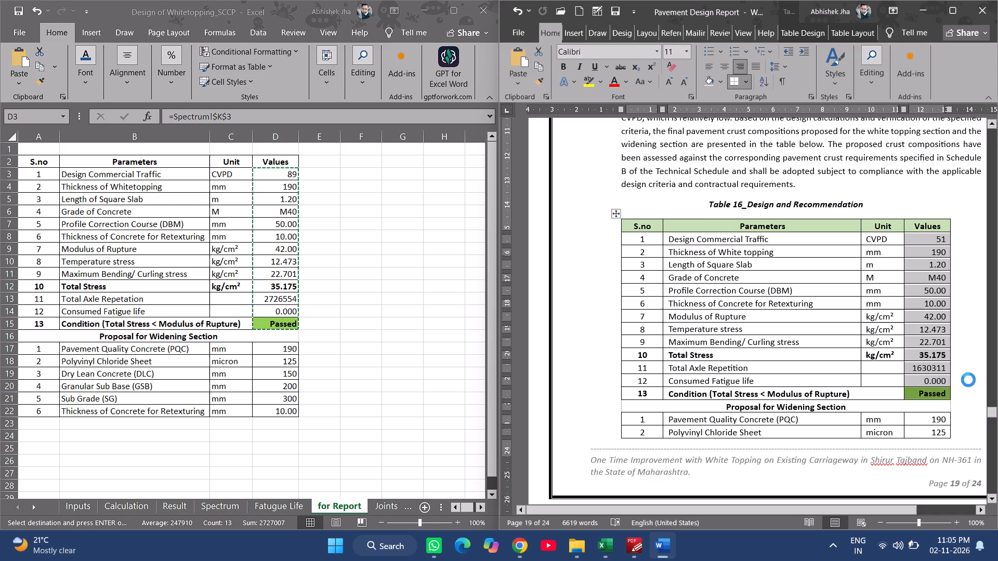
Replace the six Proposal for Widening Section values in Table 16 with the matching values from the for Report sheet.
{"action": "scroll", "coordinate": [890, 354], "scroll_direction": "down", "scroll_amount": 3}
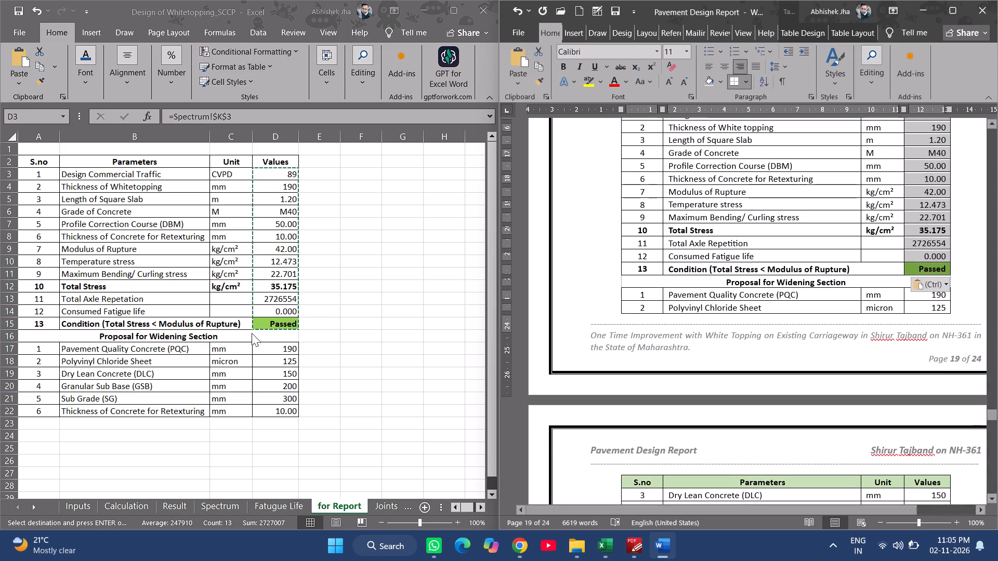
{"action": "left_click", "coordinate": [289, 372]}
{"action": "left_click_drag", "start_coordinate": [280, 345], "coordinate": [286, 405]}
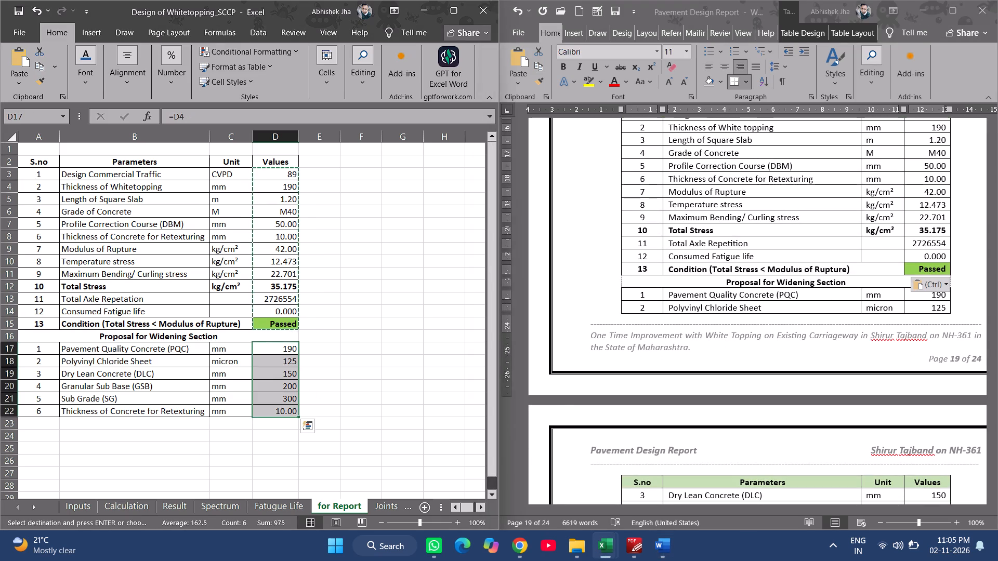
{"action": "key", "text": "ctrl+c"}
{"action": "scroll", "coordinate": [680, 314], "scroll_direction": "down", "scroll_amount": 5}
{"action": "scroll", "coordinate": [935, 302], "scroll_direction": "up", "scroll_amount": 3}
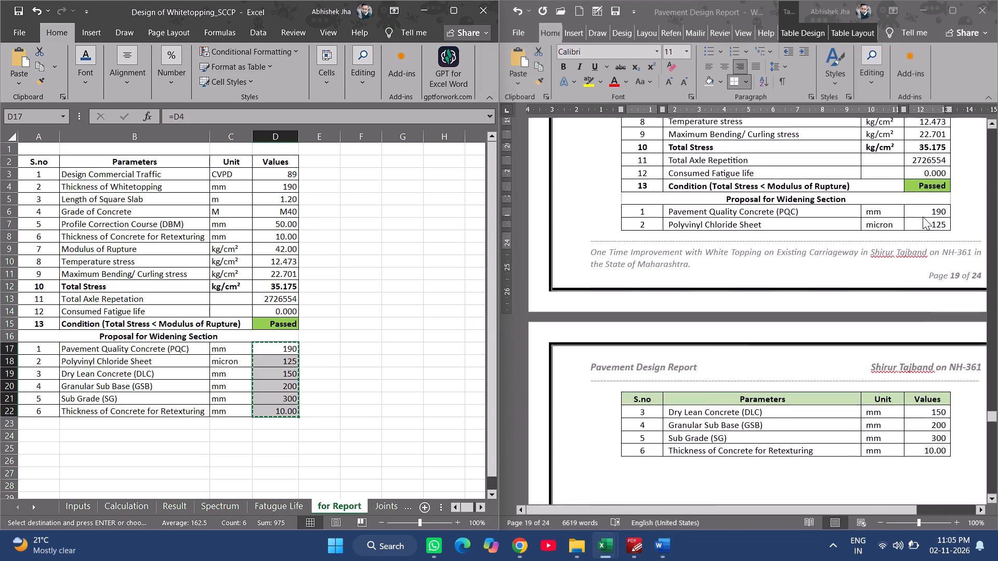
{"action": "left_click", "coordinate": [930, 210]}
{"action": "left_click_drag", "start_coordinate": [925, 211], "coordinate": [926, 446]}
{"action": "key", "text": "ctrl+v"}
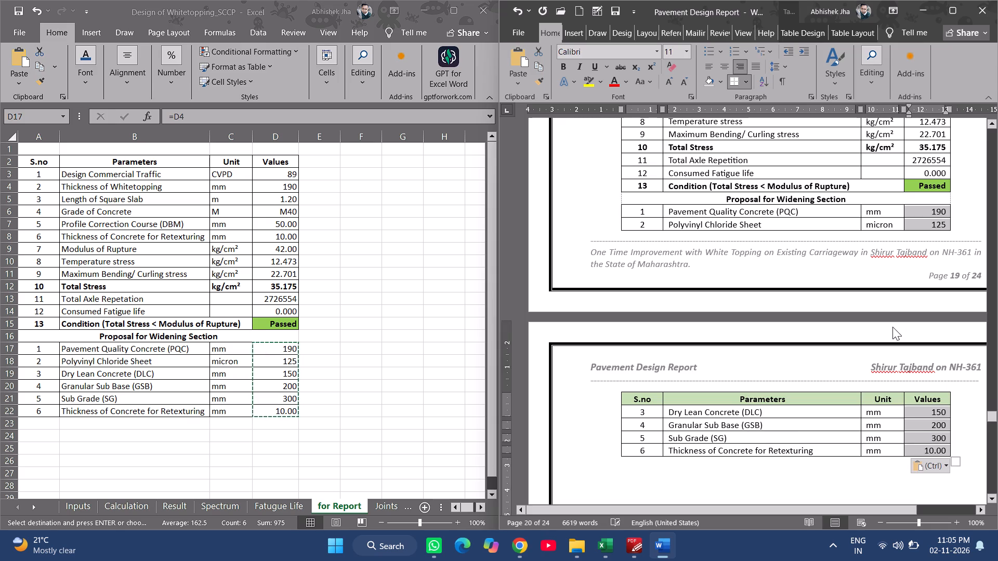
Delete the surplus blank lines between the end of Table 16 and the heading 8.0 Jointing Arrangement.
{"action": "scroll", "coordinate": [861, 320], "scroll_direction": "down", "scroll_amount": 5}
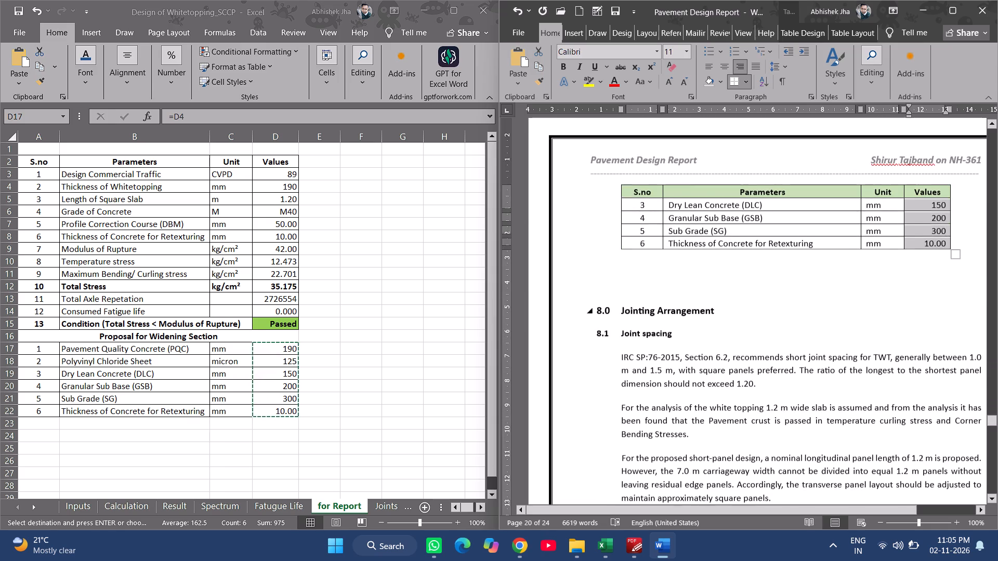
{"action": "scroll", "coordinate": [839, 313], "scroll_direction": "down", "scroll_amount": 5}
{"action": "scroll", "coordinate": [773, 299], "scroll_direction": "up", "scroll_amount": 4}
{"action": "left_click", "coordinate": [650, 249]}
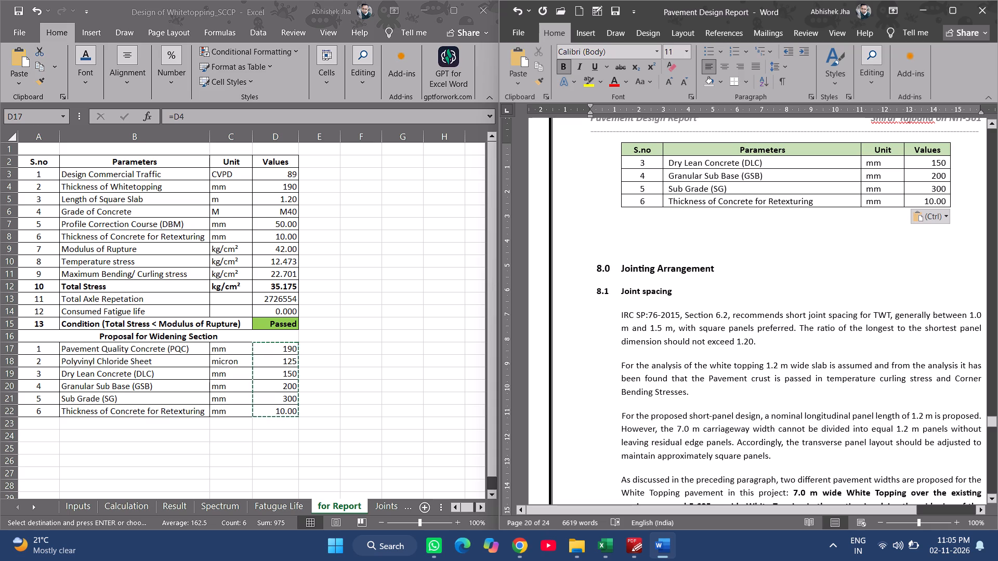
{"action": "key", "text": "BackSpace"}
{"action": "key", "text": "BackSpace"}
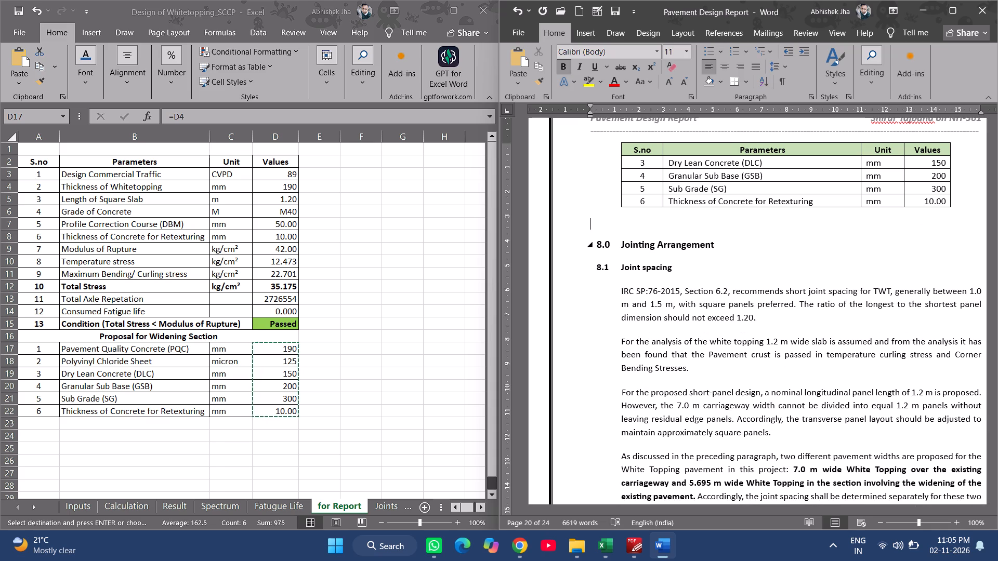
{"action": "key", "text": "BackSpace"}
Review the report from section 8.0 Jointing Arrangement through Table 17_Details of Joints and Table 18_Dowel and Tie Bar.
{"action": "scroll", "coordinate": [667, 261], "scroll_direction": "down", "scroll_amount": 3}
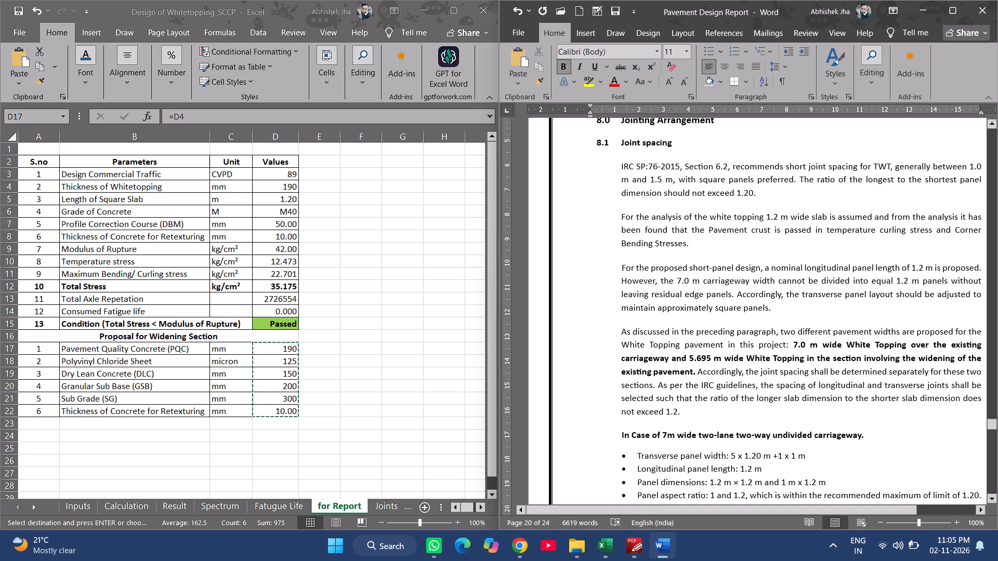
{"action": "scroll", "coordinate": [673, 276], "scroll_direction": "down", "scroll_amount": 4}
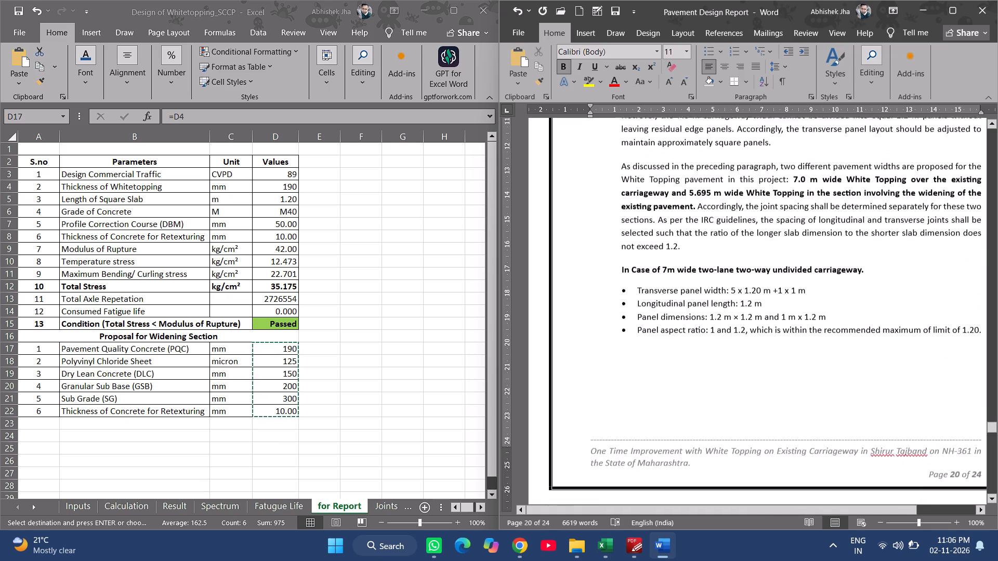
{"action": "scroll", "coordinate": [673, 276], "scroll_direction": "down", "scroll_amount": 5}
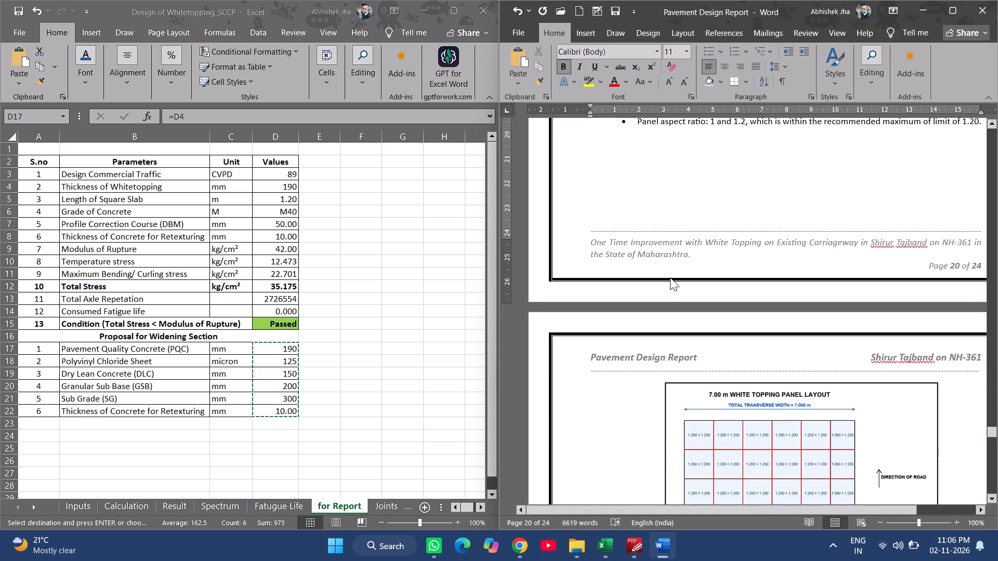
{"action": "scroll", "coordinate": [670, 277], "scroll_direction": "down", "scroll_amount": 1}
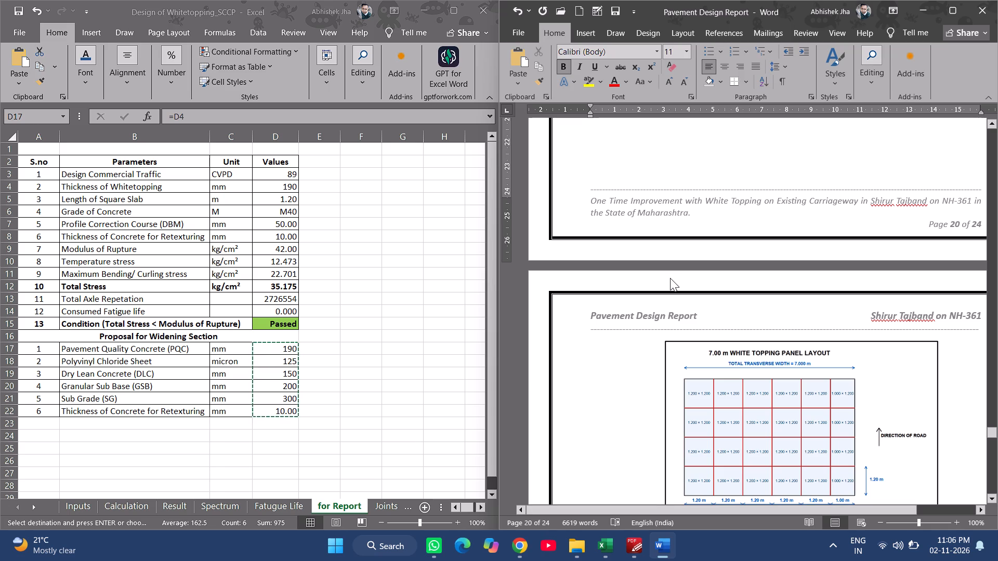
{"action": "scroll", "coordinate": [670, 278], "scroll_direction": "down", "scroll_amount": 4}
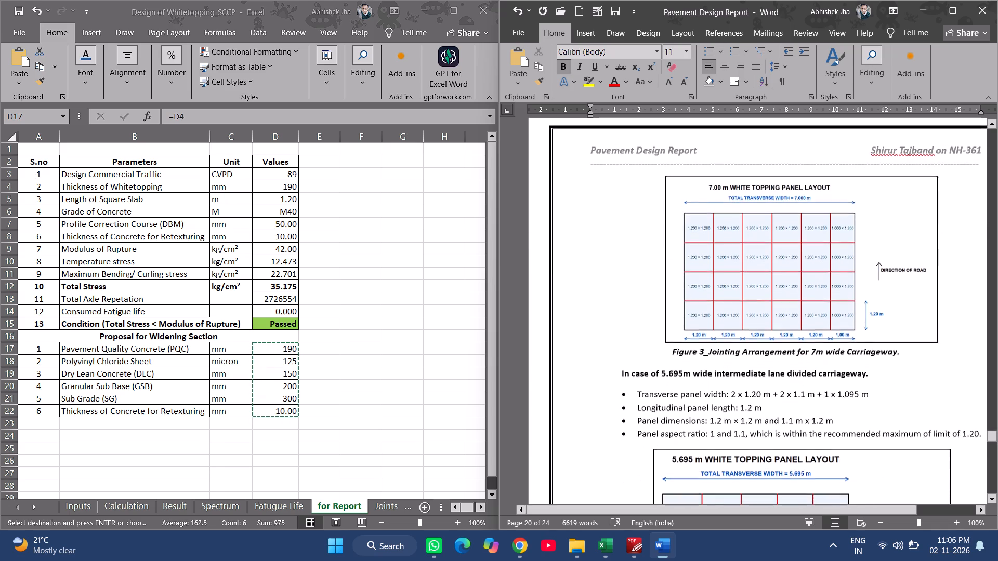
{"action": "scroll", "coordinate": [670, 278], "scroll_direction": "down", "scroll_amount": 20}
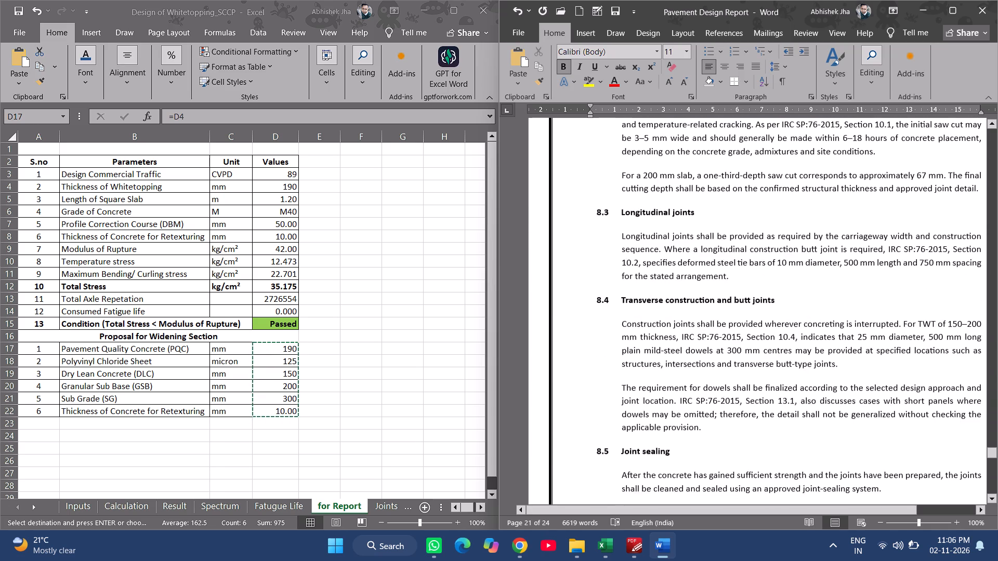
{"action": "scroll", "coordinate": [669, 275], "scroll_direction": "down", "scroll_amount": 20}
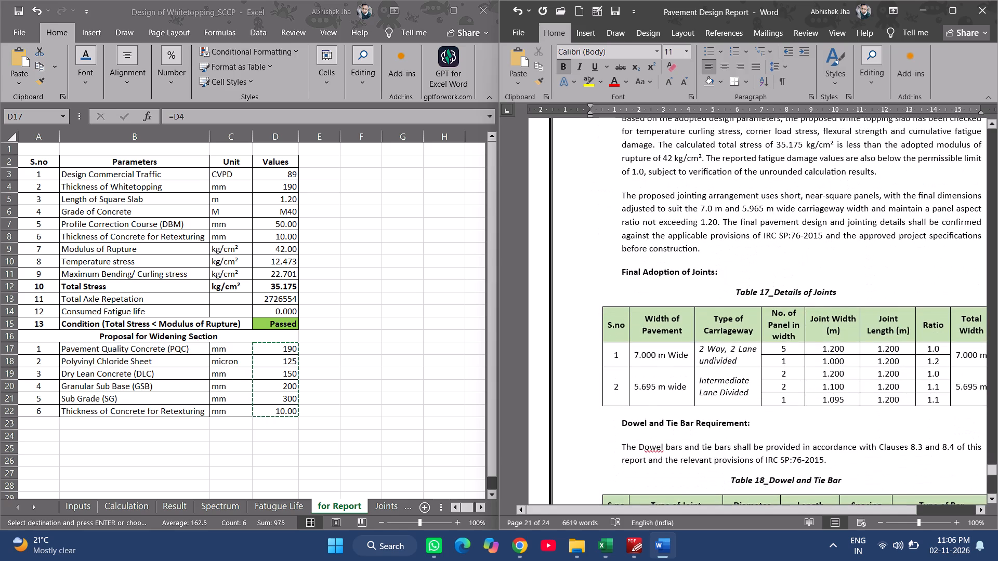
{"action": "scroll", "coordinate": [669, 273], "scroll_direction": "down", "scroll_amount": 3}
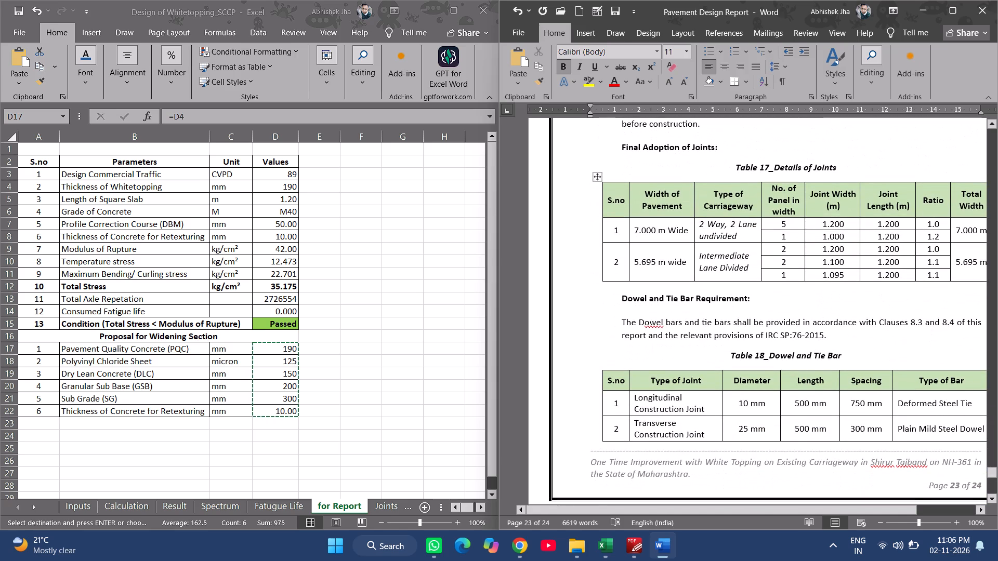
Check the Joints & Steel sheet against Tables 17 and 18, and look over the workbook's other sheets back to Inputs.
{"action": "double_click", "coordinate": [385, 509]}
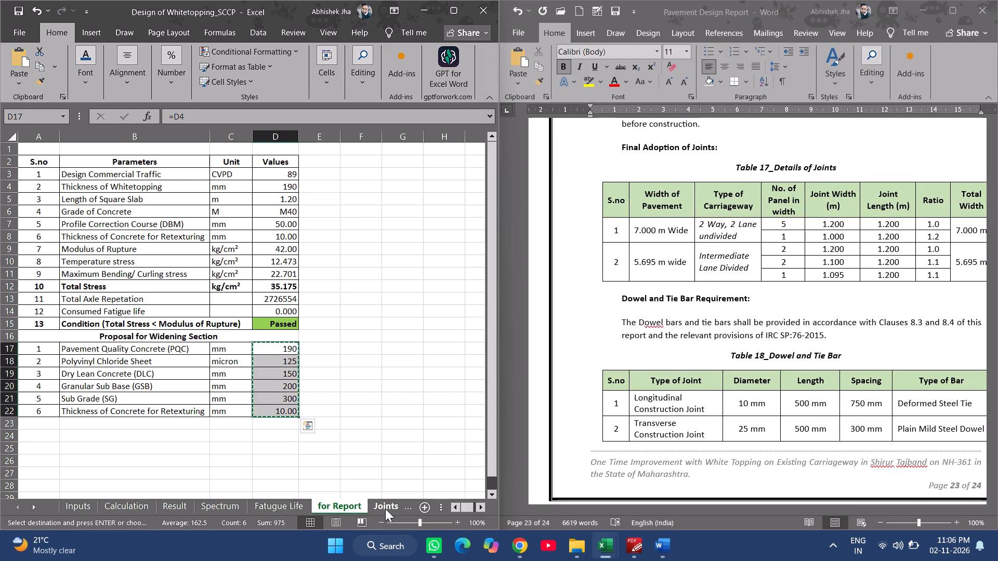
{"action": "scroll", "coordinate": [188, 349], "scroll_direction": "up", "scroll_amount": 3}
{"action": "left_click", "coordinate": [218, 192]}
{"action": "left_click", "coordinate": [280, 208]}
{"action": "left_click", "coordinate": [353, 210]}
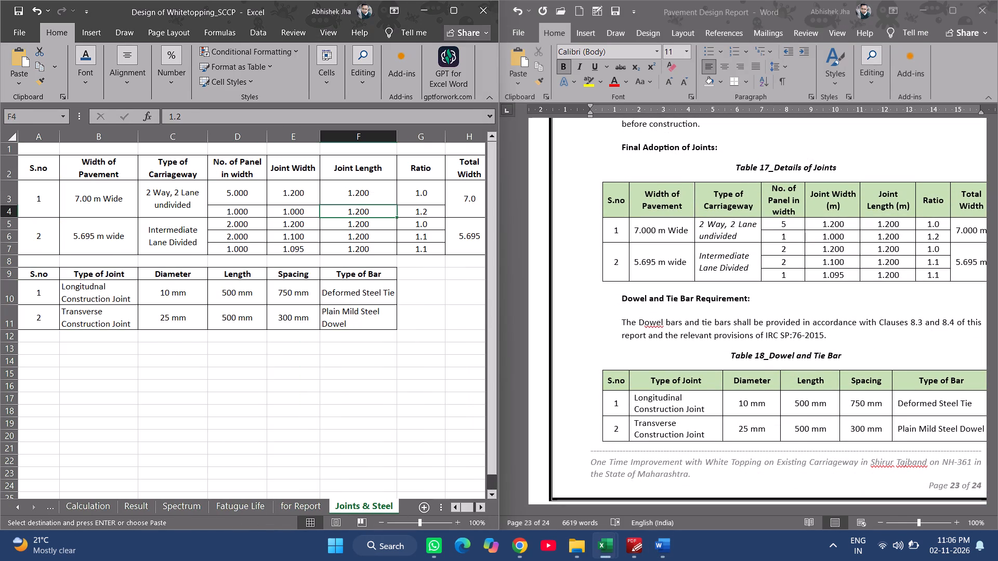
{"action": "left_click", "coordinate": [257, 510]}
{"action": "left_click", "coordinate": [187, 507]}
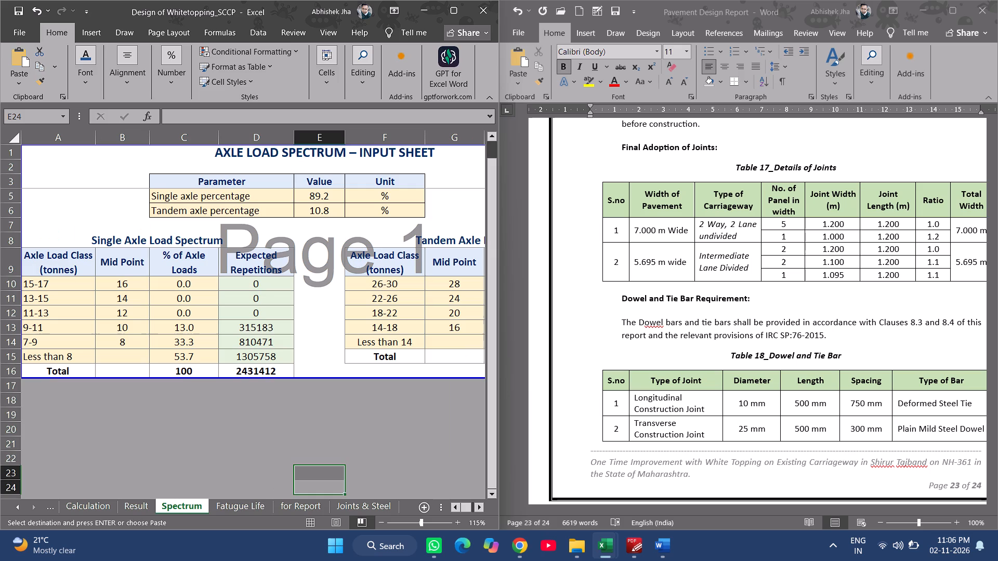
{"action": "left_click", "coordinate": [132, 503]}
{"action": "left_click", "coordinate": [87, 505]}
{"action": "left_click", "coordinate": [54, 512]}
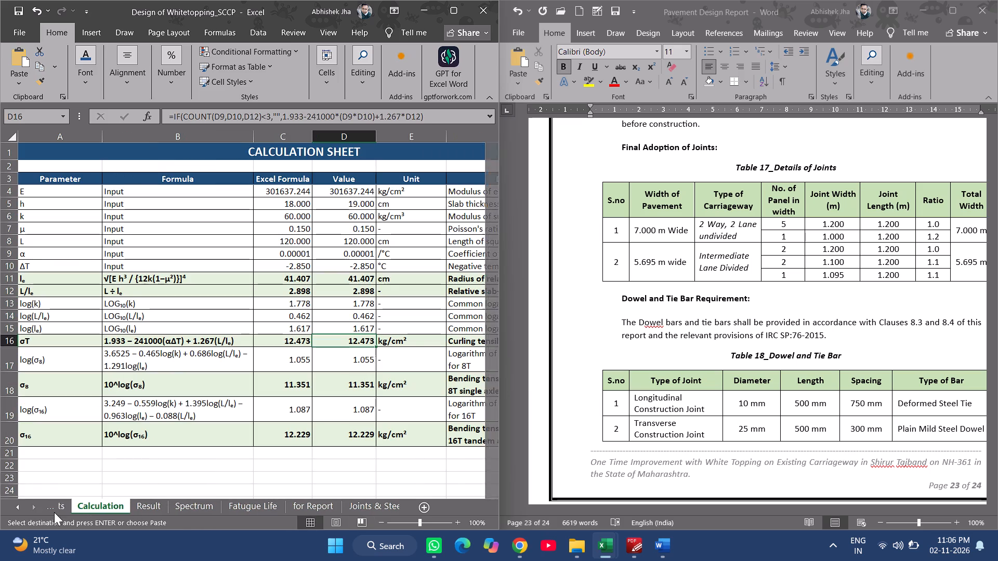
{"action": "scroll", "coordinate": [220, 405], "scroll_direction": "up", "scroll_amount": 1}
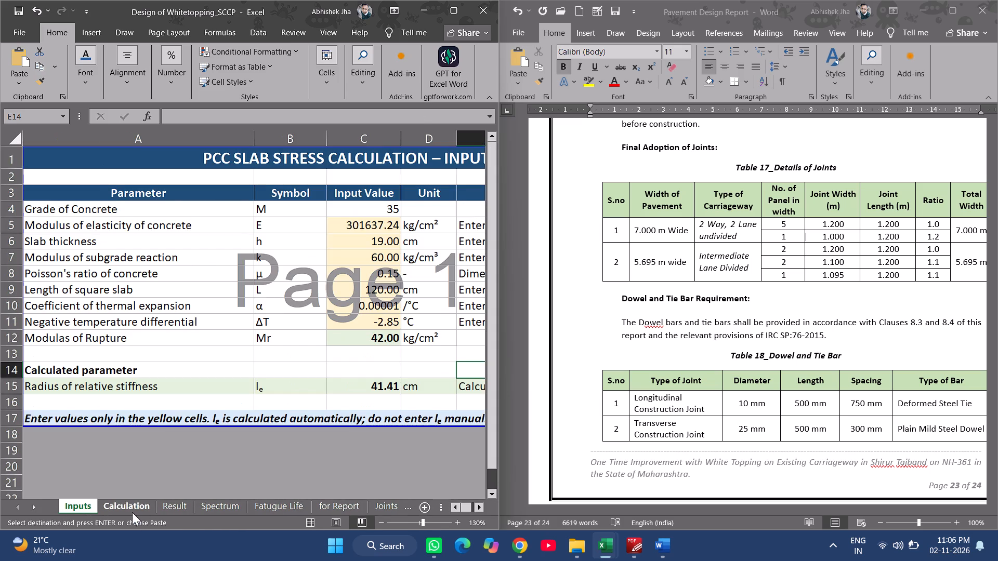
{"action": "left_click", "coordinate": [269, 330]}
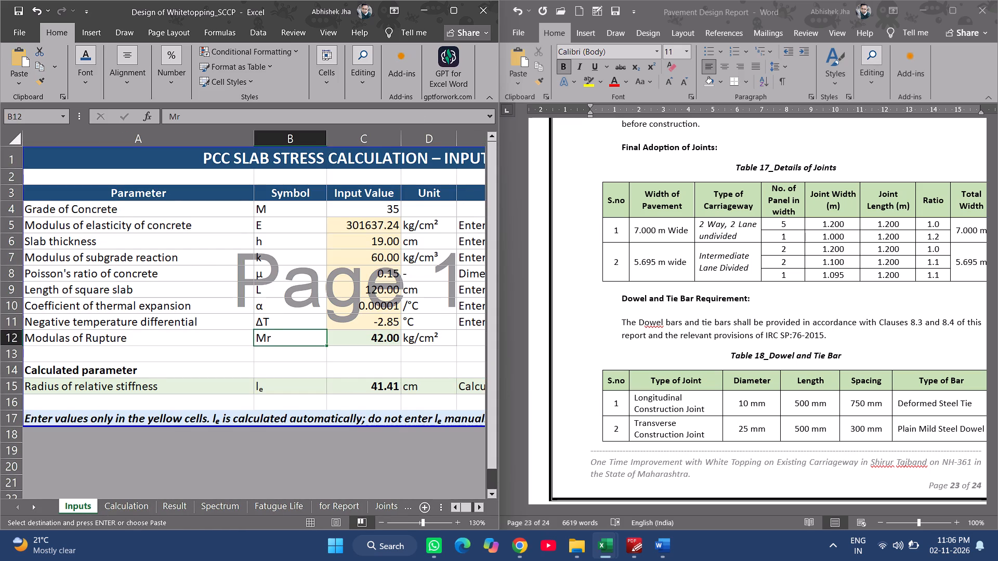
Save the Design of Whitetopping_SCCP workbook.
{"action": "key", "text": "ctrl+s"}
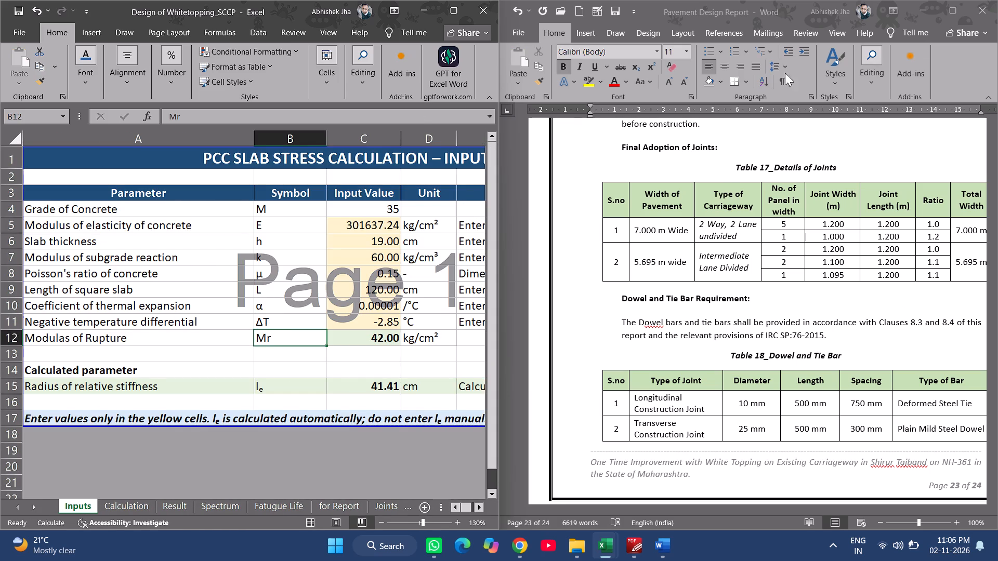
Review the report backwards from Table 17_Details of Joints to Table 11_Parameters for temperature & Corner Bending Stresses.
{"action": "scroll", "coordinate": [790, 350], "scroll_direction": "up", "scroll_amount": 5}
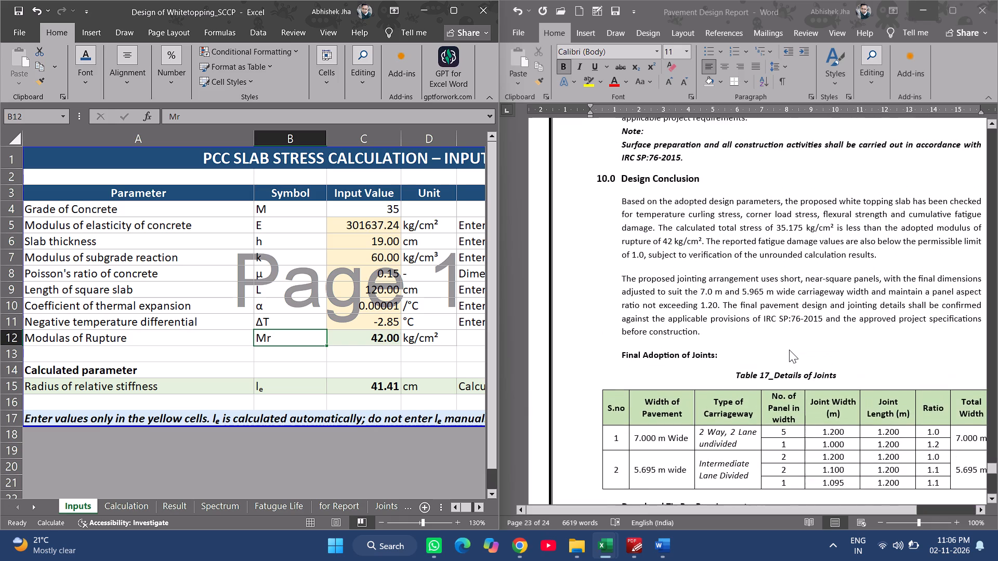
{"action": "scroll", "coordinate": [789, 350], "scroll_direction": "up", "scroll_amount": 7}
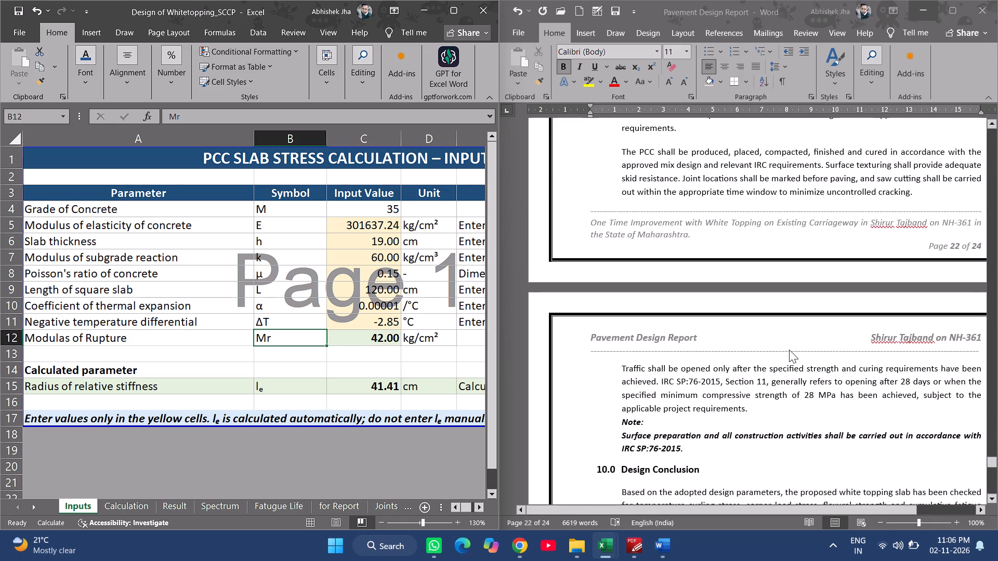
{"action": "scroll", "coordinate": [789, 350], "scroll_direction": "up", "scroll_amount": 11}
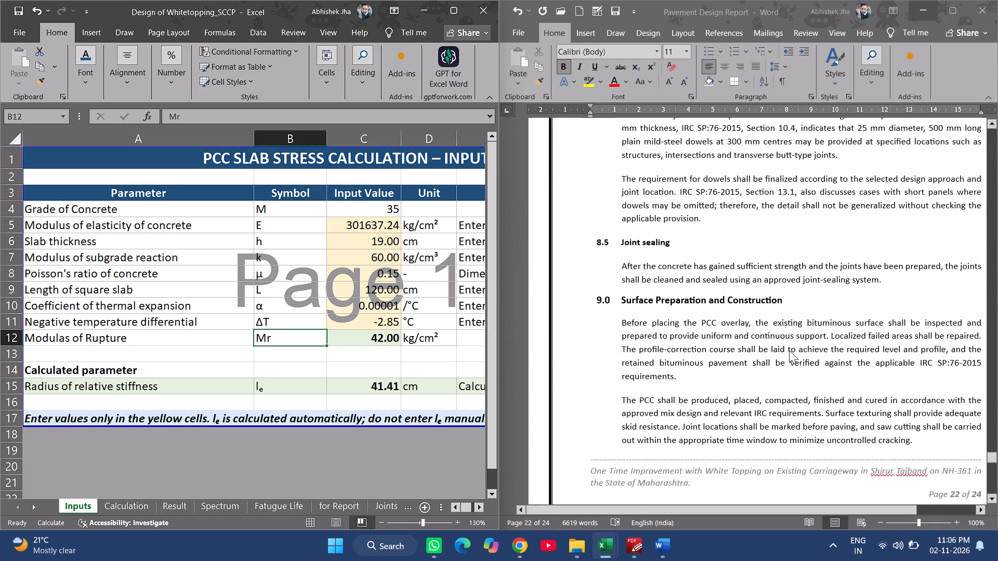
{"action": "scroll", "coordinate": [789, 350], "scroll_direction": "up", "scroll_amount": 20}
{"action": "scroll", "coordinate": [789, 350], "scroll_direction": "up", "scroll_amount": 4}
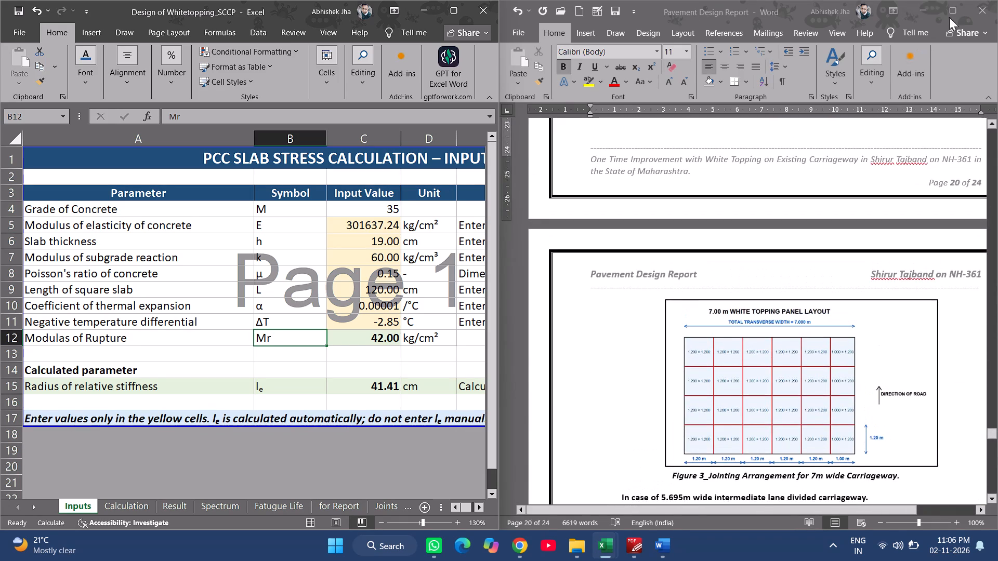
{"action": "left_click", "coordinate": [954, 11]}
{"action": "scroll", "coordinate": [517, 420], "scroll_direction": "up", "scroll_amount": 20}
{"action": "scroll", "coordinate": [517, 420], "scroll_direction": "up", "scroll_amount": 5}
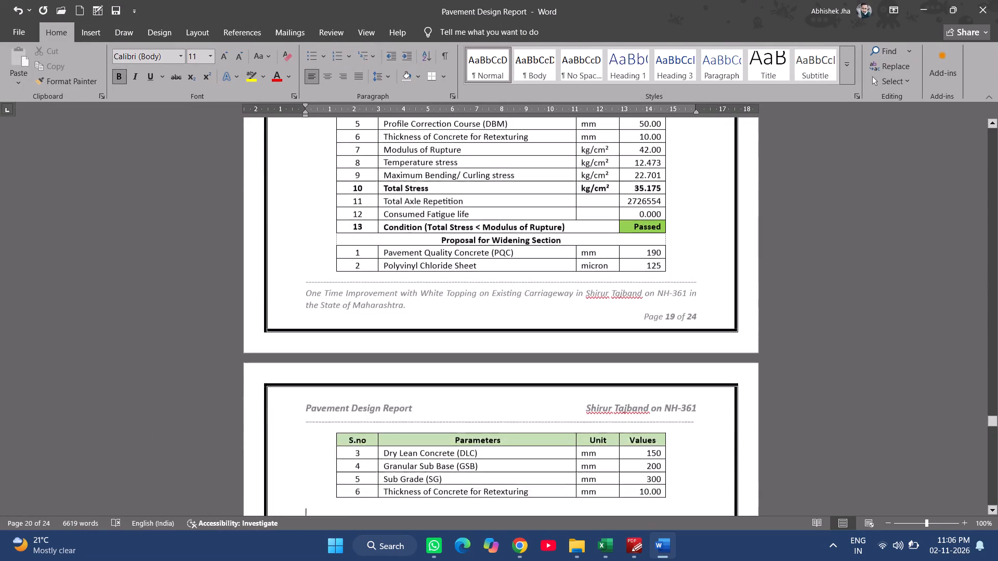
{"action": "scroll", "coordinate": [523, 414], "scroll_direction": "up", "scroll_amount": 13}
{"action": "scroll", "coordinate": [523, 414], "scroll_direction": "up", "scroll_amount": 12}
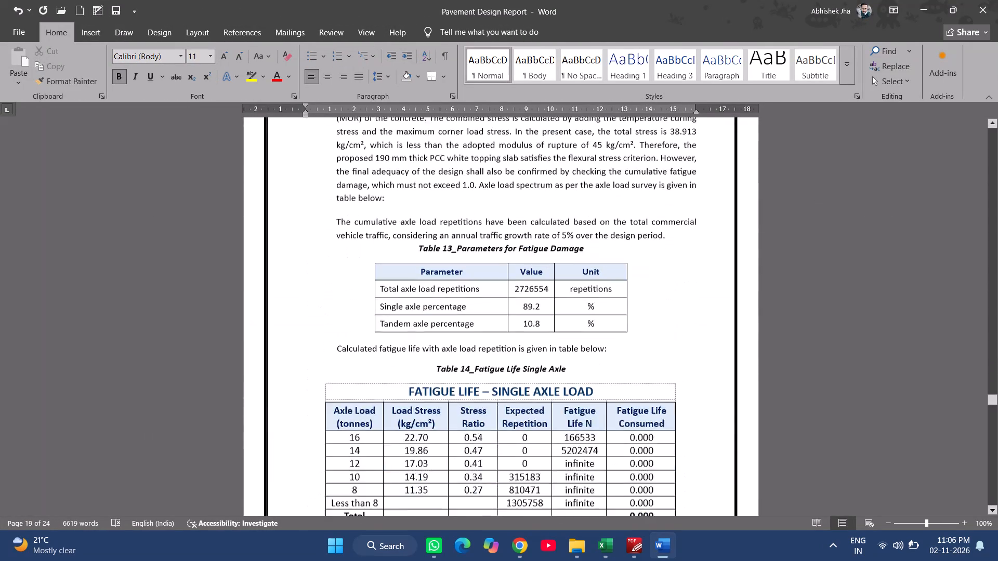
{"action": "scroll", "coordinate": [523, 414], "scroll_direction": "up", "scroll_amount": 5}
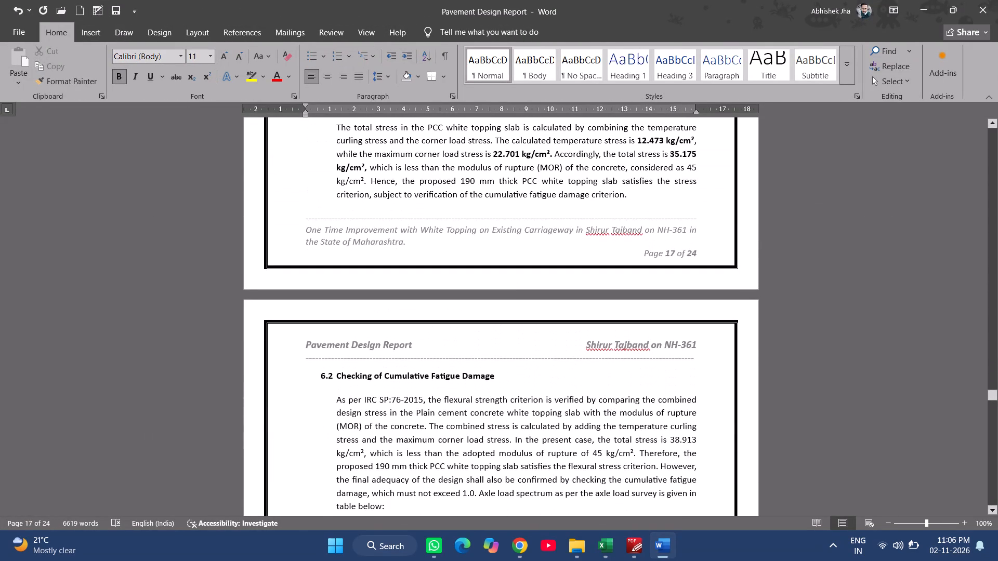
{"action": "scroll", "coordinate": [523, 414], "scroll_direction": "up", "scroll_amount": 12}
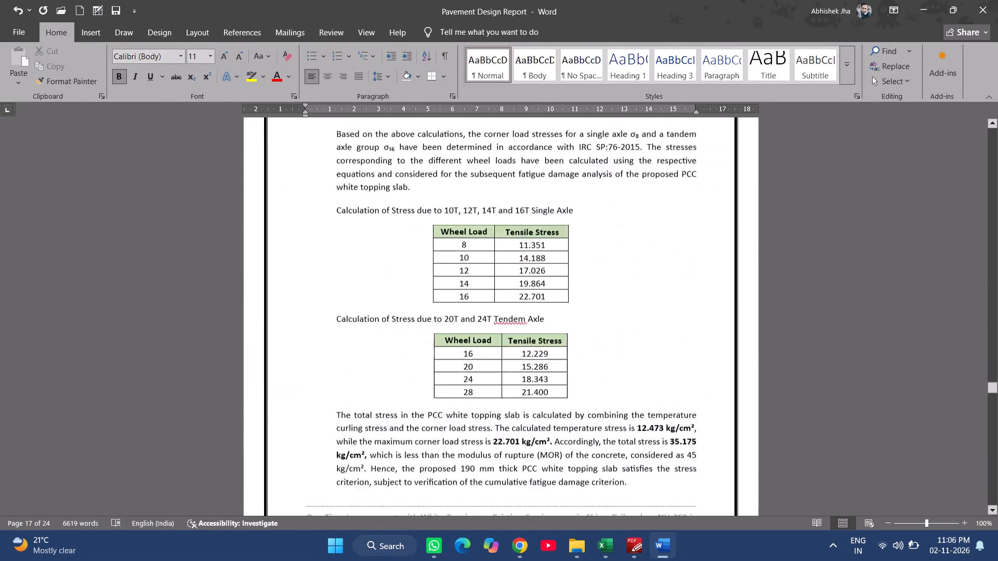
{"action": "scroll", "coordinate": [523, 414], "scroll_direction": "up", "scroll_amount": 10}
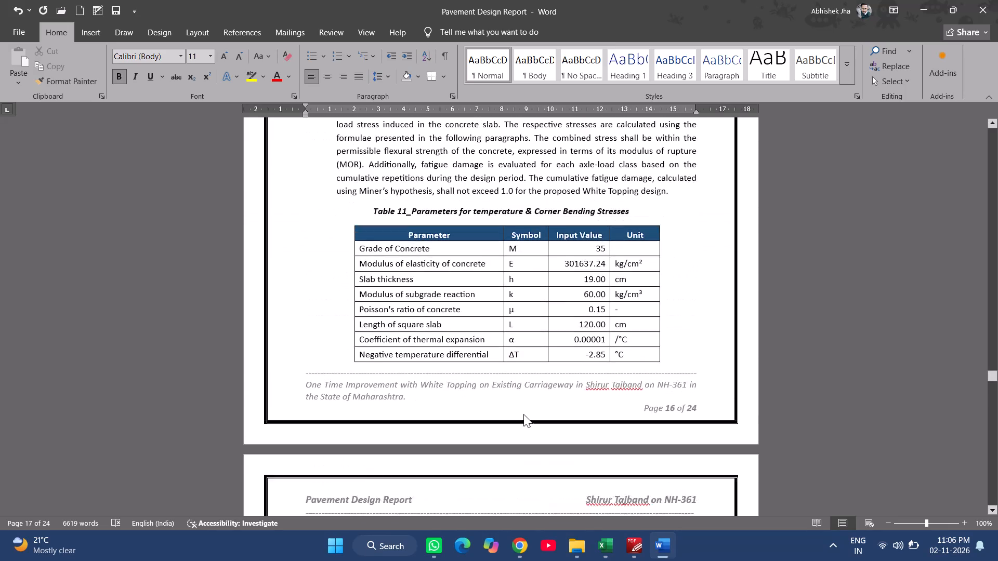
{"action": "scroll", "coordinate": [530, 408], "scroll_direction": "up", "scroll_amount": 2, "text": "ctrl"}
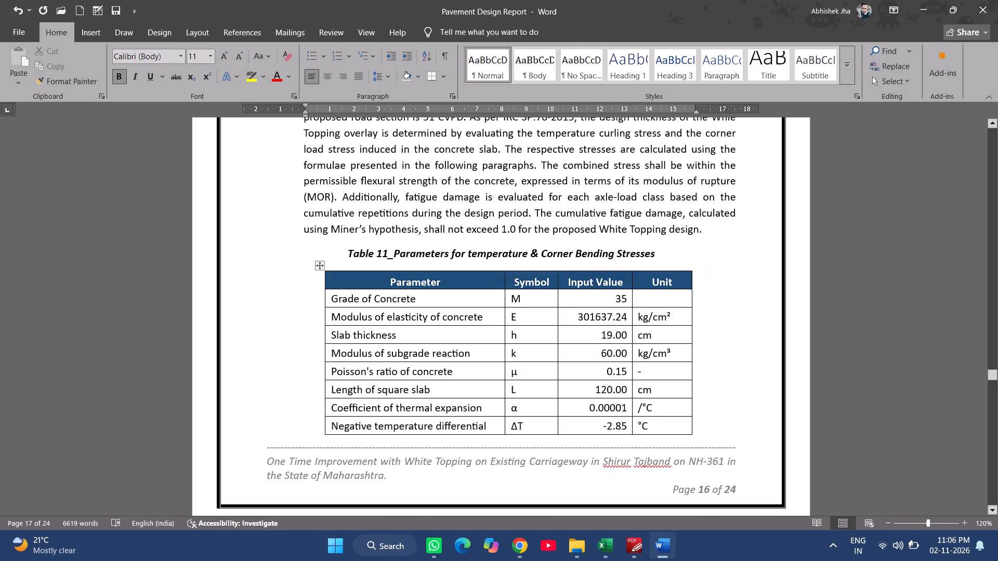
Copy the Inputs sheet values from Grade of Concrete to Modulas of Rupture into Table 11's Input Value column, down to Modulus of Rupture.
{"action": "key", "text": "super+Right"}
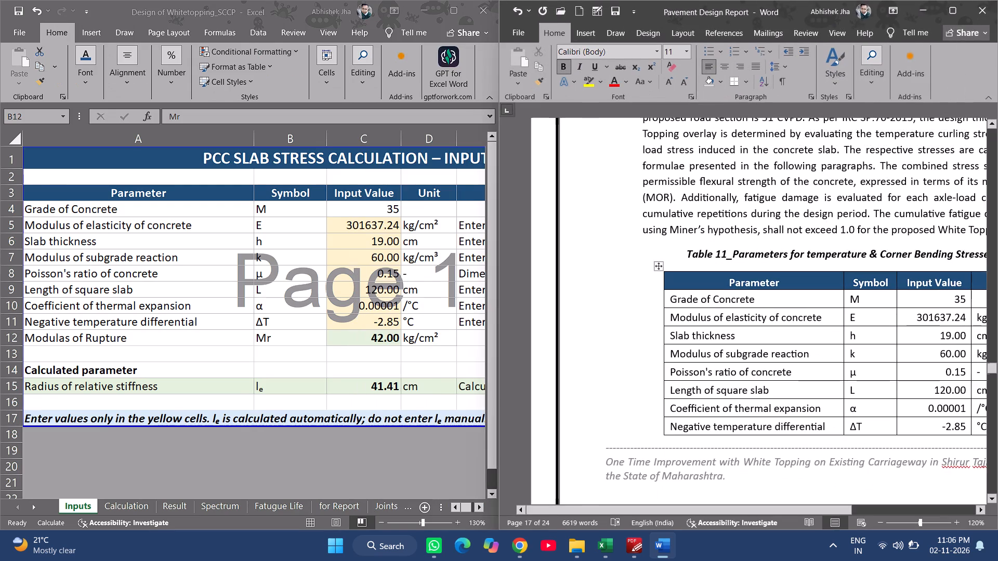
{"action": "left_click", "coordinate": [334, 218]}
{"action": "left_click_drag", "start_coordinate": [383, 207], "coordinate": [383, 214]}
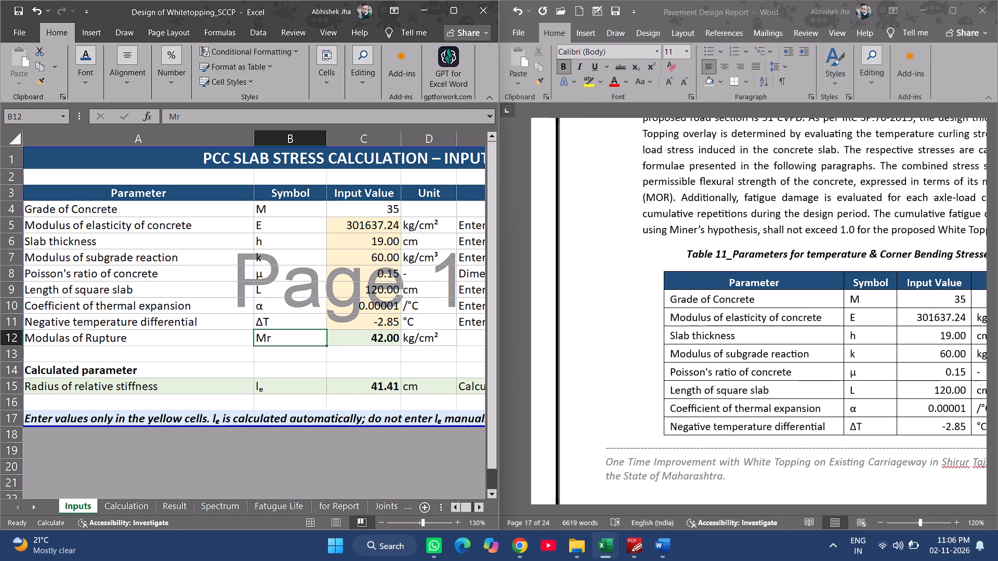
{"action": "left_click_drag", "start_coordinate": [383, 214], "coordinate": [371, 339]}
{"action": "key", "text": "ctrl+c"}
{"action": "left_click", "coordinate": [943, 325]}
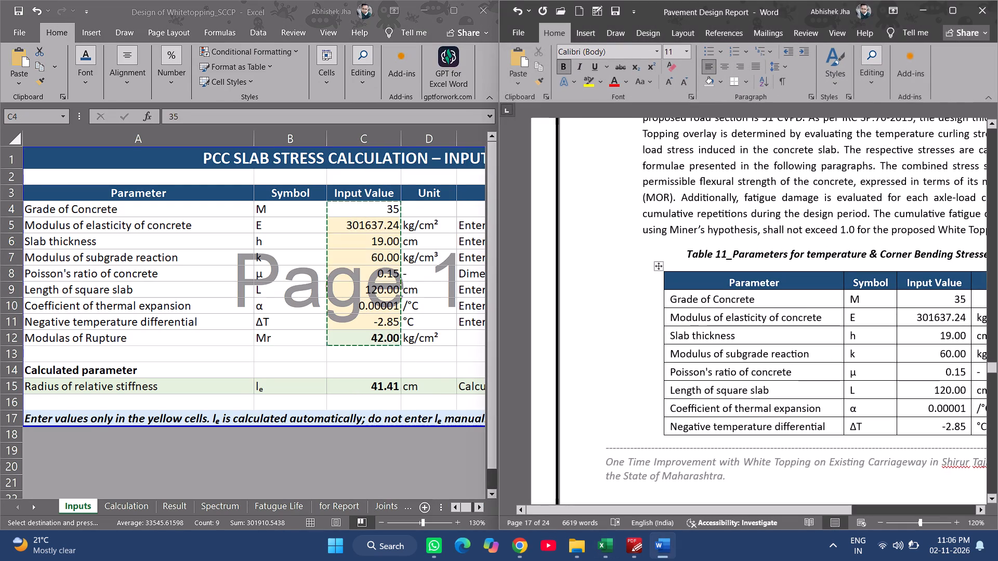
{"action": "left_click_drag", "start_coordinate": [950, 302], "coordinate": [951, 428]}
{"action": "scroll", "coordinate": [943, 457], "scroll_direction": "down", "scroll_amount": 5}
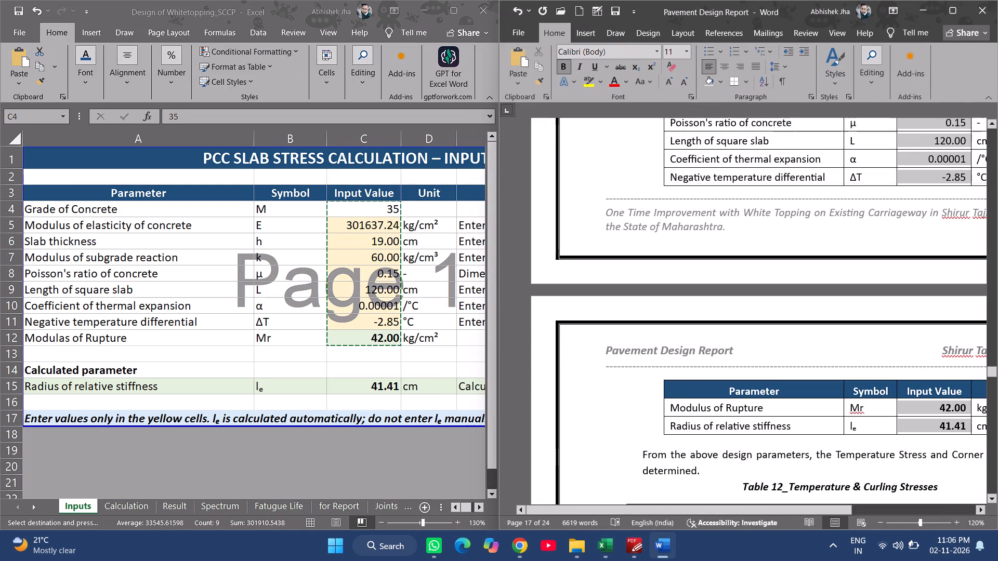
{"action": "left_click_drag", "start_coordinate": [951, 428], "coordinate": [955, 412]}
{"action": "key", "text": "ctrl+v"}
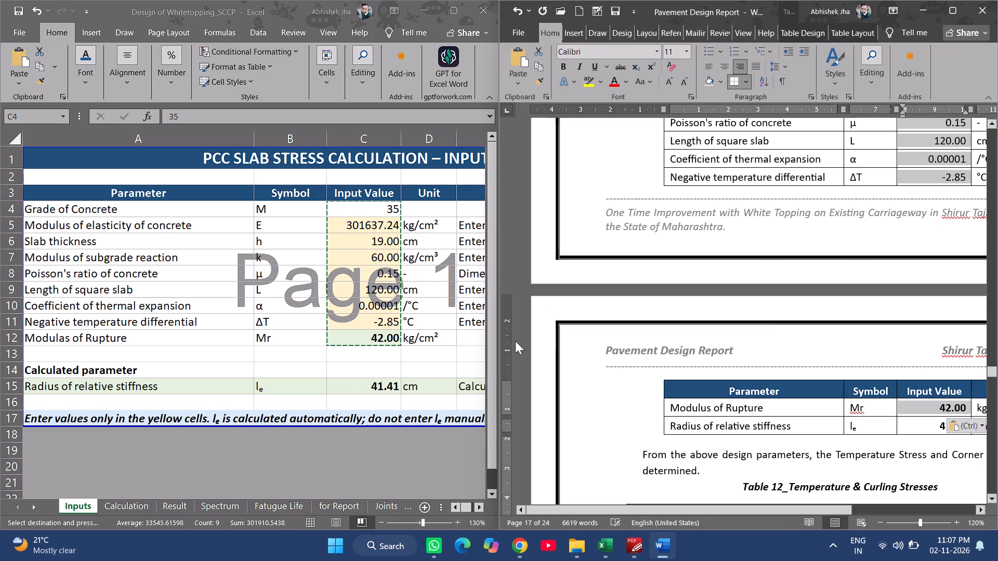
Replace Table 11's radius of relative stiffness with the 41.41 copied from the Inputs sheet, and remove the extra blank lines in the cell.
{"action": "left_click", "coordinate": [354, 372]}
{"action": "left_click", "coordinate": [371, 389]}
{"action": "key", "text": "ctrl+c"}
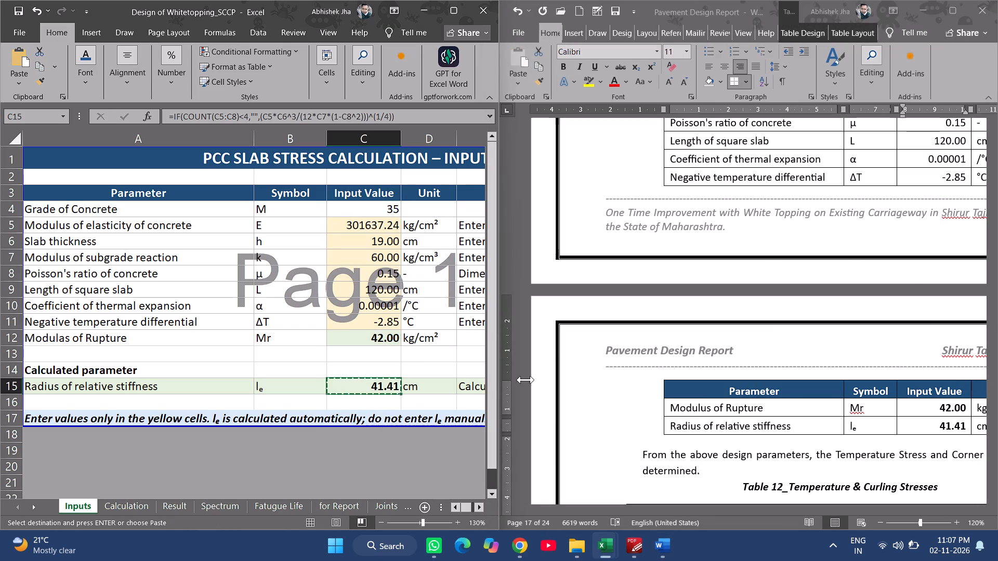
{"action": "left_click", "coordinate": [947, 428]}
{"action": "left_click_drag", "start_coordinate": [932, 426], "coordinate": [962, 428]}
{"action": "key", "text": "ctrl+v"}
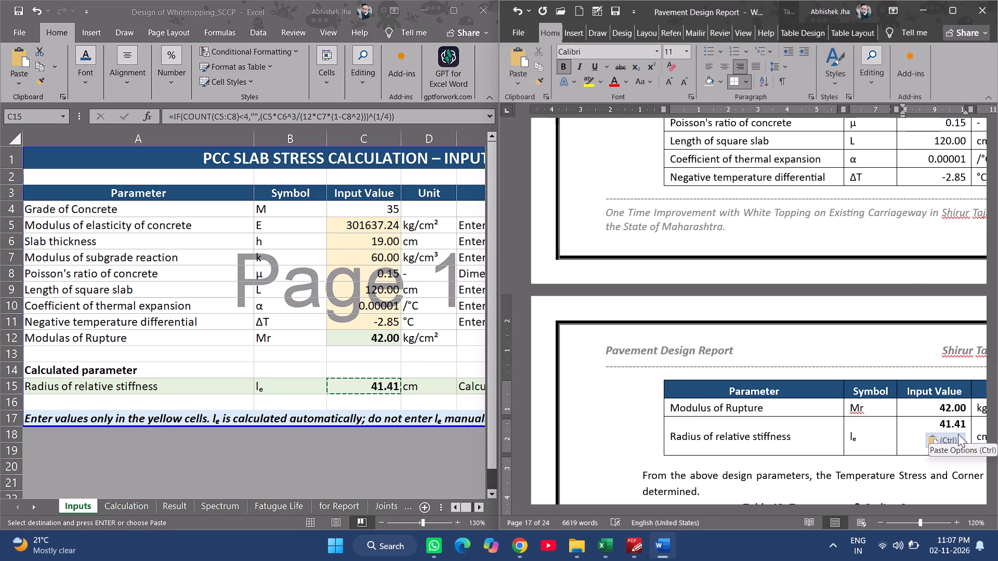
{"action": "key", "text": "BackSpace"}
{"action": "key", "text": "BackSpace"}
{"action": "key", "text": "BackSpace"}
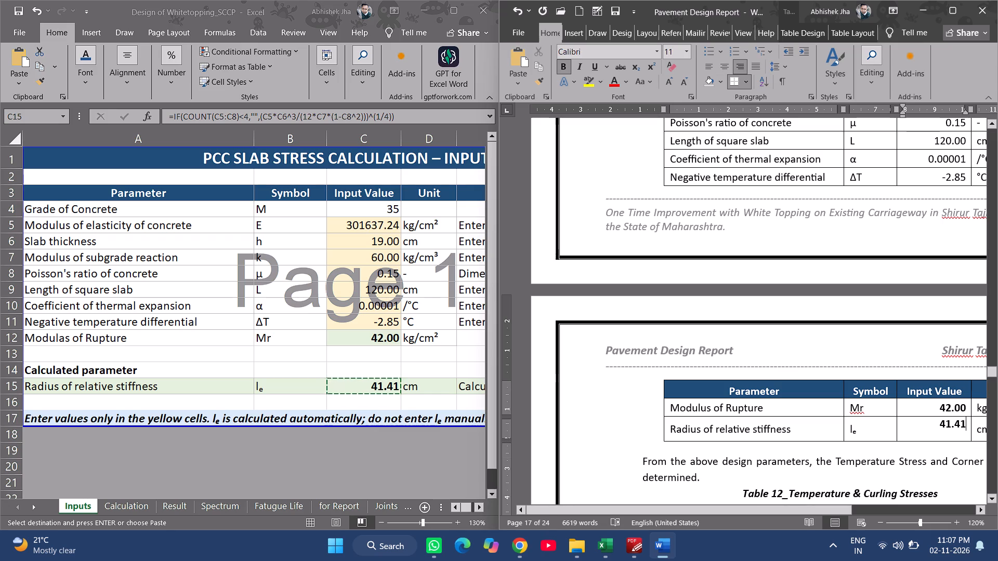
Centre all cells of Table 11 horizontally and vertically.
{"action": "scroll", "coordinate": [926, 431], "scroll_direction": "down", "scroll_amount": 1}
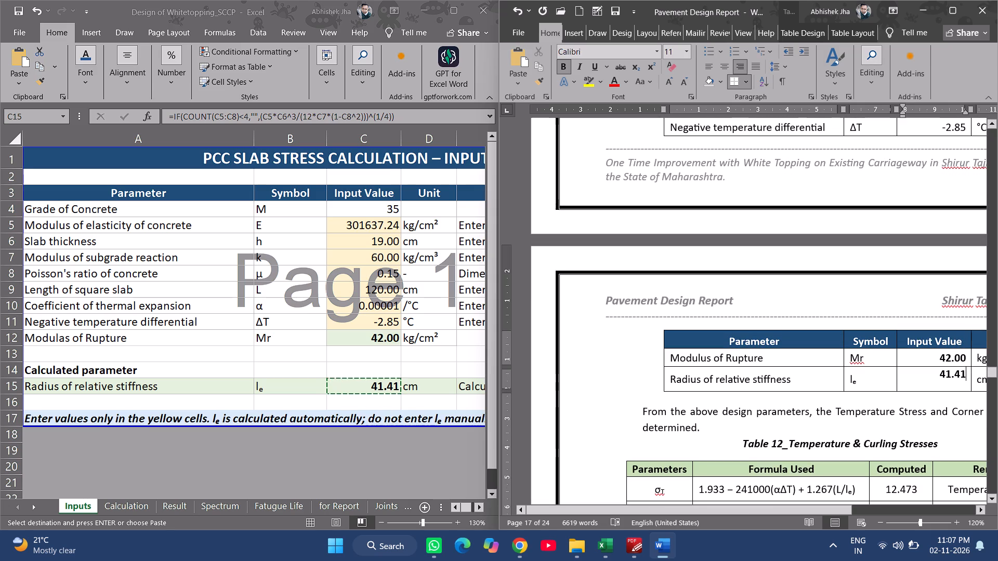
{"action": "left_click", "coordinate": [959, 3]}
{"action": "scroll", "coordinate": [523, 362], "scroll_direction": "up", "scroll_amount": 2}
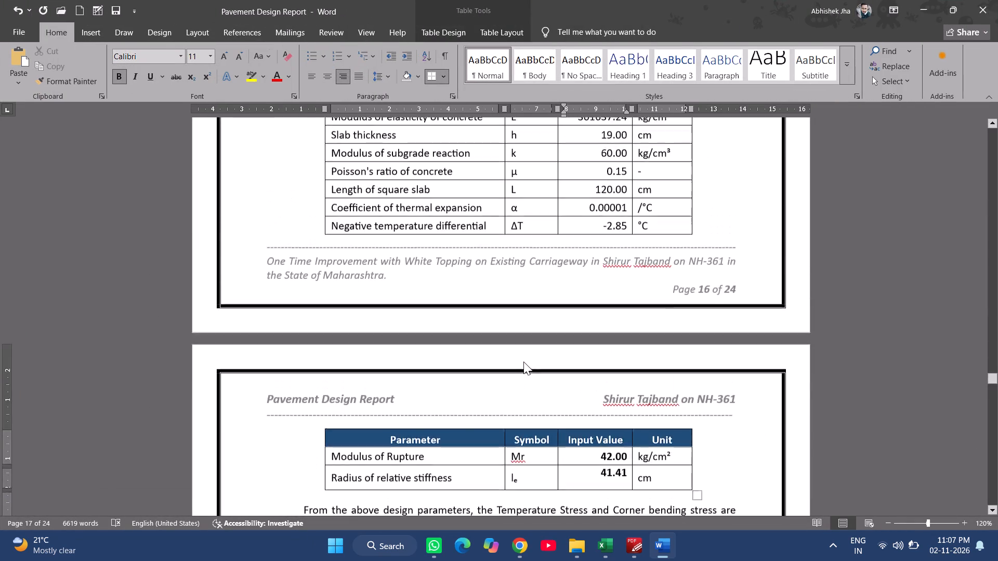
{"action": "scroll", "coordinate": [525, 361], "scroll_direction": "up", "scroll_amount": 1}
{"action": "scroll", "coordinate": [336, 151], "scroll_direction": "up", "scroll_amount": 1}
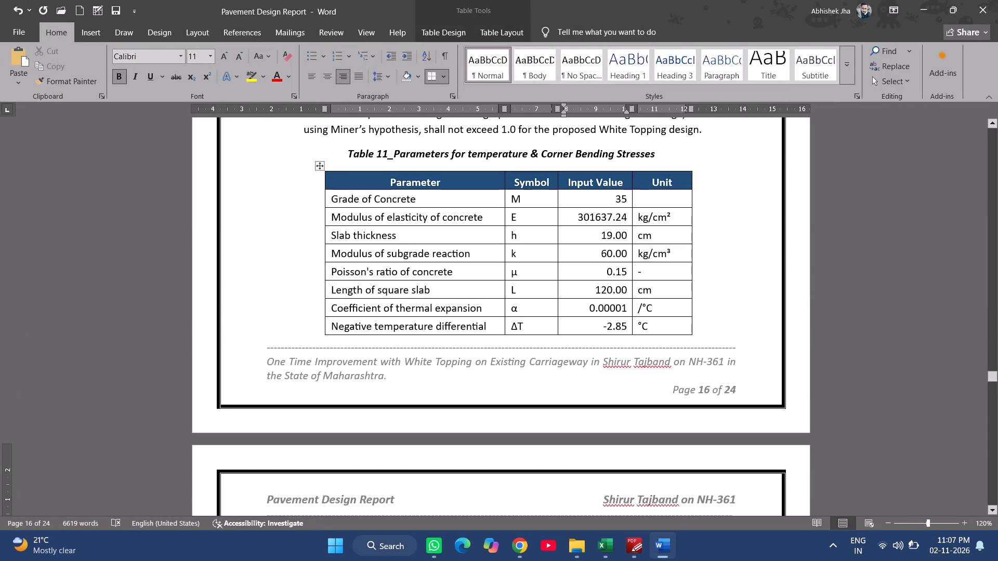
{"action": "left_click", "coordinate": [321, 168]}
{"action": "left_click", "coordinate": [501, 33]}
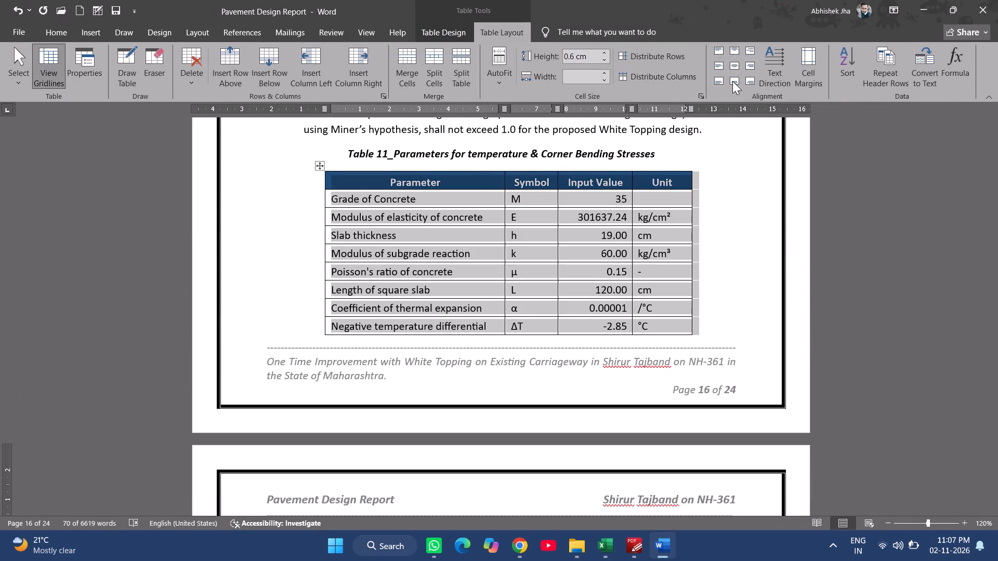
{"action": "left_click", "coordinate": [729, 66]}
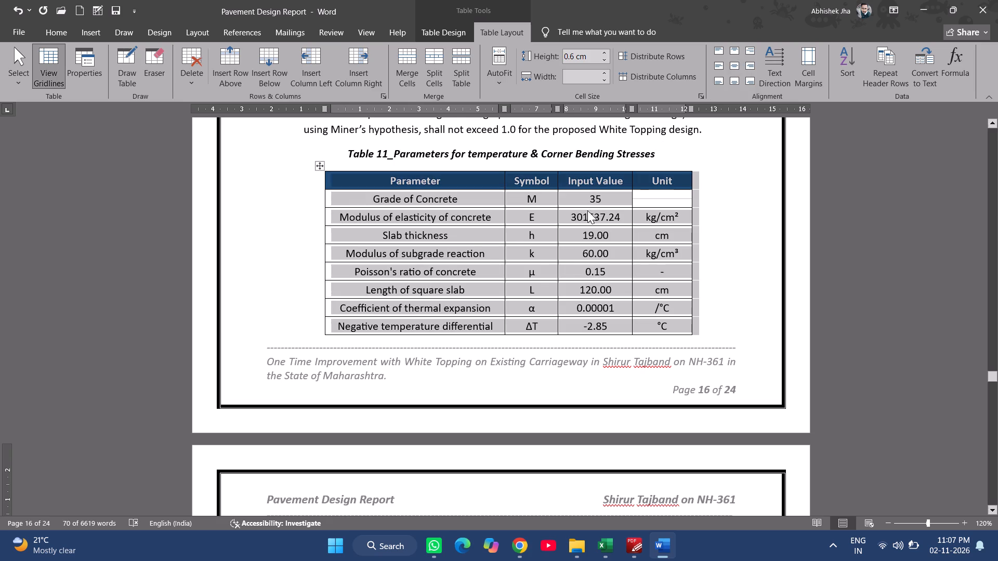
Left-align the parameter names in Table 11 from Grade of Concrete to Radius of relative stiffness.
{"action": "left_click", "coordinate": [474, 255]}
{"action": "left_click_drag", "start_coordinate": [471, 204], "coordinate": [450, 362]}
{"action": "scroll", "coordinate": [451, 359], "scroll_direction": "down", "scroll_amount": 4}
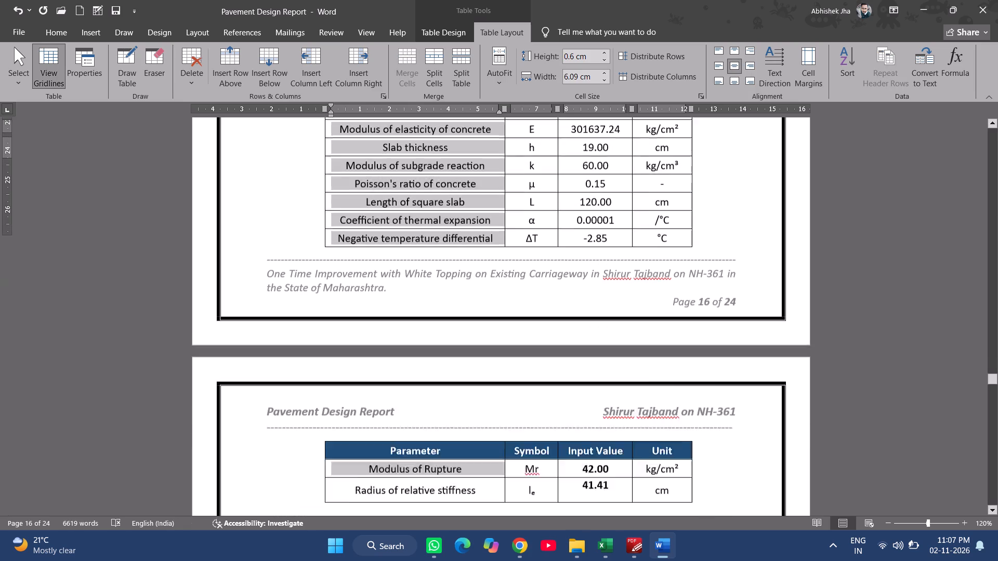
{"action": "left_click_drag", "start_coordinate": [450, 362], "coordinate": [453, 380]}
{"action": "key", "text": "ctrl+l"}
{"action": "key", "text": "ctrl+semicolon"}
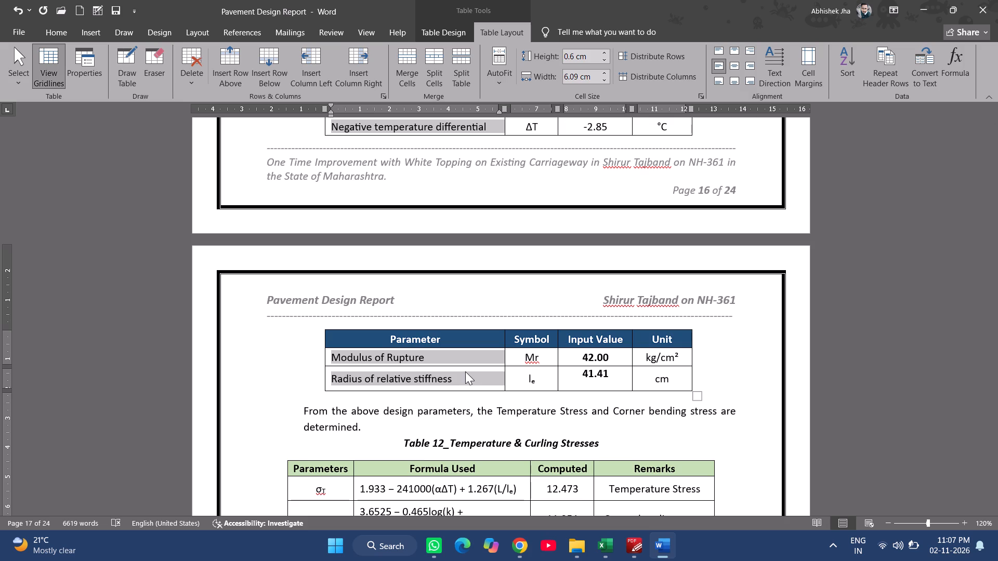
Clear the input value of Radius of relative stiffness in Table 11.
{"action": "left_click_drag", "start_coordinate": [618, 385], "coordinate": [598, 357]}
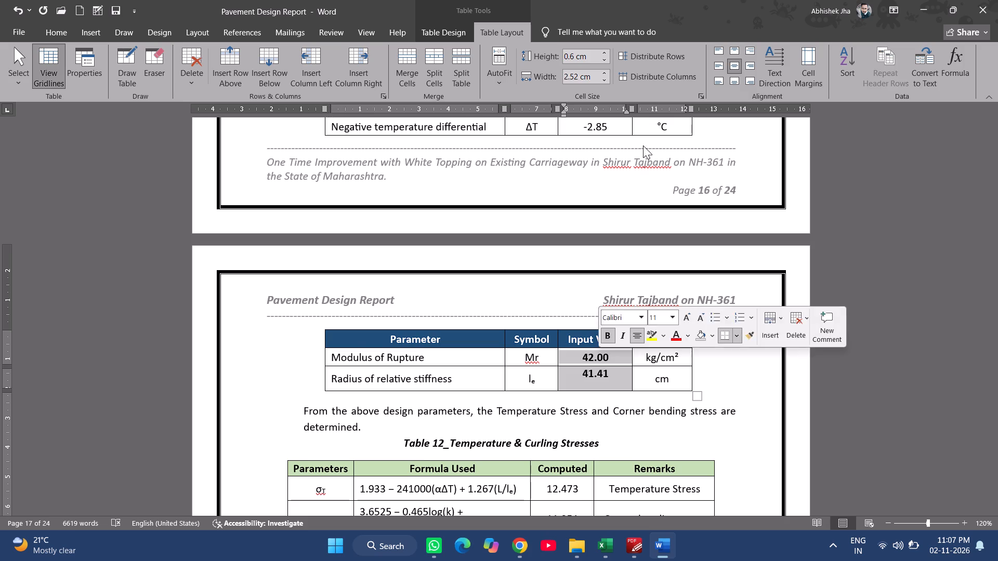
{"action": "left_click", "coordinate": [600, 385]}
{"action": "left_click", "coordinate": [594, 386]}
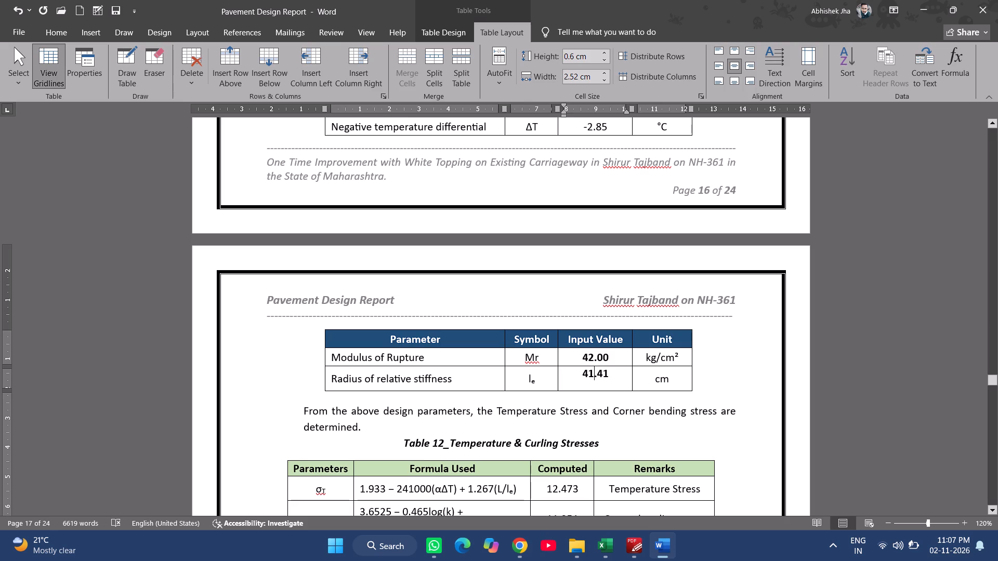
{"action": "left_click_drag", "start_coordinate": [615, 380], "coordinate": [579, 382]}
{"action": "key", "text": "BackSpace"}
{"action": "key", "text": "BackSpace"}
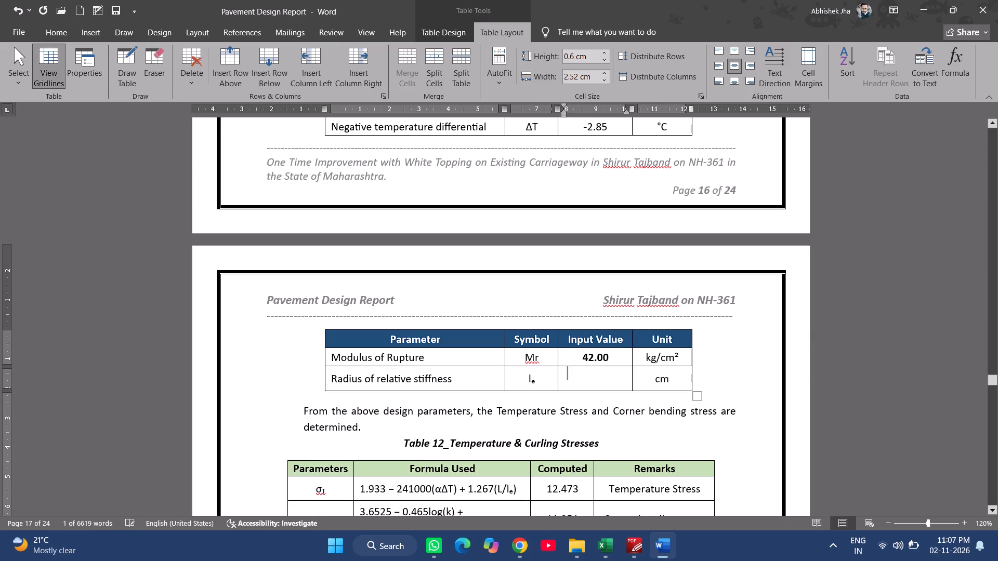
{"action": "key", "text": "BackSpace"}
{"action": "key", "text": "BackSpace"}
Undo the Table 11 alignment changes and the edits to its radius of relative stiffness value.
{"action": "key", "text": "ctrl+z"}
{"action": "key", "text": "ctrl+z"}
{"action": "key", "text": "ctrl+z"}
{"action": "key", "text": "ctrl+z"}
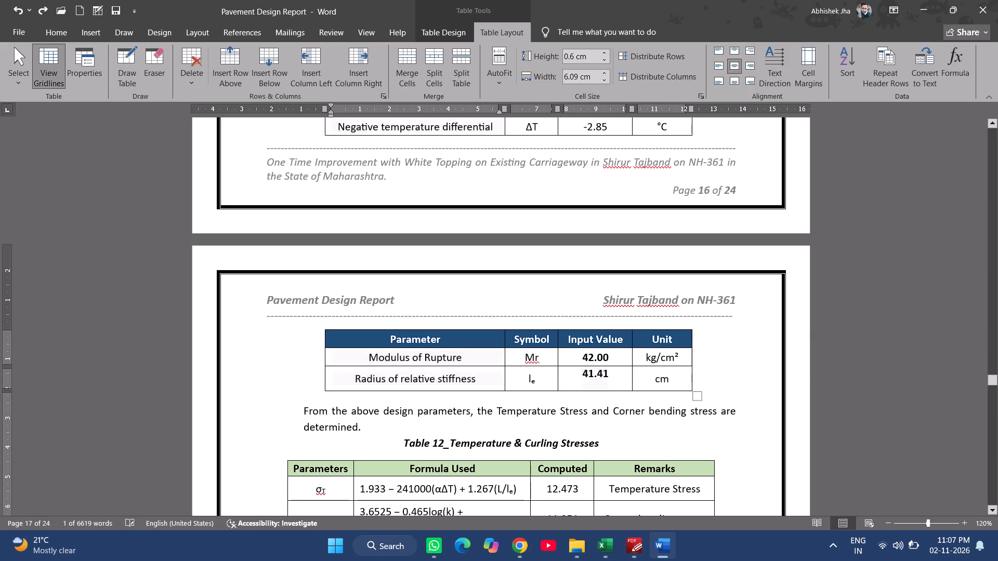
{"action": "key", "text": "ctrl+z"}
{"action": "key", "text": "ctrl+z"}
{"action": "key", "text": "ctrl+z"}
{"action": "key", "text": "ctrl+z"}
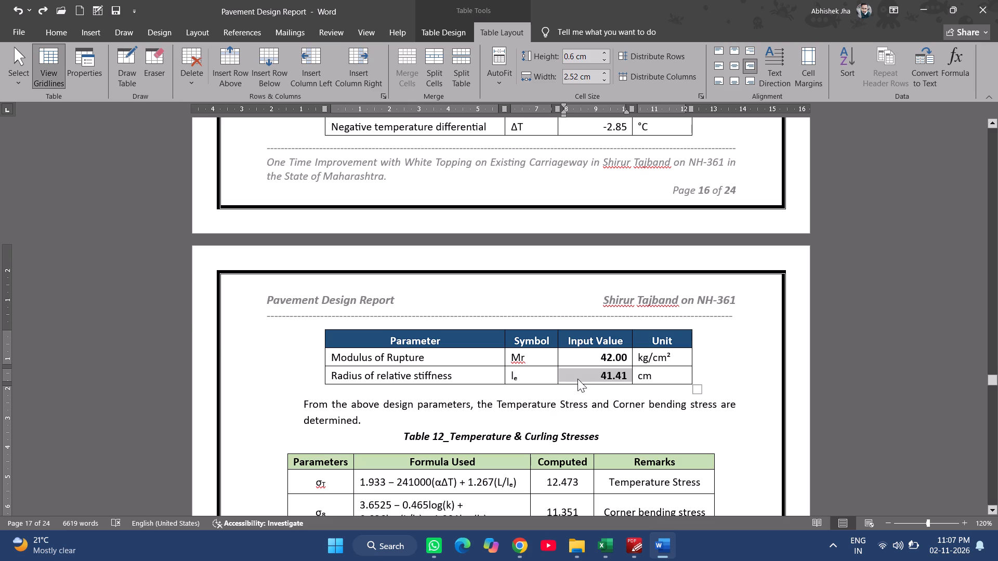
Place the report beside the Design of Whitetopping_SCCP workbook and compare Table 12's computed stresses with the Calculation sheet.
{"action": "scroll", "coordinate": [577, 379], "scroll_direction": "up", "scroll_amount": 2}
{"action": "scroll", "coordinate": [577, 379], "scroll_direction": "down", "scroll_amount": 6}
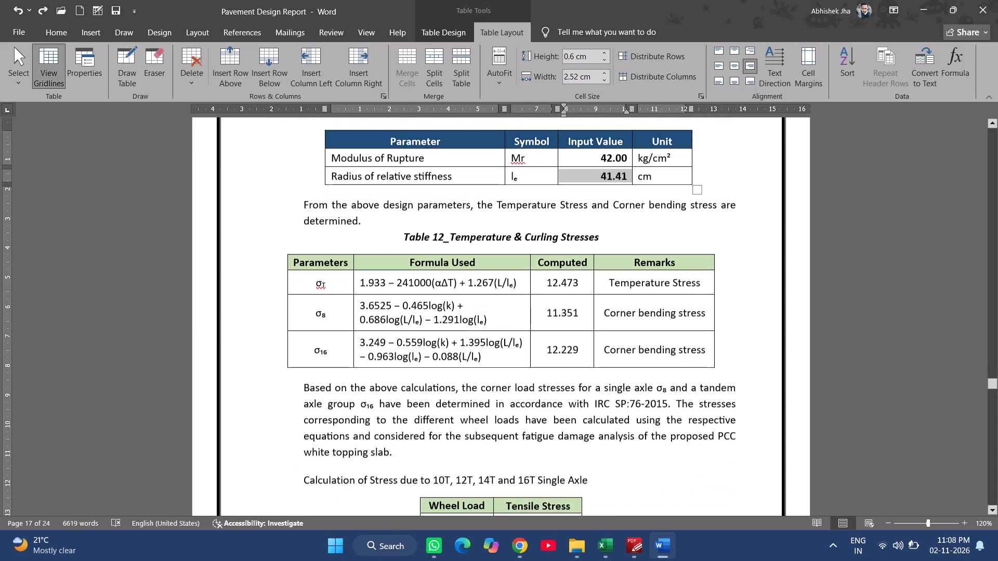
{"action": "key", "text": "super+Right"}
{"action": "left_click", "coordinate": [347, 351]}
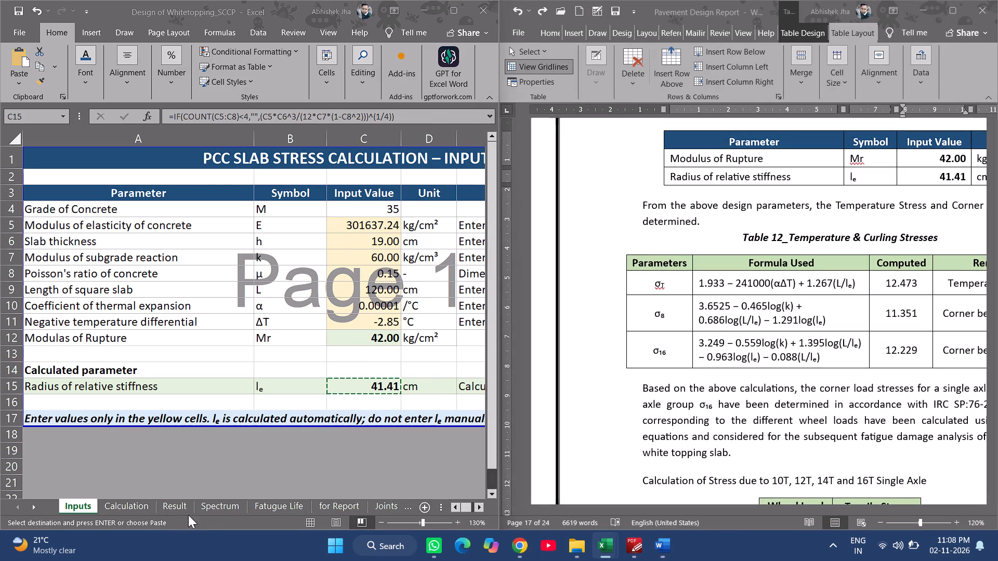
{"action": "left_click", "coordinate": [141, 503]}
{"action": "left_click", "coordinate": [141, 502]}
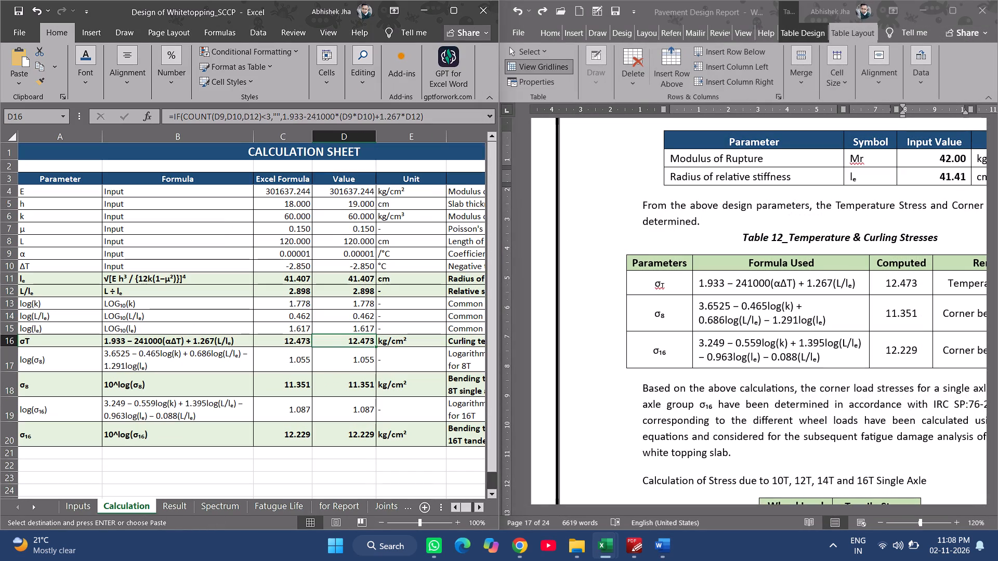
{"action": "scroll", "coordinate": [279, 406], "scroll_direction": "down", "scroll_amount": 6}
{"action": "scroll", "coordinate": [279, 406], "scroll_direction": "up", "scroll_amount": 6}
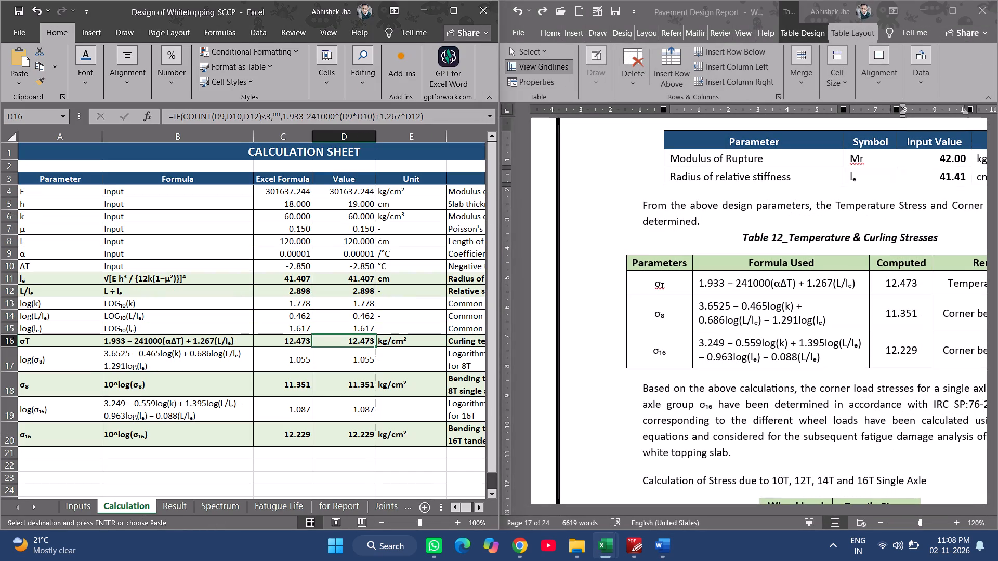
{"action": "scroll", "coordinate": [279, 406], "scroll_direction": "up", "scroll_amount": 4}
Compare the report's single-axle and tandem-axle wheel load stress tables with the workbook's Result sheet.
{"action": "left_click", "coordinate": [180, 508]}
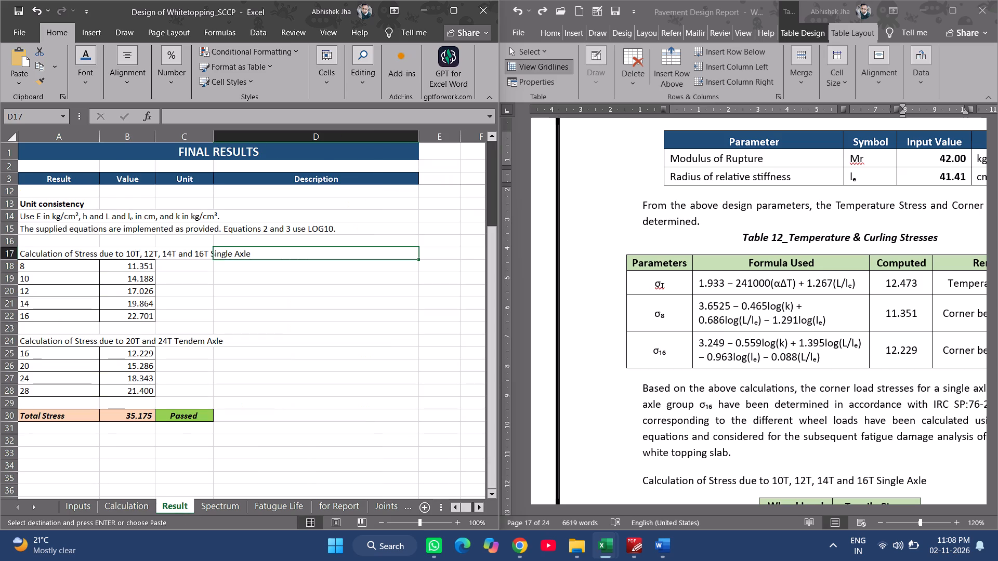
{"action": "scroll", "coordinate": [812, 395], "scroll_direction": "down", "scroll_amount": 4}
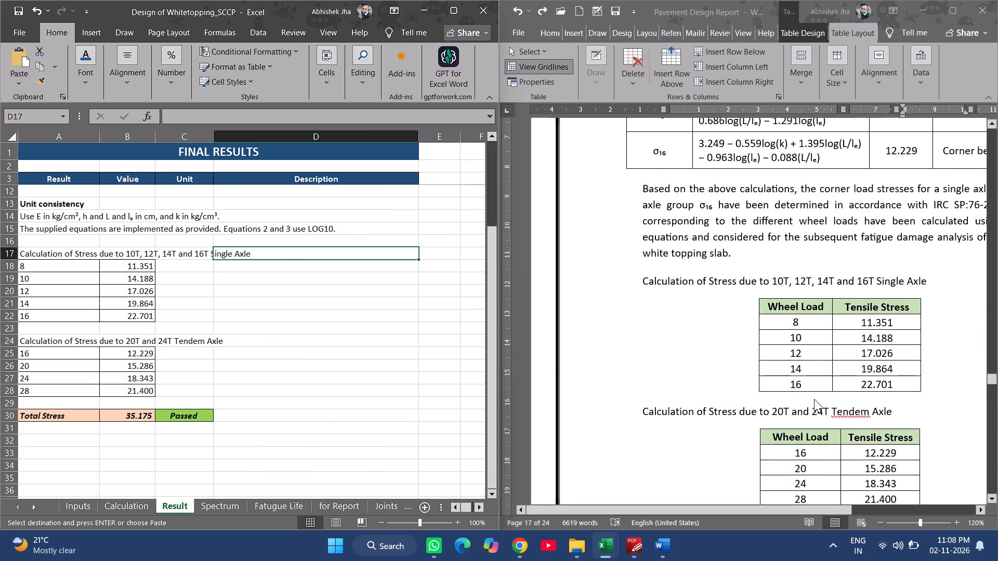
{"action": "scroll", "coordinate": [818, 396], "scroll_direction": "down", "scroll_amount": 3}
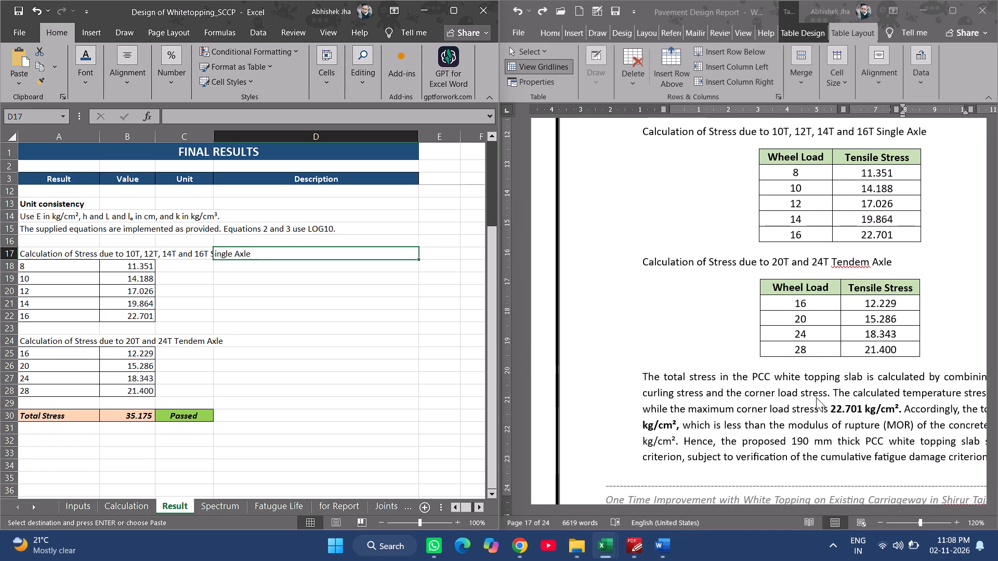
{"action": "scroll", "coordinate": [816, 397], "scroll_direction": "down", "scroll_amount": 3}
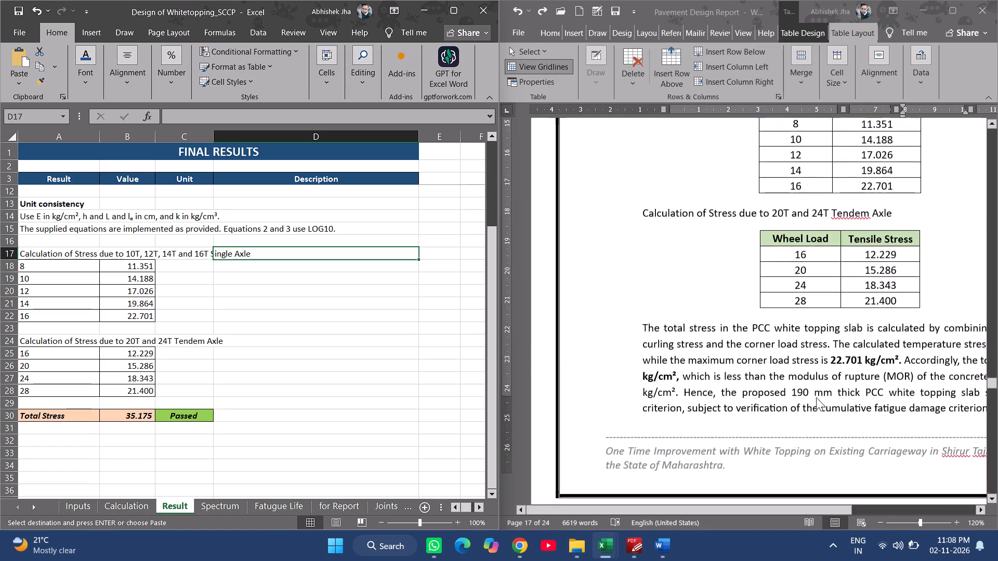
{"action": "scroll", "coordinate": [816, 397], "scroll_direction": "down", "scroll_amount": 10}
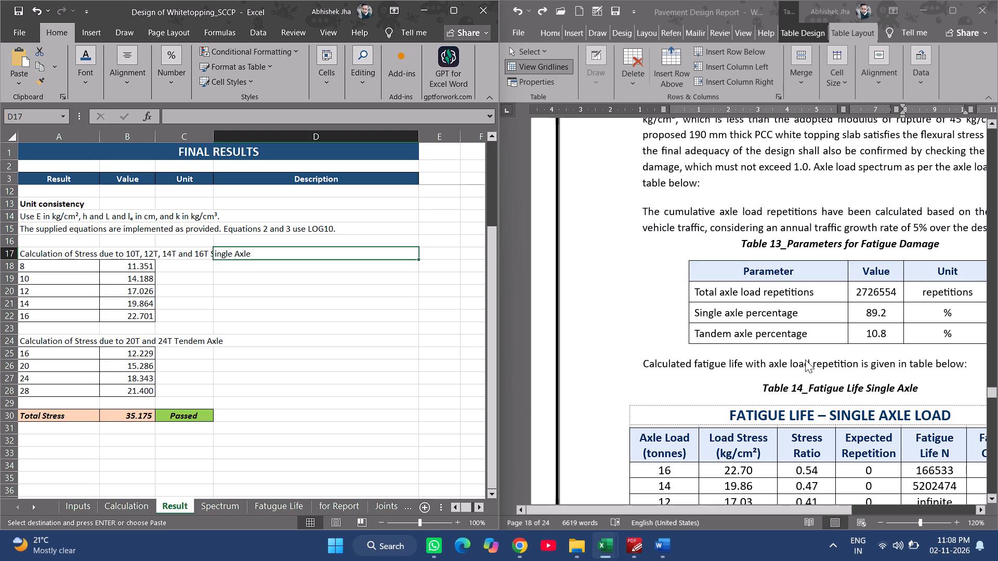
Maximize the report and review Tables 13, 14 and 15 and the cumulative fatigue damage paragraph.
{"action": "left_click", "coordinate": [957, 0]}
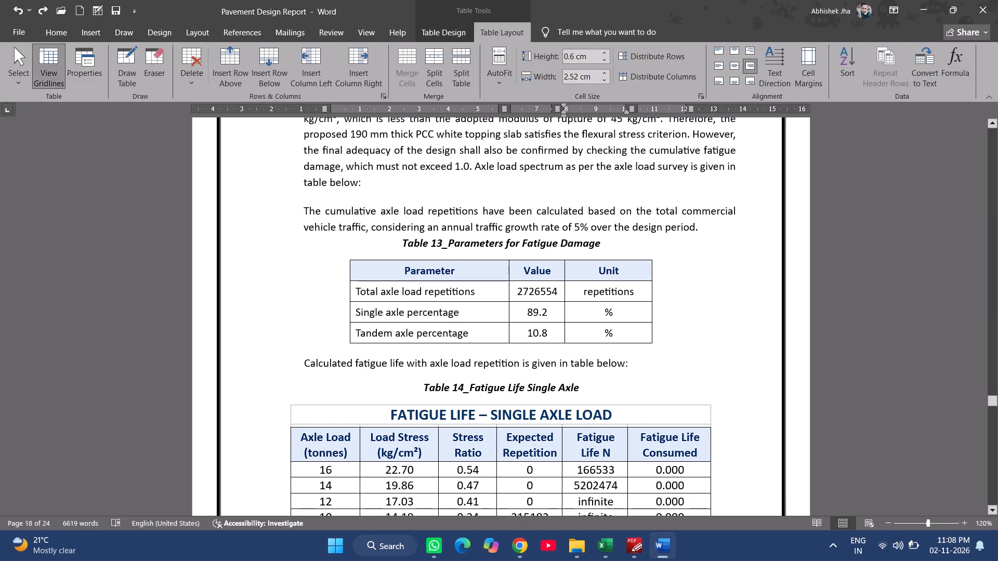
{"action": "scroll", "coordinate": [410, 400], "scroll_direction": "down", "scroll_amount": 3}
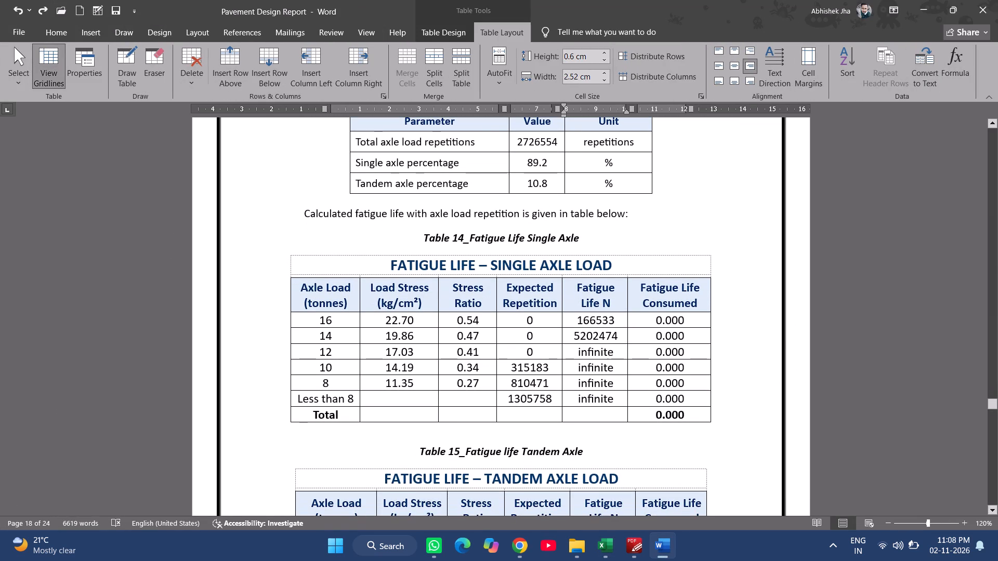
{"action": "scroll", "coordinate": [419, 382], "scroll_direction": "down", "scroll_amount": 8}
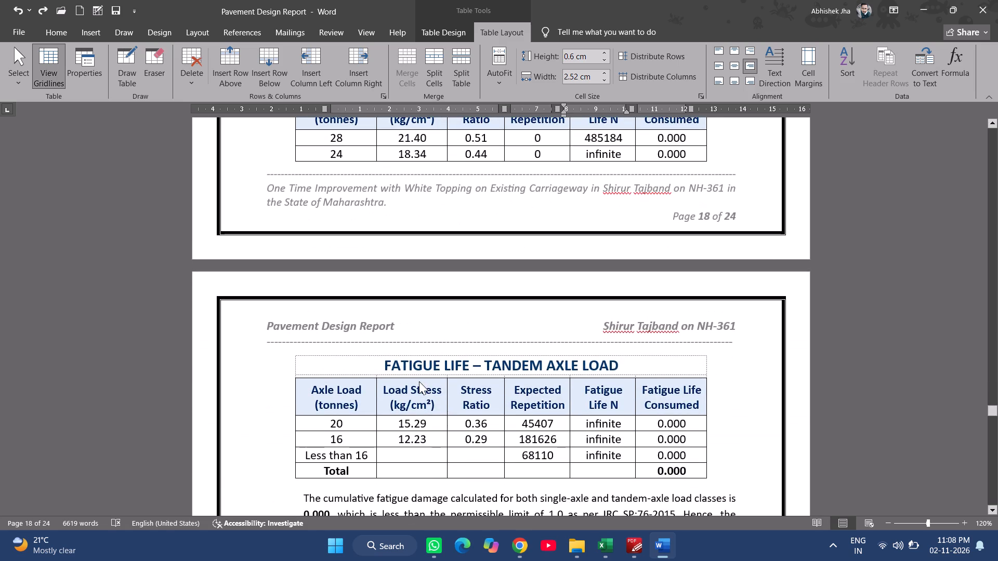
{"action": "scroll", "coordinate": [419, 381], "scroll_direction": "down", "scroll_amount": 5}
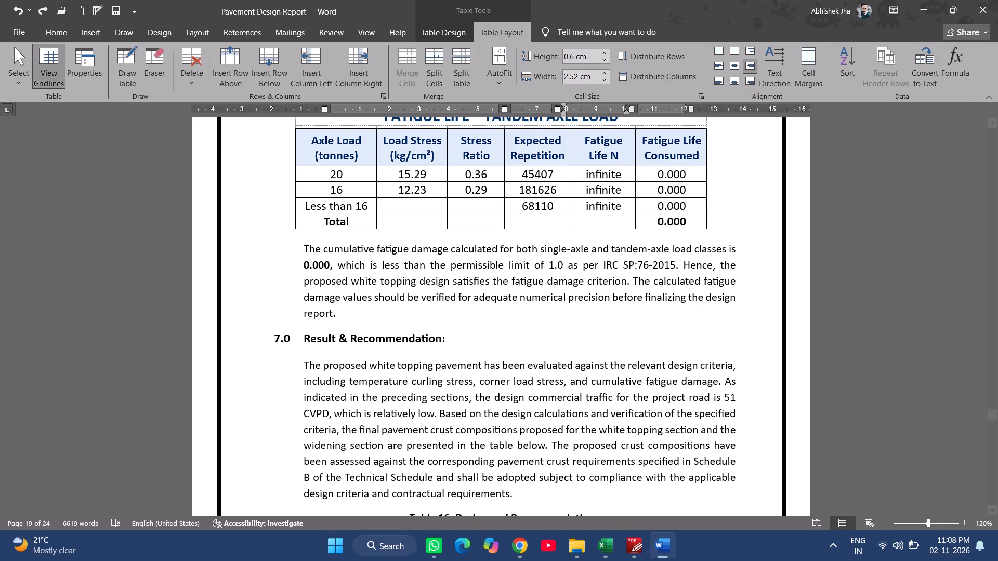
Save the Pavement Design Report.
{"action": "key", "text": "ctrl+s"}
Return to Table 13 in the report and compare its axle load repetitions and axle percentages with the workbook's Spectrum sheet.
{"action": "scroll", "coordinate": [419, 381], "scroll_direction": "up", "scroll_amount": 5}
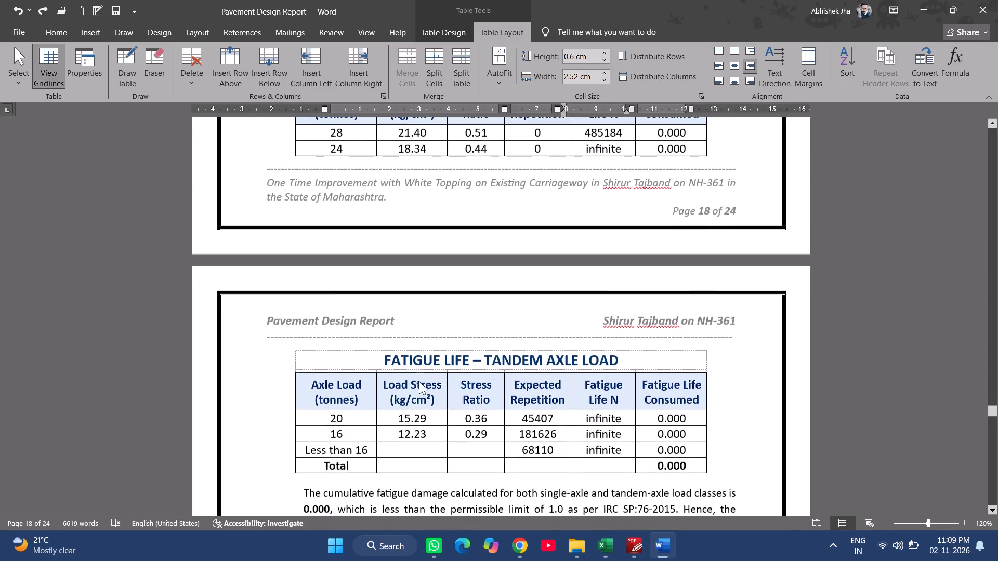
{"action": "scroll", "coordinate": [419, 381], "scroll_direction": "up", "scroll_amount": 9}
{"action": "scroll", "coordinate": [419, 381], "scroll_direction": "down", "scroll_amount": 4}
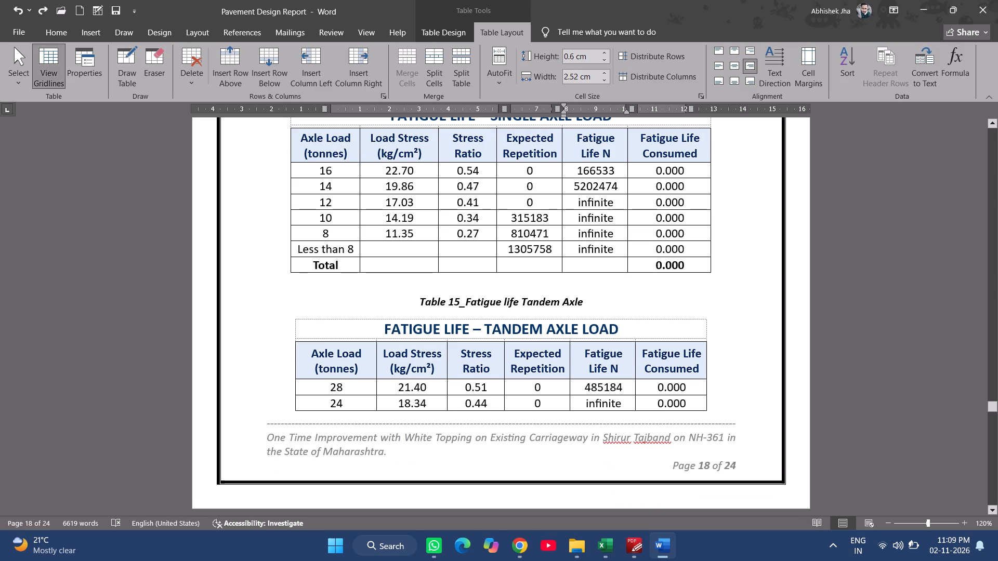
{"action": "scroll", "coordinate": [419, 381], "scroll_direction": "up", "scroll_amount": 4}
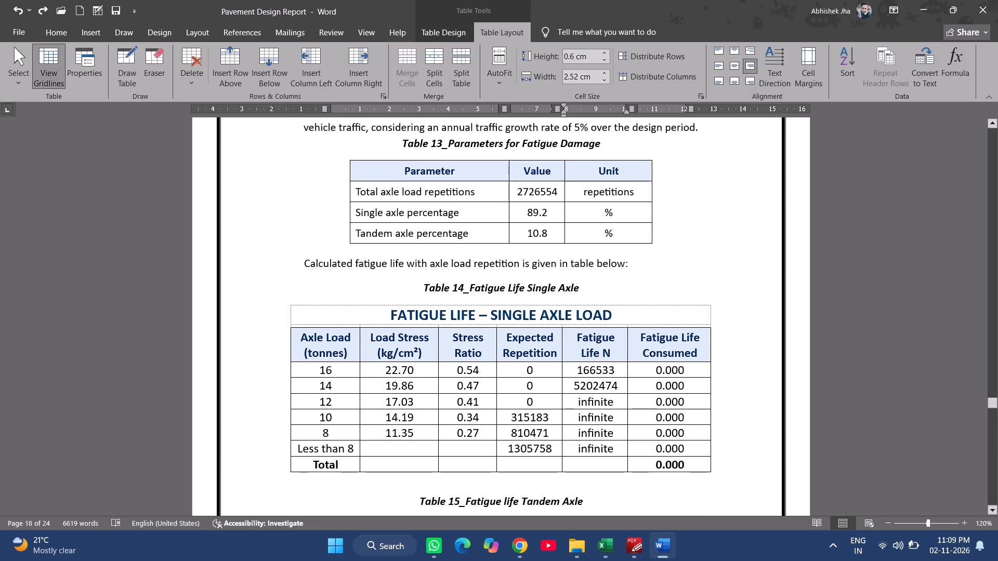
{"action": "scroll", "coordinate": [418, 381], "scroll_direction": "up", "scroll_amount": 2}
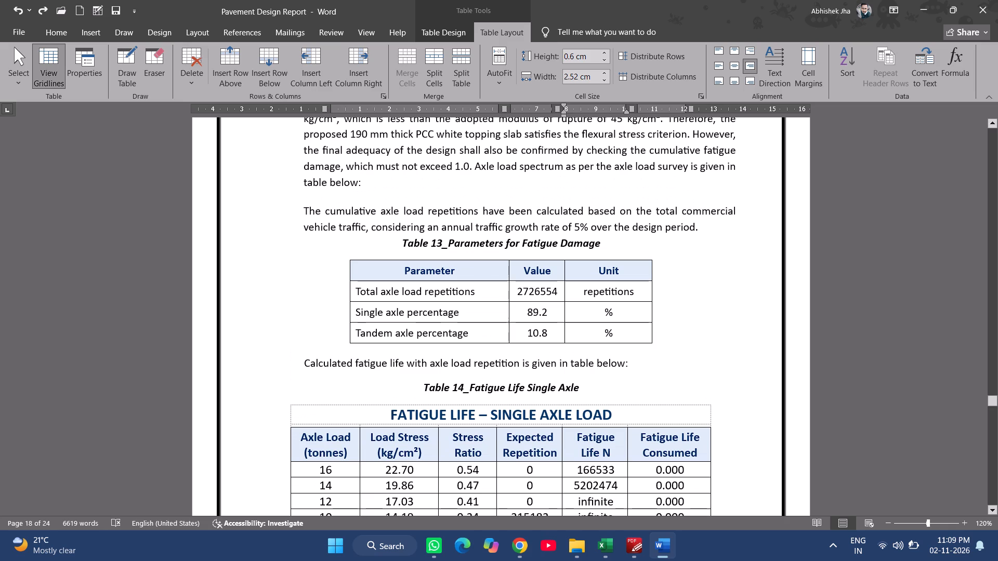
{"action": "key", "text": "alt+Tab"}
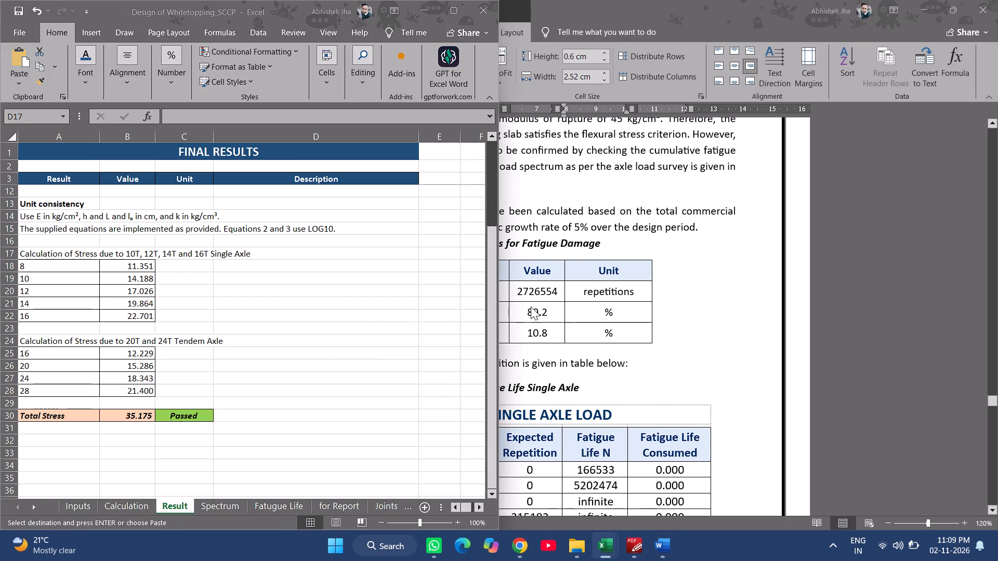
{"action": "left_click", "coordinate": [269, 314]}
{"action": "scroll", "coordinate": [239, 420], "scroll_direction": "up", "scroll_amount": 4}
{"action": "left_click", "coordinate": [129, 510]}
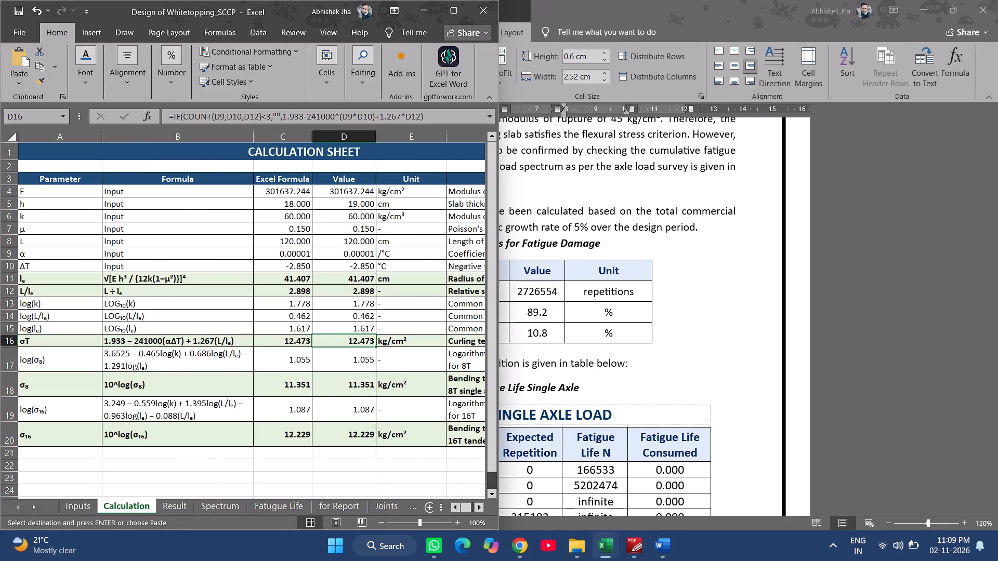
{"action": "scroll", "coordinate": [141, 345], "scroll_direction": "up", "scroll_amount": 6}
{"action": "left_click", "coordinate": [86, 515]}
{"action": "left_click", "coordinate": [213, 508]}
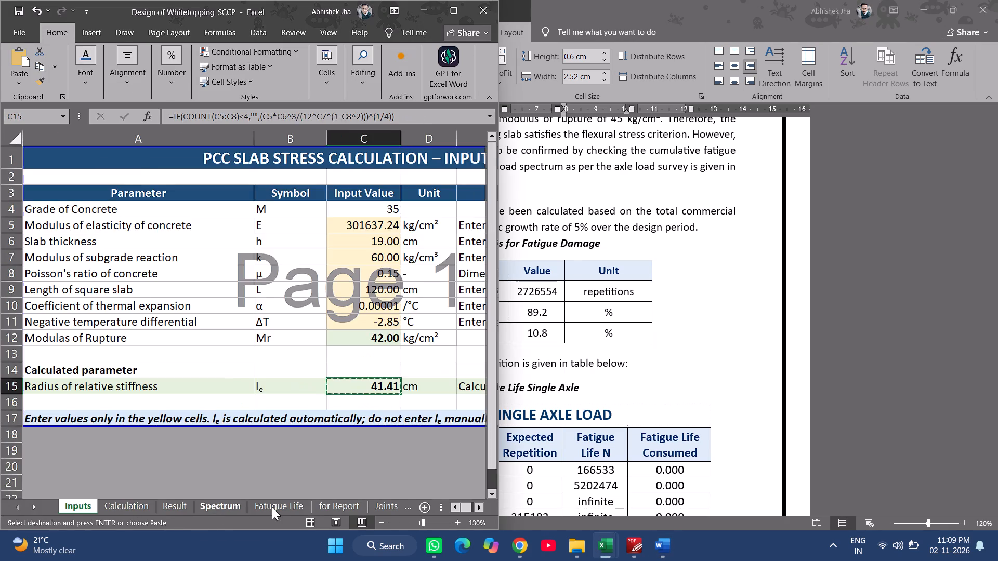
{"action": "scroll", "coordinate": [284, 322], "scroll_direction": "up", "scroll_amount": 5}
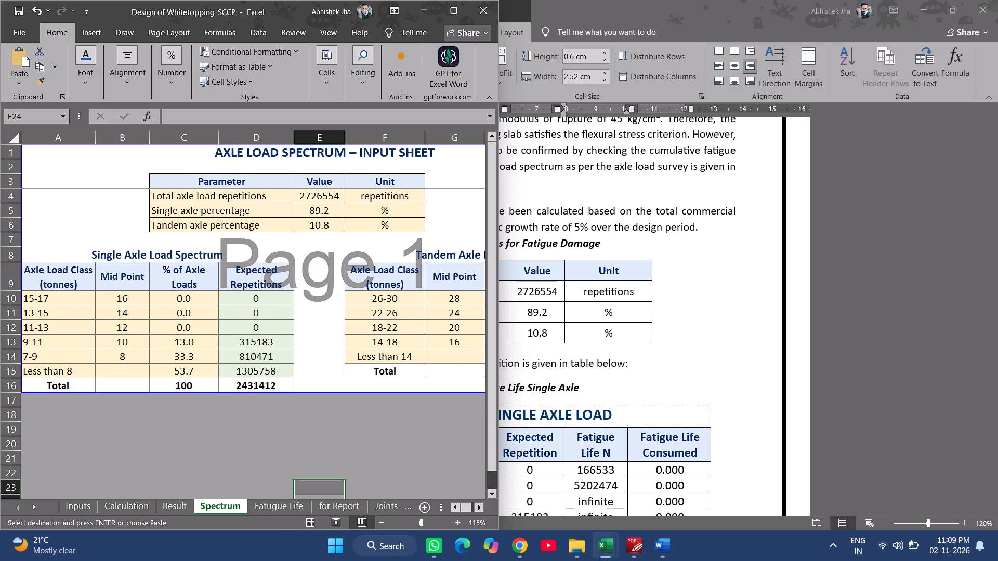
Inspect the formulas behind the single-axle and tandem-axle percentages beside the daily repetitions on the Spectrum sheet.
{"action": "triple_click", "coordinate": [479, 506]}
{"action": "triple_click", "coordinate": [479, 506]}
{"action": "left_click", "coordinate": [479, 506]}
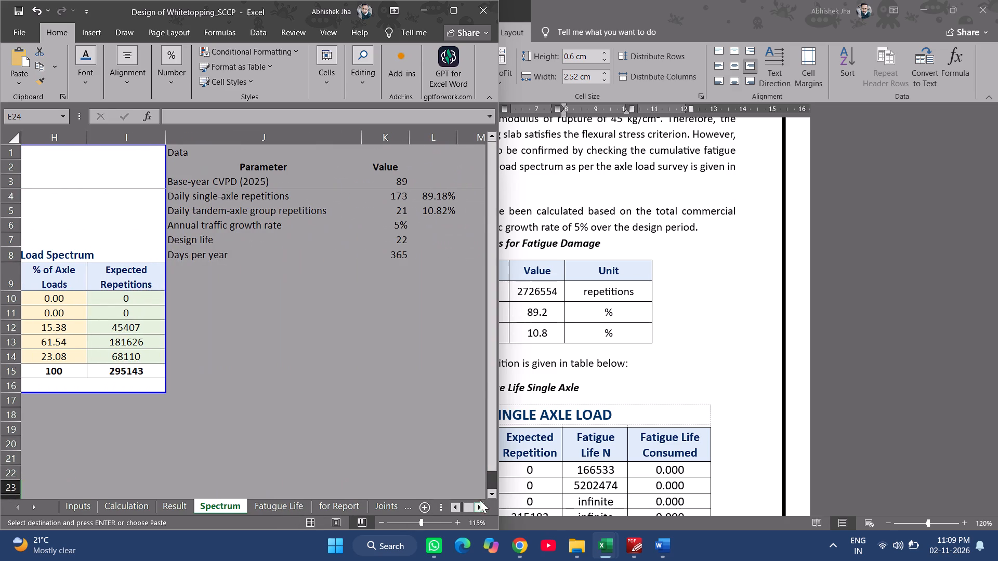
{"action": "double_click", "coordinate": [444, 199]}
{"action": "key", "text": "Escape"}
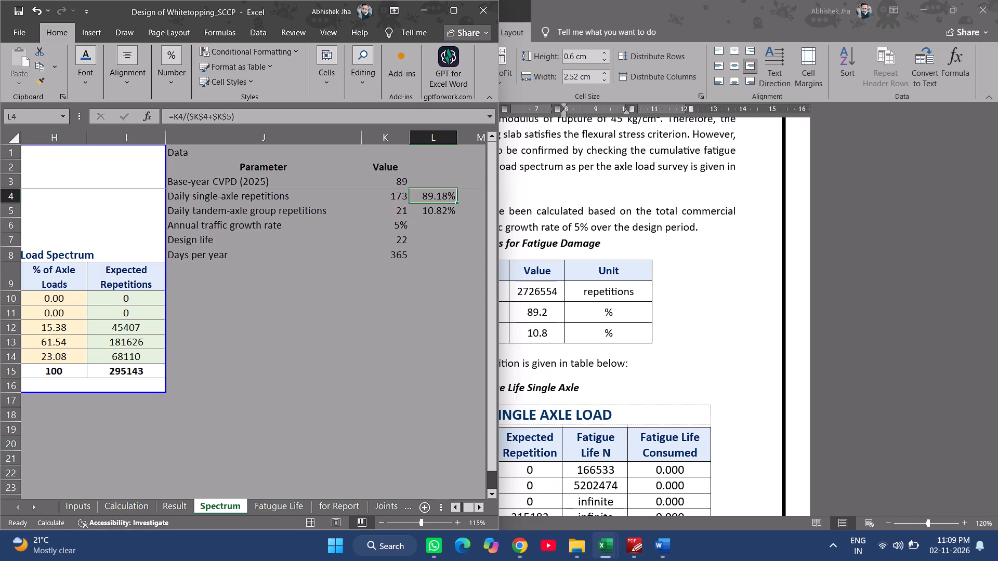
{"action": "double_click", "coordinate": [438, 205]}
{"action": "key", "text": "Escape"}
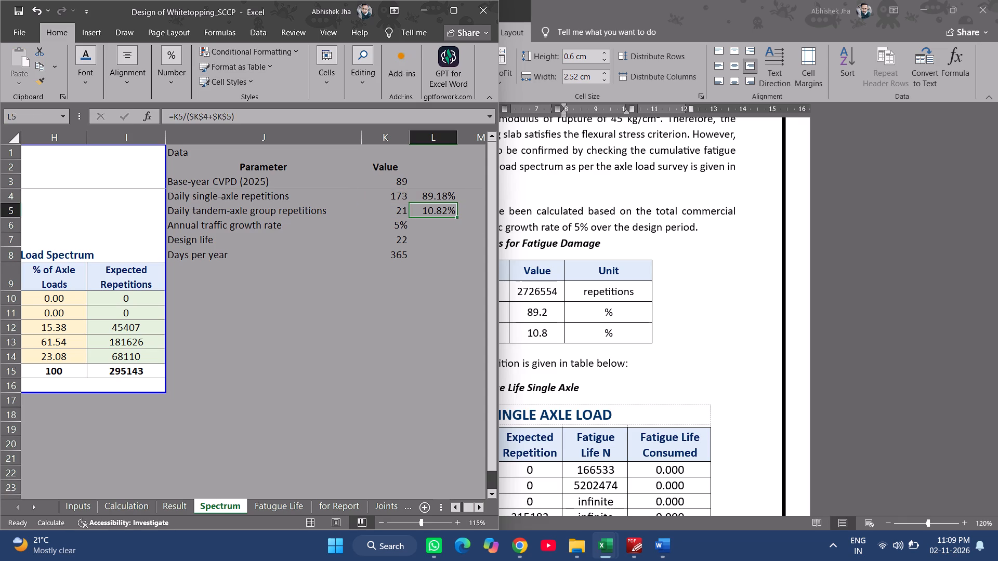
{"action": "triple_click", "coordinate": [456, 509]}
{"action": "left_click", "coordinate": [456, 509]}
{"action": "double_click", "coordinate": [457, 506]}
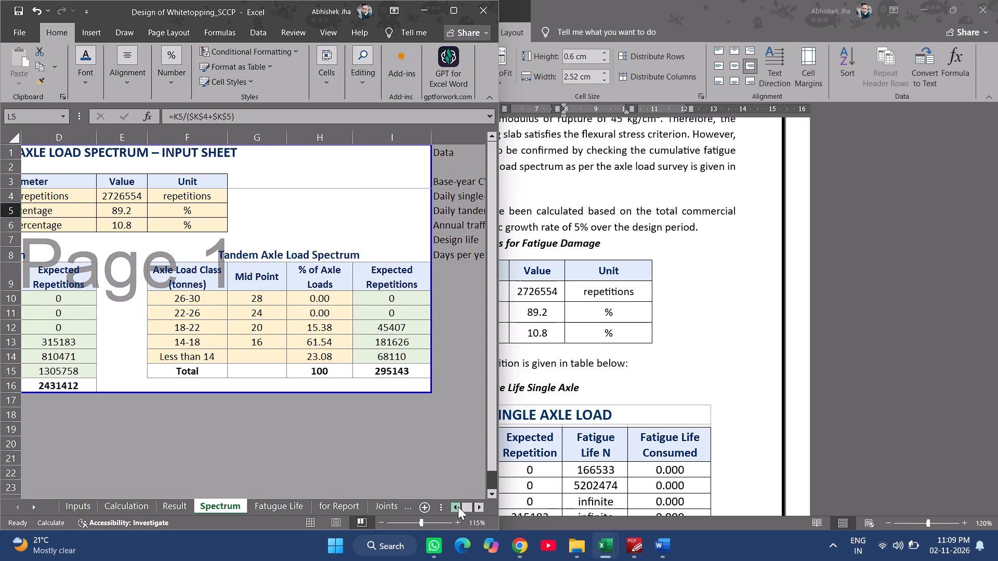
{"action": "scroll", "coordinate": [269, 375], "scroll_direction": "up", "scroll_amount": 6}
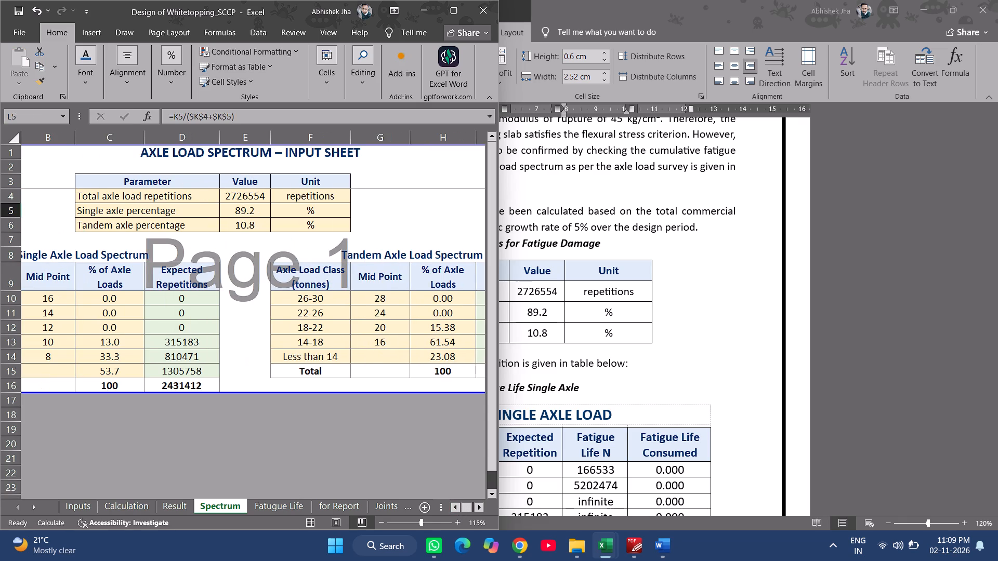
Widen Table 15_Fatigue life Tandem Axle slightly in the report so its outer edges line up with Table 14.
{"action": "left_click", "coordinate": [556, 336]}
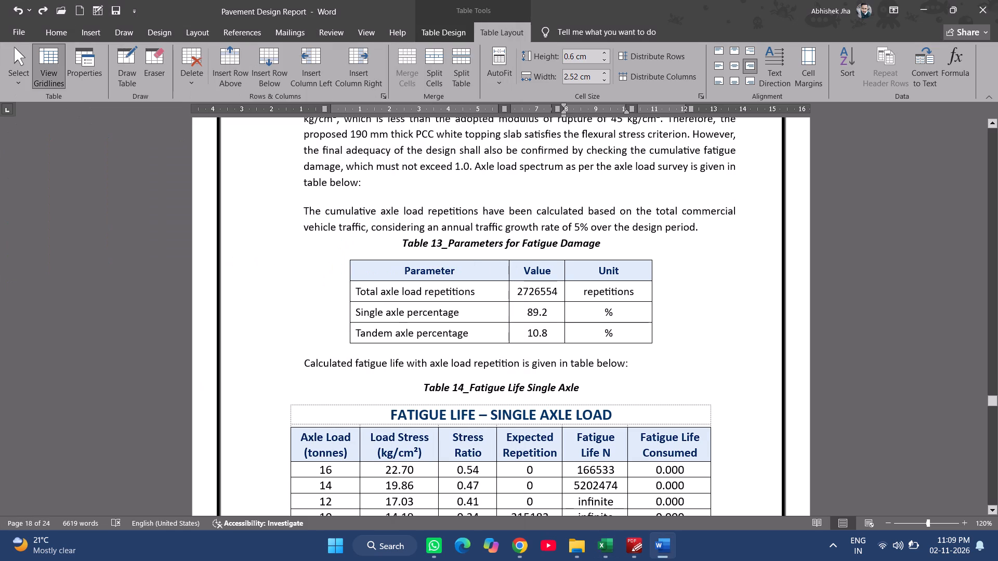
{"action": "scroll", "coordinate": [559, 358], "scroll_direction": "down", "scroll_amount": 7}
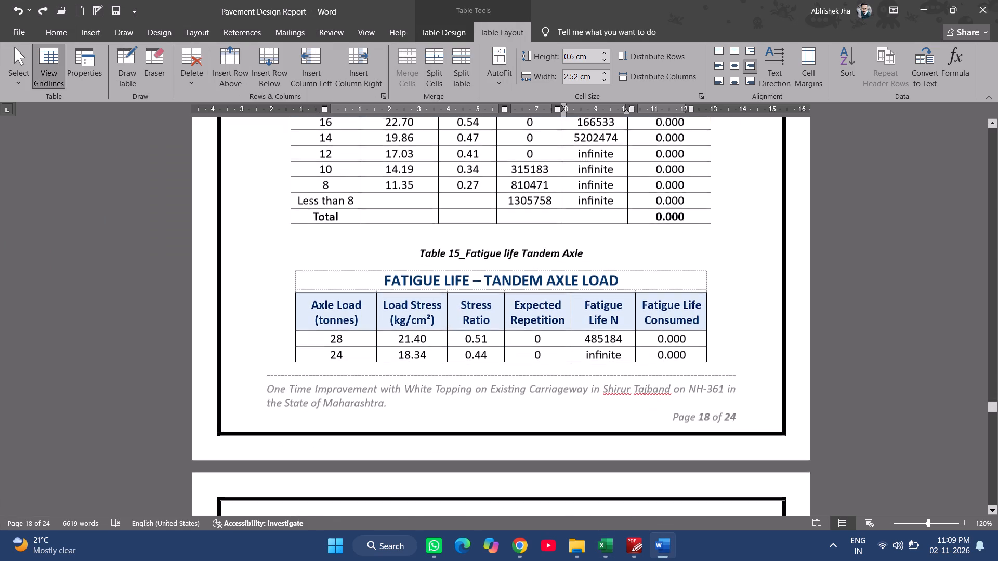
{"action": "scroll", "coordinate": [558, 358], "scroll_direction": "down", "scroll_amount": 1}
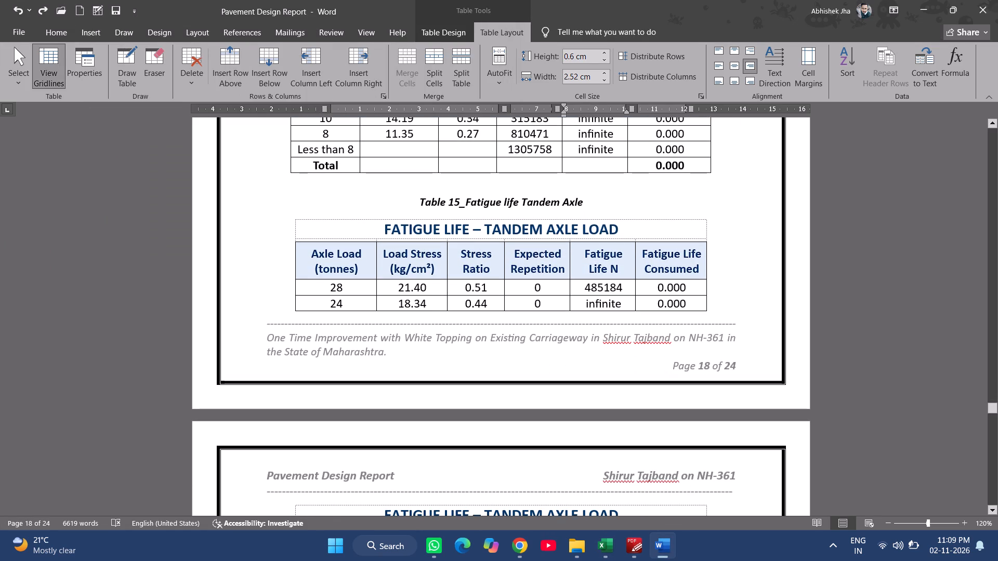
{"action": "left_click", "coordinate": [317, 268]}
{"action": "left_click", "coordinate": [378, 105]}
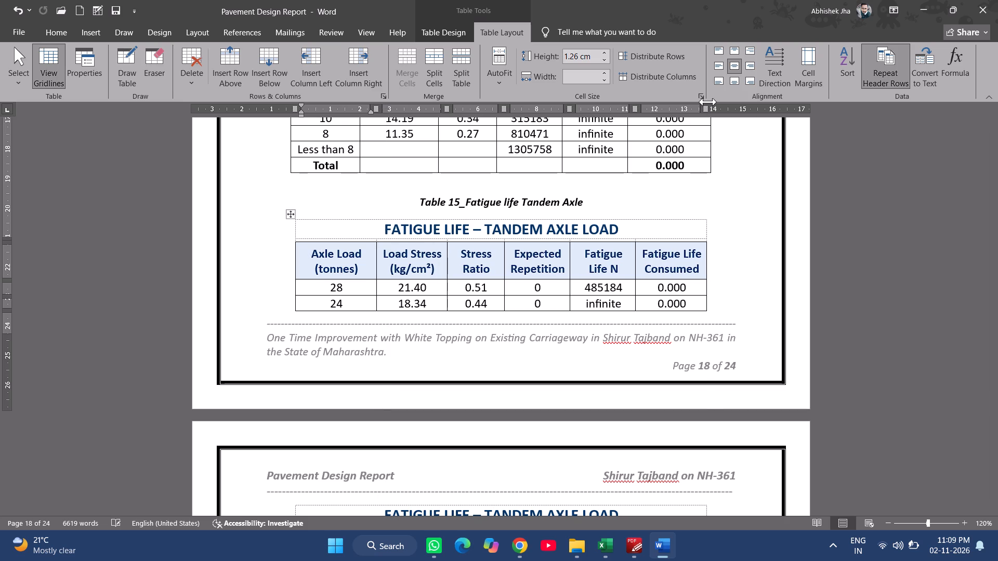
{"action": "left_click_drag", "start_coordinate": [708, 102], "coordinate": [713, 103]}
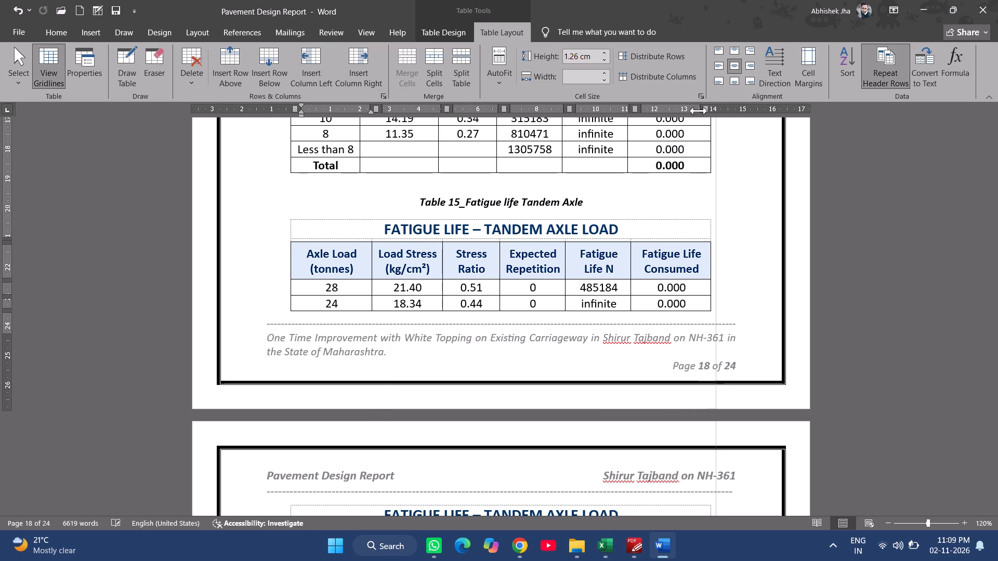
Widen the Fatigue Life N column of Table 15_Fatigue life Tandem Axle in the report.
{"action": "scroll", "coordinate": [561, 260], "scroll_direction": "down", "scroll_amount": 11}
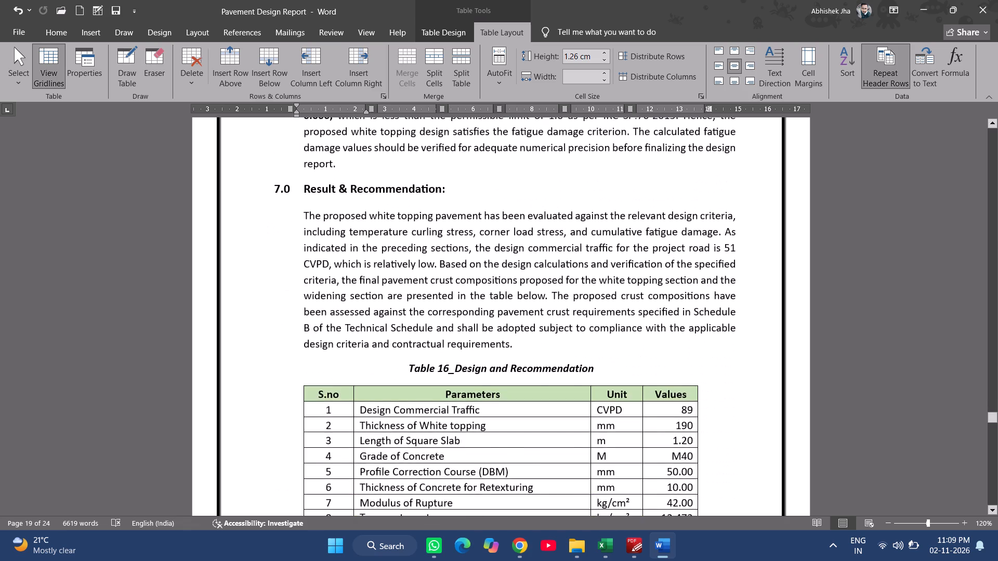
{"action": "scroll", "coordinate": [560, 261], "scroll_direction": "down", "scroll_amount": 6}
{"action": "scroll", "coordinate": [560, 261], "scroll_direction": "up", "scroll_amount": 1}
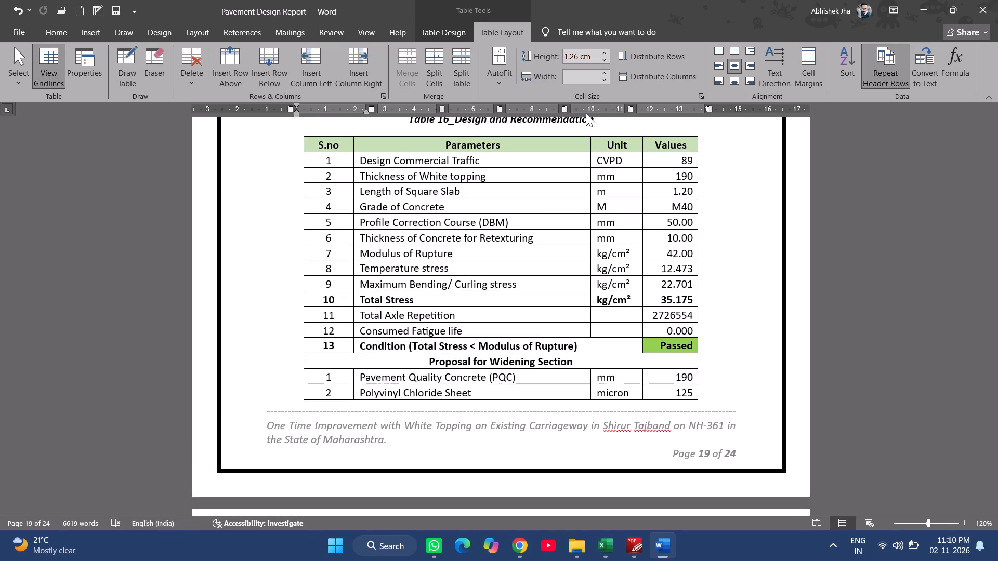
{"action": "left_click", "coordinate": [579, 182]}
{"action": "left_click_drag", "start_coordinate": [606, 106], "coordinate": [620, 106]}
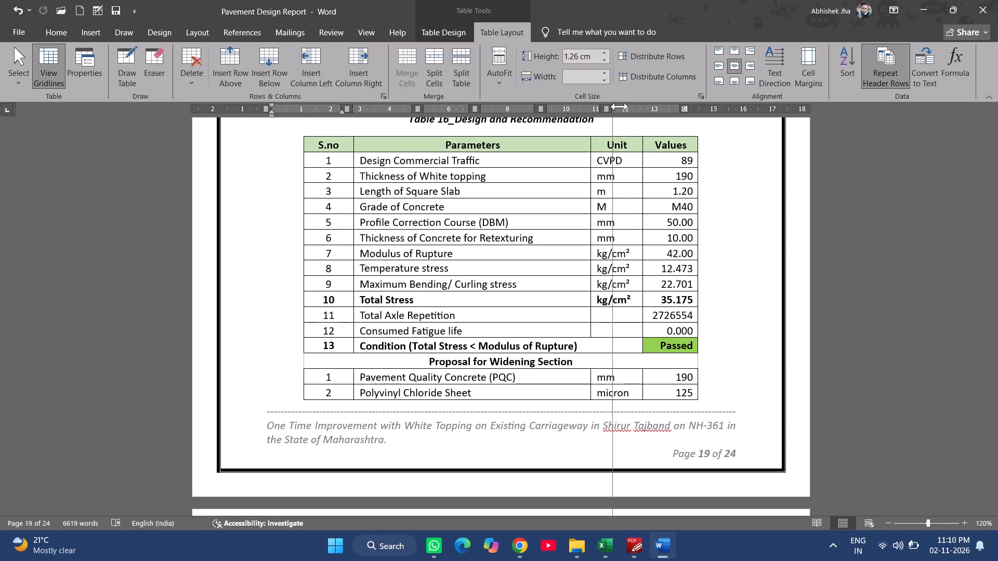
{"action": "left_click_drag", "start_coordinate": [620, 106], "coordinate": [624, 106]}
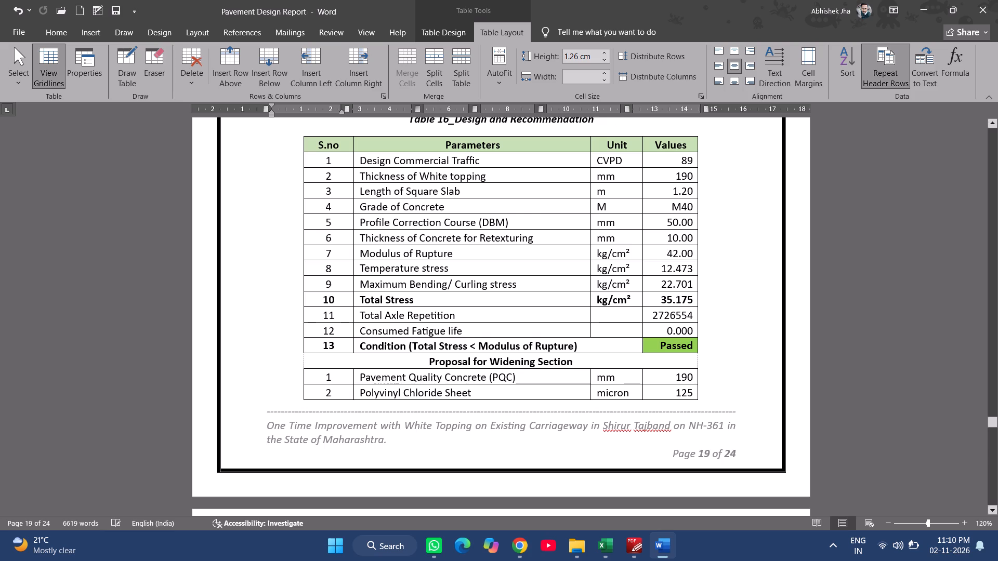
Review the remaining pages of the report, from the jointing arrangement and panel layouts through the design conclusion to the drawing notes.
{"action": "scroll", "coordinate": [588, 250], "scroll_direction": "down", "scroll_amount": 12}
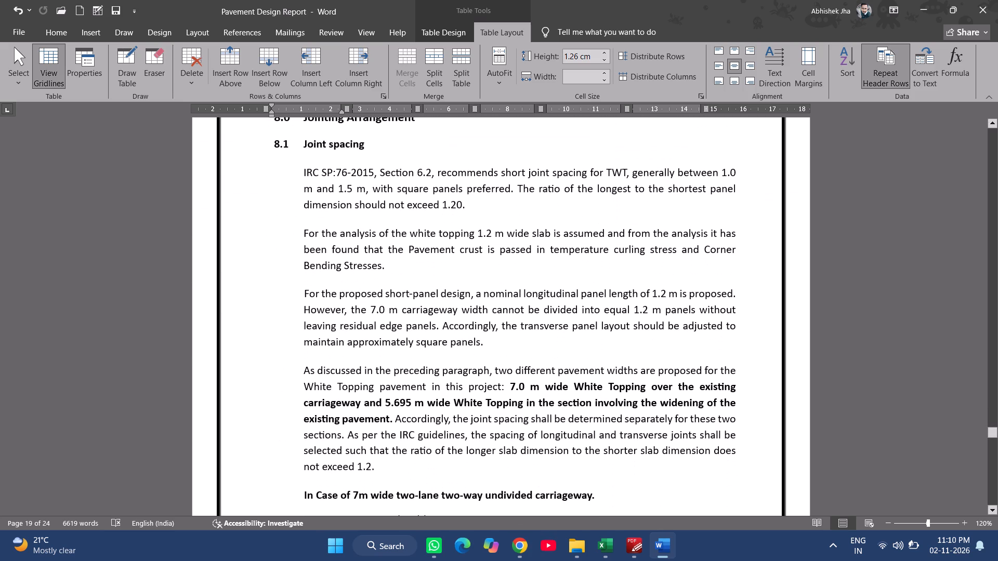
{"action": "scroll", "coordinate": [587, 252], "scroll_direction": "down", "scroll_amount": 4}
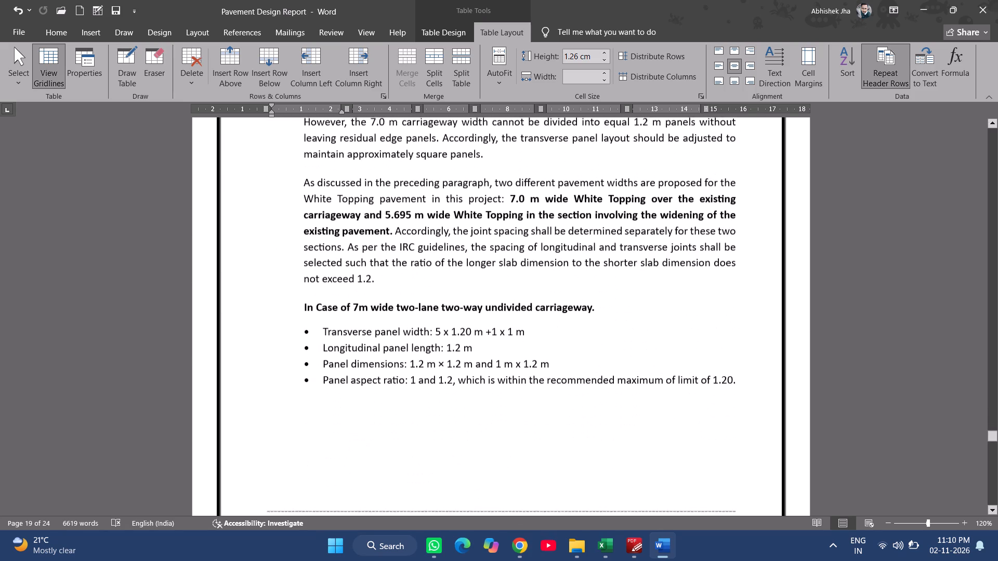
{"action": "scroll", "coordinate": [586, 252], "scroll_direction": "down", "scroll_amount": 1}
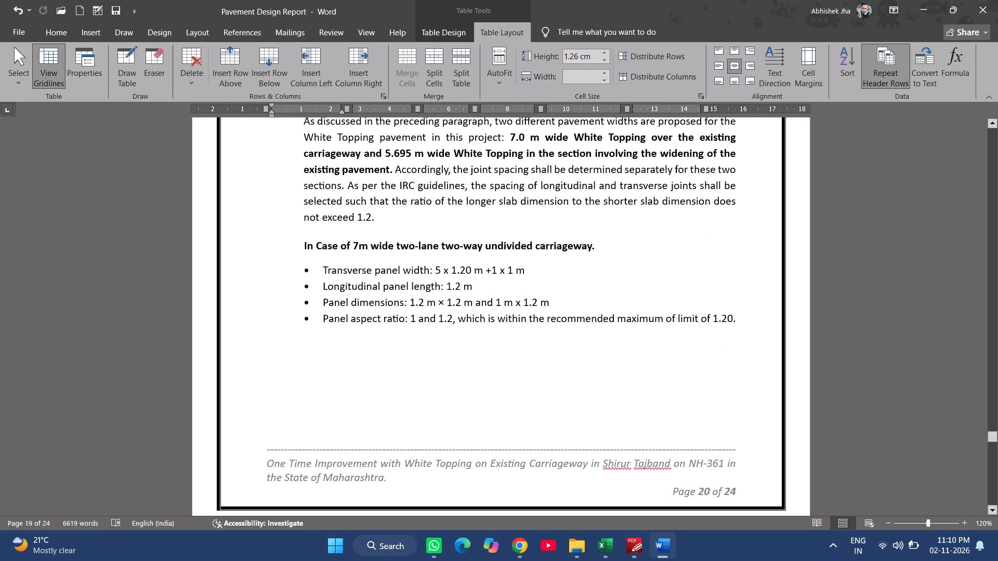
{"action": "scroll", "coordinate": [585, 252], "scroll_direction": "down", "scroll_amount": 8}
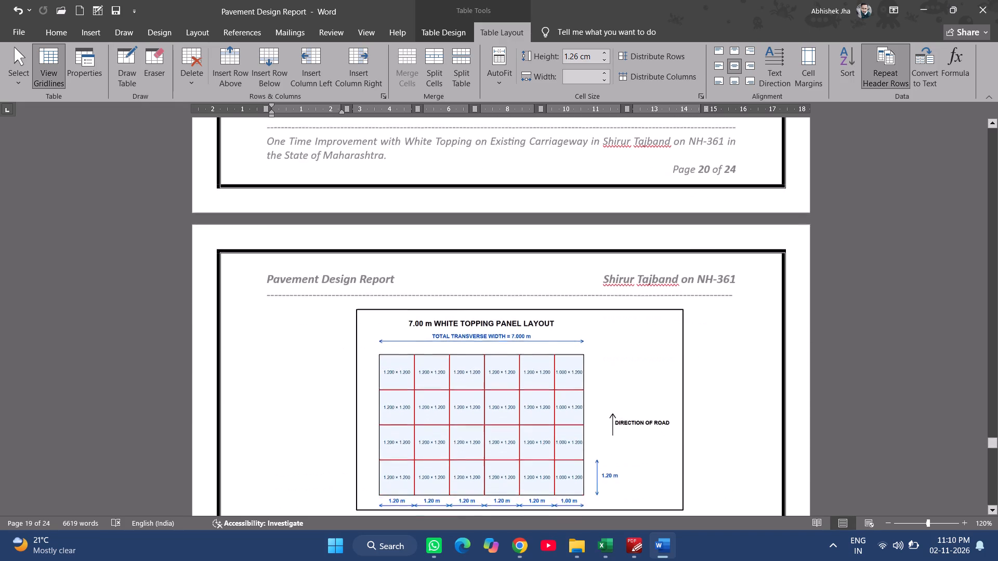
{"action": "scroll", "coordinate": [585, 252], "scroll_direction": "down", "scroll_amount": 16}
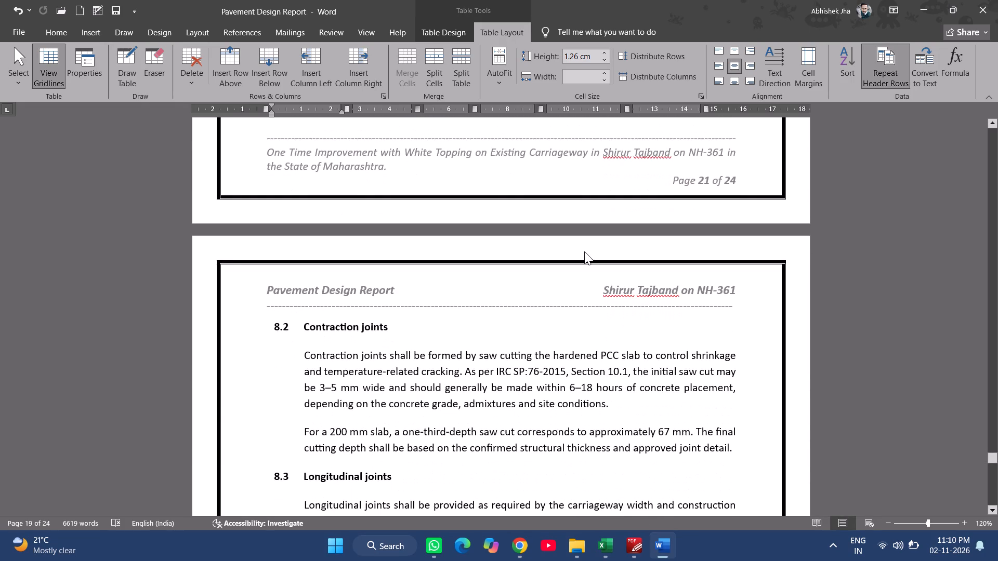
{"action": "scroll", "coordinate": [590, 256], "scroll_direction": "down", "scroll_amount": 7}
{"action": "scroll", "coordinate": [592, 256], "scroll_direction": "down", "scroll_amount": 17}
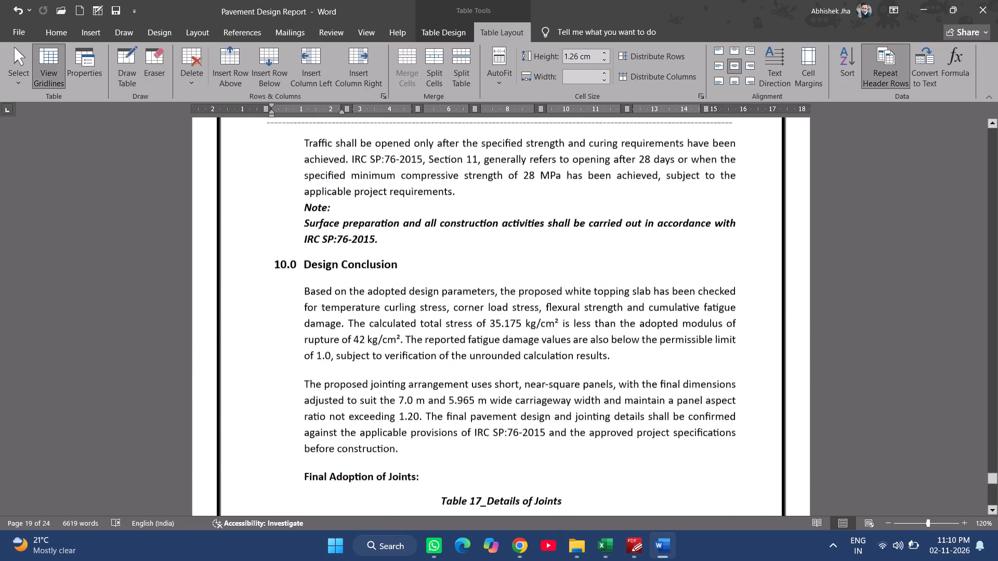
{"action": "scroll", "coordinate": [597, 257], "scroll_direction": "down", "scroll_amount": 17}
{"action": "scroll", "coordinate": [597, 257], "scroll_direction": "down", "scroll_amount": 15}
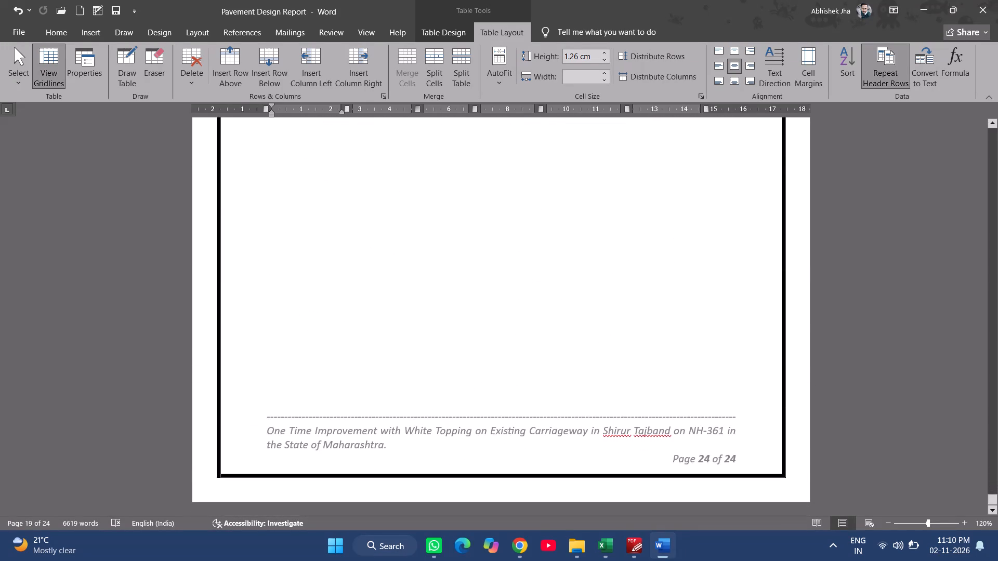
{"action": "scroll", "coordinate": [597, 257], "scroll_direction": "up", "scroll_amount": 10}
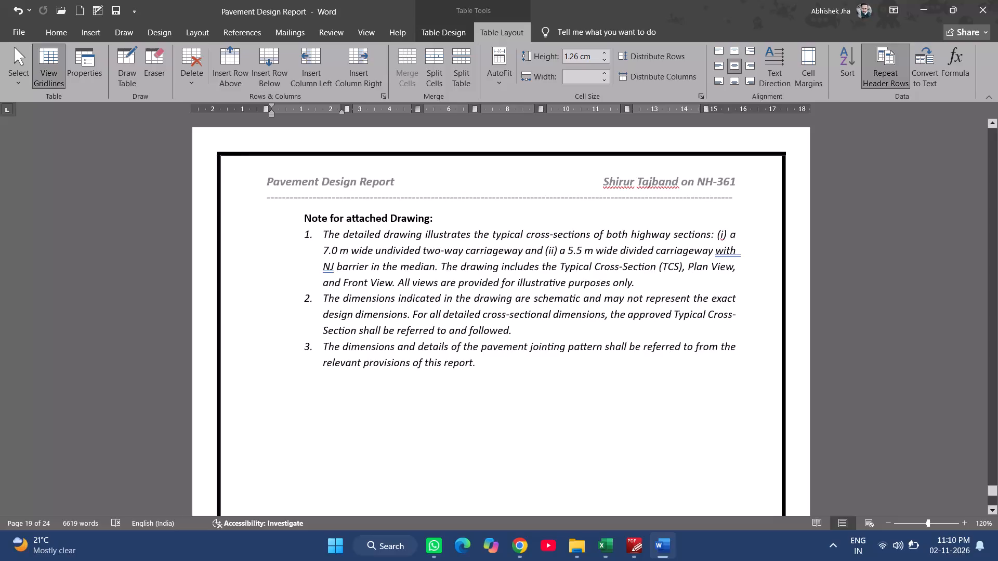
Apply the suggested correction to the flagged text "with NJ" in the first item of Note for attached Drawing.
{"action": "left_click", "coordinate": [723, 249]}
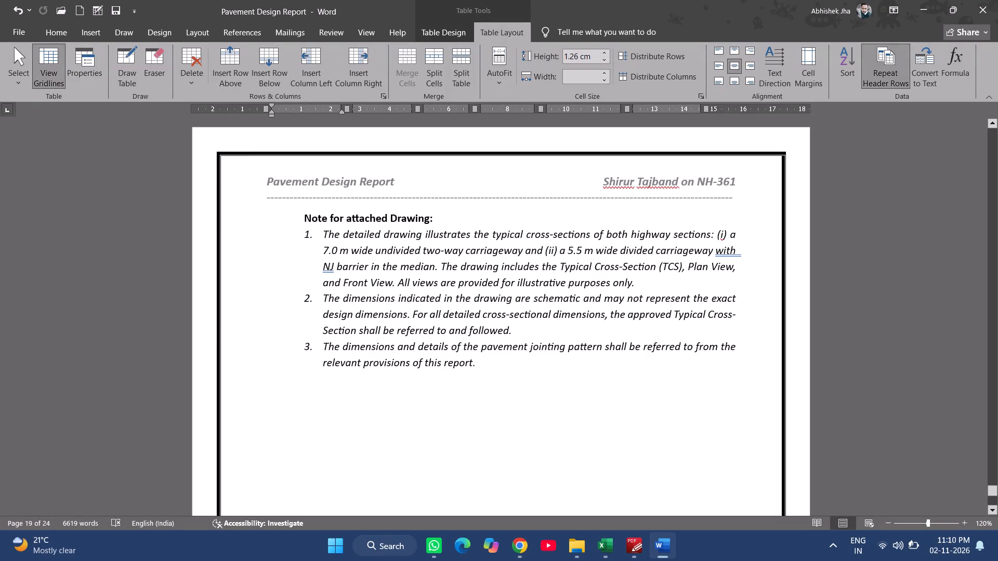
{"action": "right_click", "coordinate": [723, 249]}
{"action": "left_click", "coordinate": [706, 258]}
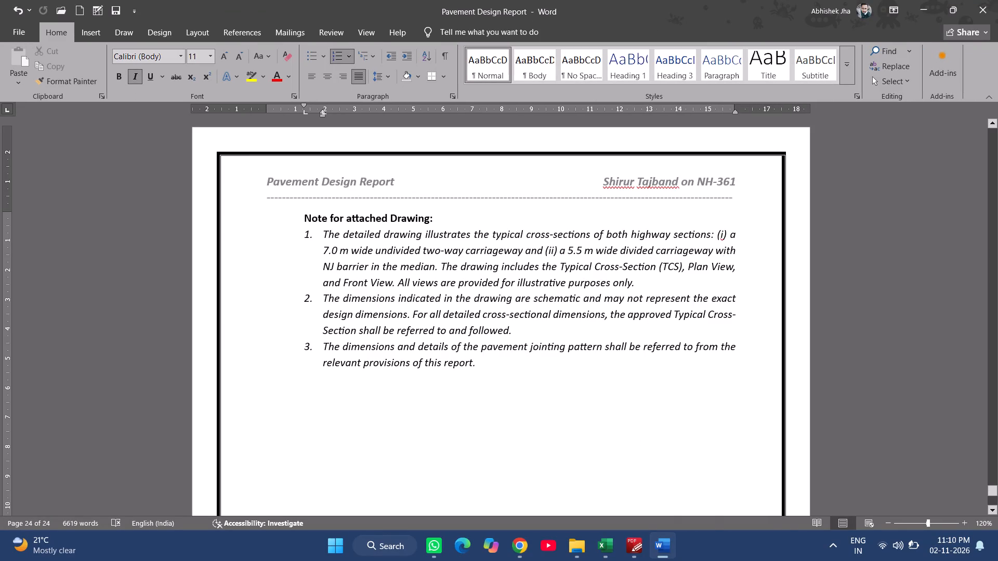
Save the Pavement Design Report.
{"action": "key", "text": "ctrl+s"}
Review the report backwards from the joint details tables through the stress and design approach sections to Table 10_Million Standard Axle.
{"action": "scroll", "coordinate": [548, 345], "scroll_direction": "up", "scroll_amount": 13}
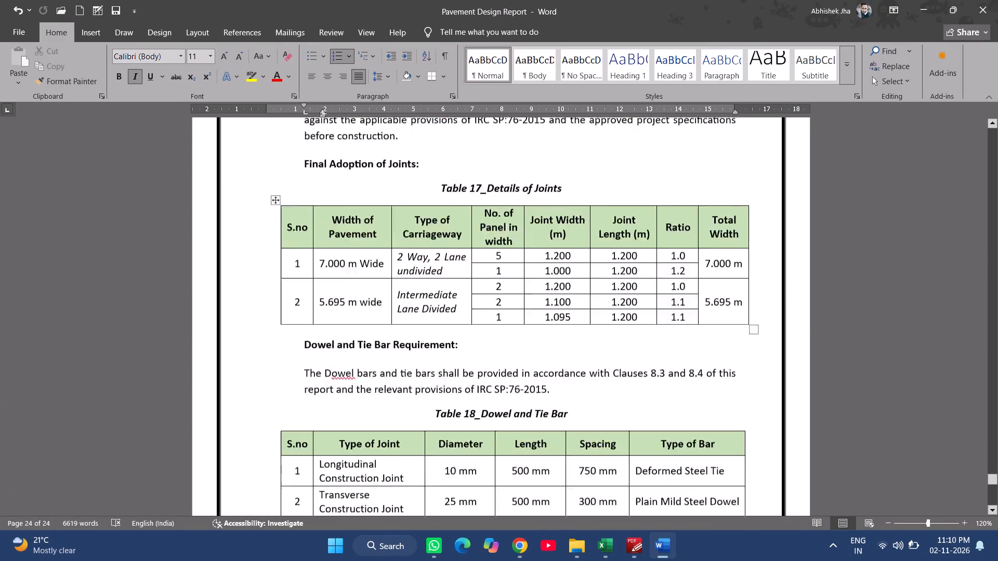
{"action": "scroll", "coordinate": [548, 345], "scroll_direction": "up", "scroll_amount": 20}
{"action": "scroll", "coordinate": [548, 345], "scroll_direction": "up", "scroll_amount": 20}
{"action": "scroll", "coordinate": [548, 345], "scroll_direction": "up", "scroll_amount": 4}
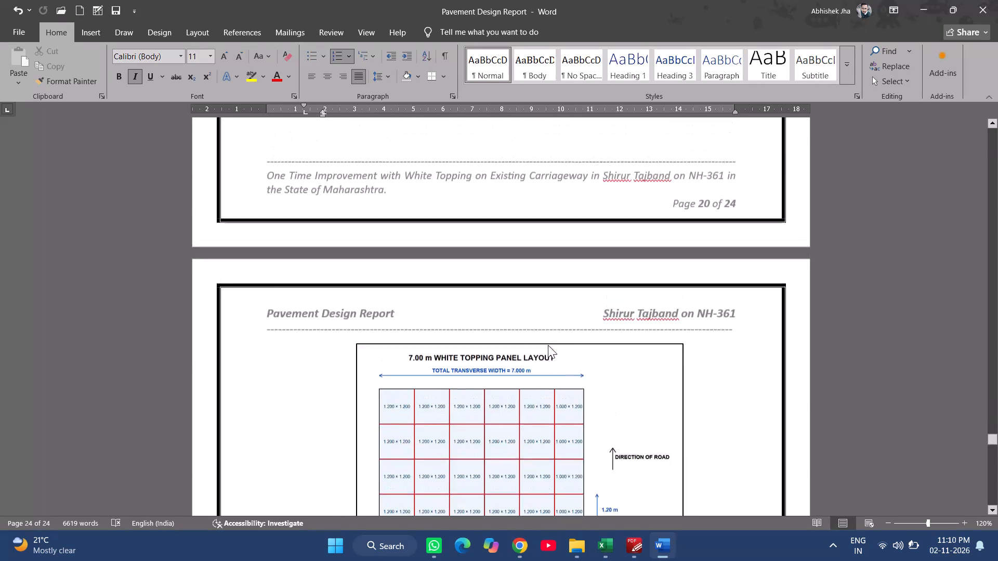
{"action": "scroll", "coordinate": [548, 345], "scroll_direction": "up", "scroll_amount": 20}
{"action": "scroll", "coordinate": [548, 345], "scroll_direction": "up", "scroll_amount": 20}
{"action": "scroll", "coordinate": [548, 345], "scroll_direction": "up", "scroll_amount": 1}
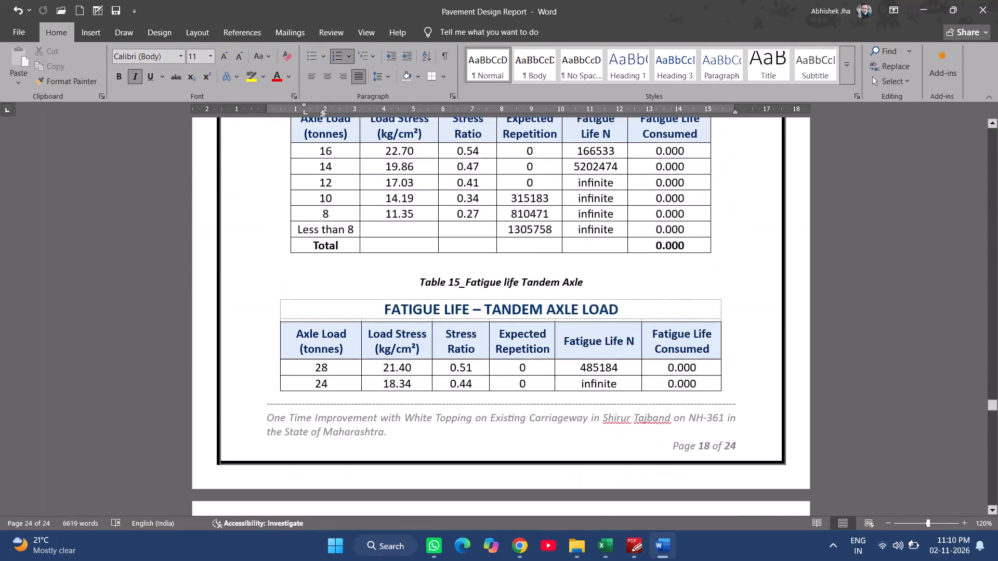
{"action": "scroll", "coordinate": [548, 345], "scroll_direction": "up", "scroll_amount": 19}
{"action": "scroll", "coordinate": [548, 345], "scroll_direction": "up", "scroll_amount": 5}
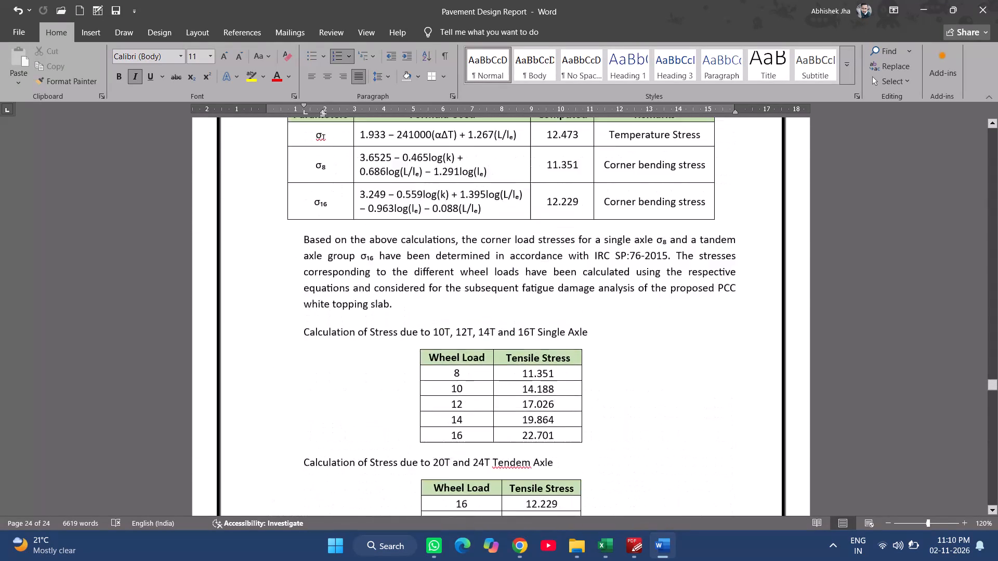
{"action": "scroll", "coordinate": [548, 345], "scroll_direction": "up", "scroll_amount": 10}
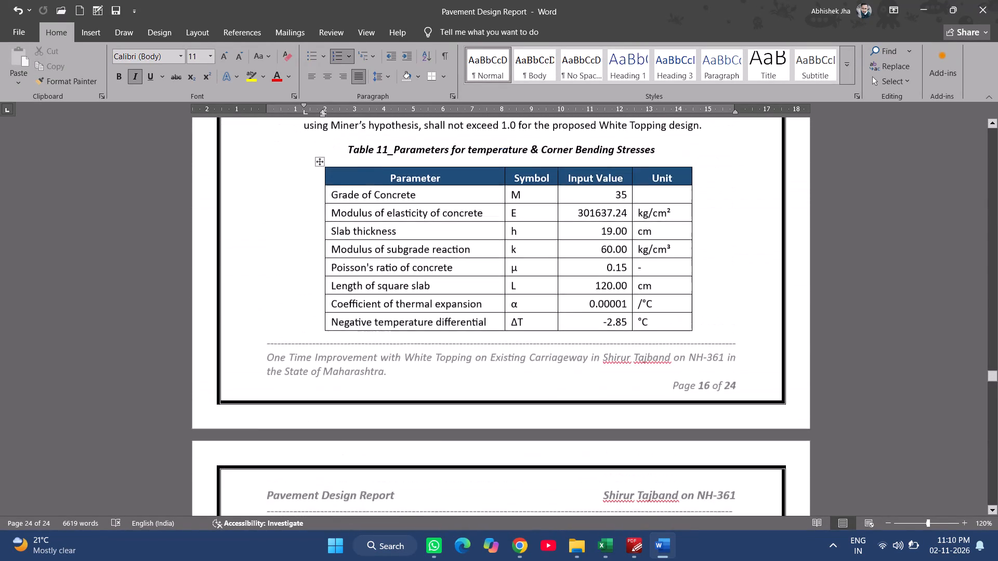
{"action": "scroll", "coordinate": [548, 345], "scroll_direction": "up", "scroll_amount": 14}
{"action": "scroll", "coordinate": [548, 345], "scroll_direction": "down", "scroll_amount": 8}
{"action": "scroll", "coordinate": [548, 345], "scroll_direction": "up", "scroll_amount": 19}
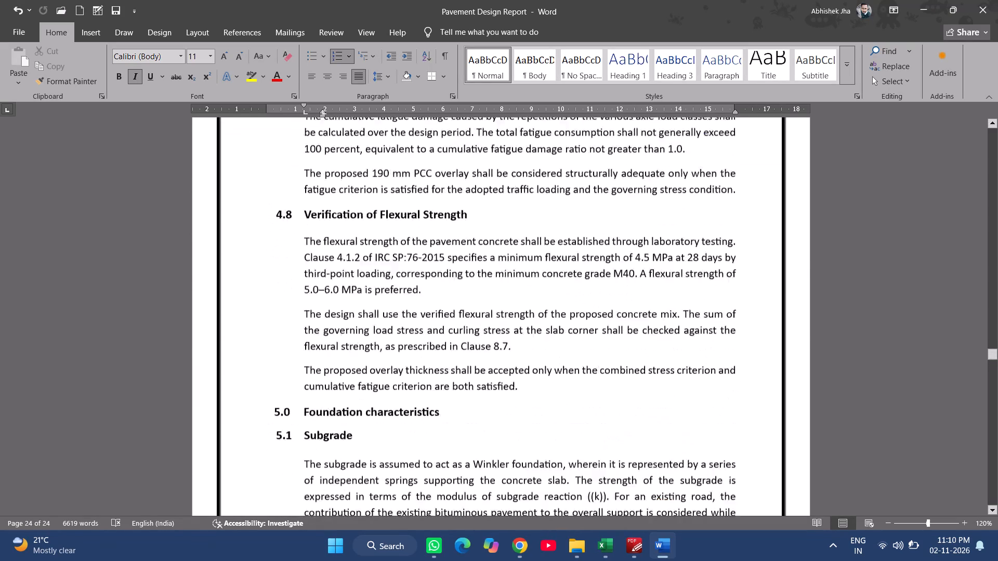
{"action": "scroll", "coordinate": [548, 345], "scroll_direction": "up", "scroll_amount": 14}
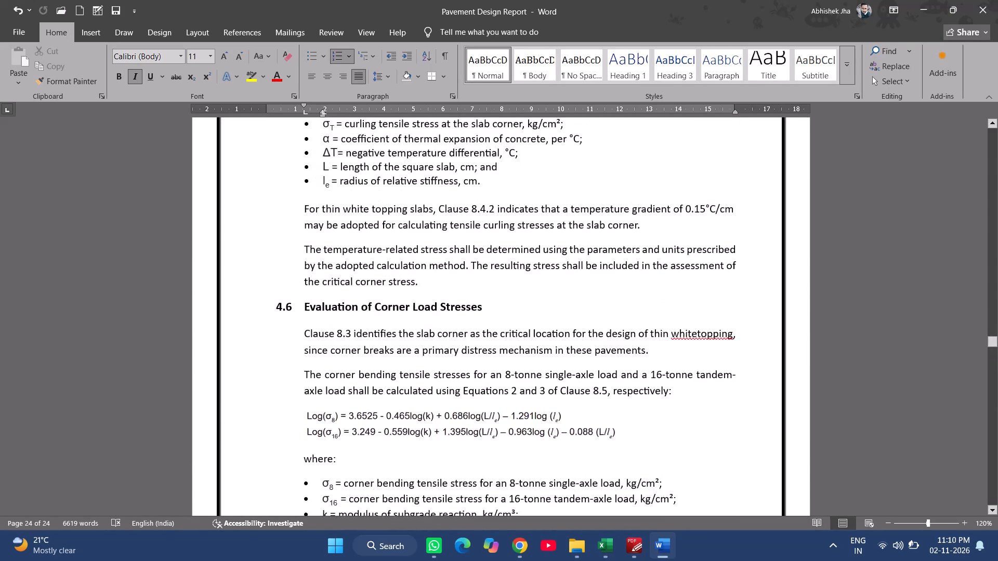
{"action": "scroll", "coordinate": [548, 345], "scroll_direction": "up", "scroll_amount": 20}
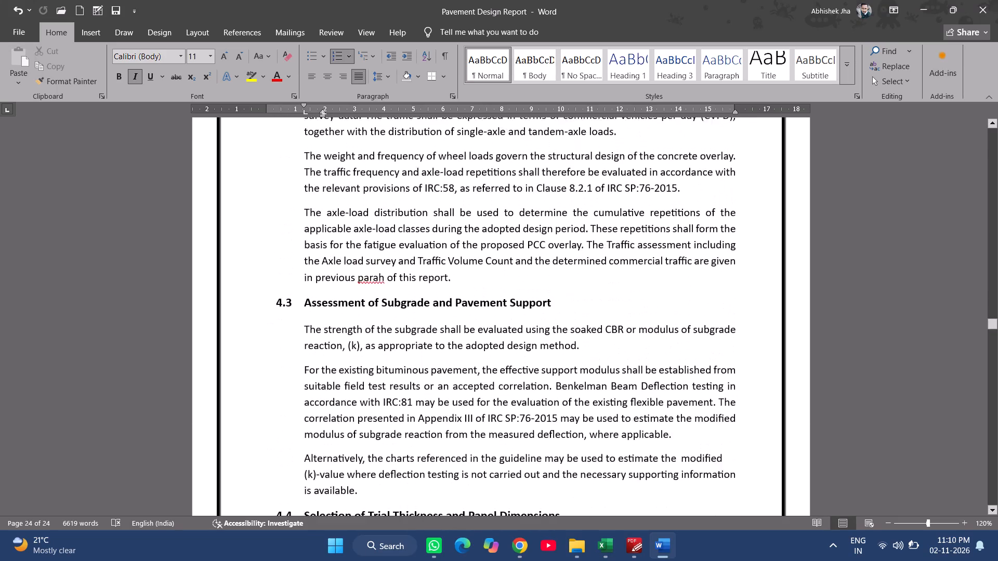
{"action": "scroll", "coordinate": [548, 345], "scroll_direction": "up", "scroll_amount": 17}
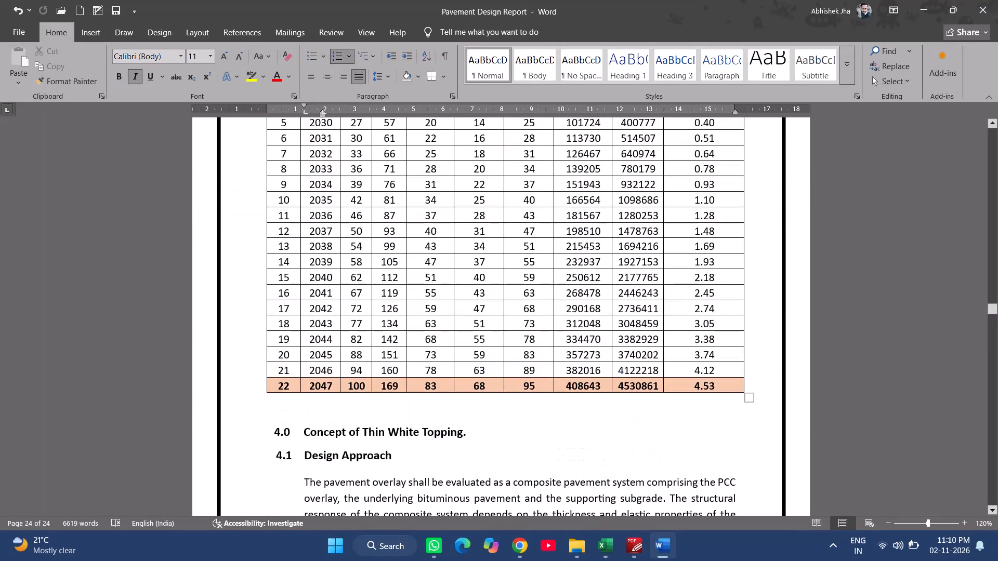
{"action": "scroll", "coordinate": [548, 345], "scroll_direction": "up", "scroll_amount": 6}
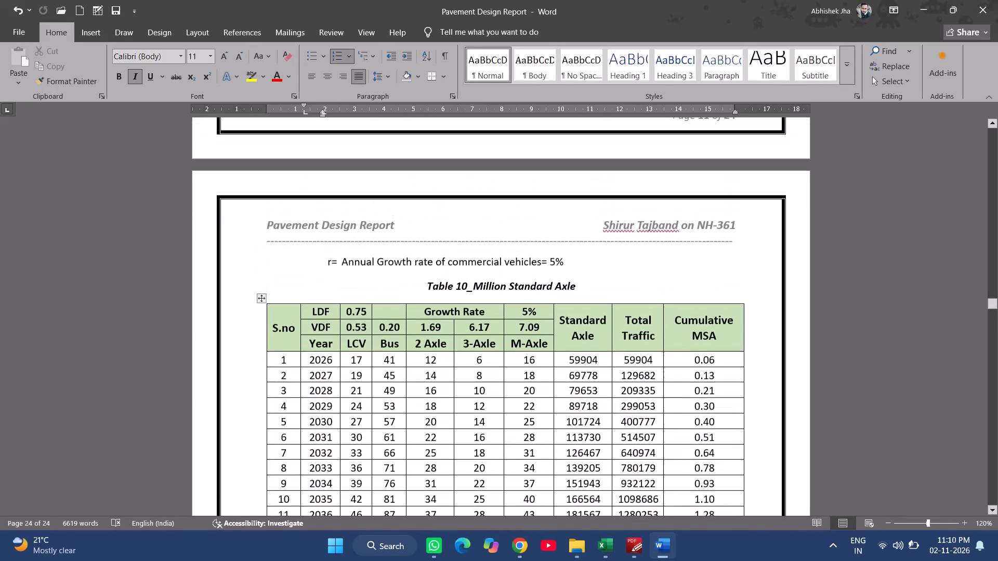
Examine the single-axle and tandem-axle load spectrum in Tables 7 and 8 of the report.
{"action": "scroll", "coordinate": [548, 345], "scroll_direction": "up", "scroll_amount": 19}
{"action": "scroll", "coordinate": [548, 345], "scroll_direction": "up", "scroll_amount": 9}
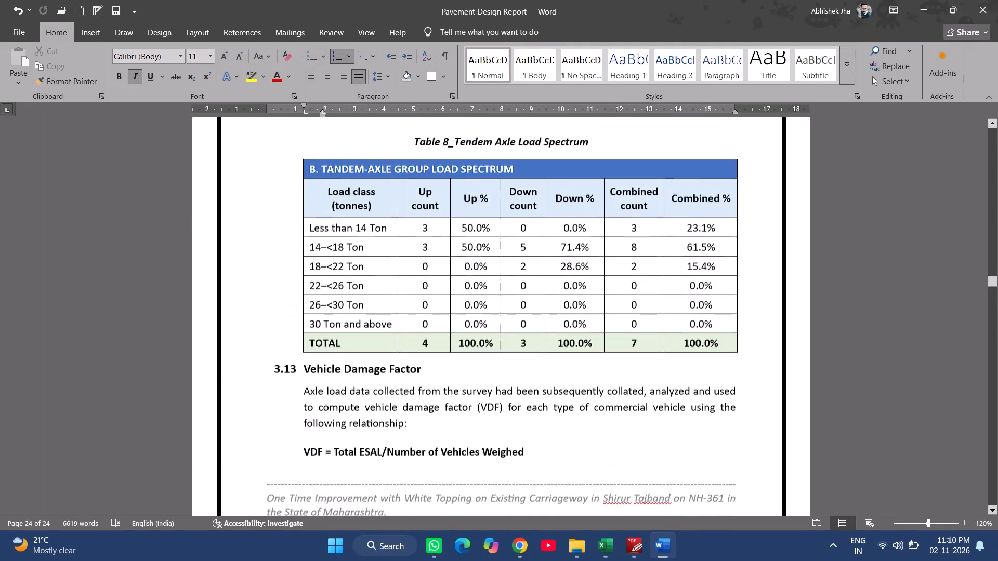
{"action": "scroll", "coordinate": [548, 345], "scroll_direction": "up", "scroll_amount": 2}
{"action": "scroll", "coordinate": [548, 345], "scroll_direction": "down", "scroll_amount": 3}
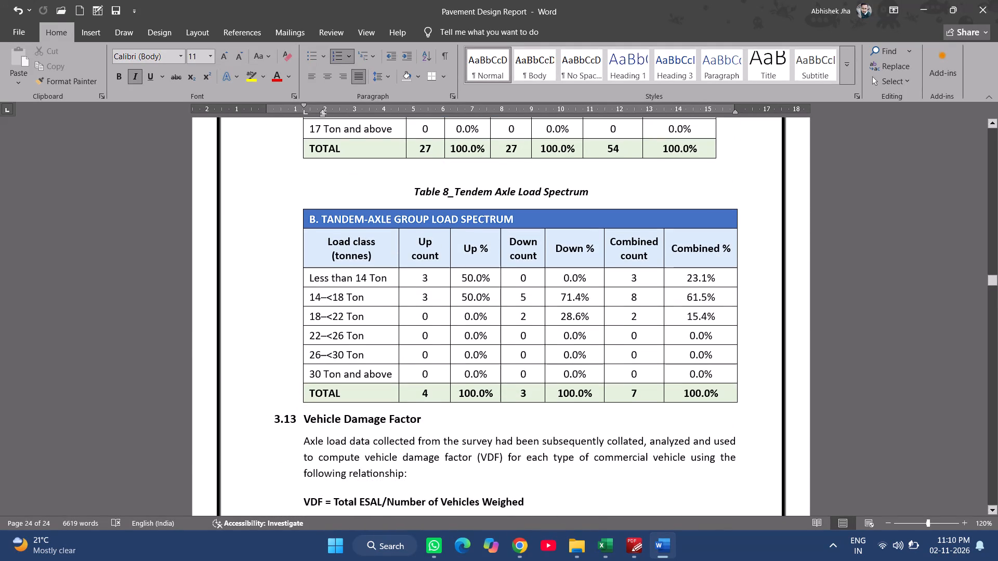
{"action": "scroll", "coordinate": [548, 345], "scroll_direction": "up", "scroll_amount": 4}
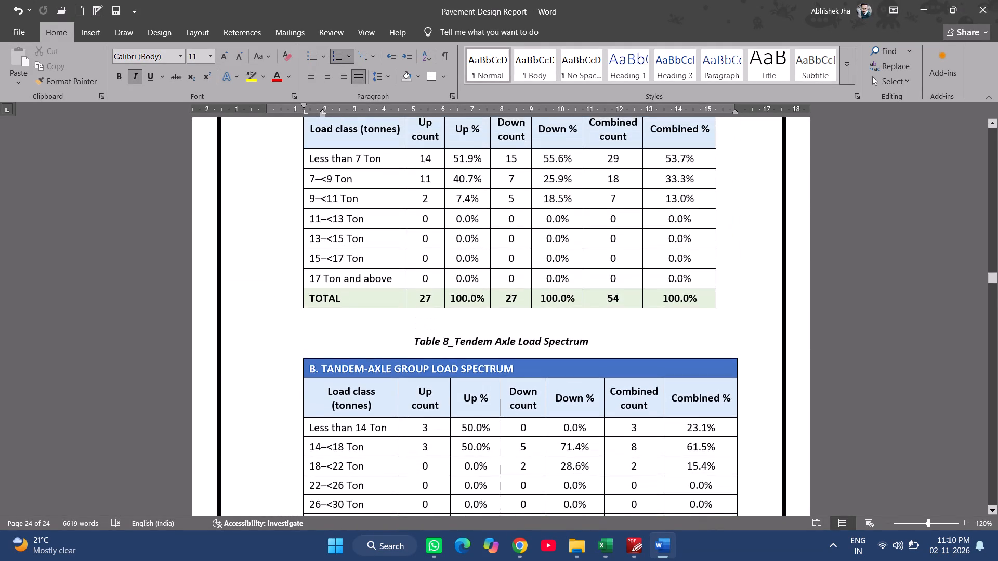
{"action": "scroll", "coordinate": [548, 345], "scroll_direction": "up", "scroll_amount": 1}
{"action": "scroll", "coordinate": [548, 345], "scroll_direction": "down", "scroll_amount": 3}
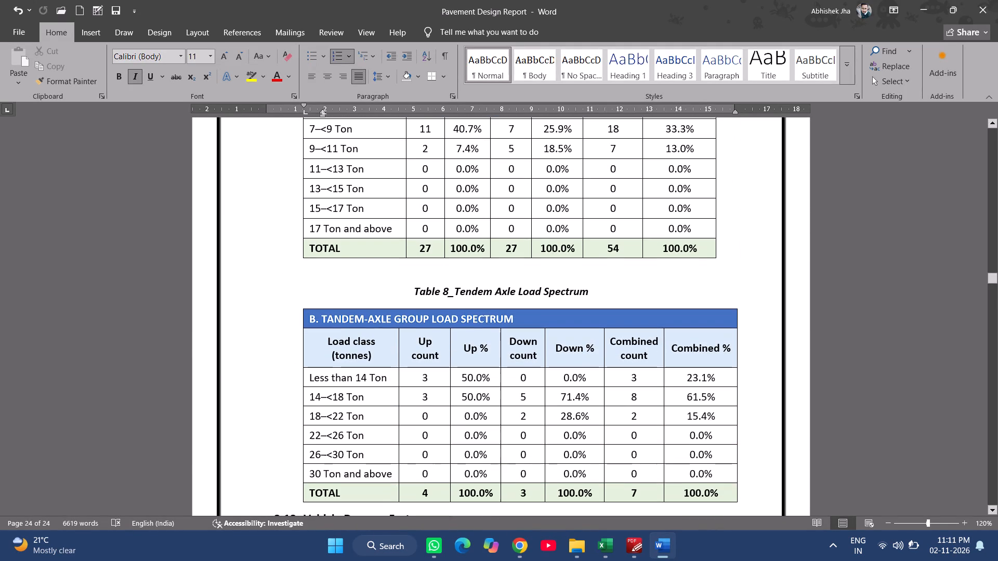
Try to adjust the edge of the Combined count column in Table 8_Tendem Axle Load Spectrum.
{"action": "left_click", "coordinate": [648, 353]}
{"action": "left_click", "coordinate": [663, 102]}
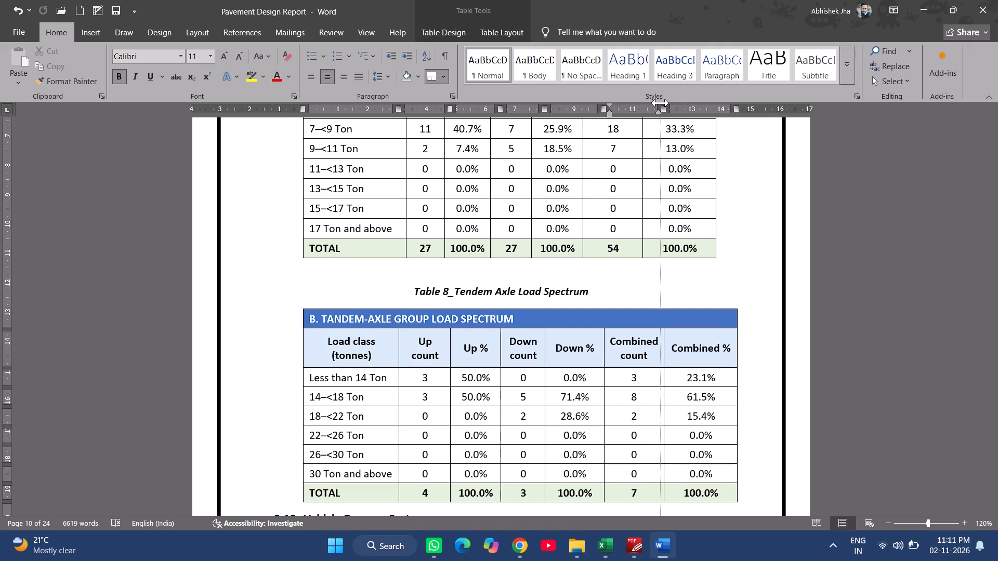
Delete the blank line between the commercial traffic paragraph and the Table 6_Commercial Traffic (CVPD) caption.
{"action": "scroll", "coordinate": [641, 250], "scroll_direction": "up", "scroll_amount": 9}
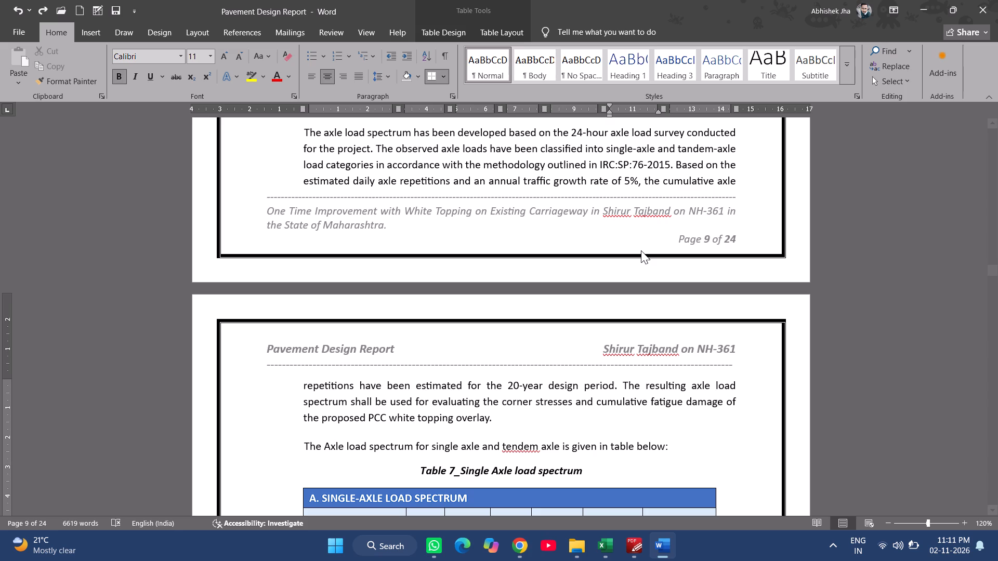
{"action": "scroll", "coordinate": [537, 323], "scroll_direction": "up", "scroll_amount": 4}
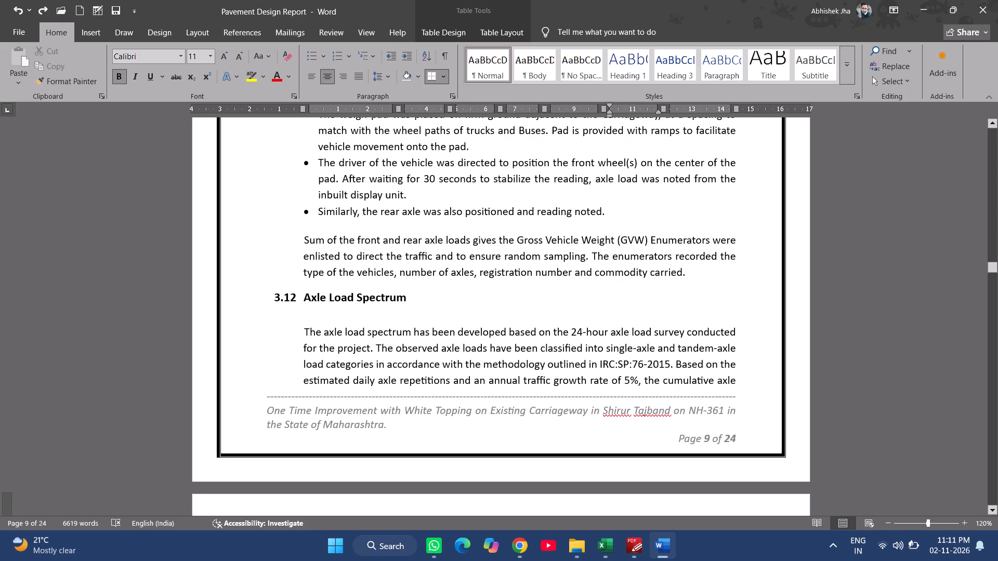
{"action": "scroll", "coordinate": [535, 324], "scroll_direction": "up", "scroll_amount": 4}
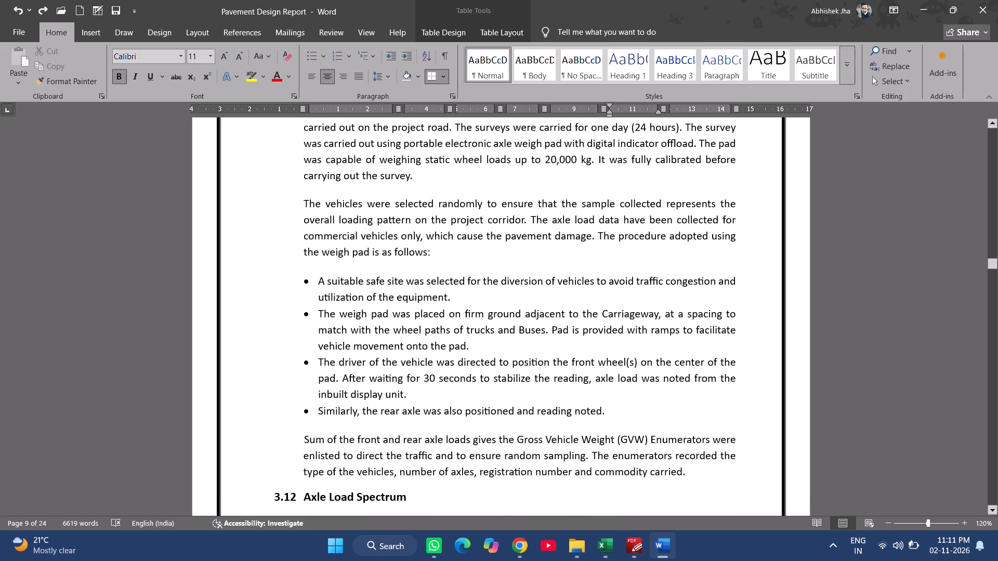
{"action": "scroll", "coordinate": [535, 324], "scroll_direction": "up", "scroll_amount": 4}
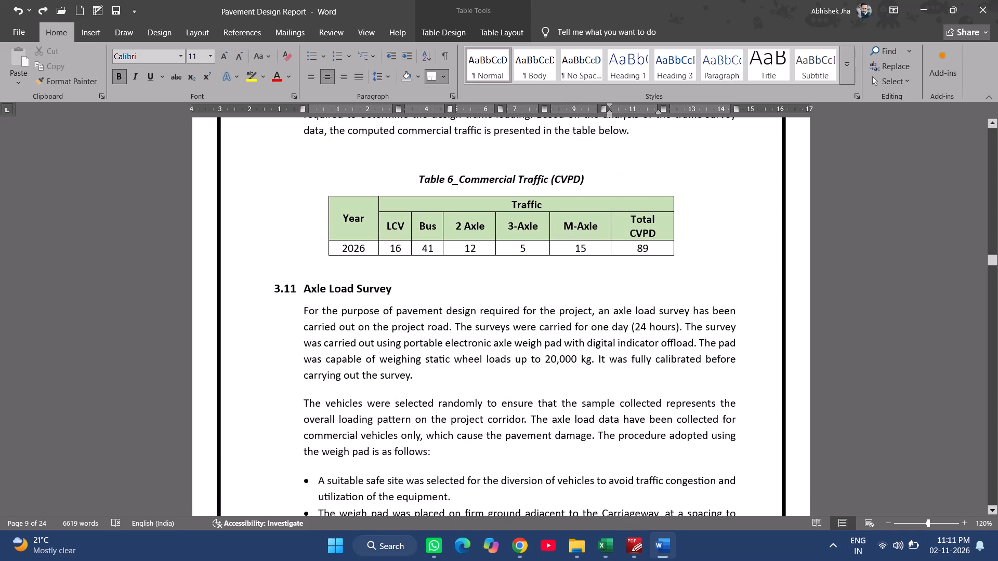
{"action": "scroll", "coordinate": [535, 324], "scroll_direction": "up", "scroll_amount": 2}
{"action": "left_click", "coordinate": [519, 255]}
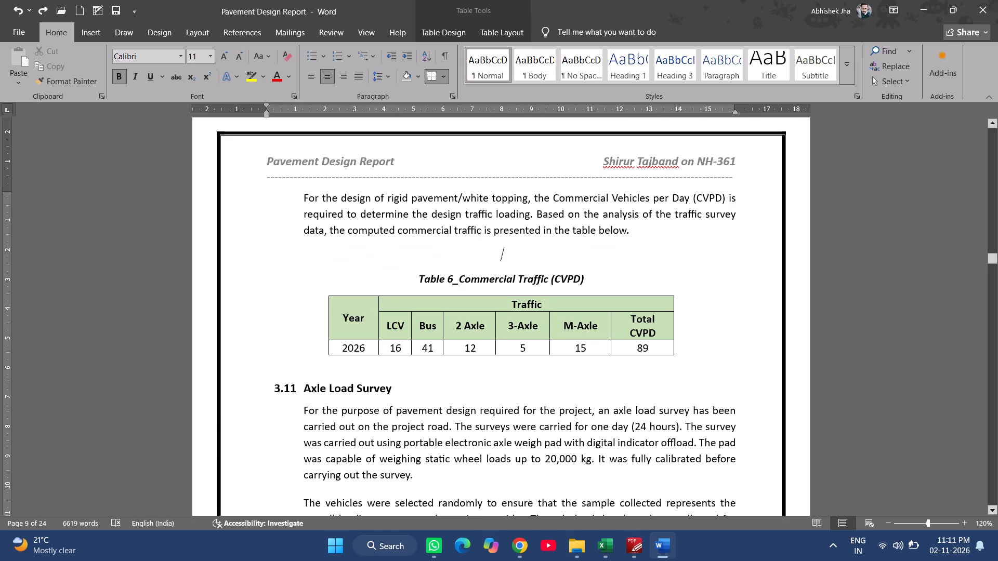
{"action": "key", "text": "BackSpace"}
{"action": "key", "text": "BackSpace"}
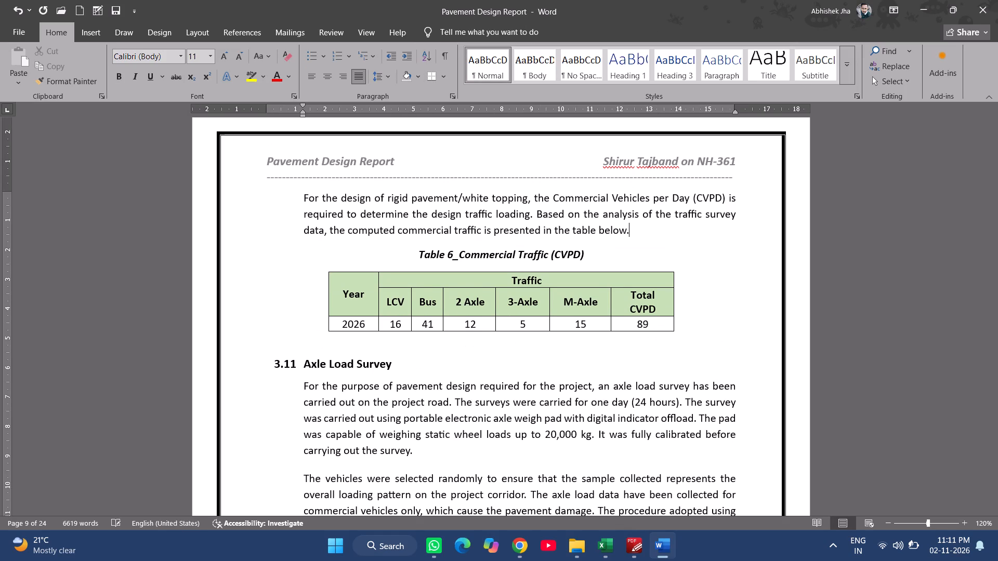
Review the traffic composition table and chart, the commercial traffic section and Table 6_Commercial Traffic (CVPD).
{"action": "scroll", "coordinate": [514, 258], "scroll_direction": "up", "scroll_amount": 9}
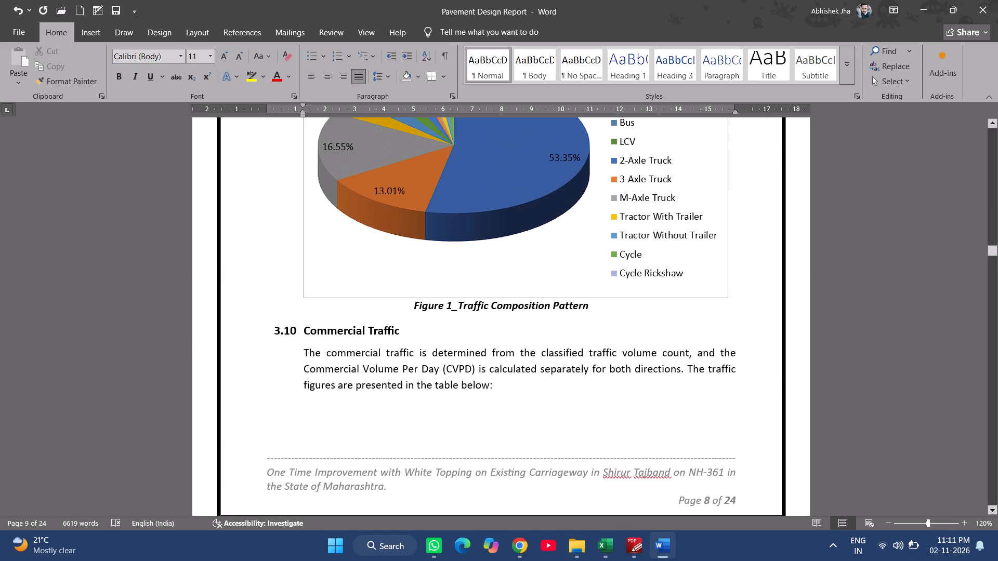
{"action": "scroll", "coordinate": [514, 258], "scroll_direction": "up", "scroll_amount": 6}
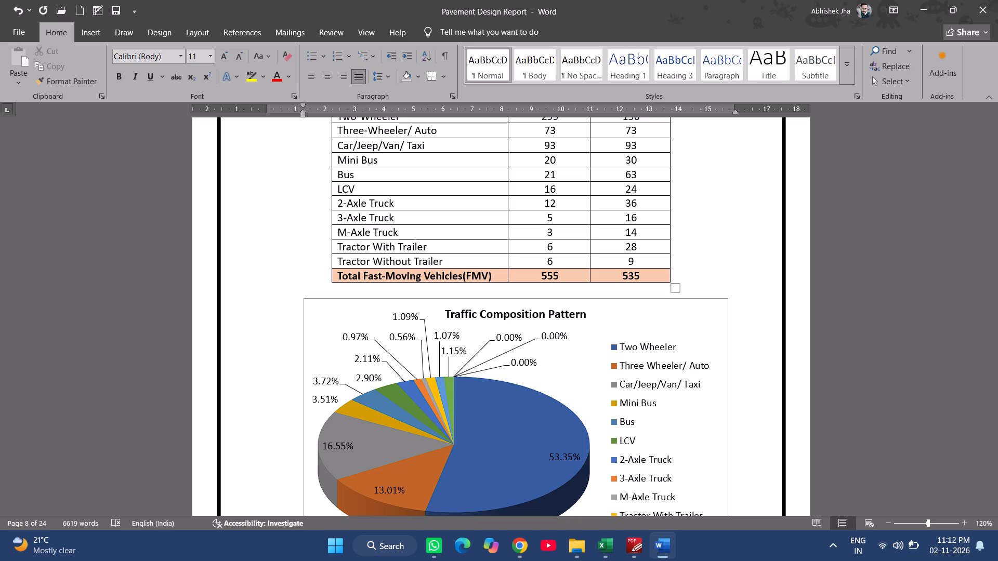
{"action": "scroll", "coordinate": [520, 257], "scroll_direction": "down", "scroll_amount": 6}
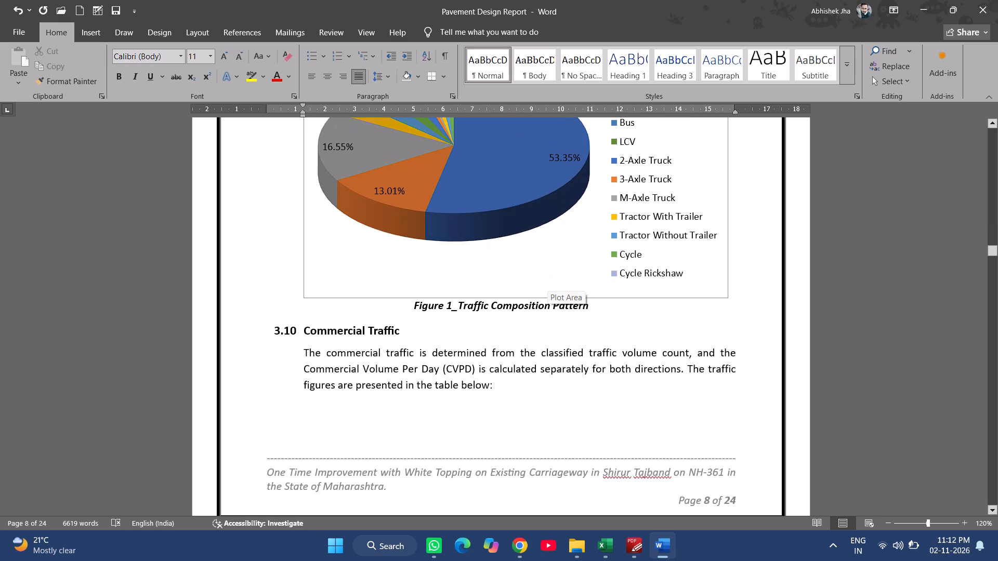
{"action": "scroll", "coordinate": [547, 280], "scroll_direction": "down", "scroll_amount": 7}
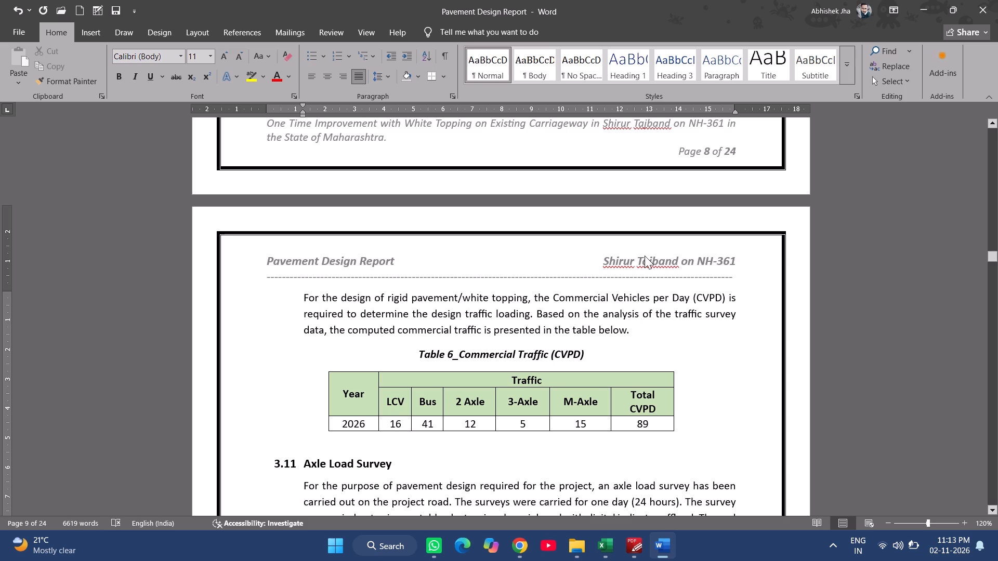
{"action": "scroll", "coordinate": [623, 434], "scroll_direction": "down", "scroll_amount": 3}
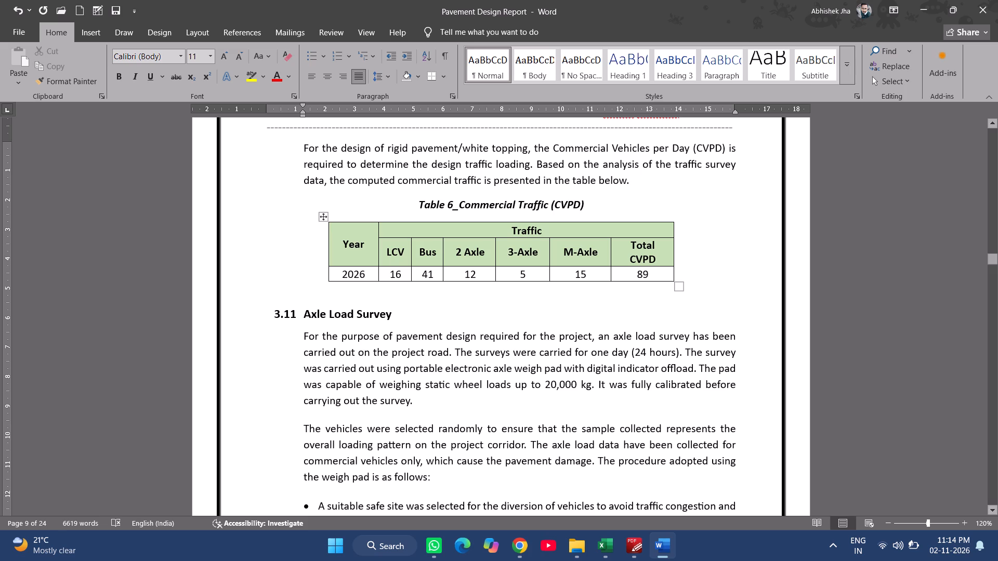
Widen the Down count and Up % columns of Table 7_Single Axle load spectrum so its overall width lines up with Table 8.
{"action": "scroll", "coordinate": [623, 405], "scroll_direction": "down", "scroll_amount": 6}
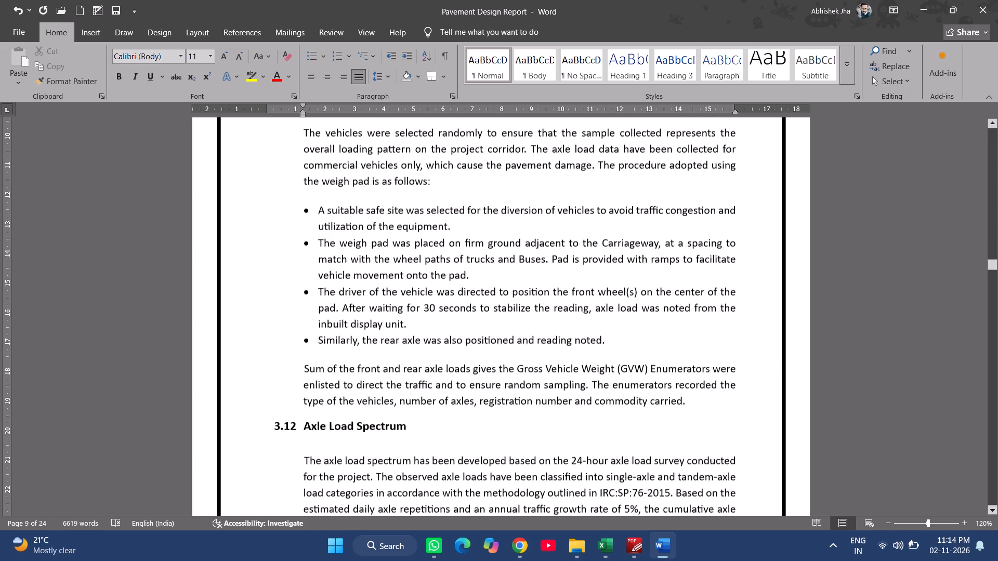
{"action": "scroll", "coordinate": [623, 404], "scroll_direction": "down", "scroll_amount": 6}
{"action": "scroll", "coordinate": [543, 380], "scroll_direction": "down", "scroll_amount": 3}
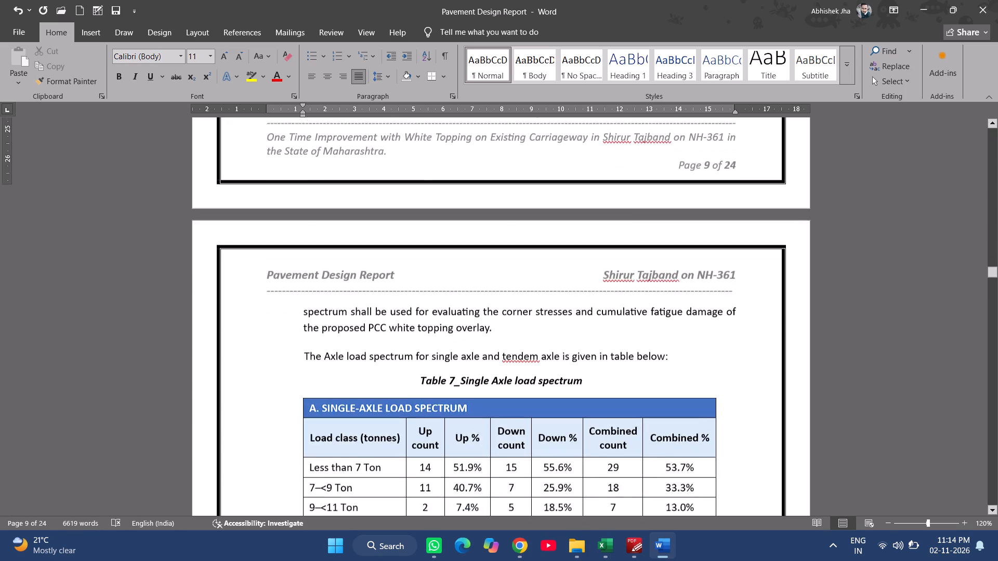
{"action": "scroll", "coordinate": [543, 380], "scroll_direction": "down", "scroll_amount": 1}
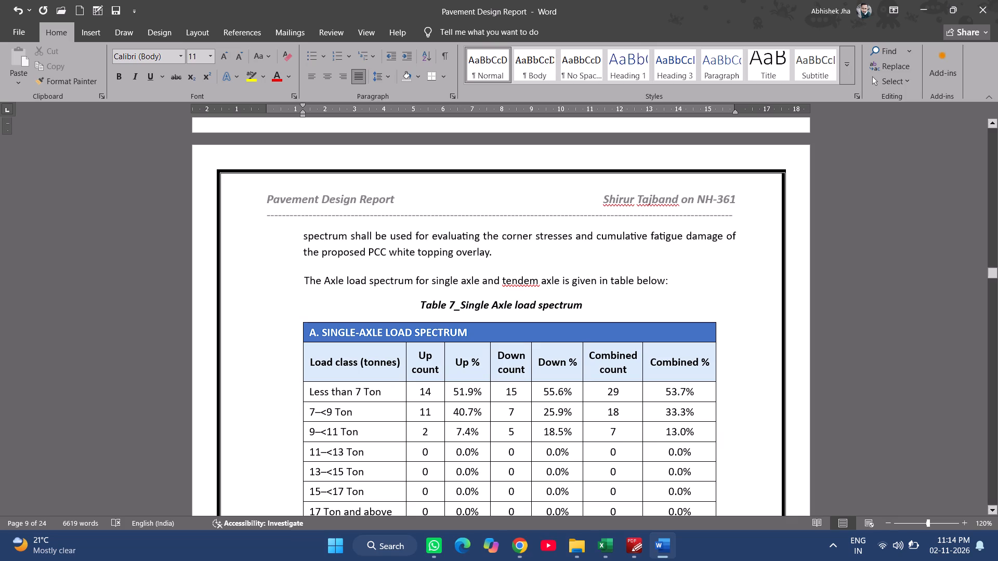
{"action": "scroll", "coordinate": [541, 381], "scroll_direction": "down", "scroll_amount": 2}
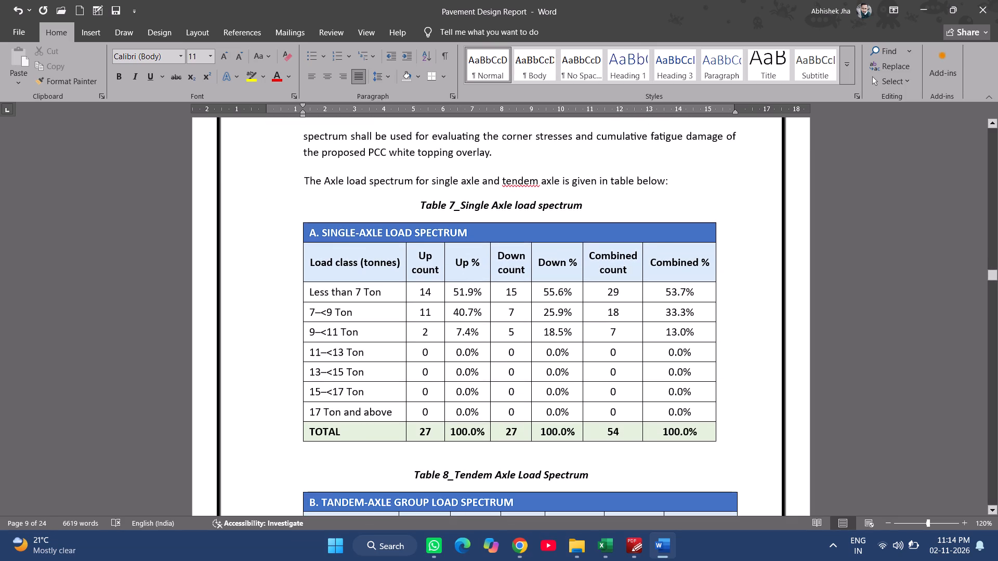
{"action": "scroll", "coordinate": [541, 381], "scroll_direction": "down", "scroll_amount": 4}
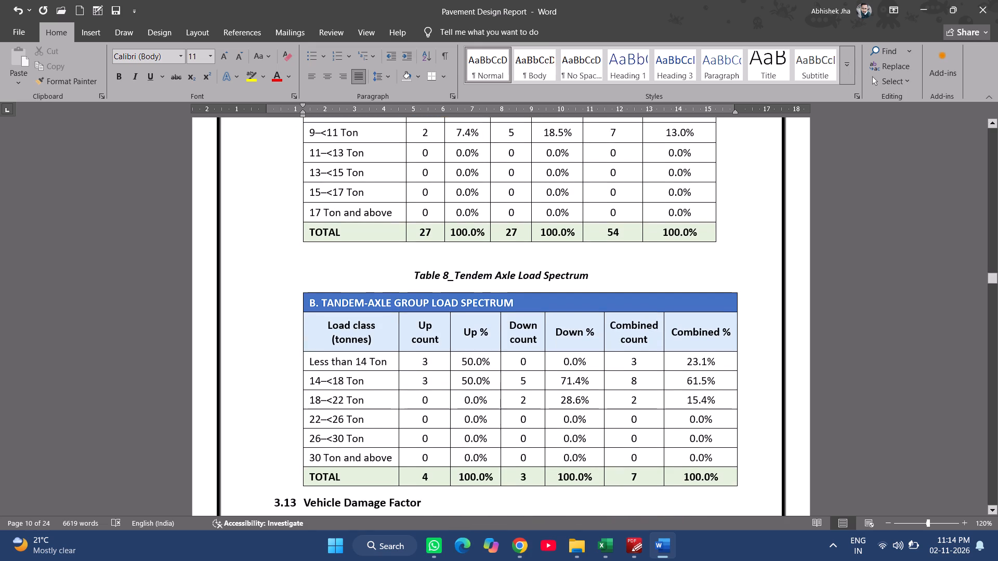
{"action": "scroll", "coordinate": [541, 381], "scroll_direction": "up", "scroll_amount": 2}
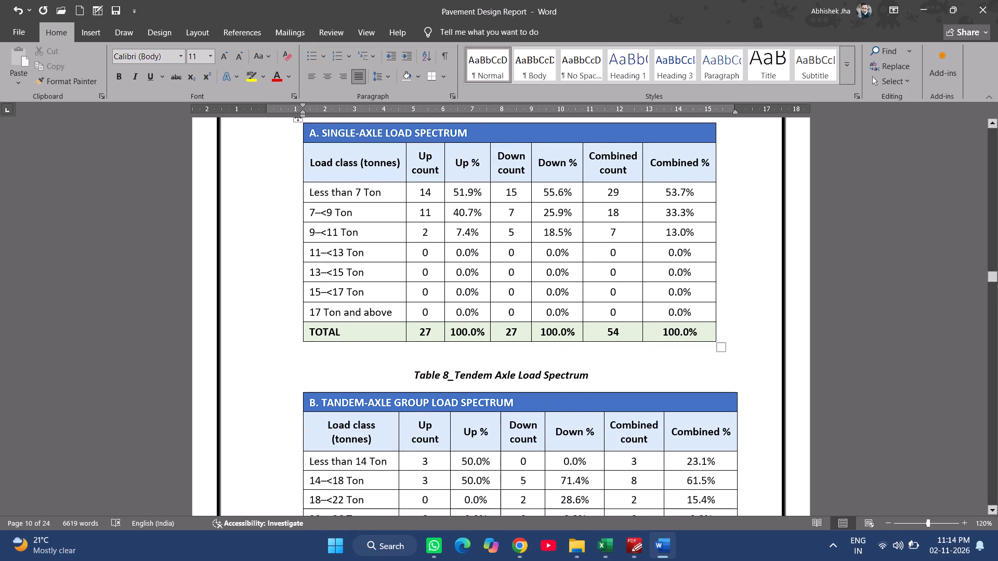
{"action": "left_click", "coordinate": [507, 167]}
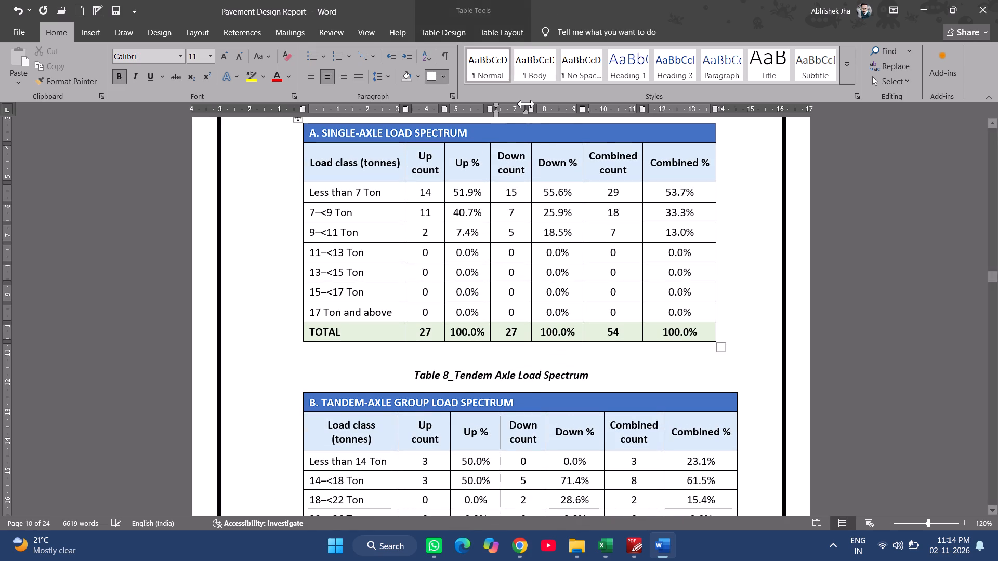
{"action": "left_click_drag", "start_coordinate": [528, 104], "coordinate": [544, 101]}
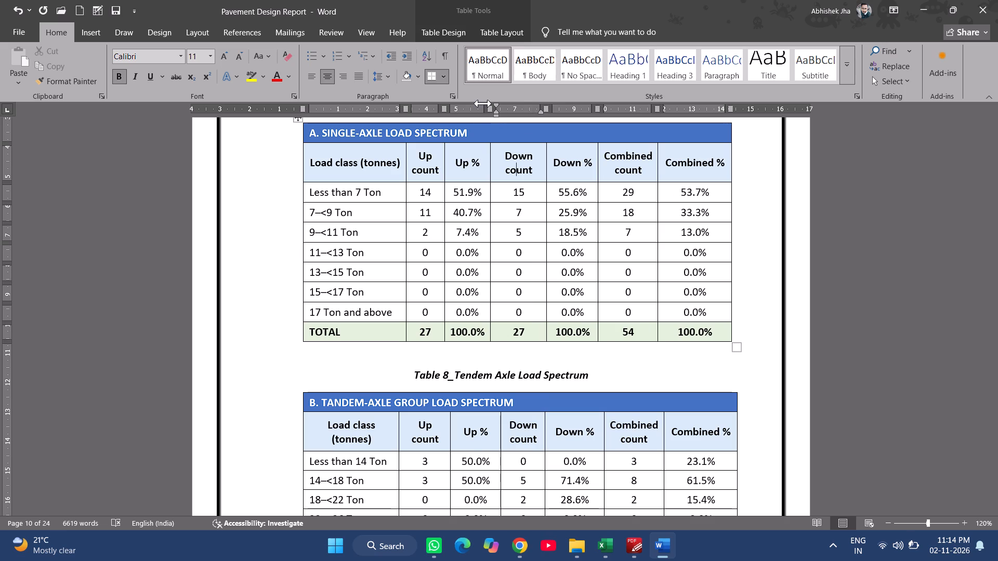
{"action": "left_click_drag", "start_coordinate": [487, 102], "coordinate": [495, 101]}
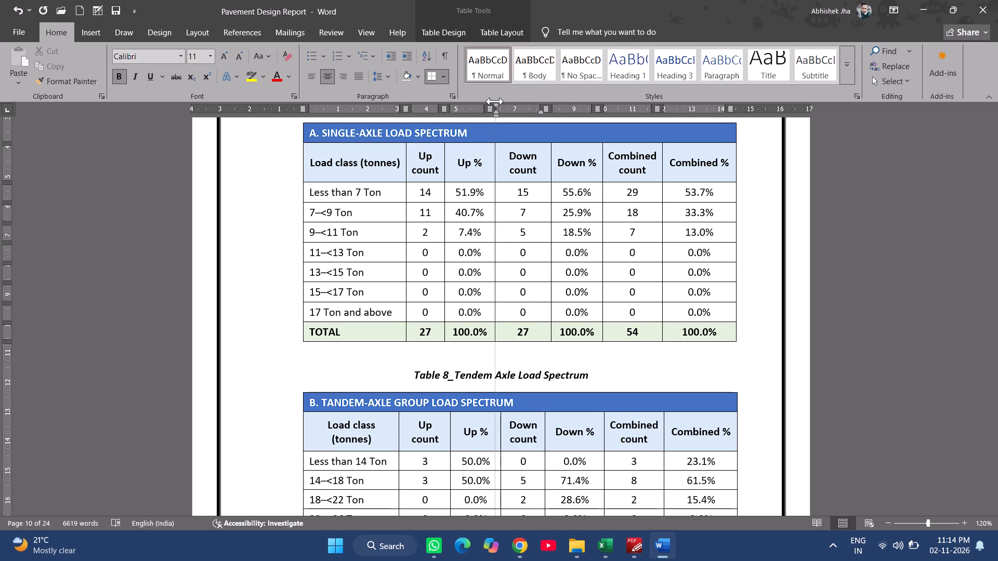
{"action": "left_click_drag", "start_coordinate": [495, 101], "coordinate": [494, 103]}
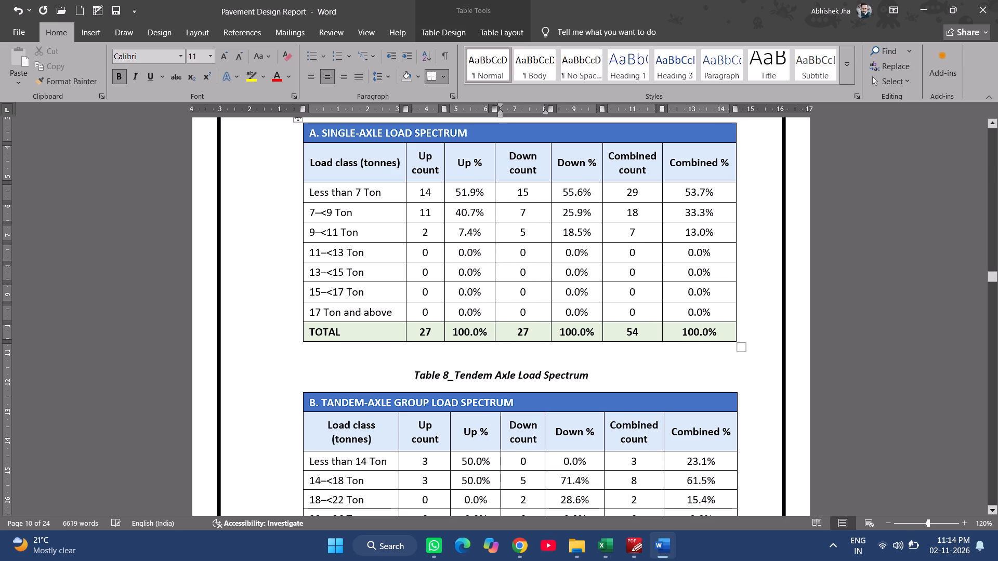
{"action": "left_click", "coordinate": [549, 300]}
{"action": "scroll", "coordinate": [548, 300], "scroll_direction": "down", "scroll_amount": 2}
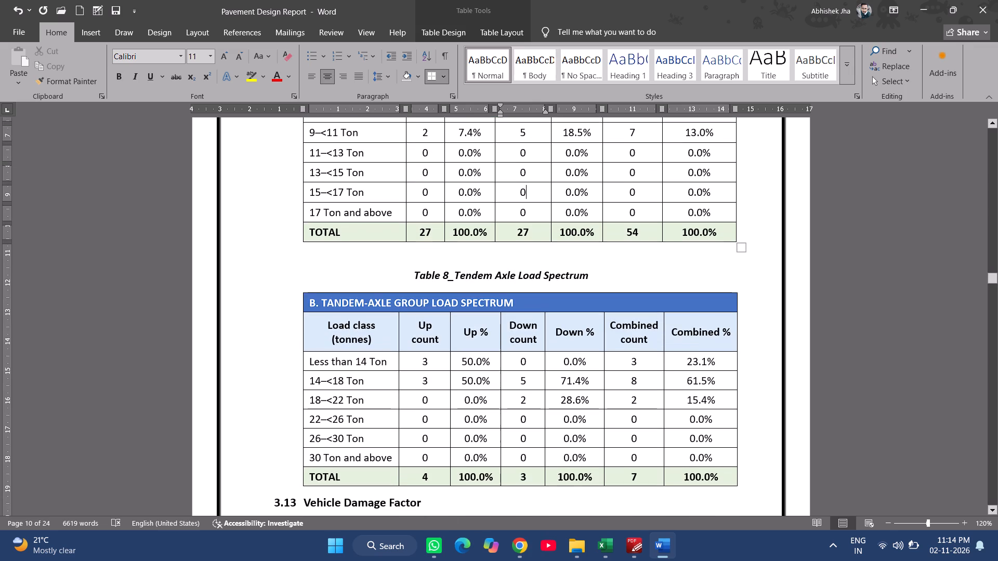
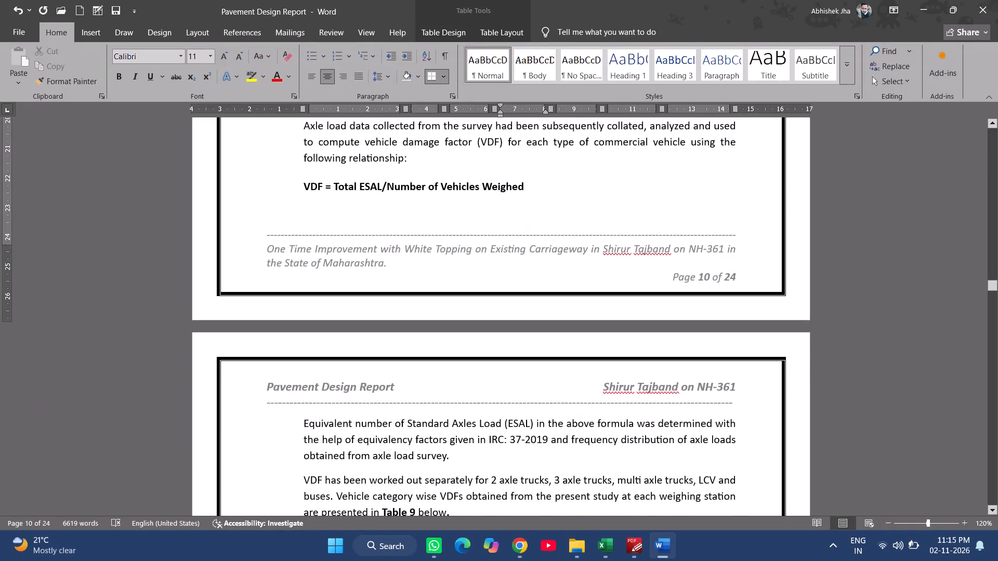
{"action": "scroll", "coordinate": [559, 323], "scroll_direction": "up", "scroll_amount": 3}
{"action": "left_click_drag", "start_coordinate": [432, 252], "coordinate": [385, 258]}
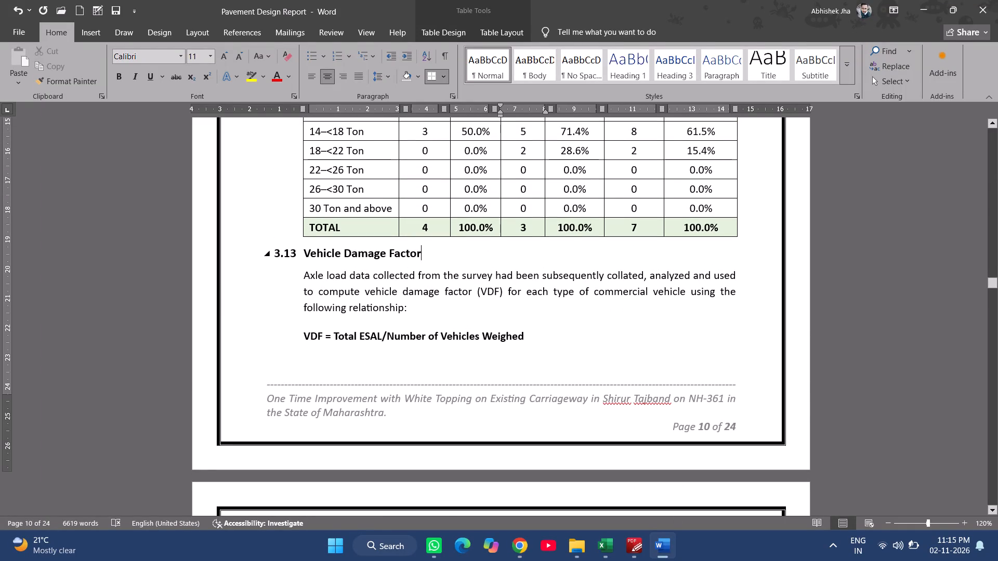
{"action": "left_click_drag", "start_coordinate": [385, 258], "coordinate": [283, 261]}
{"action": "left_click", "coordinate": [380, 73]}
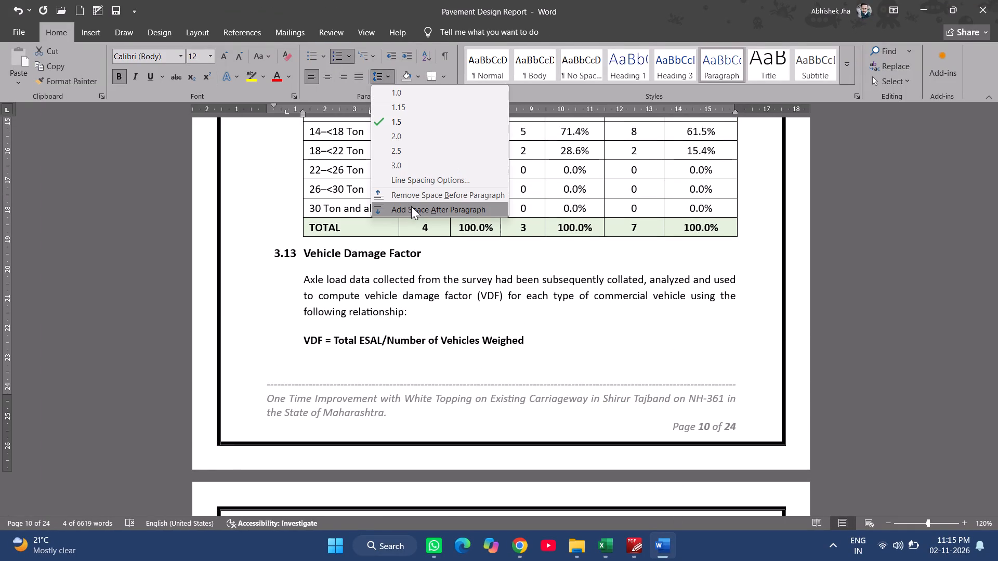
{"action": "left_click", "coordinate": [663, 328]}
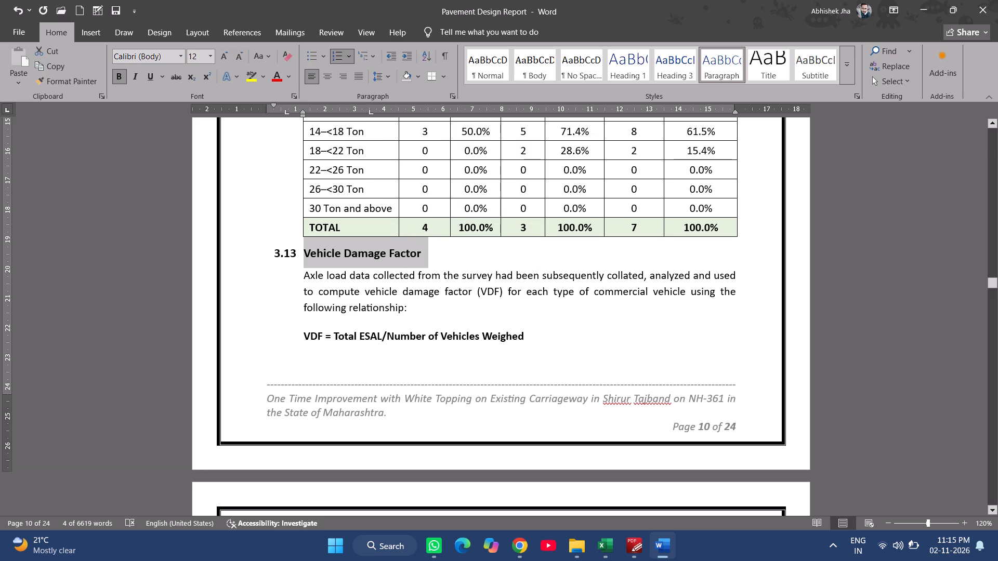
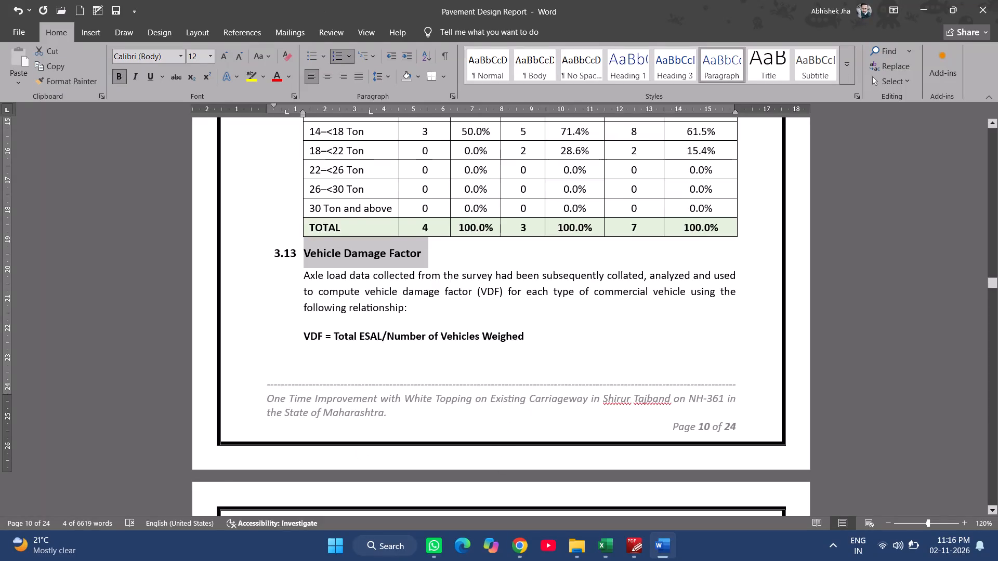
Correct the misspelled "tendem" to "tandem" in the sentence introducing Table 7, Single Axle load spectrum.
{"action": "scroll", "coordinate": [528, 278], "scroll_direction": "up", "scroll_amount": 5}
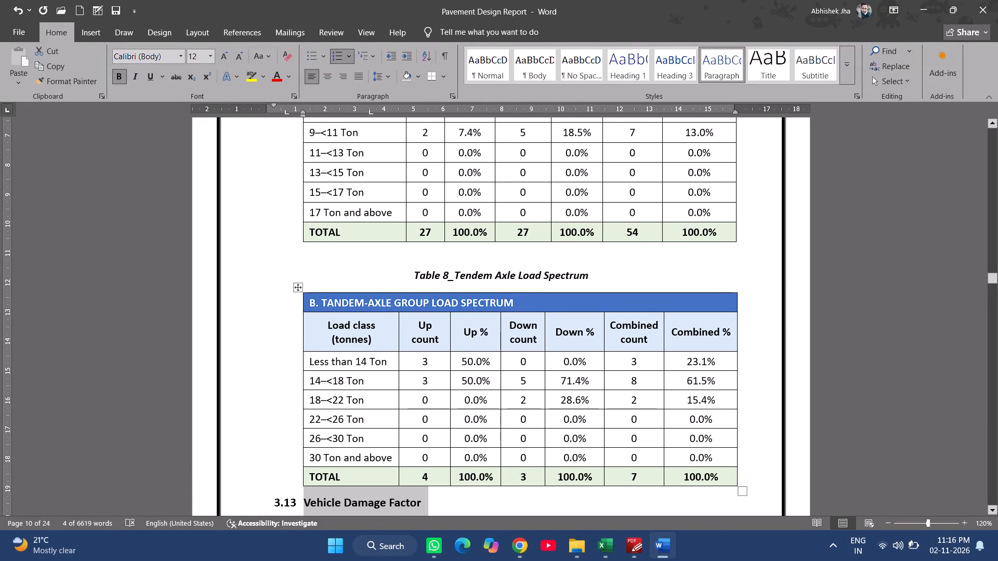
{"action": "left_click", "coordinate": [545, 266]}
{"action": "scroll", "coordinate": [545, 266], "scroll_direction": "up", "scroll_amount": 1}
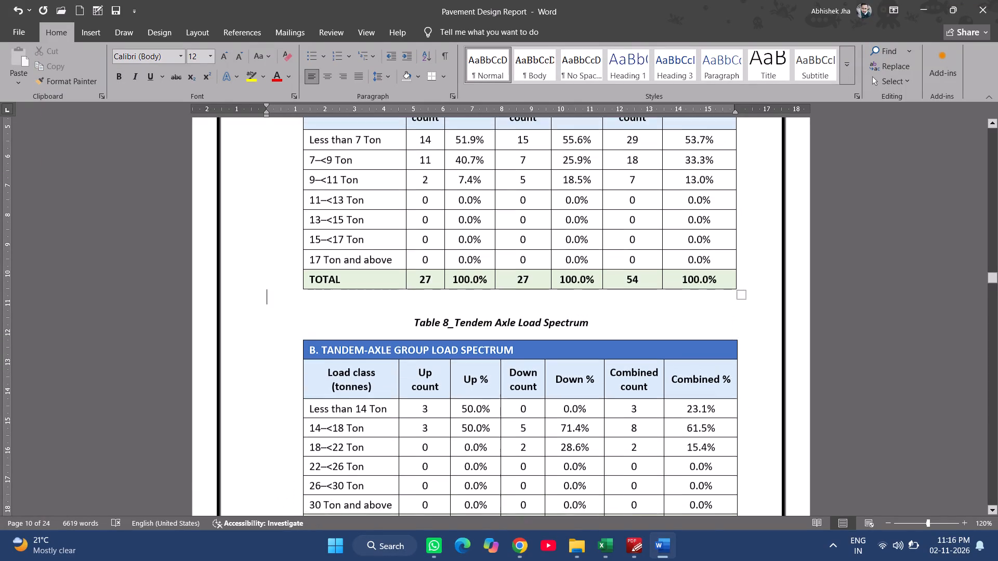
{"action": "scroll", "coordinate": [545, 266], "scroll_direction": "up", "scroll_amount": 3}
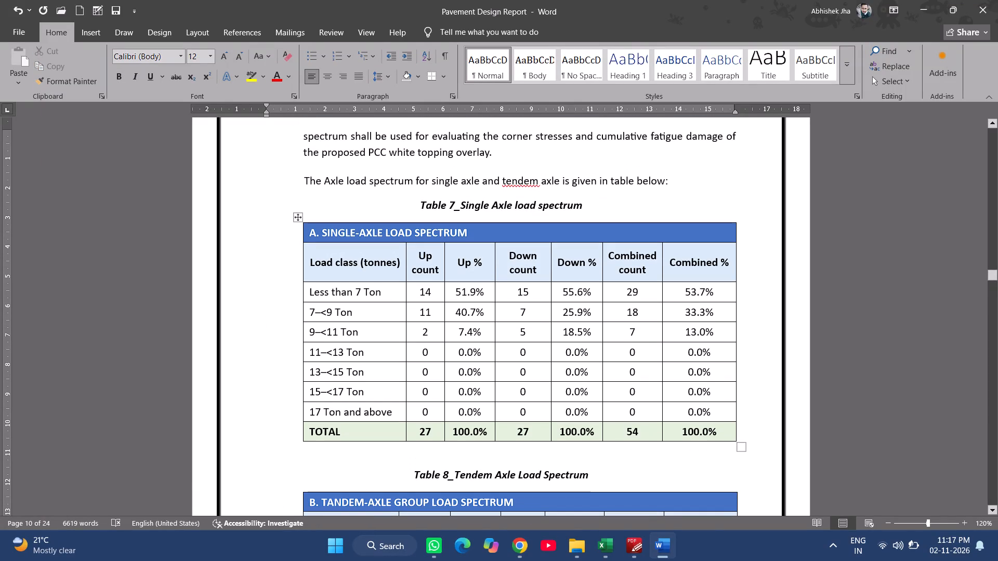
{"action": "scroll", "coordinate": [541, 268], "scroll_direction": "up", "scroll_amount": 2}
{"action": "left_click", "coordinate": [524, 279]}
{"action": "right_click", "coordinate": [524, 279]}
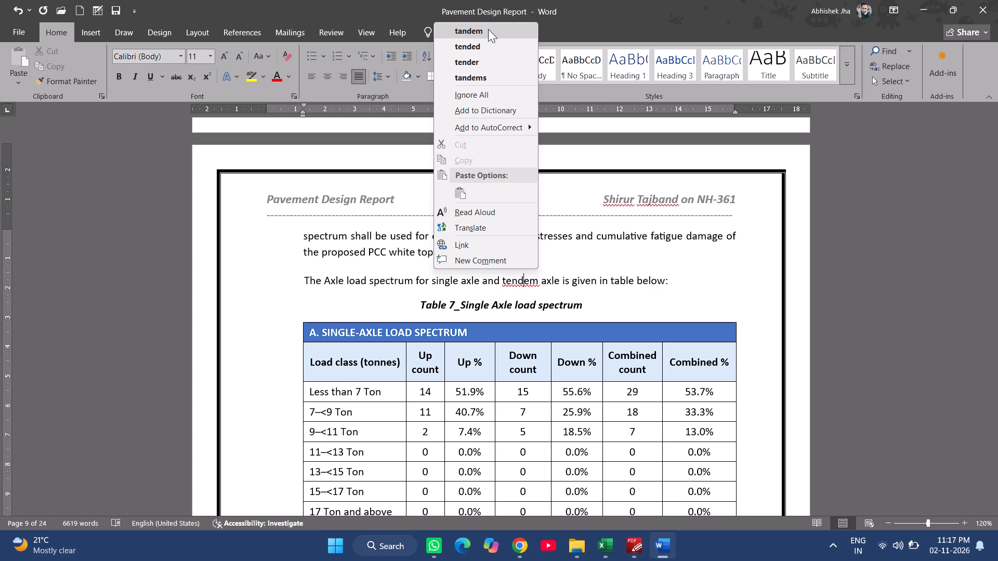
{"action": "left_click", "coordinate": [488, 29]}
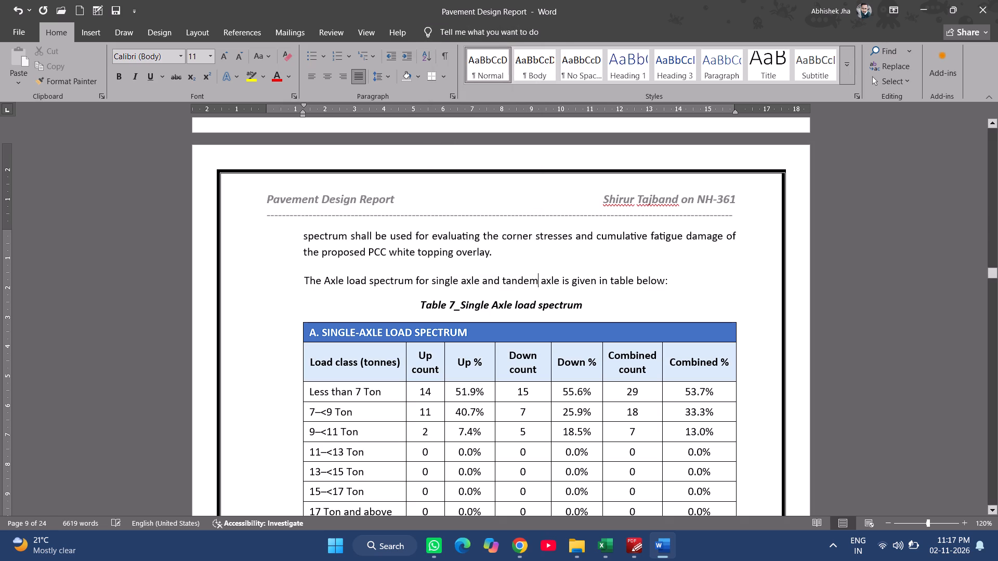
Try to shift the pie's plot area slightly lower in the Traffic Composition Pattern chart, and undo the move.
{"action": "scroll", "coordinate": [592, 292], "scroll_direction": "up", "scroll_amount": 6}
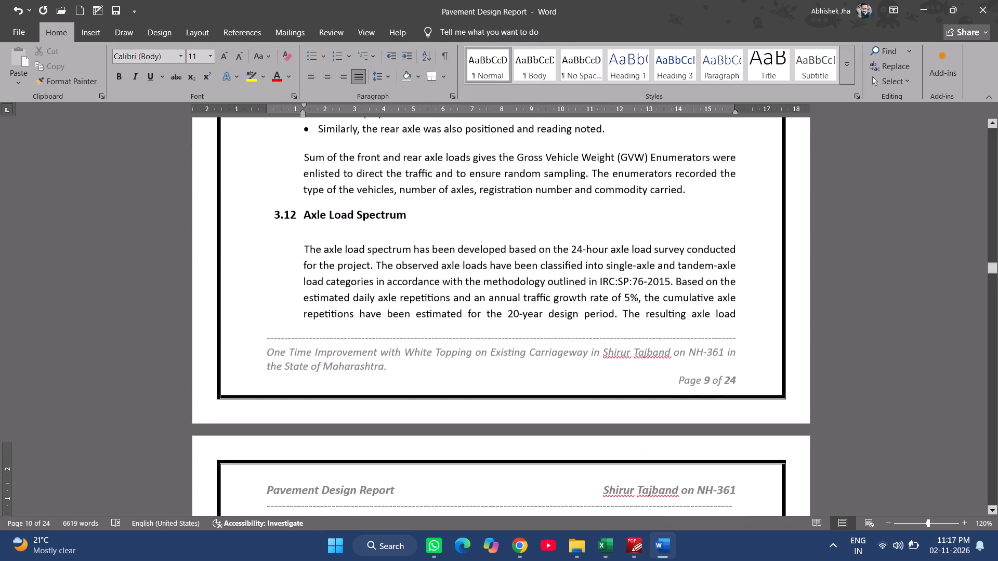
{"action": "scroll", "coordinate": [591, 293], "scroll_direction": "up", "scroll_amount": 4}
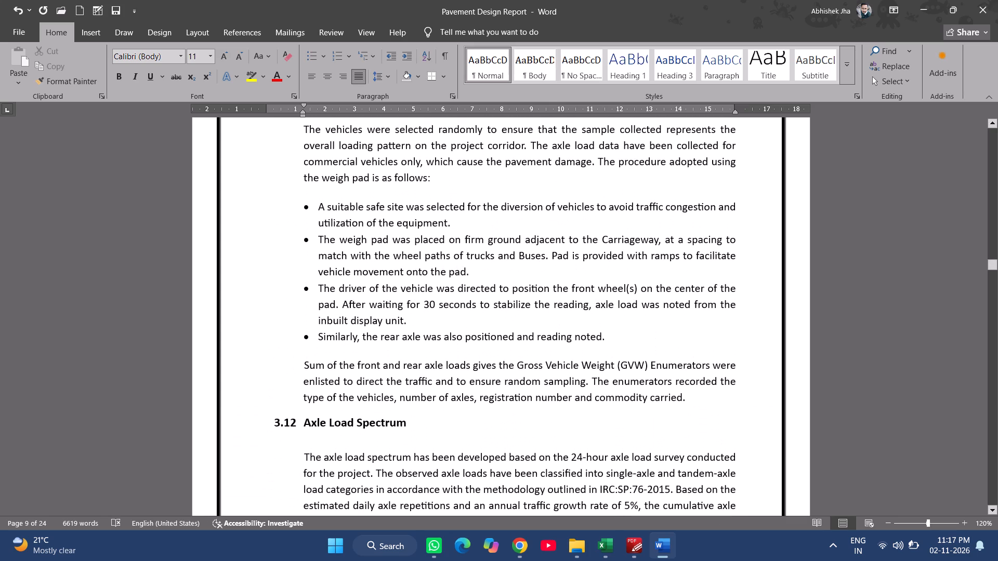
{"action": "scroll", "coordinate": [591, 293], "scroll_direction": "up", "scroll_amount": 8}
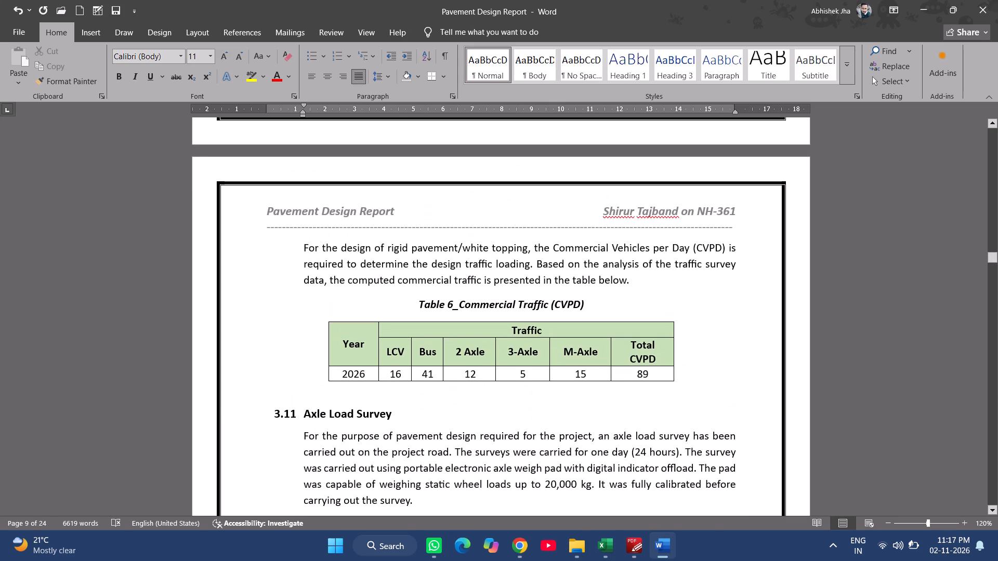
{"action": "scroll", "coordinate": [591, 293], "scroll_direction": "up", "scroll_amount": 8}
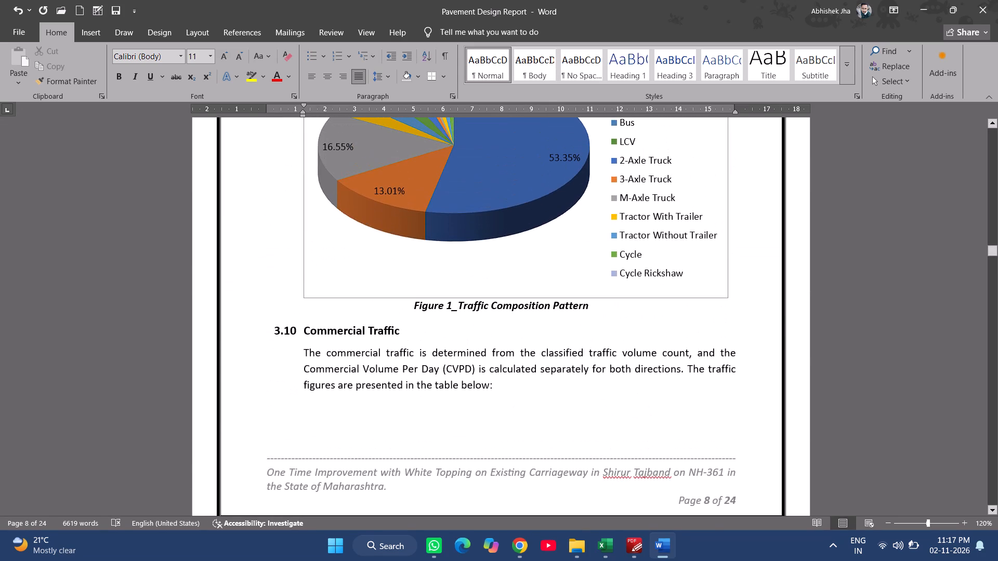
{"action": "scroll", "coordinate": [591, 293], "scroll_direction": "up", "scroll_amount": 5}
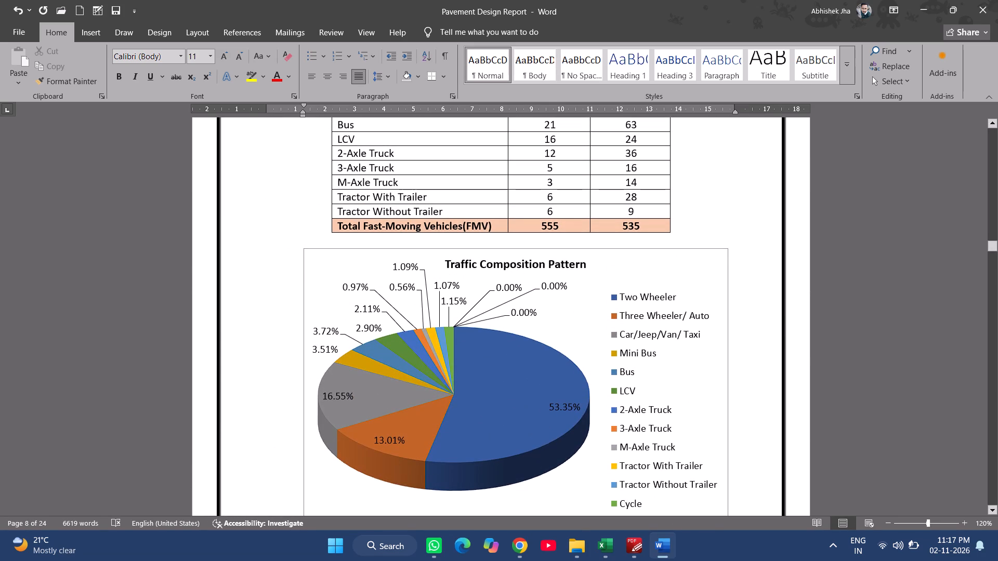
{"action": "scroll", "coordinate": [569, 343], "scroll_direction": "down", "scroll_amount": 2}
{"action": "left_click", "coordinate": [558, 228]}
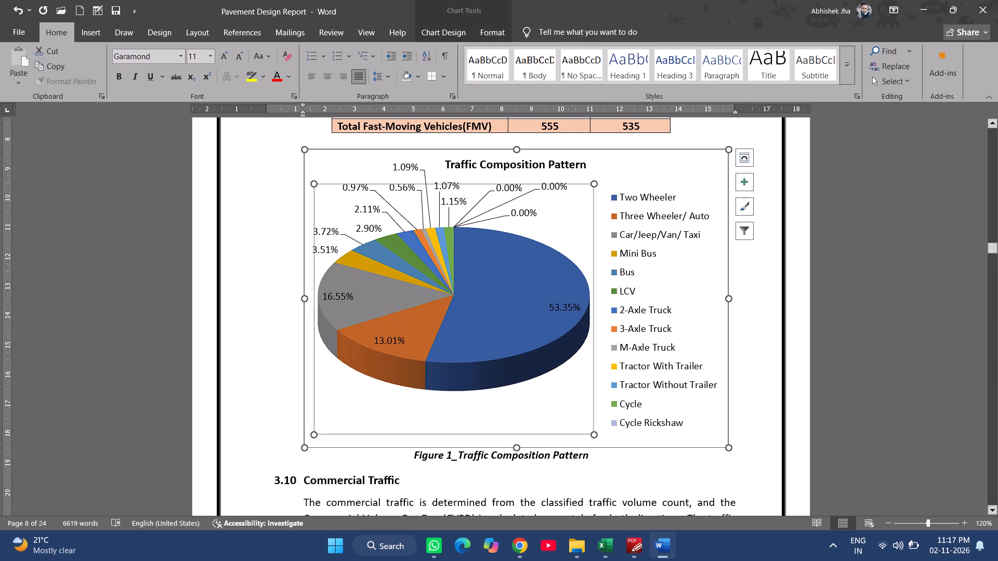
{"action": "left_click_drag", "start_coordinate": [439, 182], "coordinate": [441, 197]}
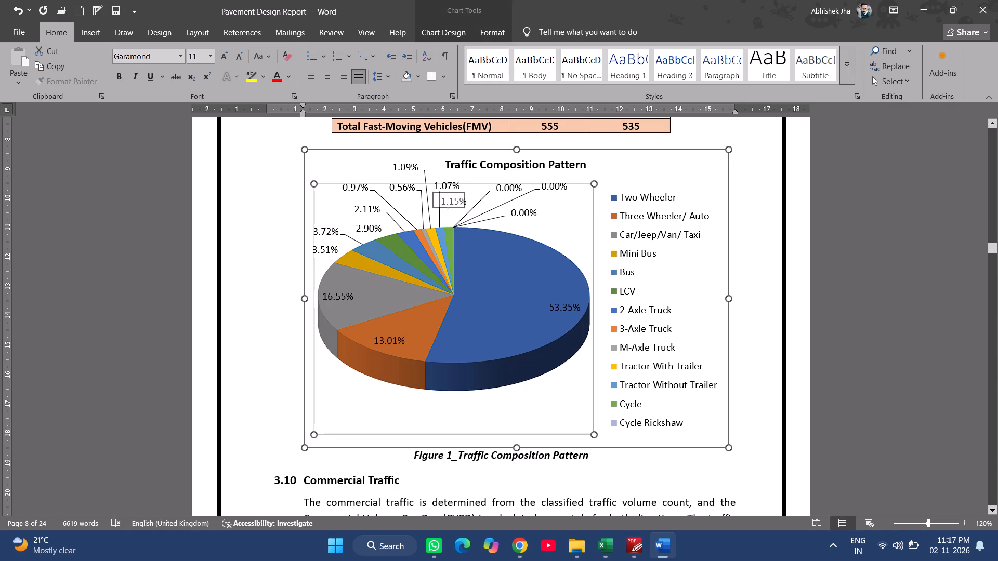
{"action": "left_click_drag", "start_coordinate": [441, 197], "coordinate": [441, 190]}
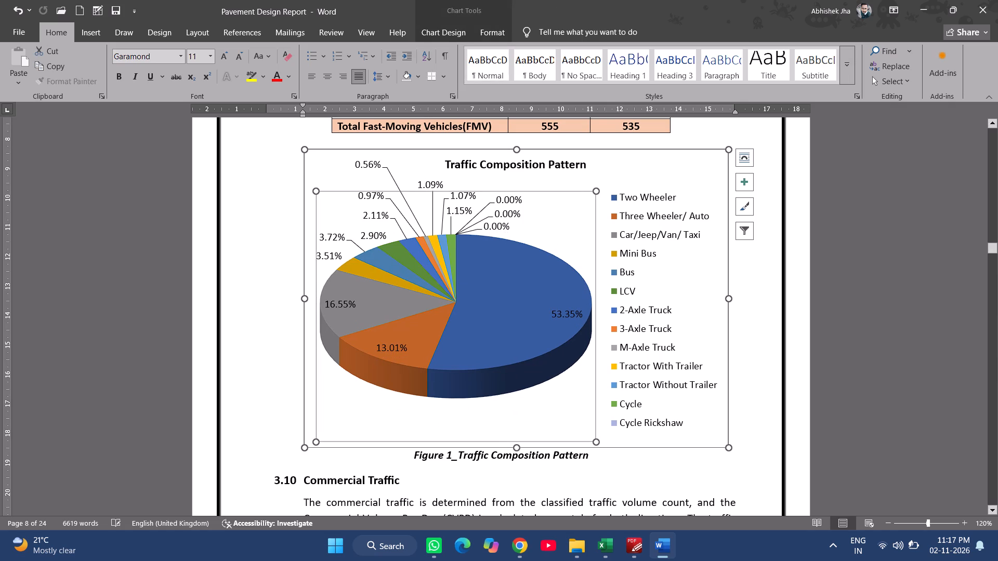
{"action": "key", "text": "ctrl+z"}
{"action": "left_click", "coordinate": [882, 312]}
Save the Pavement Design Report.
{"action": "scroll", "coordinate": [610, 378], "scroll_direction": "up", "scroll_amount": 4}
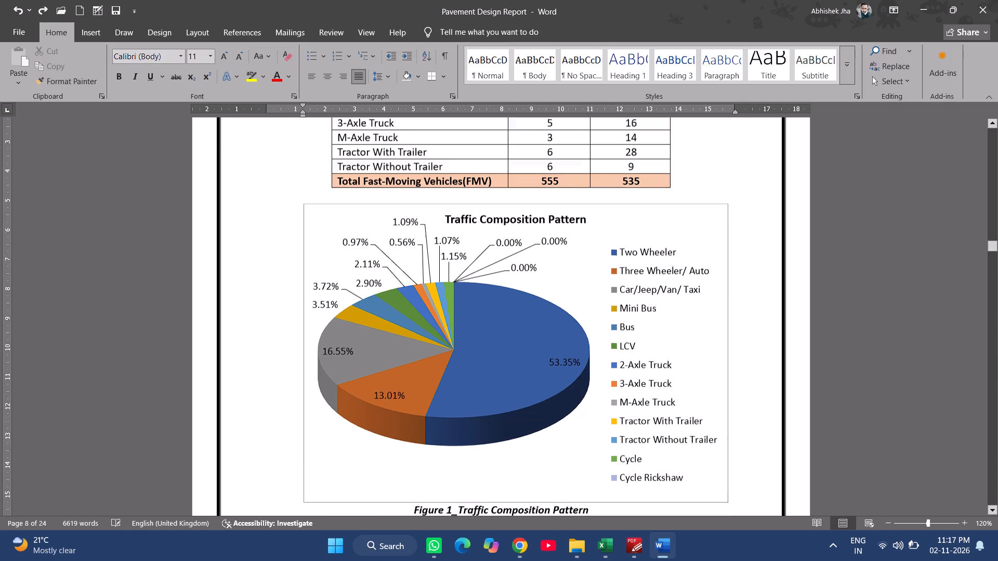
{"action": "scroll", "coordinate": [610, 378], "scroll_direction": "up", "scroll_amount": 17}
{"action": "scroll", "coordinate": [610, 378], "scroll_direction": "up", "scroll_amount": 6}
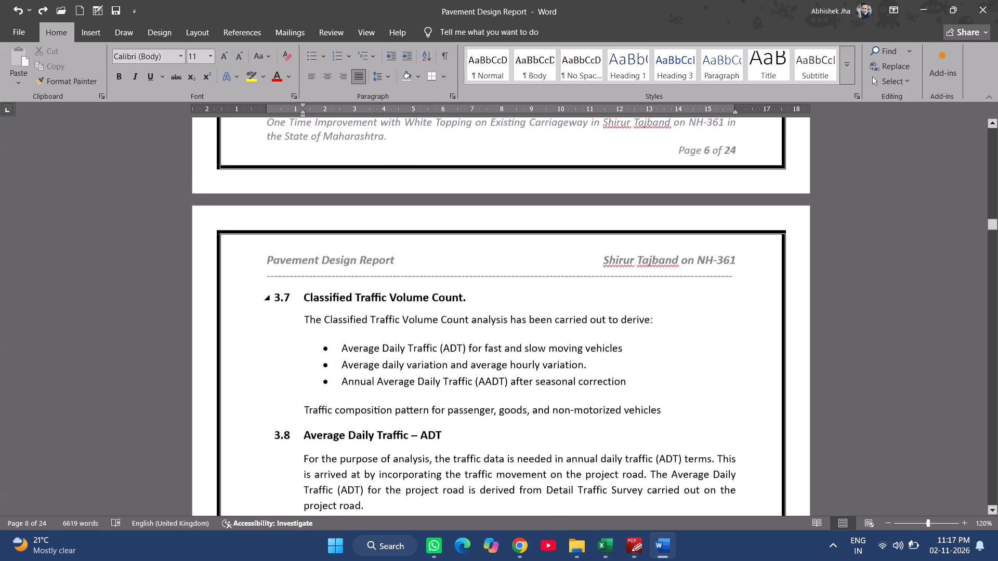
{"action": "key", "text": "ctrl+s"}
Review sections 3.4 to 3.9, from the traffic analysis text through the Seasonal Correction Factor table.
{"action": "scroll", "coordinate": [610, 378], "scroll_direction": "up", "scroll_amount": 5}
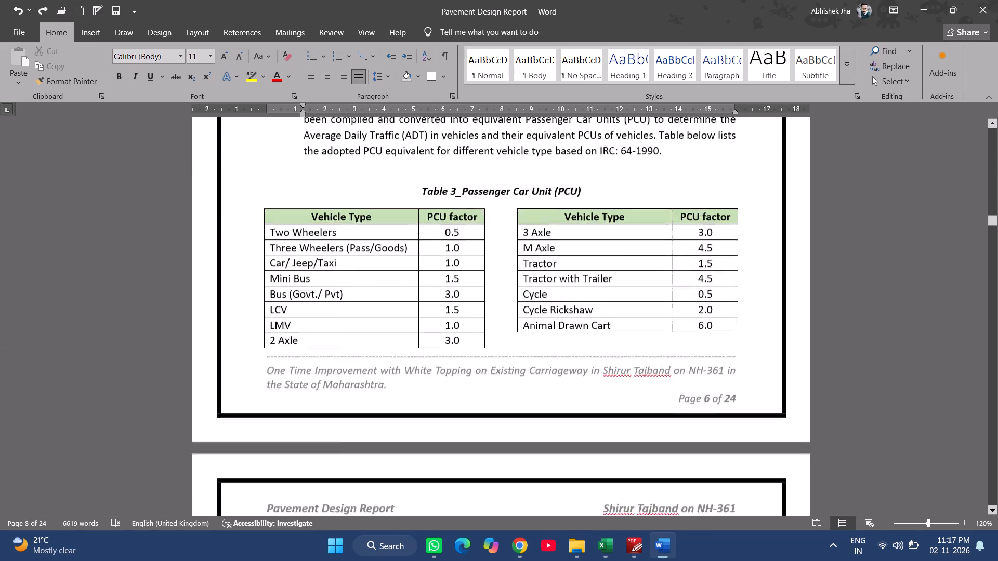
{"action": "scroll", "coordinate": [610, 378], "scroll_direction": "up", "scroll_amount": 2}
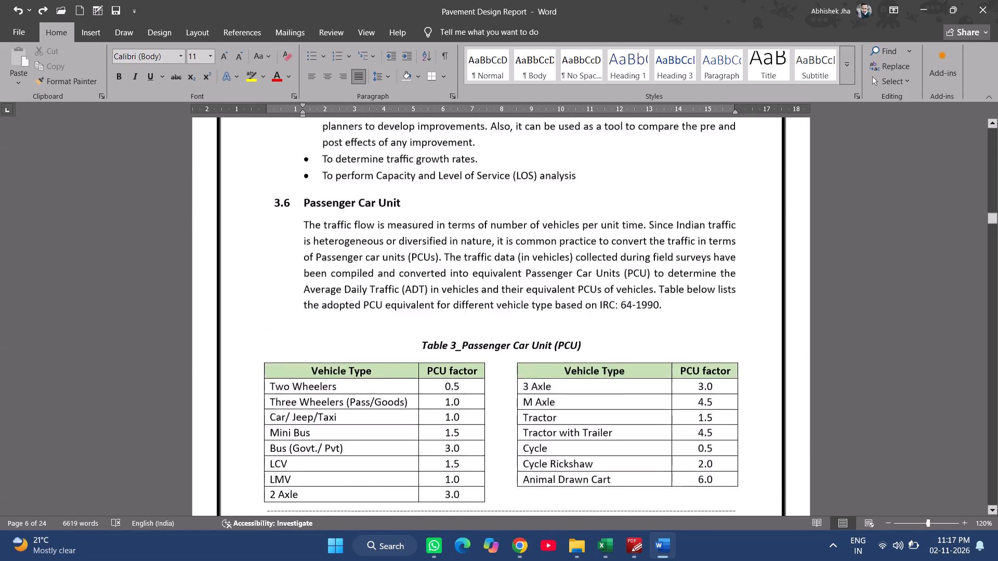
{"action": "scroll", "coordinate": [610, 378], "scroll_direction": "up", "scroll_amount": 8}
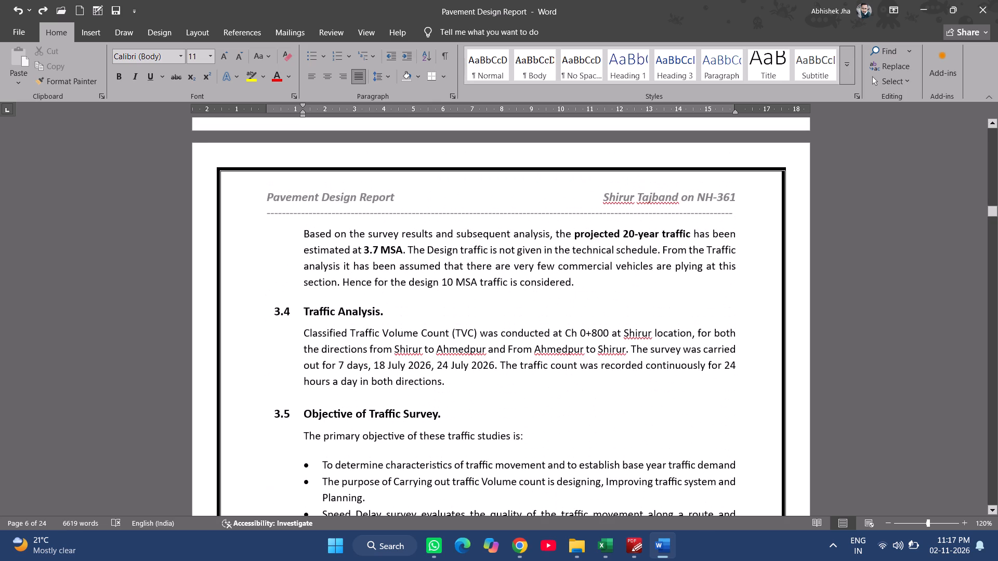
{"action": "scroll", "coordinate": [610, 378], "scroll_direction": "up", "scroll_amount": 1}
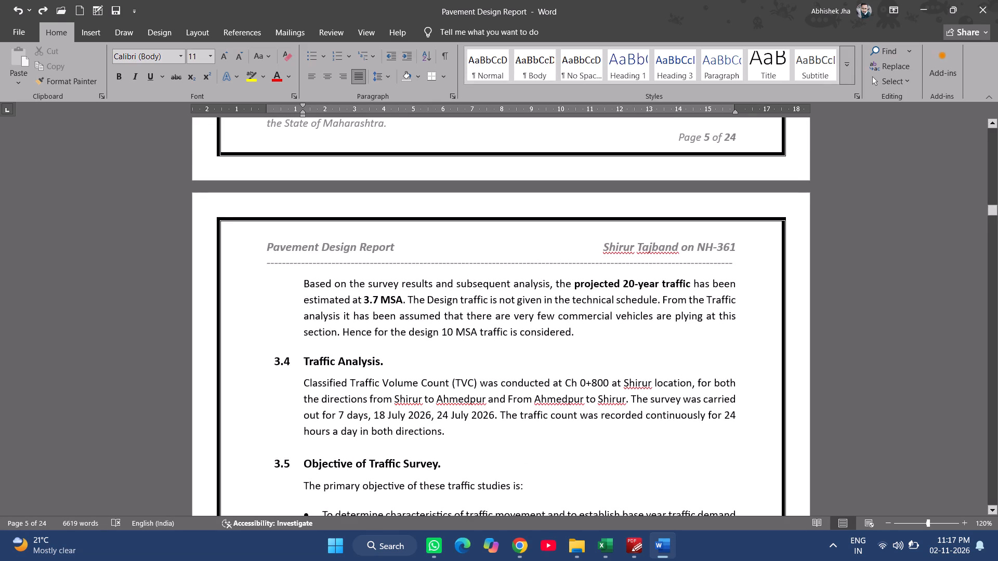
{"action": "scroll", "coordinate": [683, 330], "scroll_direction": "down", "scroll_amount": 15}
{"action": "scroll", "coordinate": [680, 332], "scroll_direction": "down", "scroll_amount": 6}
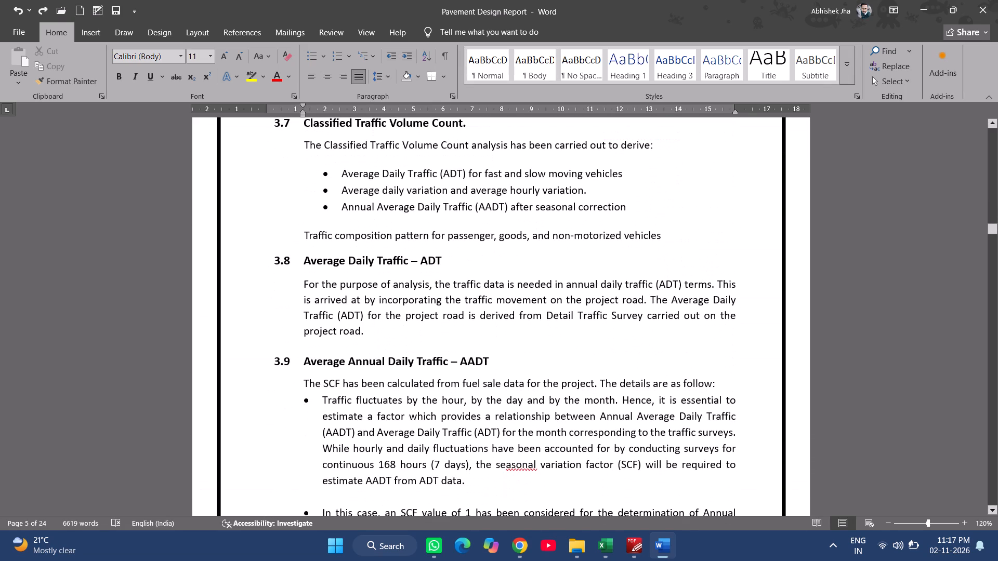
{"action": "scroll", "coordinate": [680, 332], "scroll_direction": "down", "scroll_amount": 6}
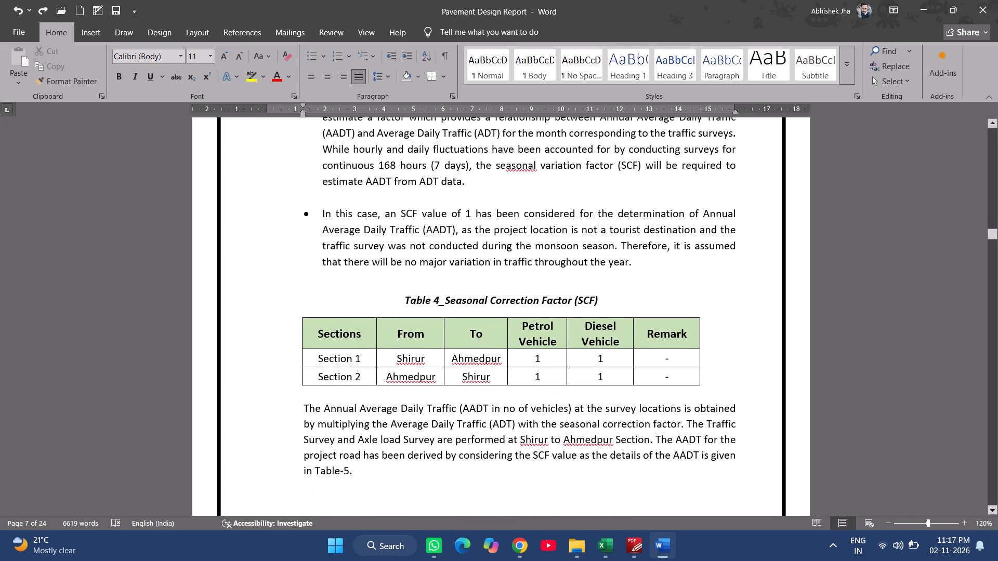
Review Tables 5 to 8 and the traffic composition chart, covering daily traffic, commercial traffic and axle load spectra.
{"action": "scroll", "coordinate": [680, 332], "scroll_direction": "down", "scroll_amount": 8}
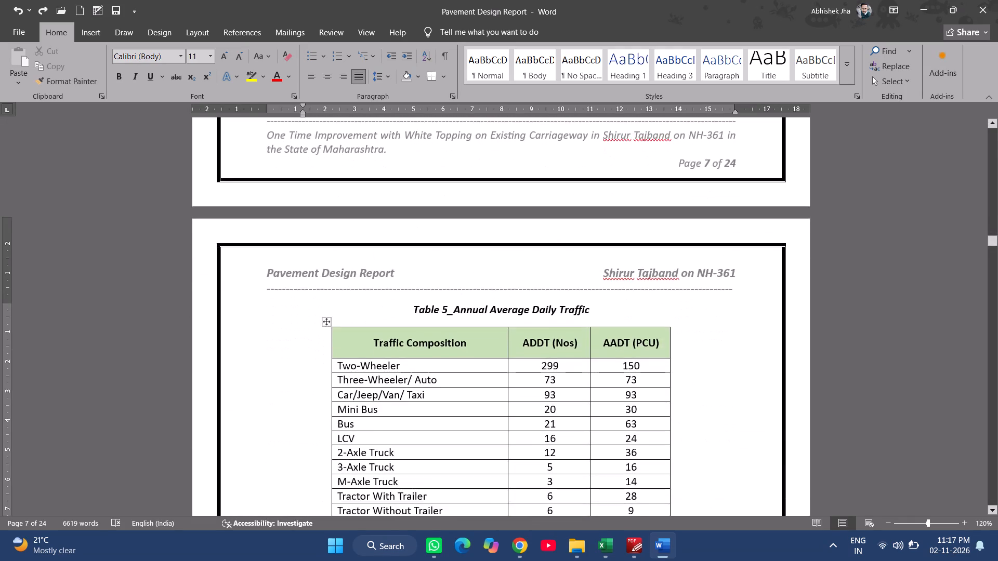
{"action": "scroll", "coordinate": [678, 334], "scroll_direction": "down", "scroll_amount": 9}
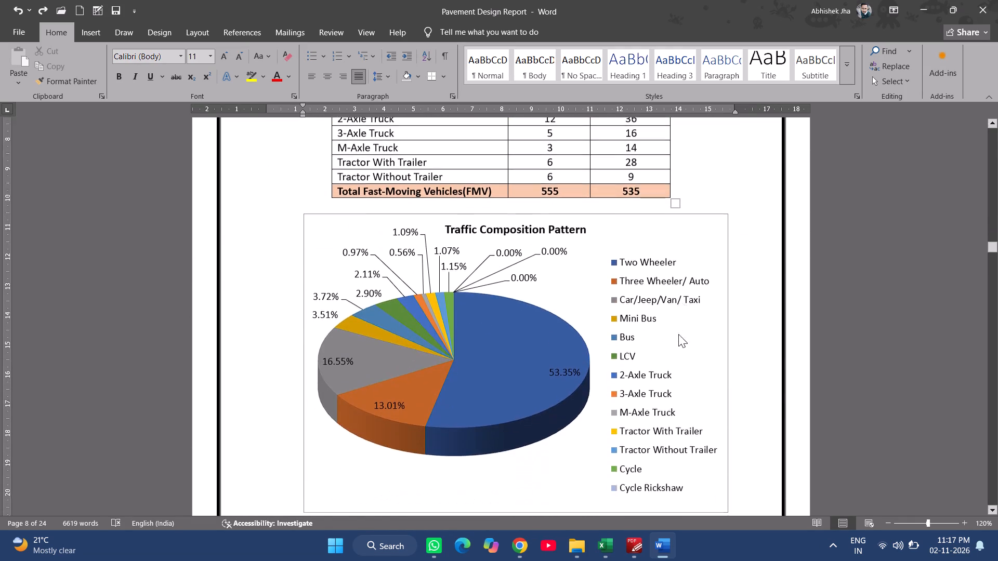
{"action": "scroll", "coordinate": [678, 334], "scroll_direction": "down", "scroll_amount": 1}
{"action": "scroll", "coordinate": [678, 334], "scroll_direction": "up", "scroll_amount": 4}
{"action": "scroll", "coordinate": [678, 334], "scroll_direction": "down", "scroll_amount": 19}
{"action": "scroll", "coordinate": [678, 334], "scroll_direction": "up", "scroll_amount": 3}
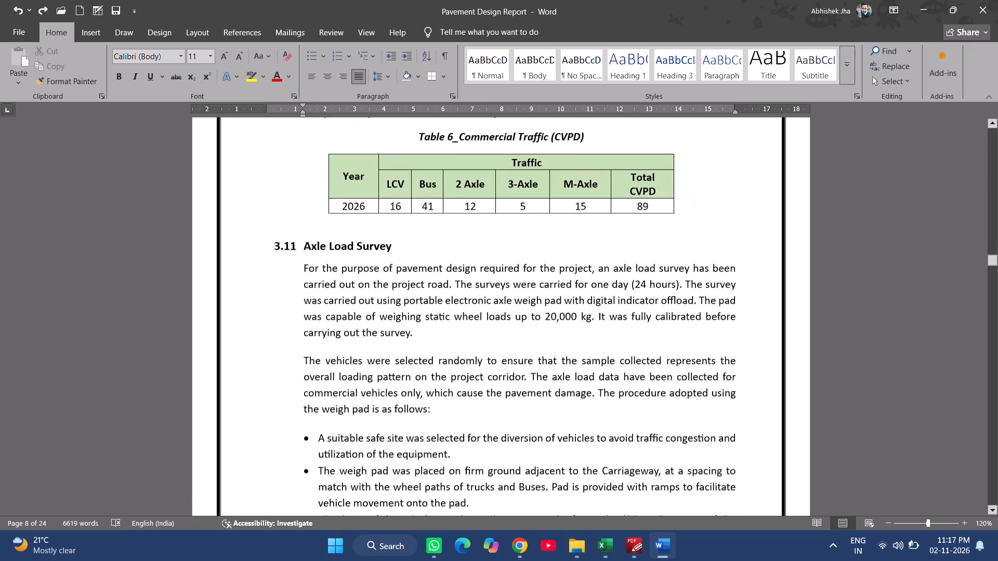
{"action": "scroll", "coordinate": [678, 334], "scroll_direction": "down", "scroll_amount": 14}
{"action": "scroll", "coordinate": [678, 334], "scroll_direction": "down", "scroll_amount": 7}
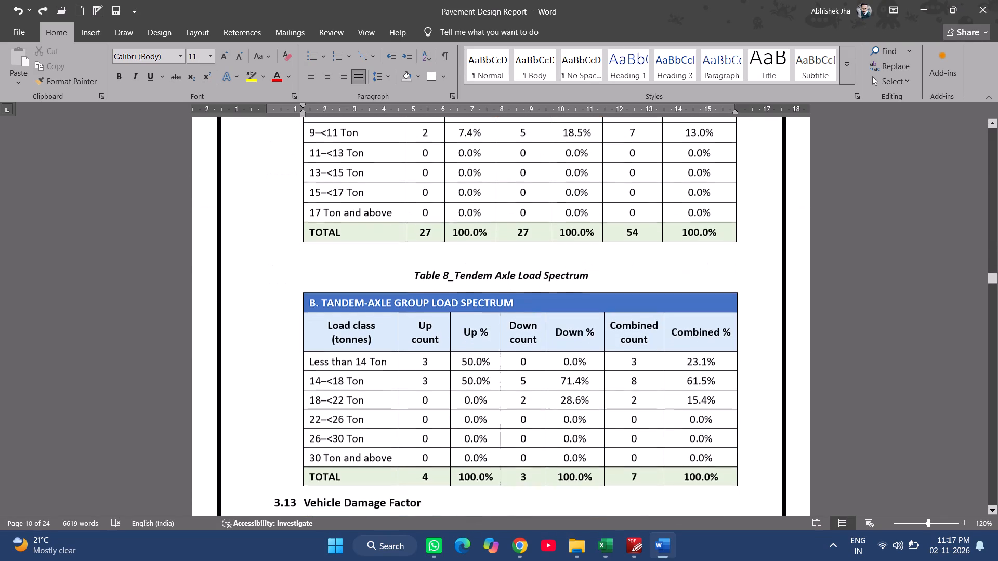
Examine the Vehicle Damage Factor table, the design traffic assumptions in section 3.14 and the year-wise MSA table.
{"action": "scroll", "coordinate": [678, 334], "scroll_direction": "down", "scroll_amount": 11}
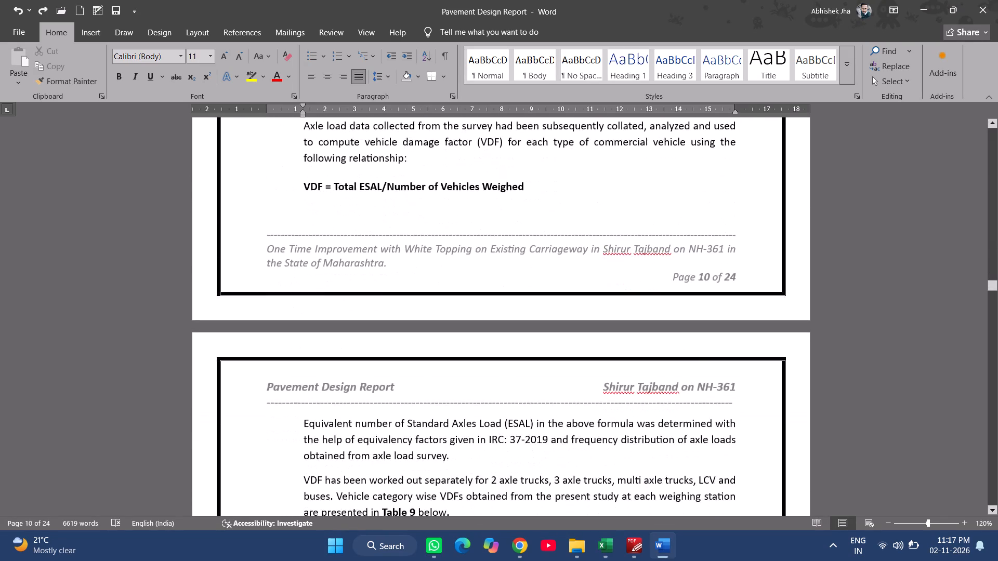
{"action": "scroll", "coordinate": [678, 334], "scroll_direction": "down", "scroll_amount": 5}
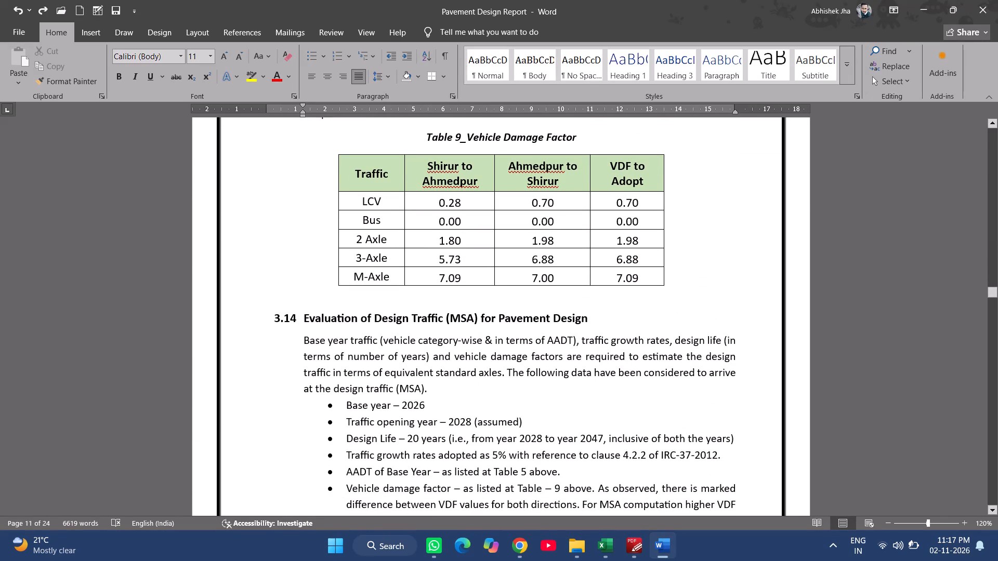
{"action": "scroll", "coordinate": [678, 334], "scroll_direction": "down", "scroll_amount": 2}
{"action": "scroll", "coordinate": [677, 334], "scroll_direction": "up", "scroll_amount": 2}
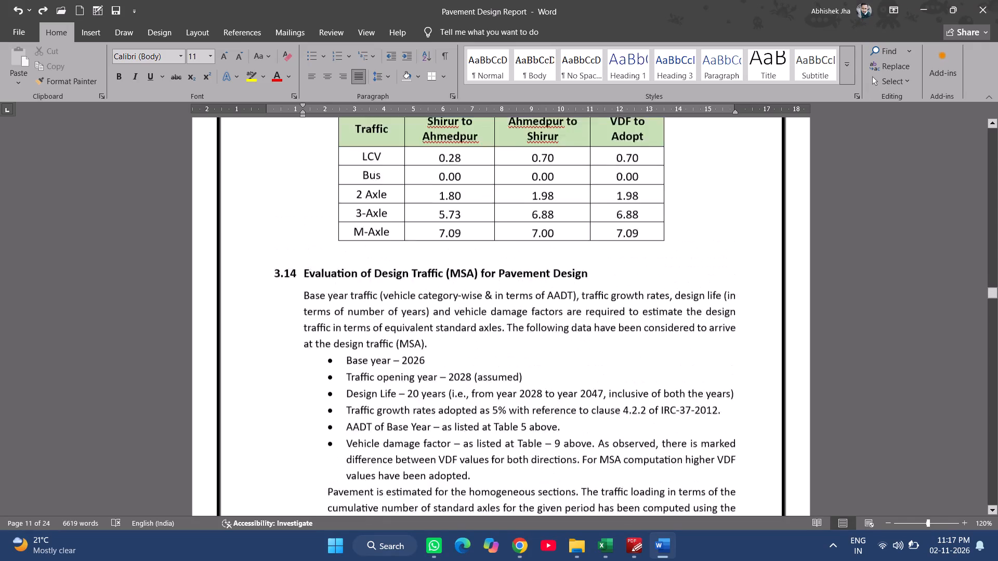
{"action": "scroll", "coordinate": [677, 334], "scroll_direction": "down", "scroll_amount": 18}
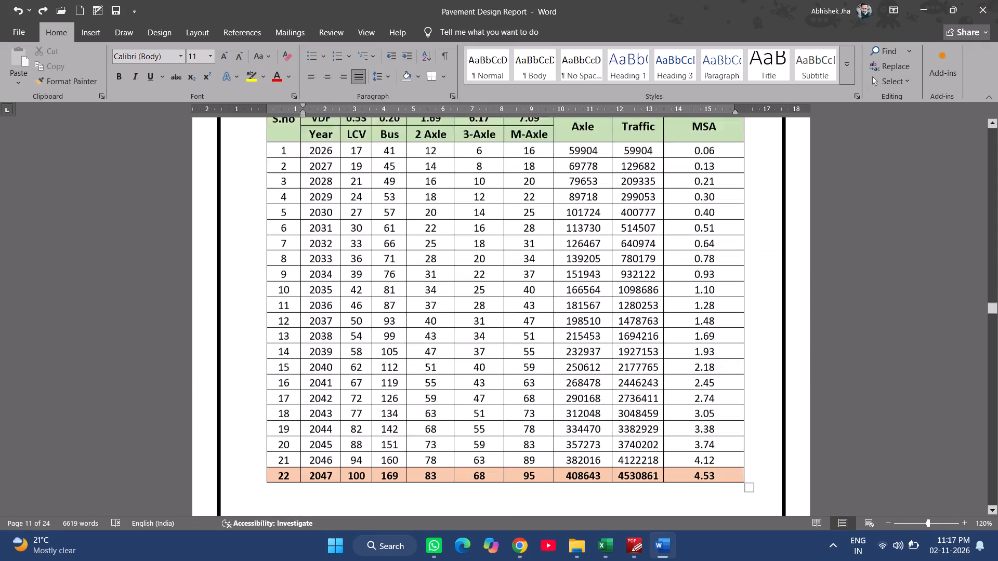
{"action": "scroll", "coordinate": [676, 335], "scroll_direction": "down", "scroll_amount": 1}
Recheck the traffic sections backwards from the MSA table to the projected 20-year traffic paragraph above section 3.4.
{"action": "scroll", "coordinate": [676, 335], "scroll_direction": "up", "scroll_amount": 16}
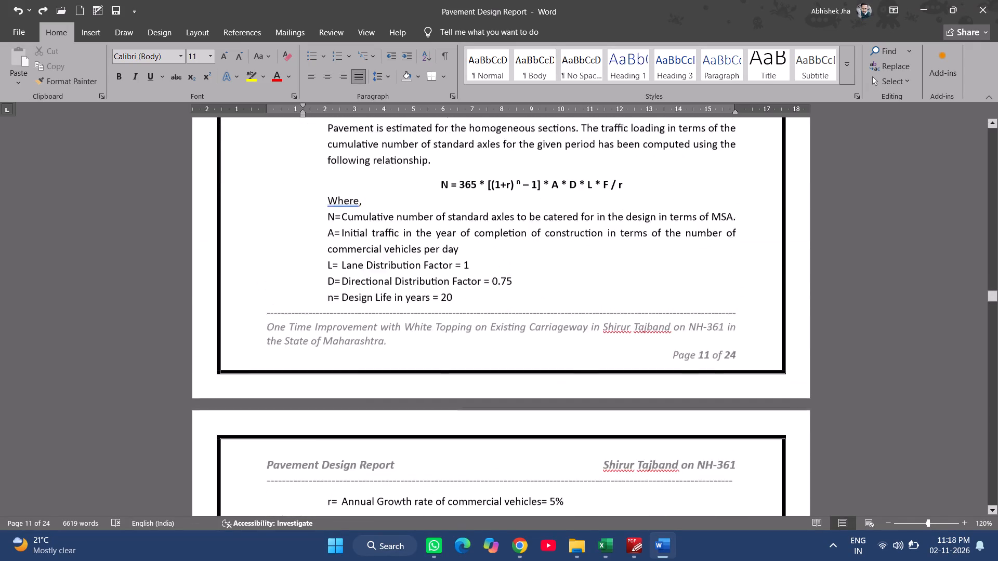
{"action": "scroll", "coordinate": [676, 335], "scroll_direction": "up", "scroll_amount": 12}
{"action": "scroll", "coordinate": [676, 335], "scroll_direction": "up", "scroll_amount": 13}
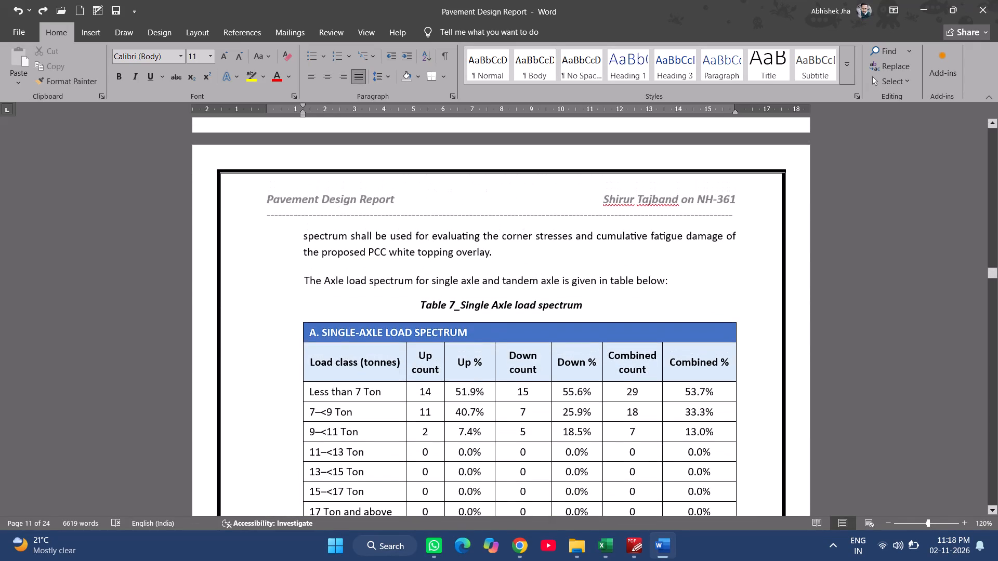
{"action": "scroll", "coordinate": [676, 335], "scroll_direction": "up", "scroll_amount": 19}
{"action": "scroll", "coordinate": [676, 335], "scroll_direction": "up", "scroll_amount": 3}
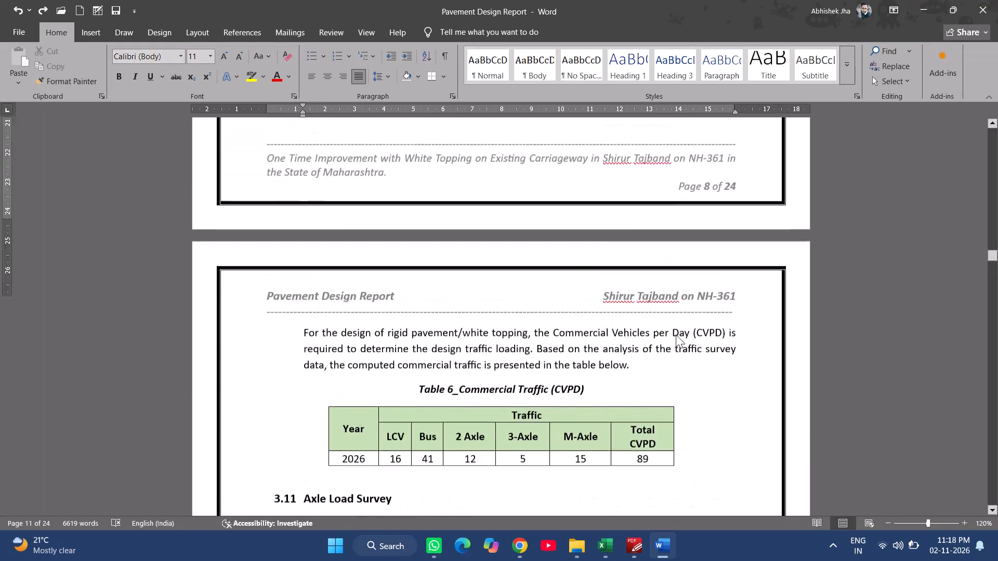
{"action": "scroll", "coordinate": [676, 335], "scroll_direction": "up", "scroll_amount": 17}
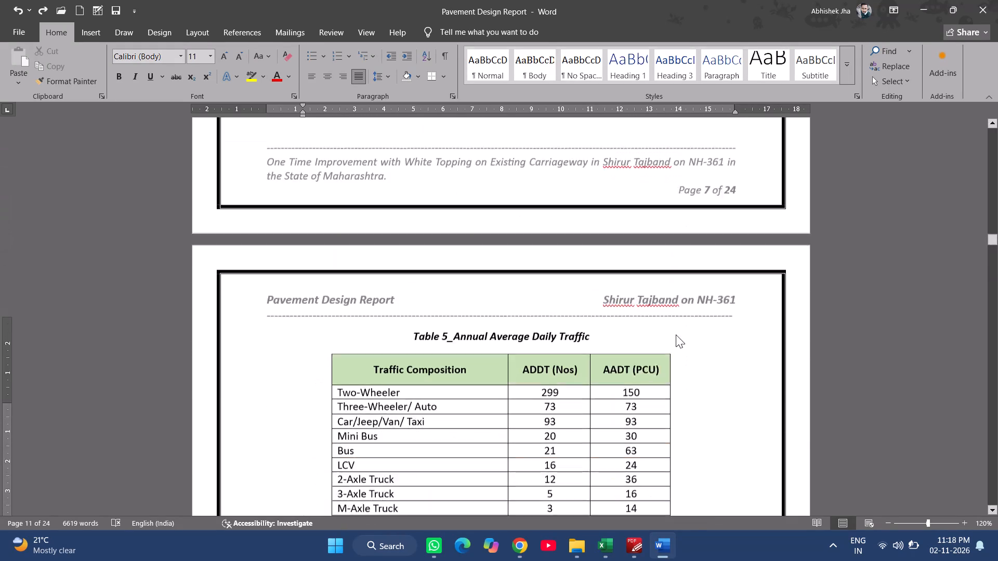
{"action": "scroll", "coordinate": [671, 338], "scroll_direction": "up", "scroll_amount": 17}
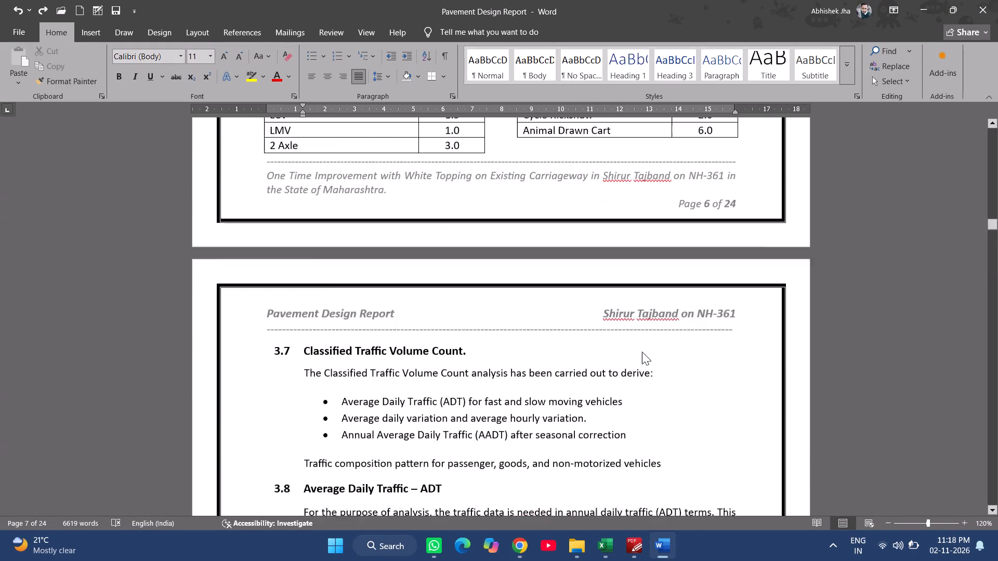
{"action": "scroll", "coordinate": [642, 352], "scroll_direction": "up", "scroll_amount": 17}
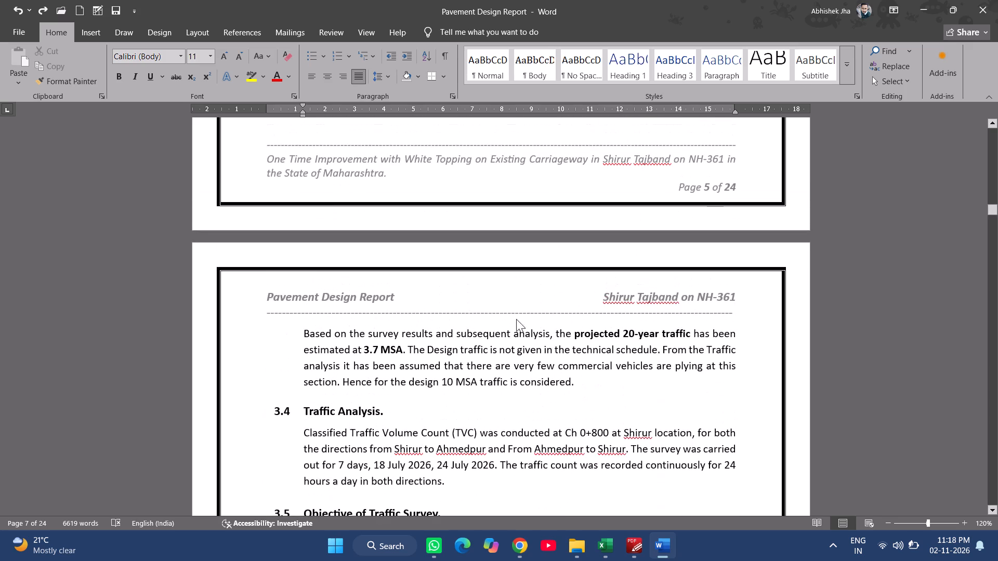
Set the projected 20-year traffic figure in the paragraph above section 3.4 to 4.53 MSA.
{"action": "left_click", "coordinate": [376, 345]}
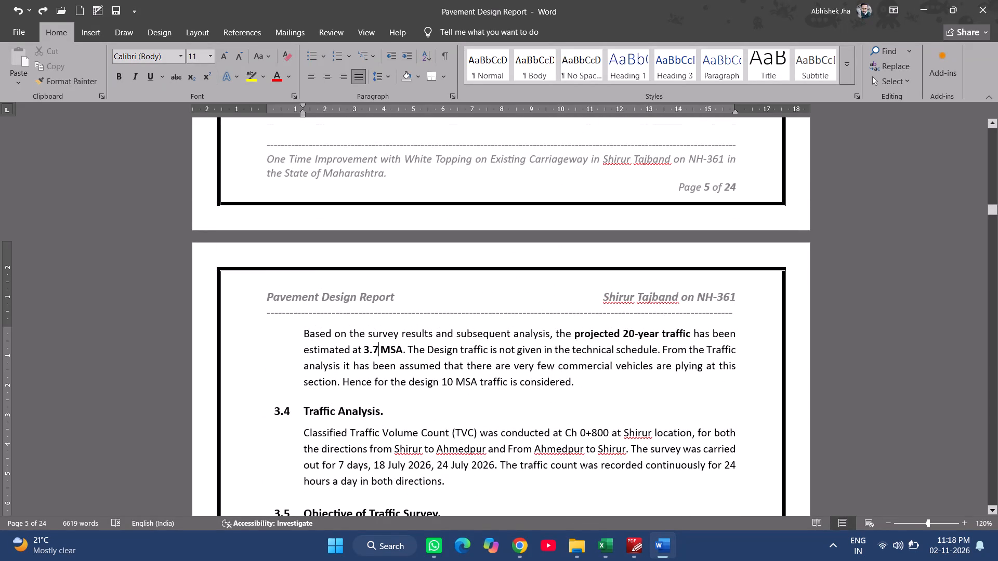
{"action": "key", "text": "BackSpace"}
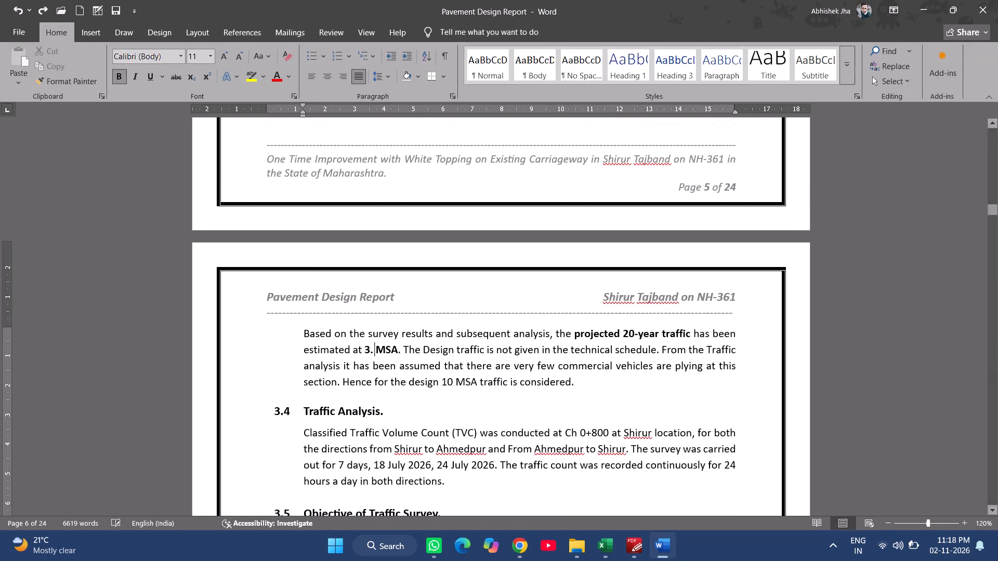
{"action": "key", "text": "BackSpace"}
{"action": "key", "text": "BackSpace"}
{"action": "type", "text": "4.53"}
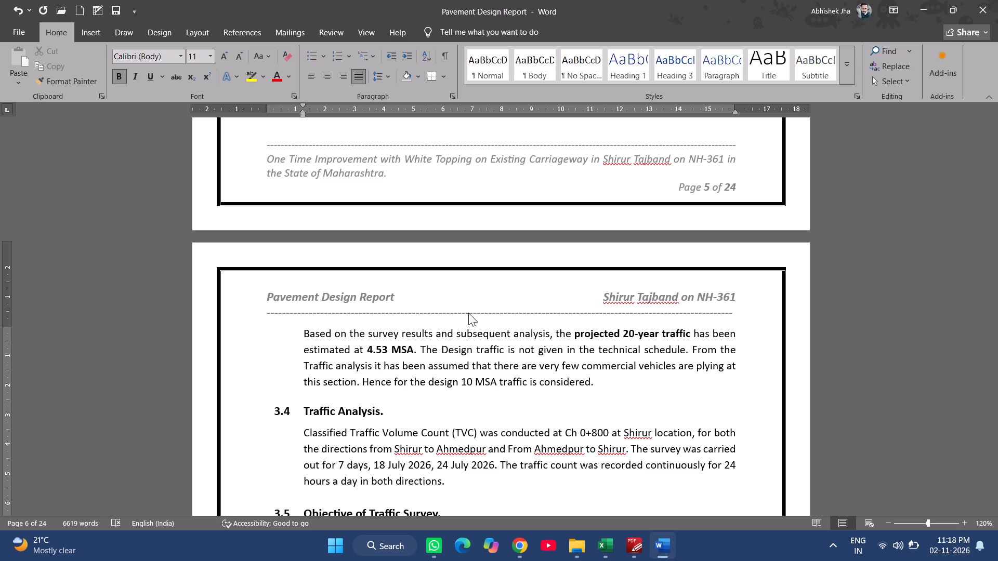
Review the report backwards from section 3.3 Design Traffic through the subgrade and design section tables to section 1.0 General.
{"action": "scroll", "coordinate": [516, 369], "scroll_direction": "up", "scroll_amount": 2}
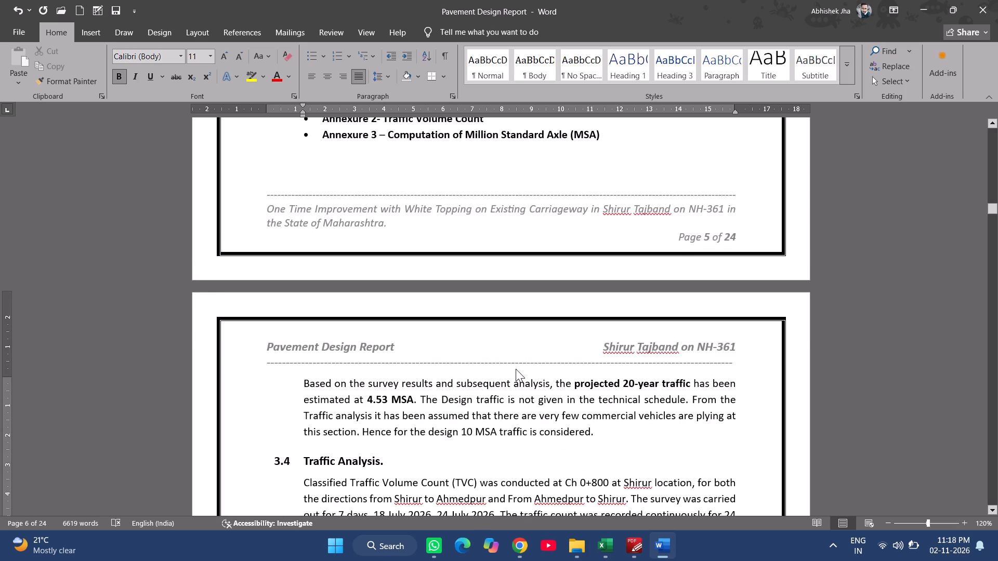
{"action": "scroll", "coordinate": [516, 369], "scroll_direction": "up", "scroll_amount": 2}
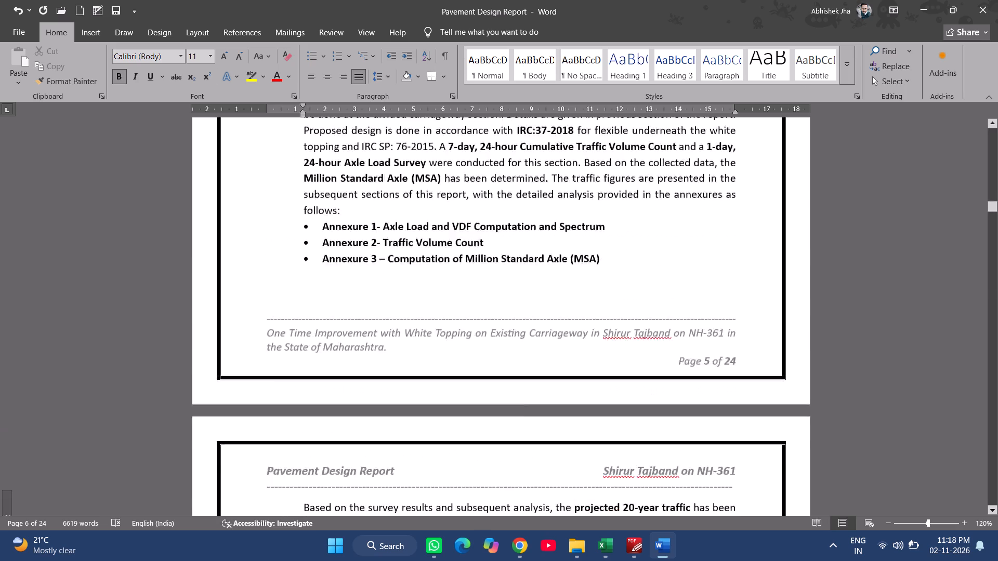
{"action": "scroll", "coordinate": [516, 369], "scroll_direction": "up", "scroll_amount": 3}
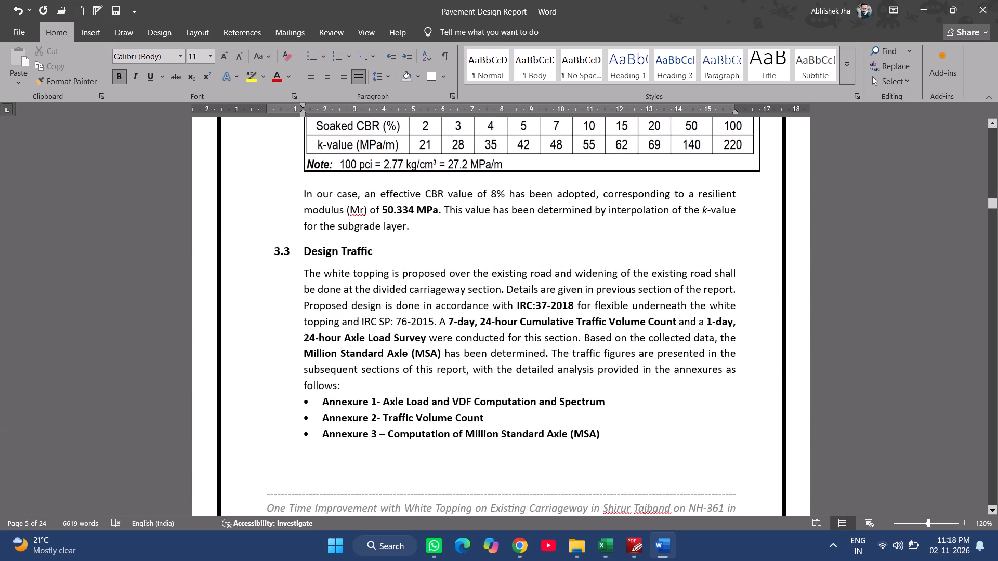
{"action": "scroll", "coordinate": [516, 369], "scroll_direction": "up", "scroll_amount": 5}
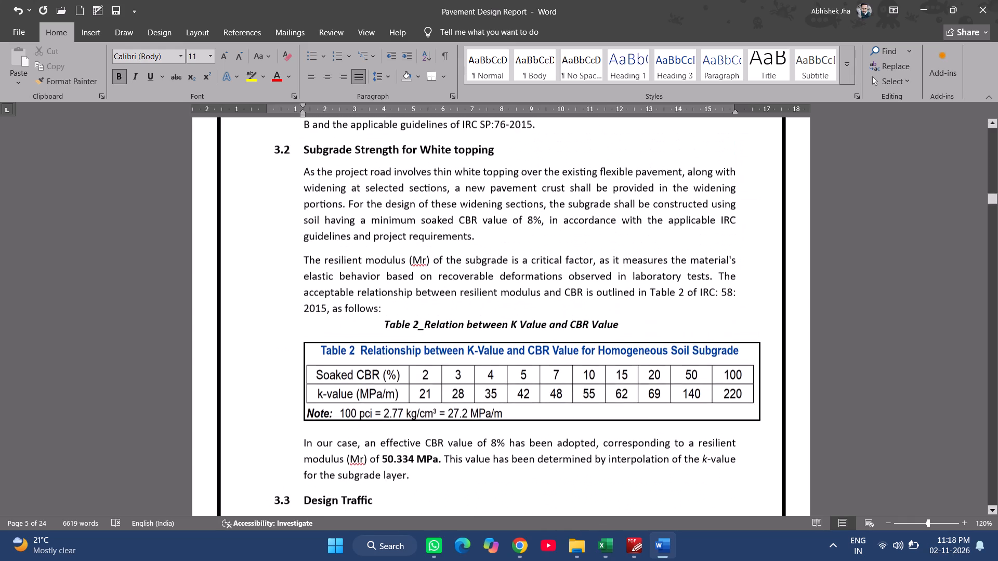
{"action": "scroll", "coordinate": [516, 369], "scroll_direction": "up", "scroll_amount": 3}
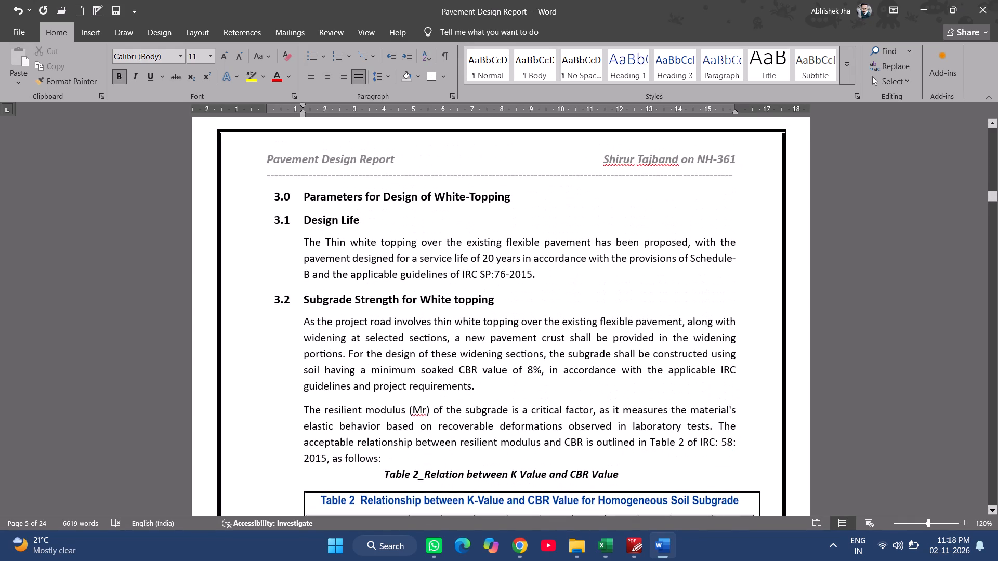
{"action": "scroll", "coordinate": [516, 369], "scroll_direction": "up", "scroll_amount": 4}
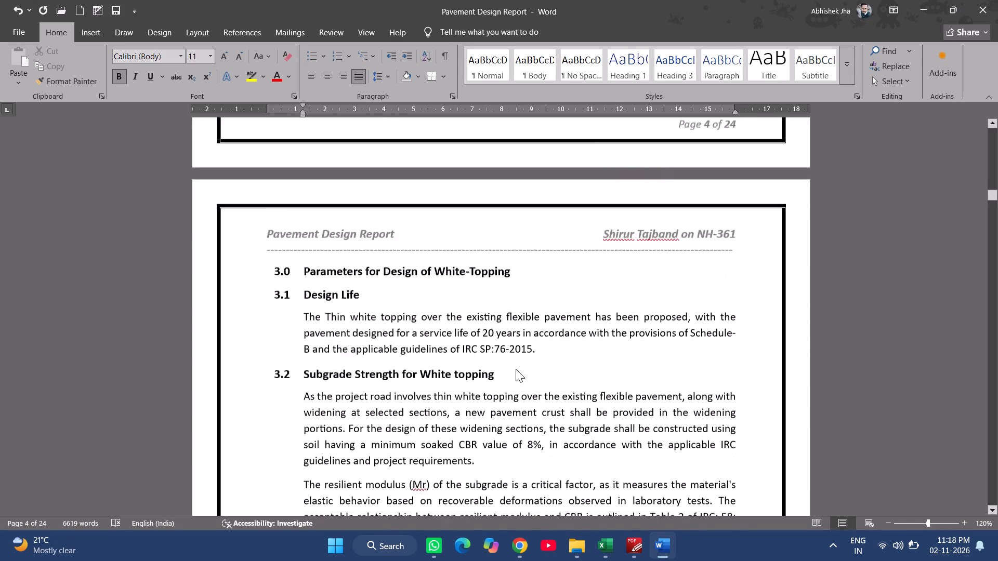
{"action": "scroll", "coordinate": [516, 369], "scroll_direction": "up", "scroll_amount": 7}
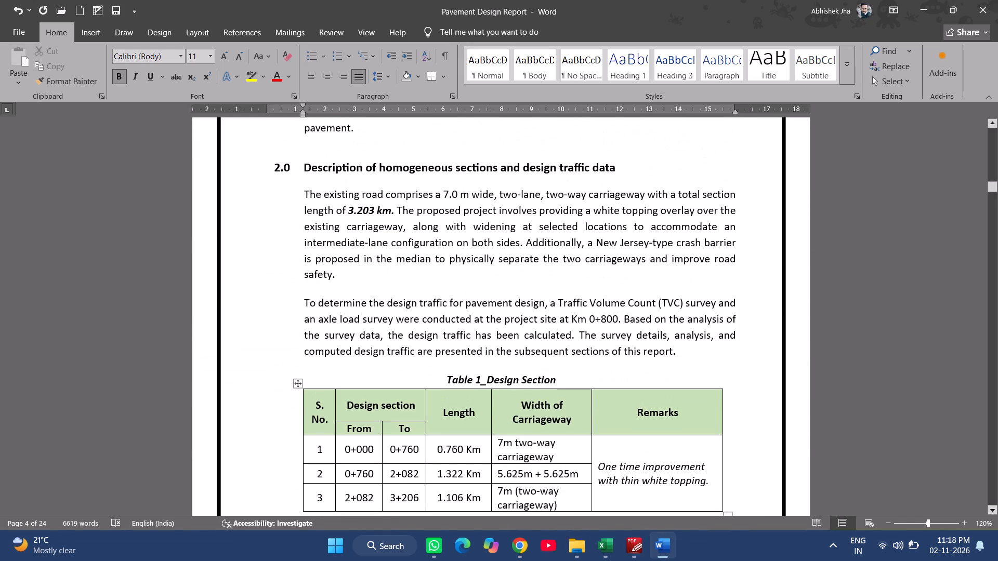
{"action": "scroll", "coordinate": [516, 369], "scroll_direction": "up", "scroll_amount": 1}
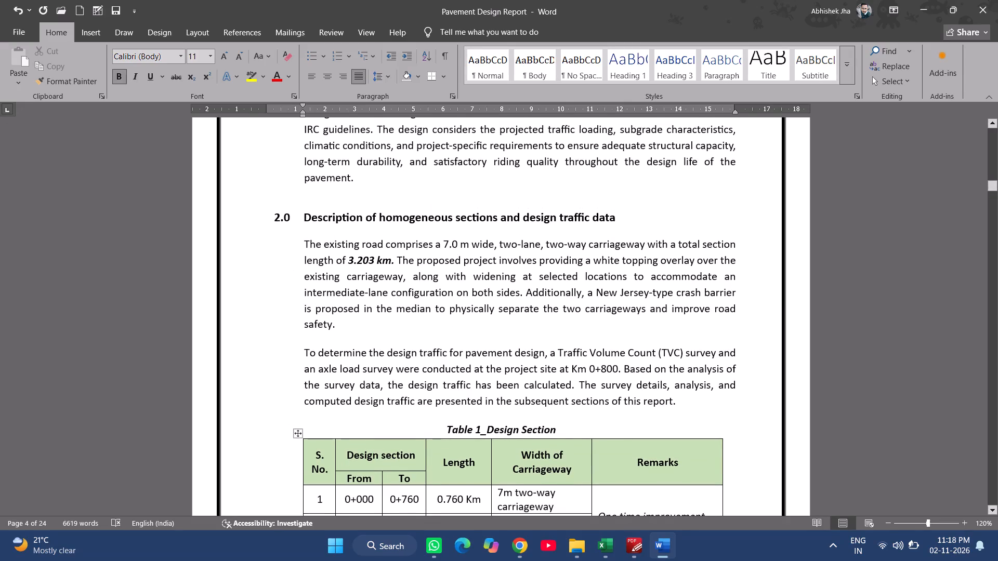
{"action": "scroll", "coordinate": [531, 332], "scroll_direction": "up", "scroll_amount": 5}
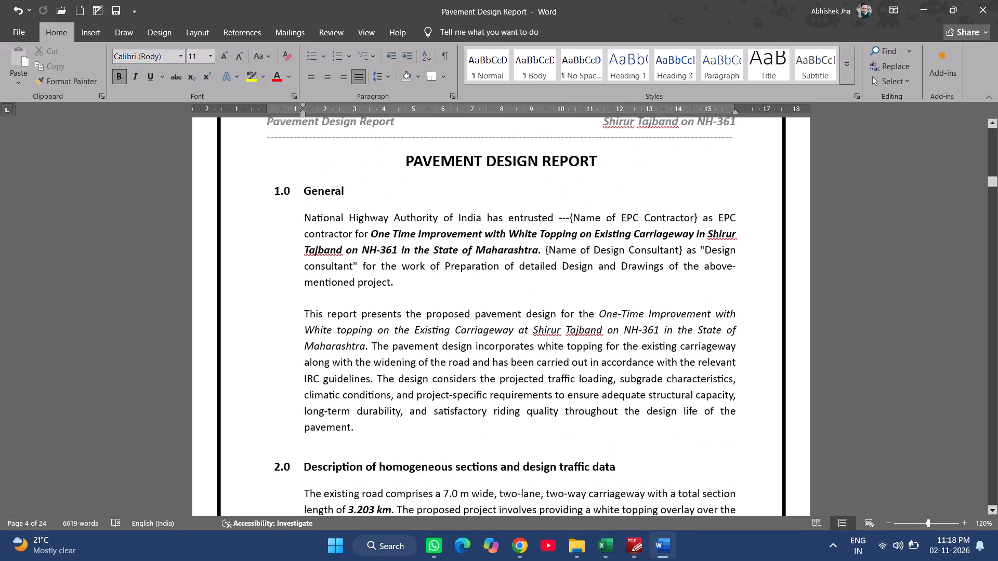
Save a PDF copy of the report as R1_Pavement Design Report in the Shirur-Tajband folder.
{"action": "left_click", "coordinate": [29, 36]}
{"action": "left_click", "coordinate": [60, 215]}
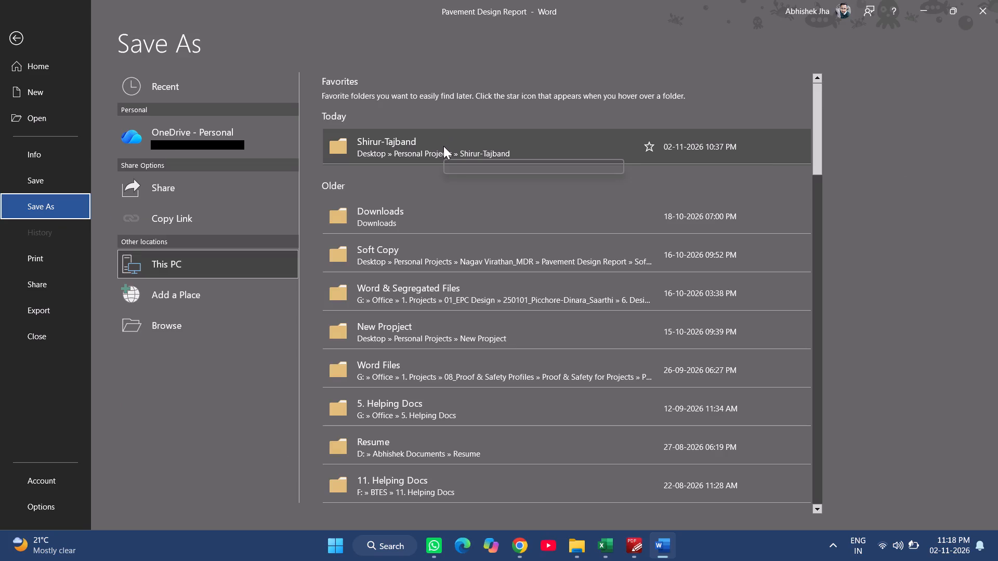
{"action": "left_click", "coordinate": [443, 146]}
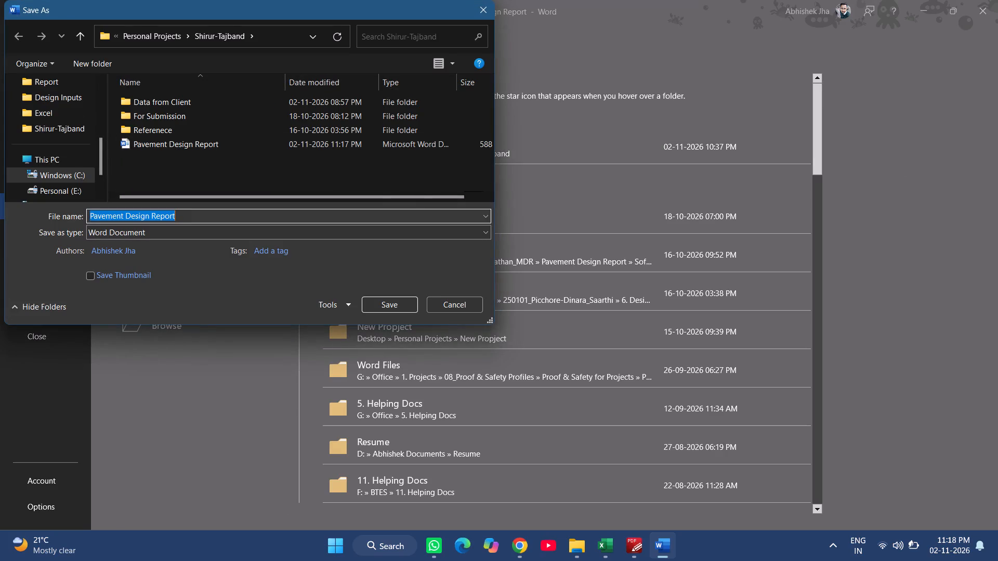
{"action": "left_click", "coordinate": [89, 215]}
{"action": "type", "text": "R1"}
{"action": "key", "text": "shift+underscore"}
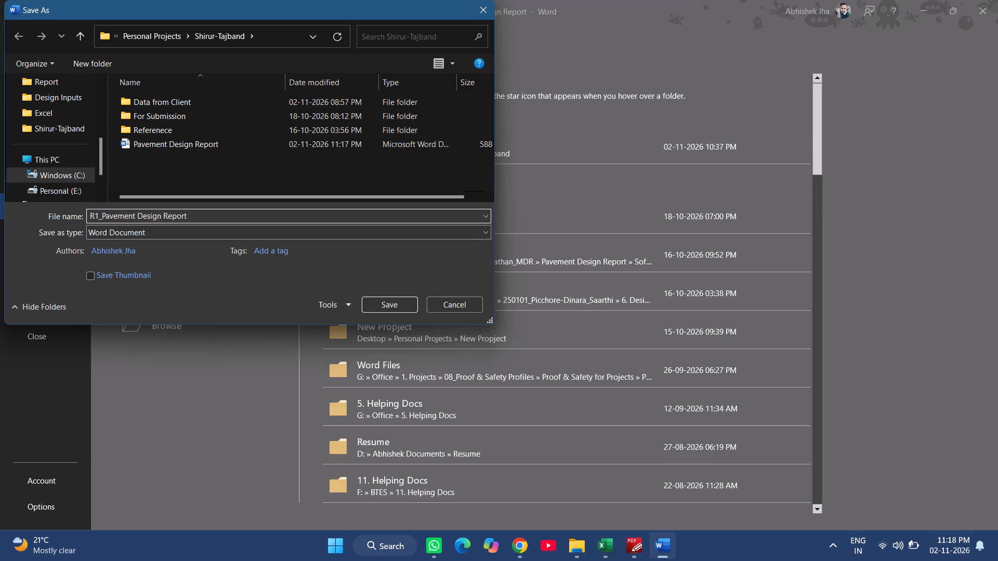
{"action": "left_click", "coordinate": [164, 230]}
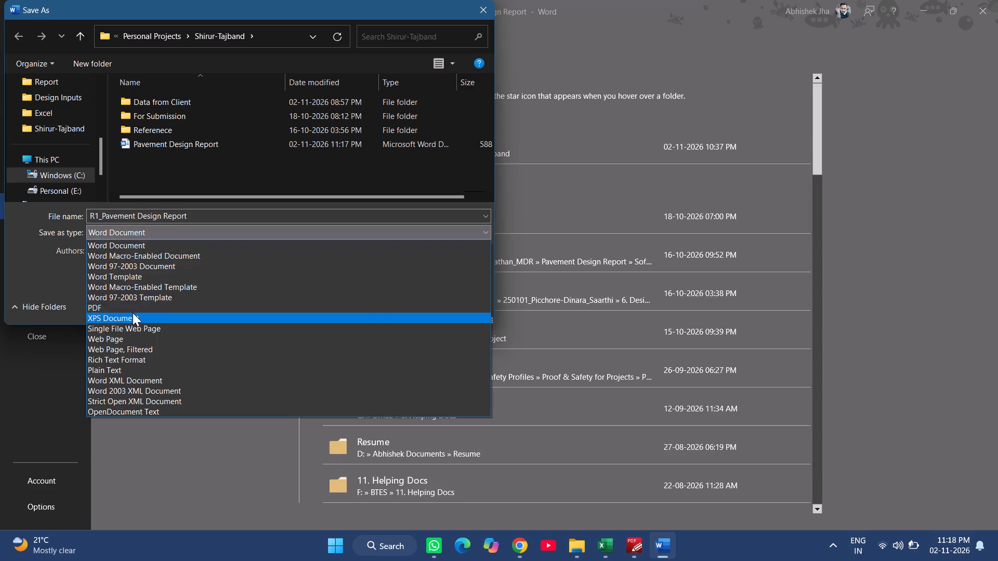
{"action": "left_click", "coordinate": [133, 313]}
{"action": "left_click", "coordinate": [154, 232]}
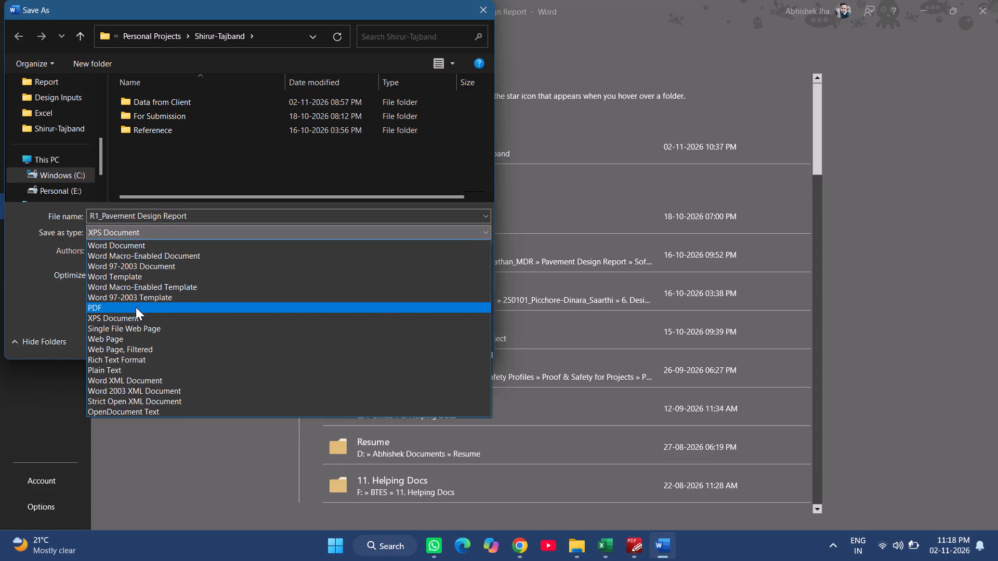
{"action": "left_click", "coordinate": [136, 307]}
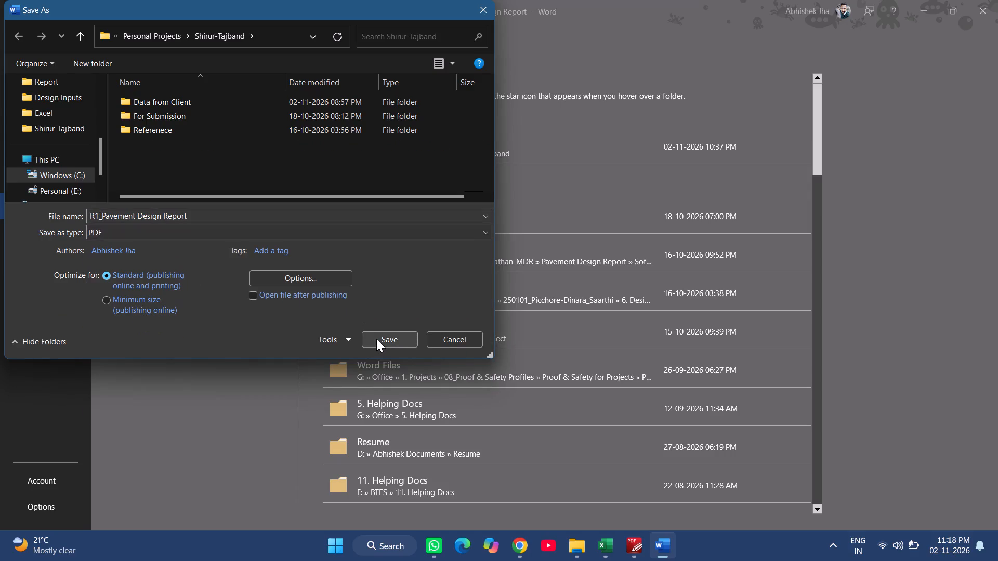
{"action": "left_click", "coordinate": [377, 339]}
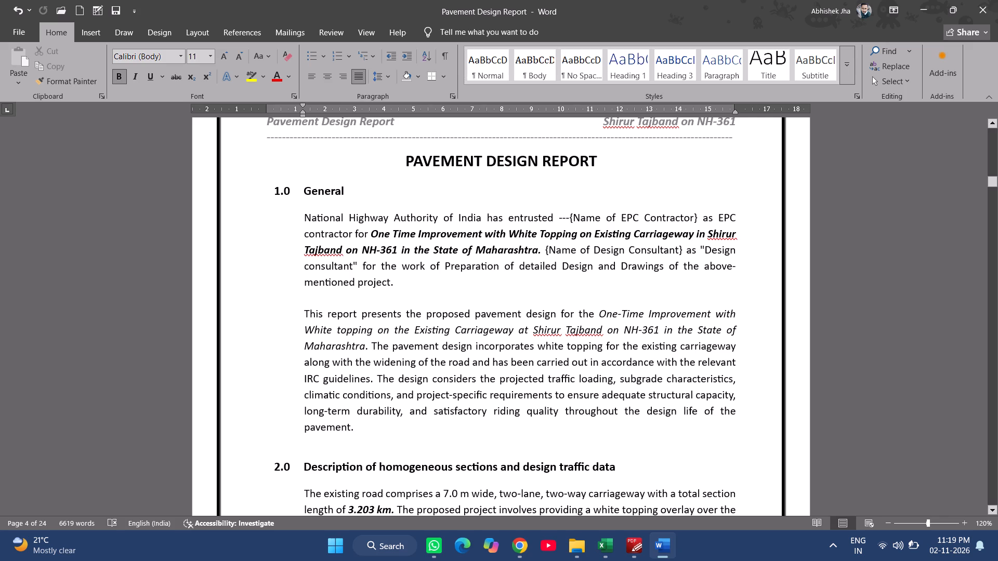
Close the Pavement Design Report document, saving its changes in the Shirur-Tajband folder.
{"action": "scroll", "coordinate": [413, 366], "scroll_direction": "down", "scroll_amount": 3}
{"action": "scroll", "coordinate": [413, 366], "scroll_direction": "up", "scroll_amount": 5}
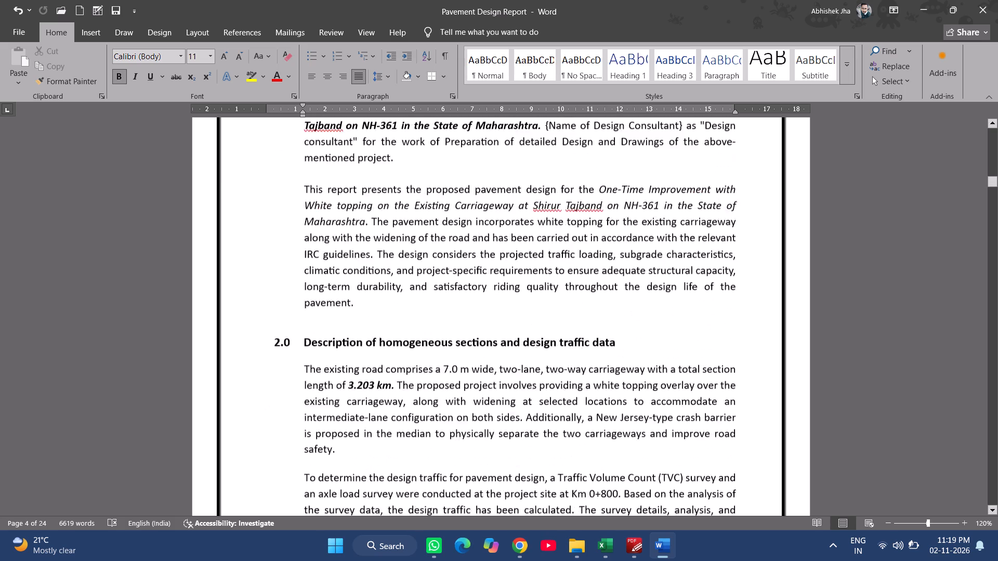
{"action": "left_click", "coordinate": [995, 1]}
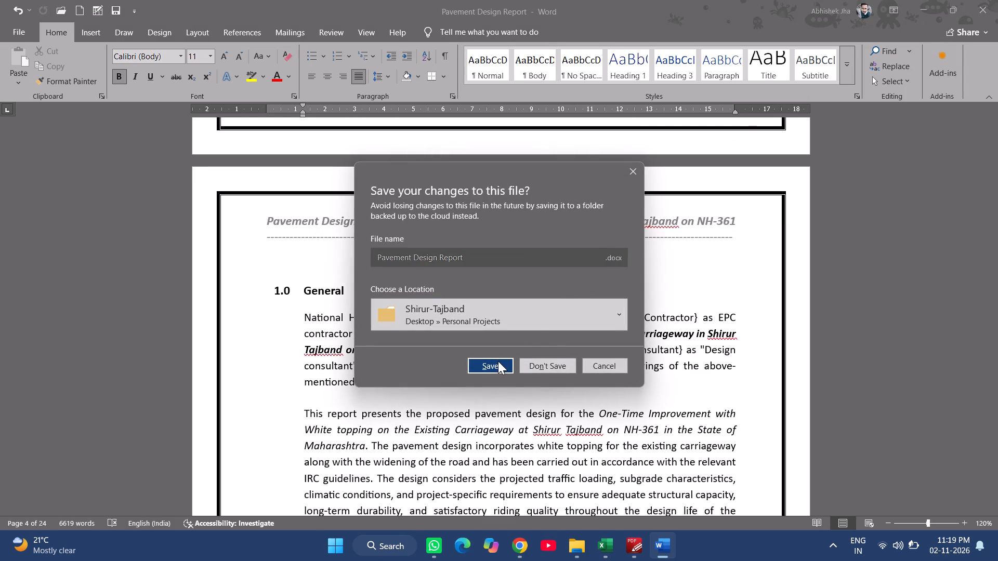
{"action": "left_click", "coordinate": [498, 361]}
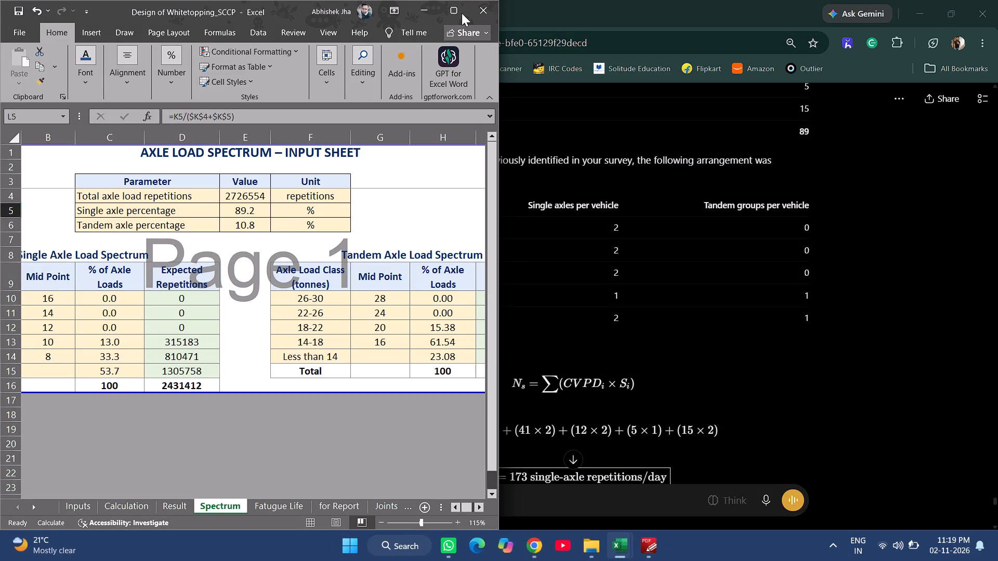
Switch to the Annexure 3_MSA Calculation workbook and view the Million Standard Axle table on Sheet1.
{"action": "key", "text": "alt+Tab"}
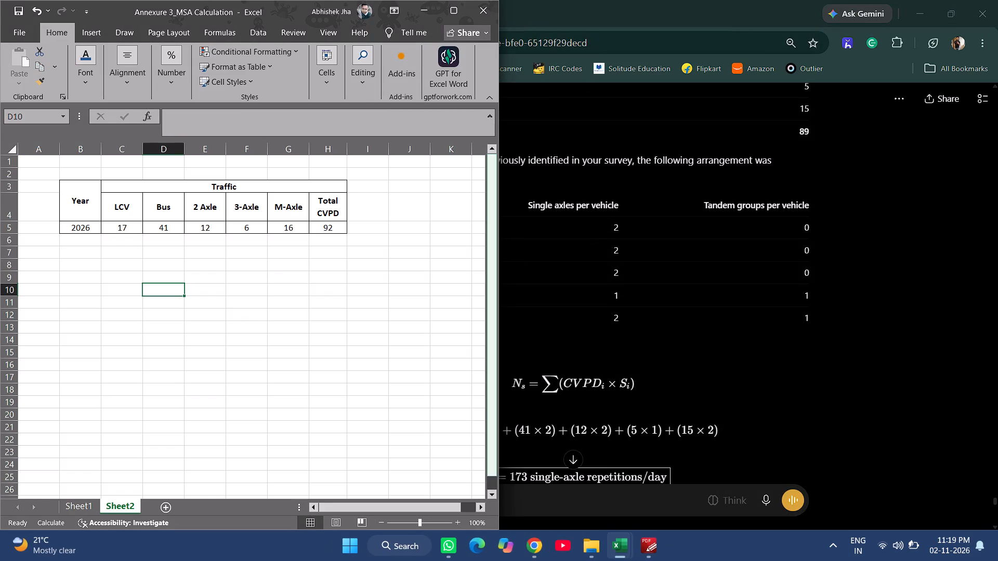
{"action": "left_click", "coordinate": [247, 263]}
{"action": "left_click", "coordinate": [74, 505]}
{"action": "scroll", "coordinate": [182, 378], "scroll_direction": "up", "scroll_amount": 4}
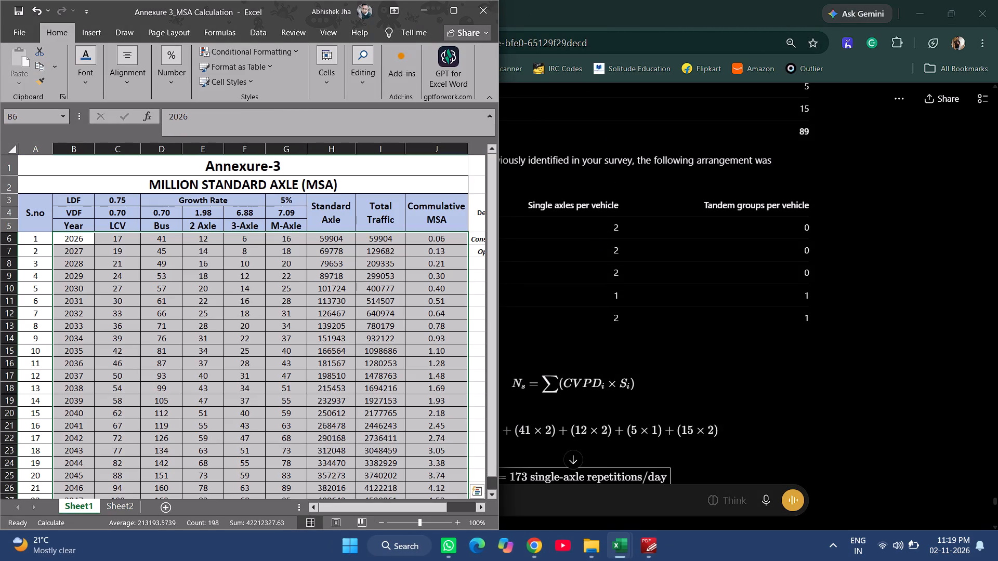
{"action": "scroll", "coordinate": [182, 378], "scroll_direction": "up", "scroll_amount": 2}
Switch to File Explorer and look over the existing PDFs in the For Submission folder in a maximized window.
{"action": "key", "text": "alt+Tab"}
{"action": "key", "text": "alt+Tab"}
{"action": "key", "text": "alt+Tab"}
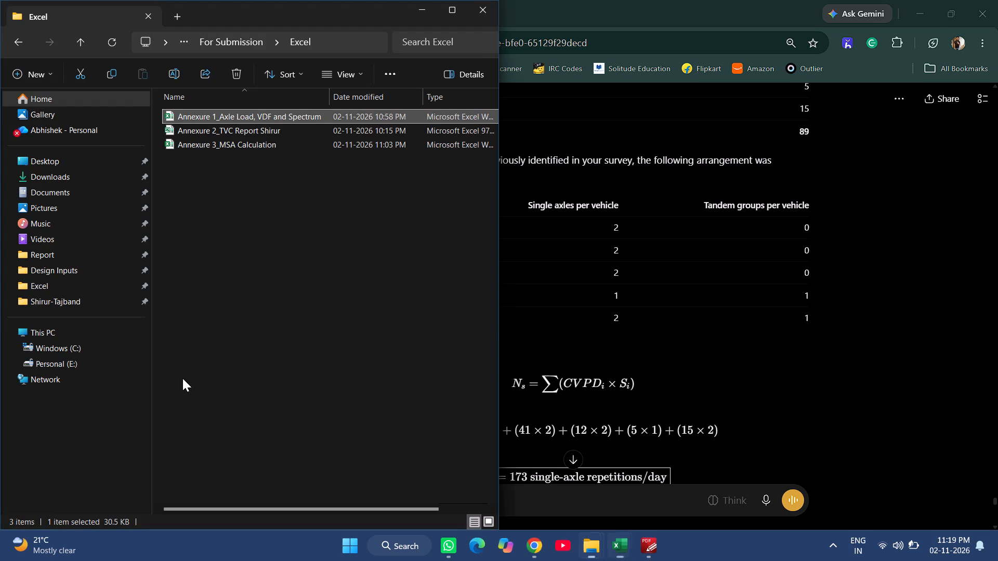
{"action": "left_click", "coordinate": [239, 46]}
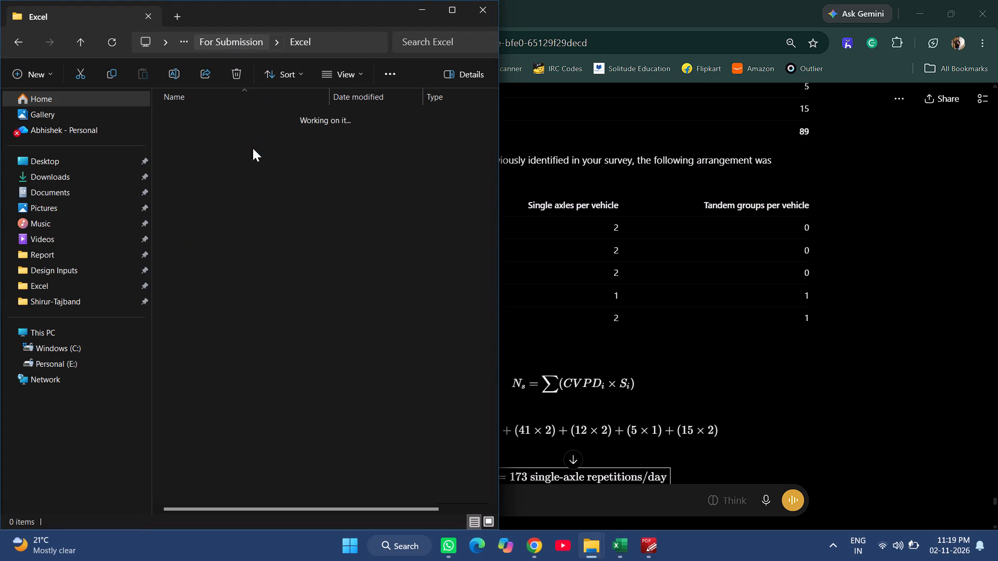
{"action": "left_click", "coordinate": [228, 190]}
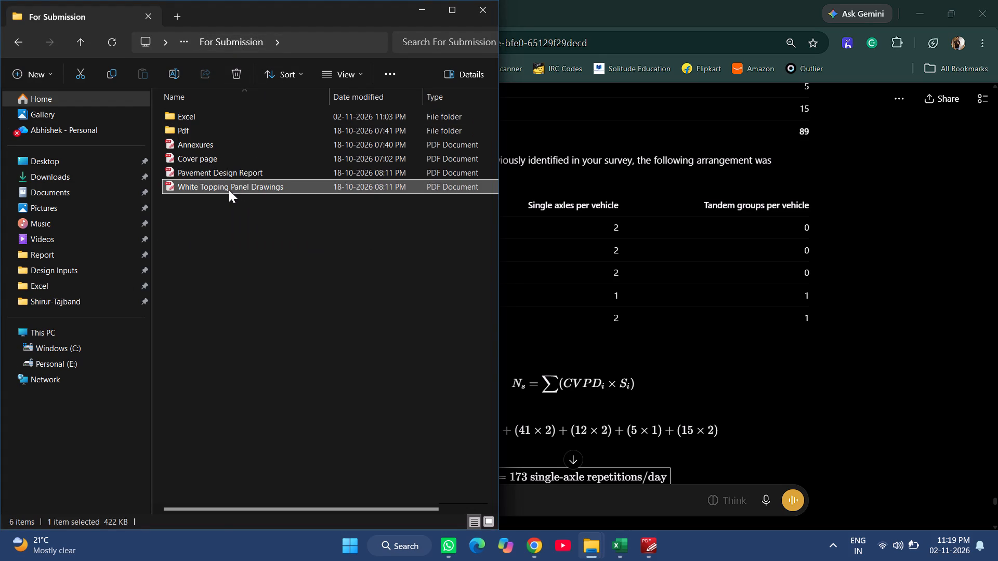
{"action": "left_click", "coordinate": [240, 176]}
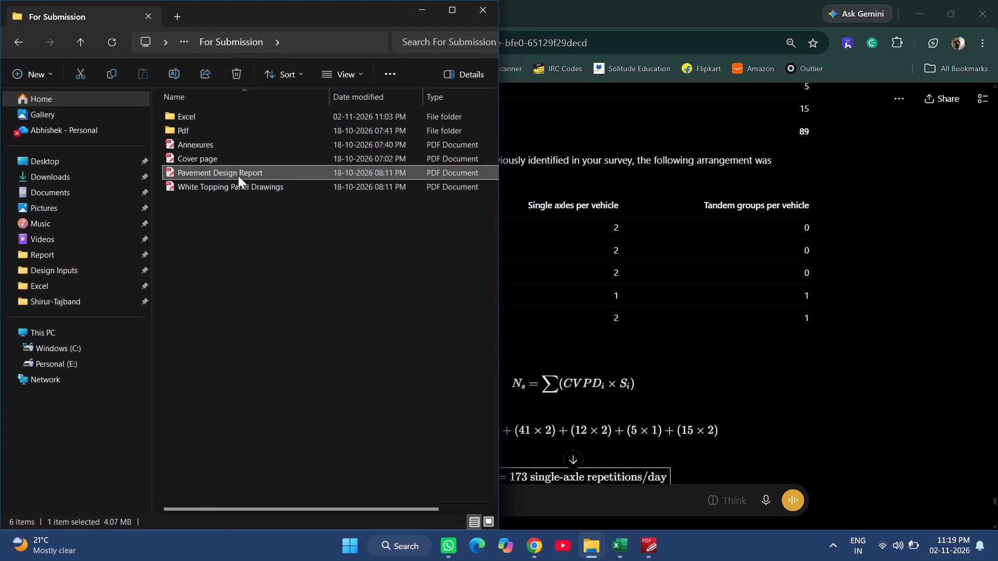
{"action": "left_click", "coordinate": [448, 9]}
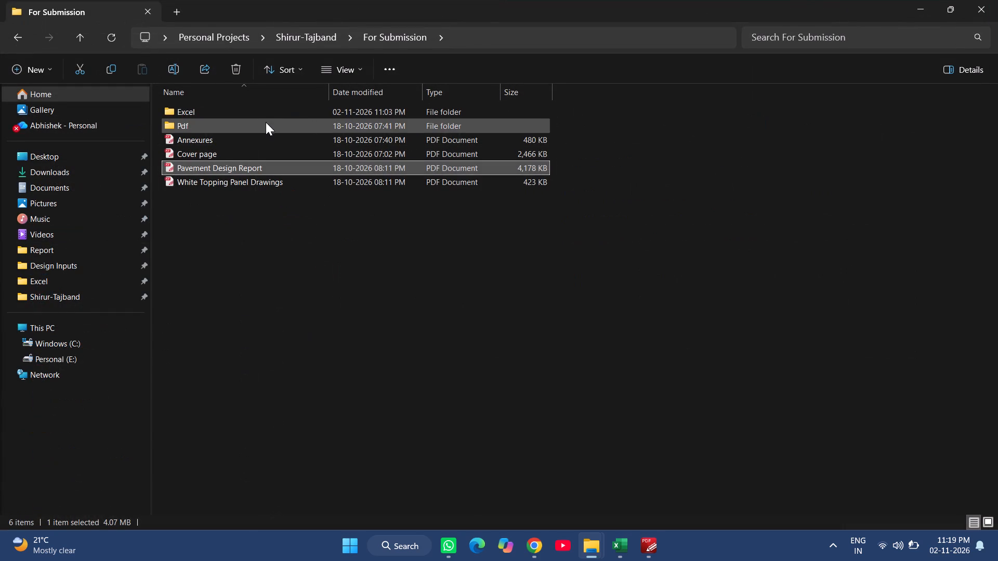
Open the Annexure 1 PDF from the Pdf subfolder, examine its VDF and axle load spectrum tables, and close it.
{"action": "double_click", "coordinate": [266, 122]}
{"action": "double_click", "coordinate": [304, 115]}
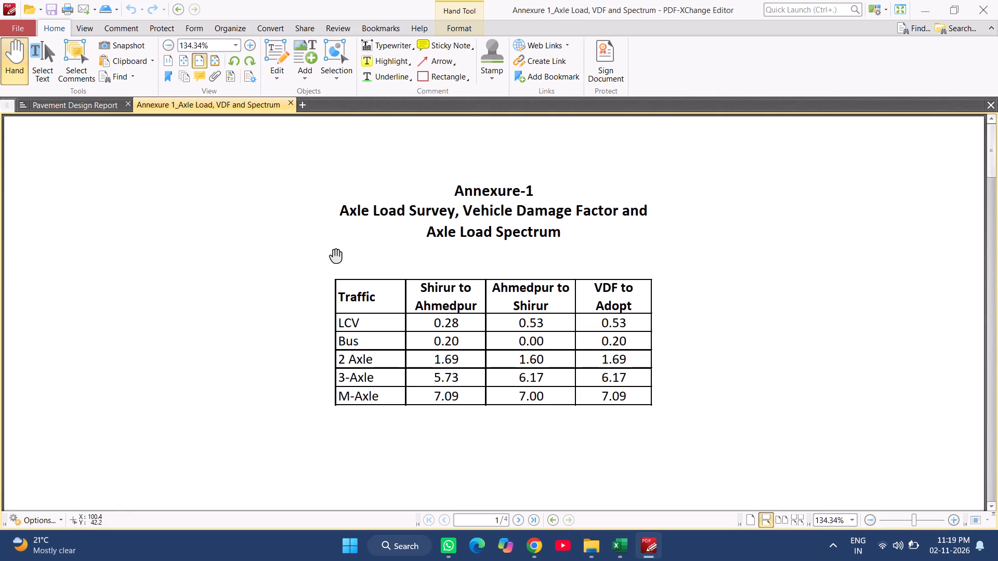
{"action": "scroll", "coordinate": [399, 318], "scroll_direction": "down", "scroll_amount": 4, "text": "ctrl"}
{"action": "scroll", "coordinate": [398, 342], "scroll_direction": "down", "scroll_amount": 20}
{"action": "scroll", "coordinate": [398, 342], "scroll_direction": "down", "scroll_amount": 11}
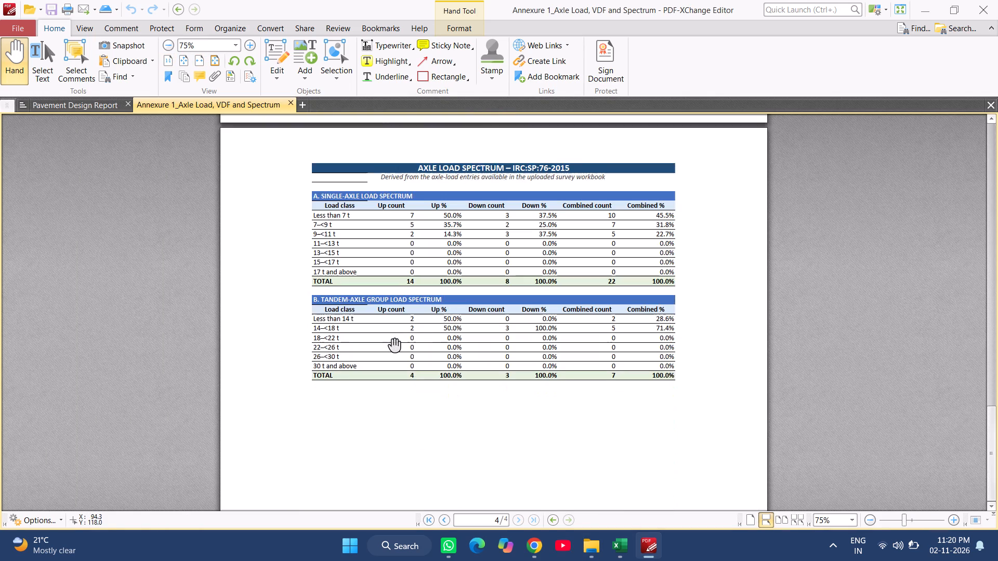
{"action": "scroll", "coordinate": [394, 345], "scroll_direction": "down", "scroll_amount": 8}
{"action": "scroll", "coordinate": [395, 344], "scroll_direction": "up", "scroll_amount": 20}
{"action": "scroll", "coordinate": [395, 344], "scroll_direction": "up", "scroll_amount": 9}
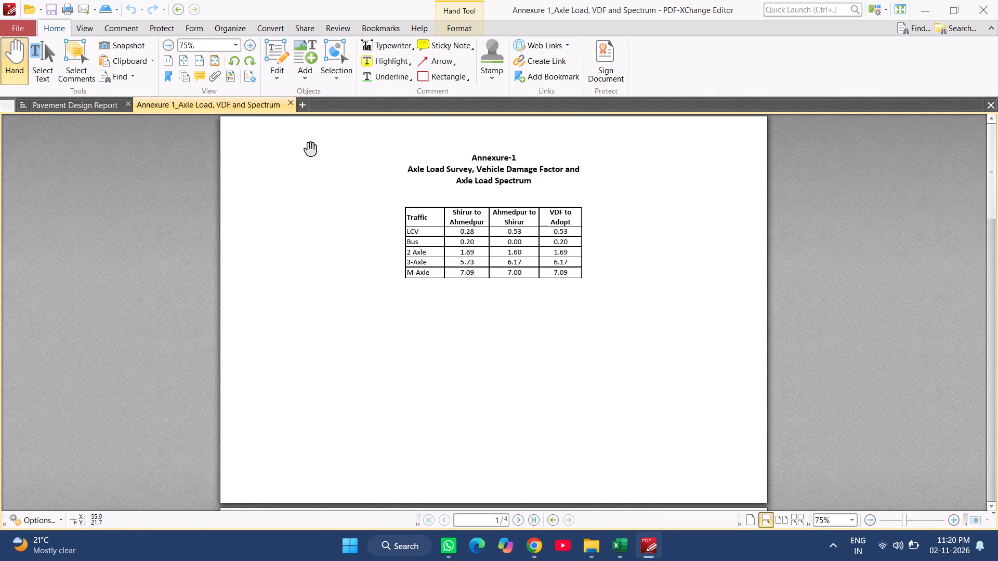
{"action": "left_click", "coordinate": [292, 104]}
Open the combined Annexures PDF from the For Submission folder, check its Annexure-3 MSA table, and close it.
{"action": "key", "text": "alt+Tab"}
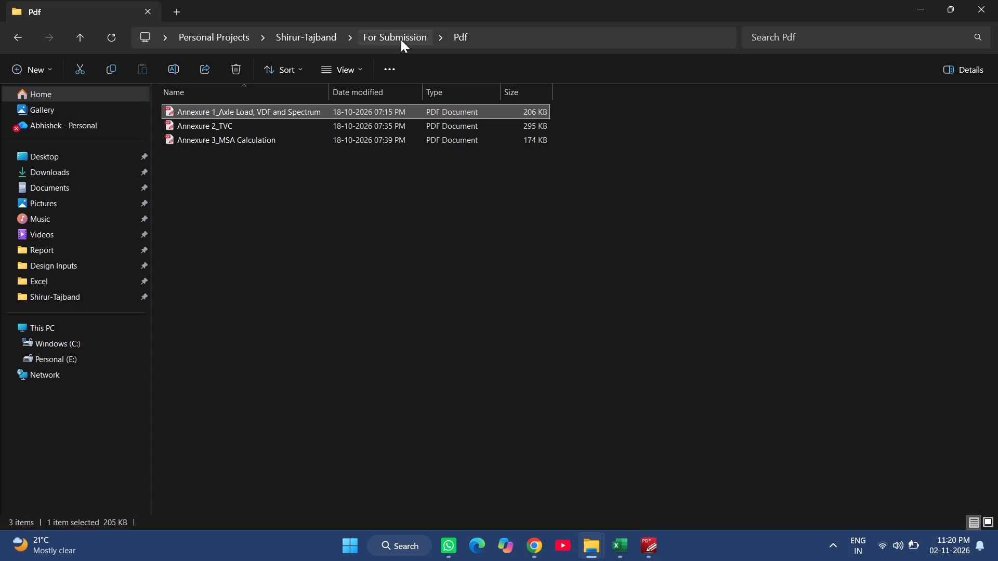
{"action": "left_click", "coordinate": [397, 32]}
{"action": "double_click", "coordinate": [222, 140]}
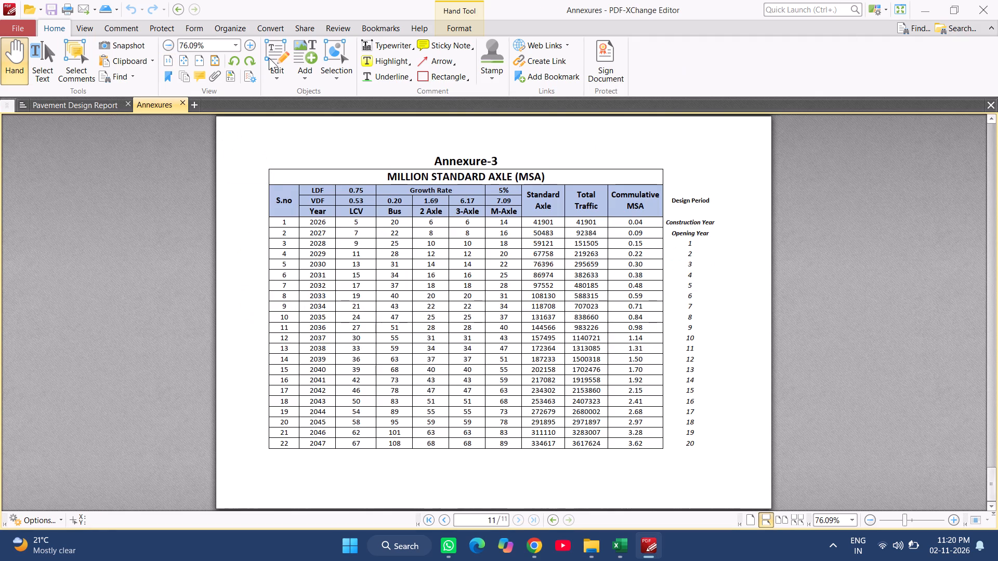
{"action": "left_click", "coordinate": [183, 102]}
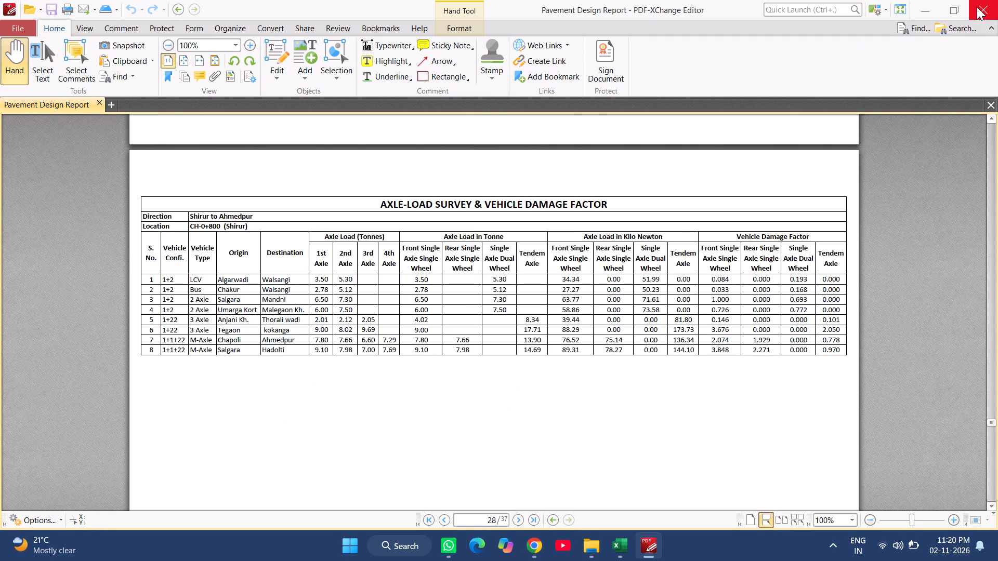
Close the Pavement Design Report PDF and open the Excel subfolder of For Submission in File Explorer.
{"action": "left_click", "coordinate": [997, 1]}
{"action": "double_click", "coordinate": [217, 105]}
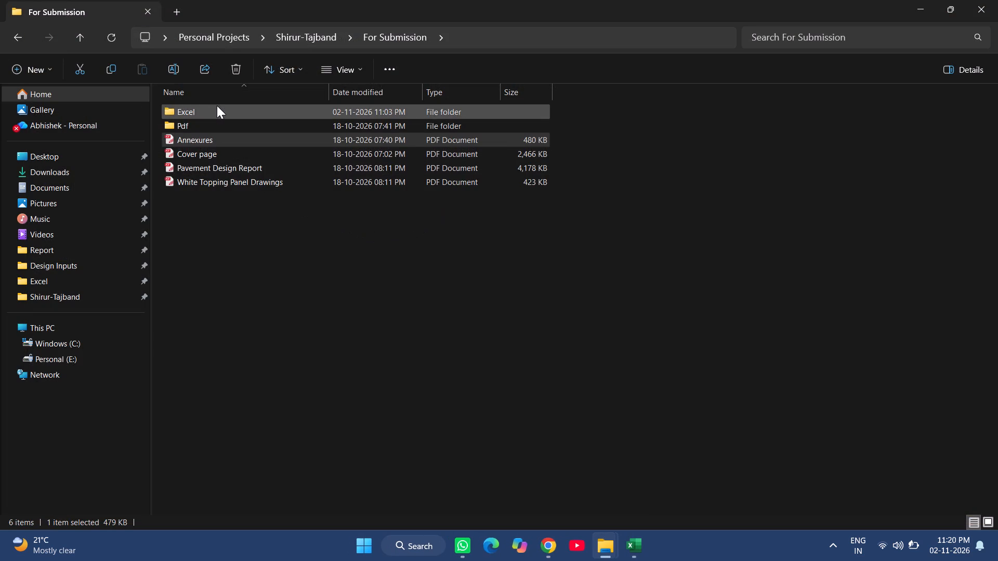
{"action": "double_click", "coordinate": [233, 107]}
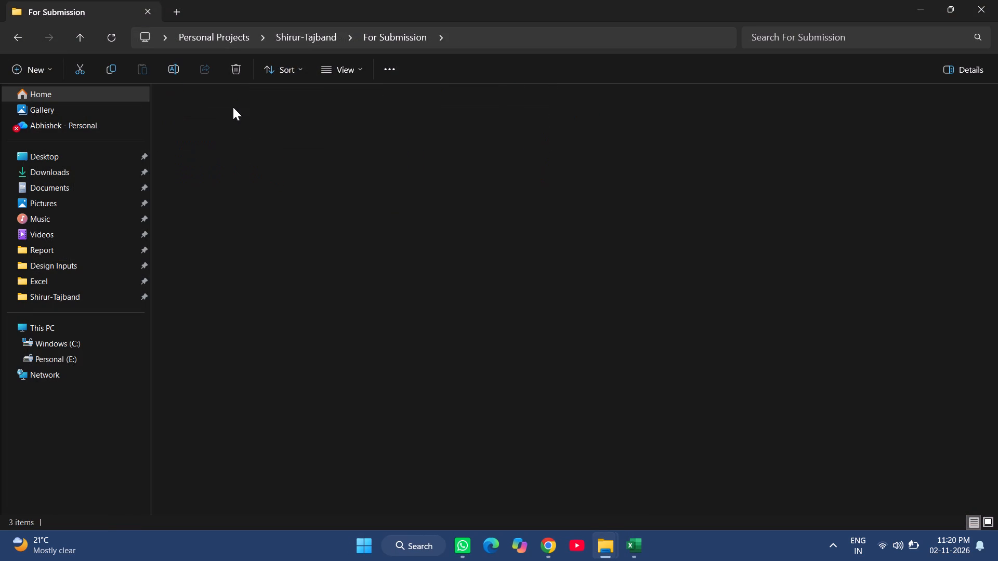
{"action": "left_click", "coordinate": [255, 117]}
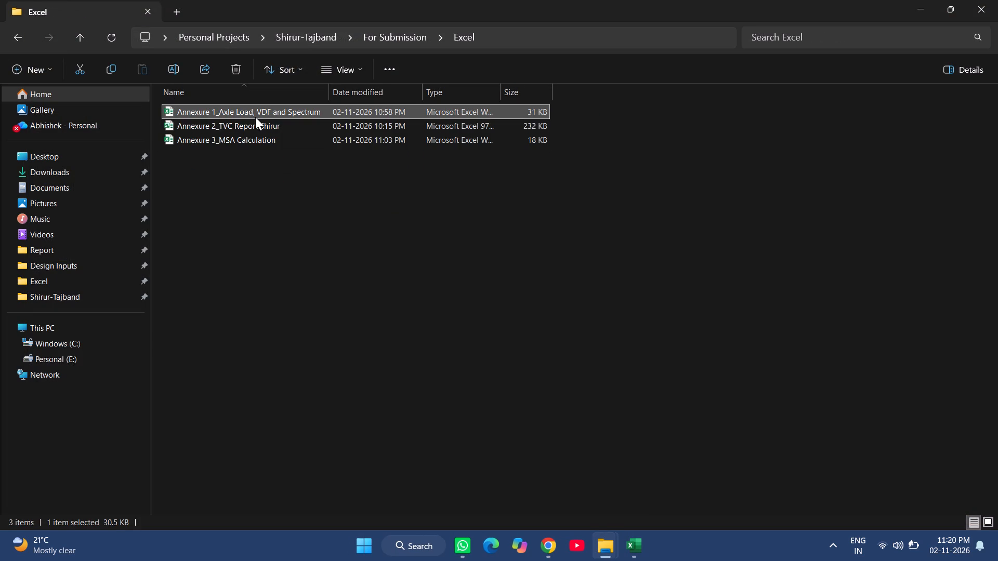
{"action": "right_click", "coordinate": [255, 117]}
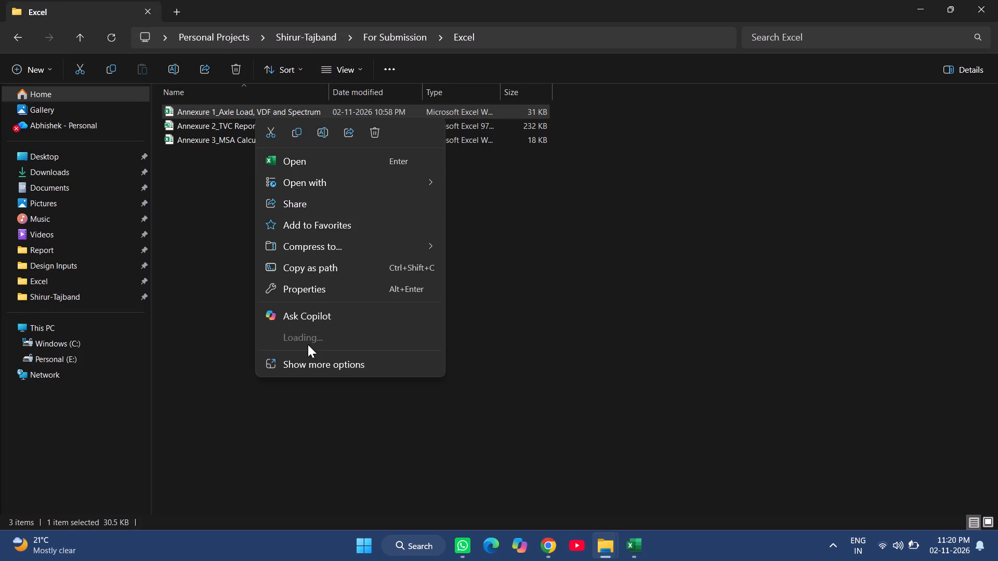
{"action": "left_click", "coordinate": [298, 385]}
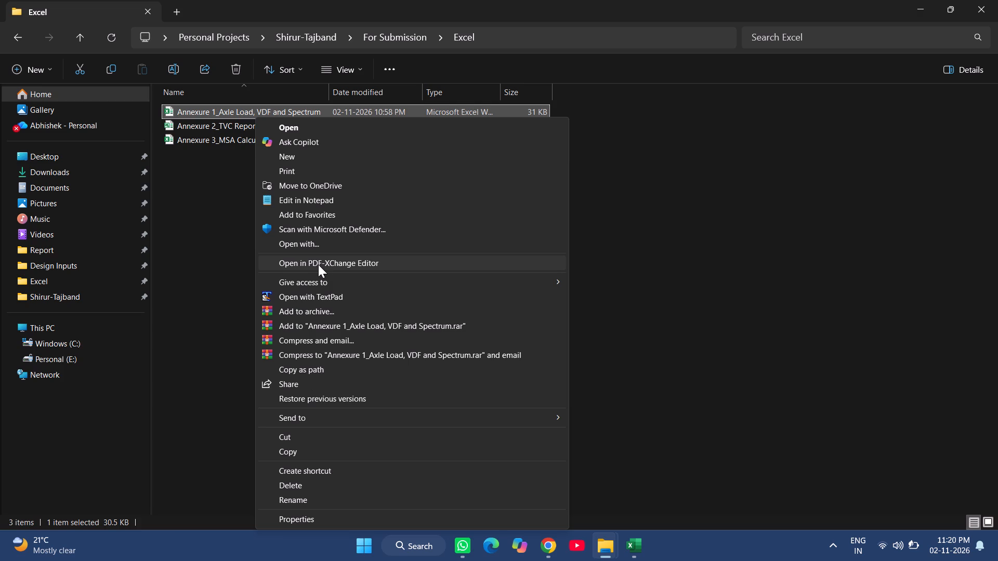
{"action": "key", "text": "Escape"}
Open the Annexure 1_Axle Load, VDF and Spectrum workbook, group all sheets from Summary to IRC SP76 Spectrum, and maximize the window.
{"action": "double_click", "coordinate": [241, 112]}
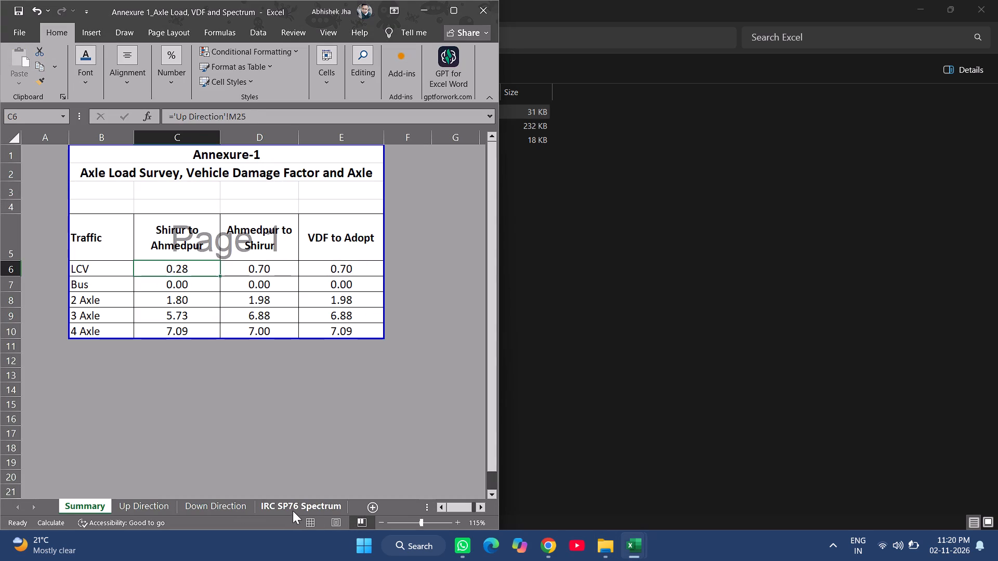
{"action": "left_click", "coordinate": [294, 511], "text": "shift"}
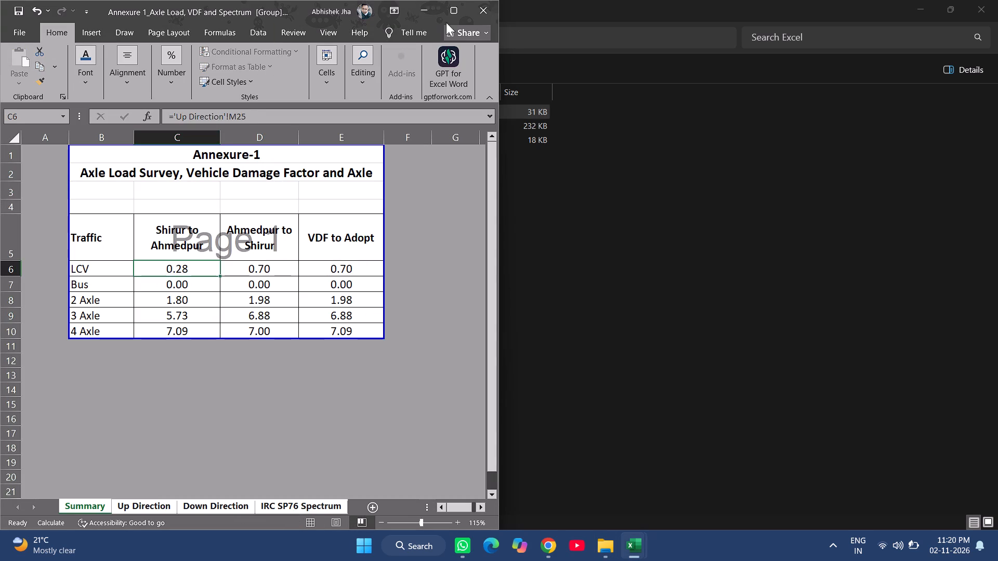
{"action": "left_click", "coordinate": [451, 9]}
Save the grouped sheets as a PDF in For Submission's Pdf folder, replacing the existing Annexure 1_Axle Load, VDF and Spectrum file.
{"action": "left_click", "coordinate": [27, 28]}
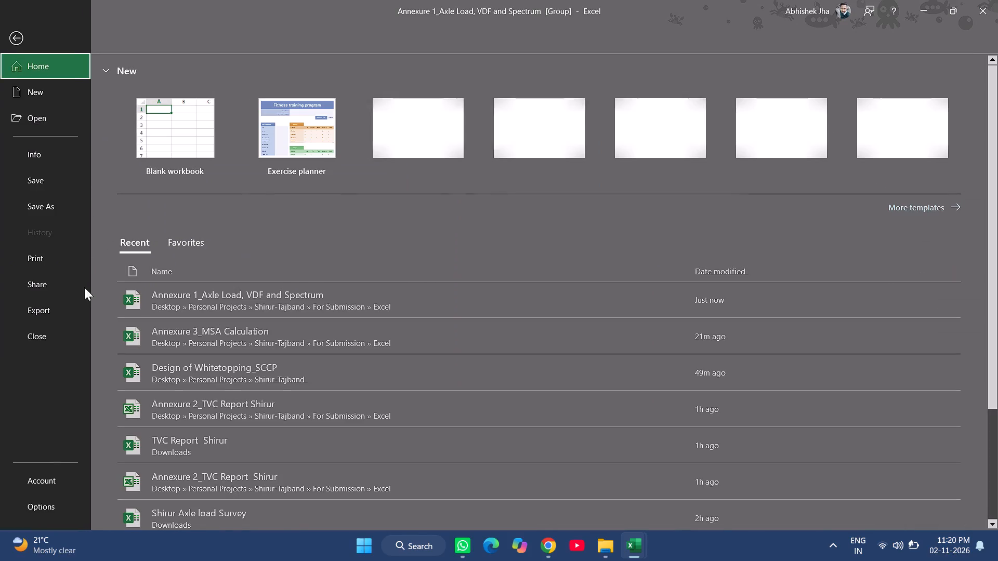
{"action": "left_click", "coordinate": [46, 205]}
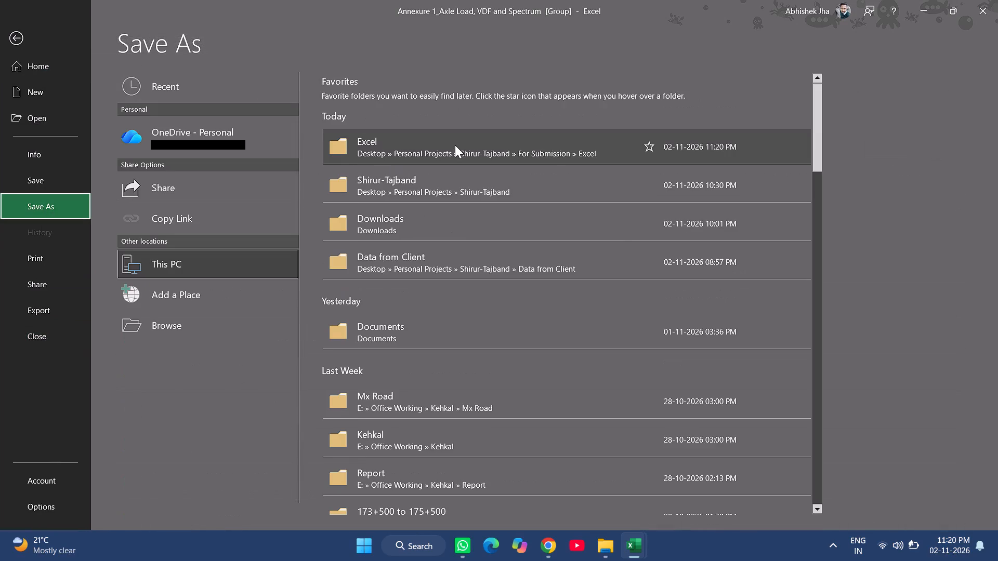
{"action": "left_click", "coordinate": [455, 145]}
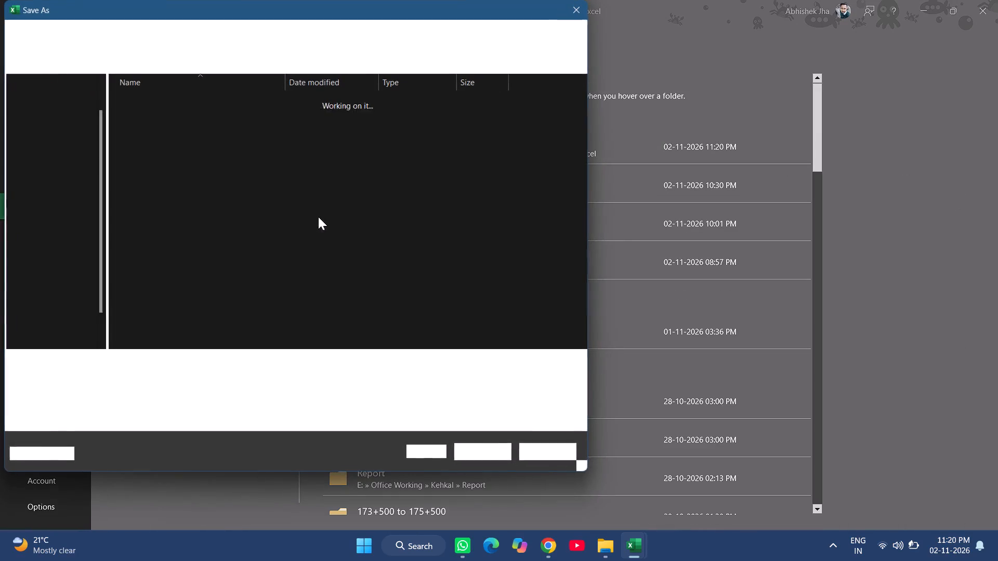
{"action": "left_click", "coordinate": [287, 37]}
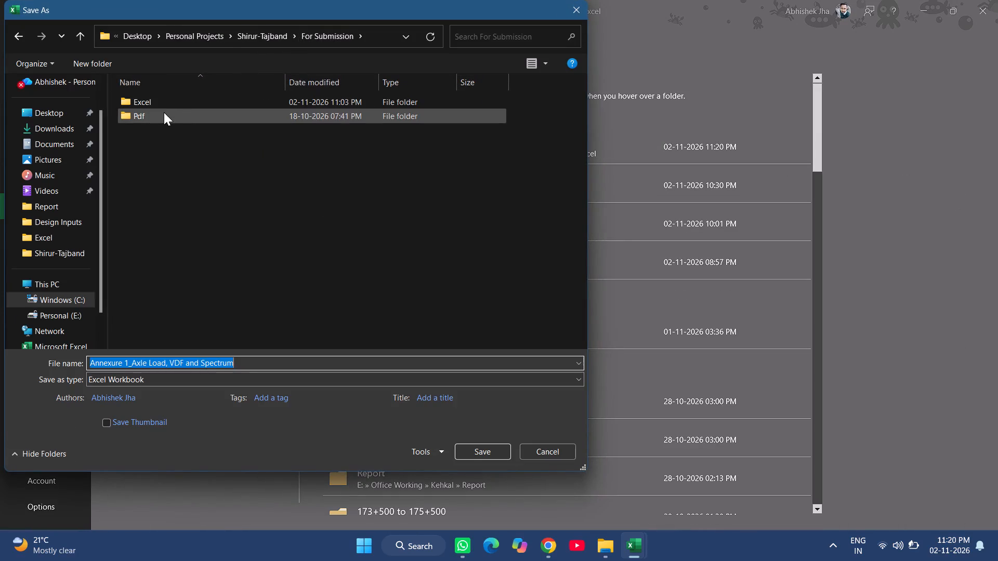
{"action": "double_click", "coordinate": [164, 112]}
{"action": "left_click", "coordinate": [196, 381]}
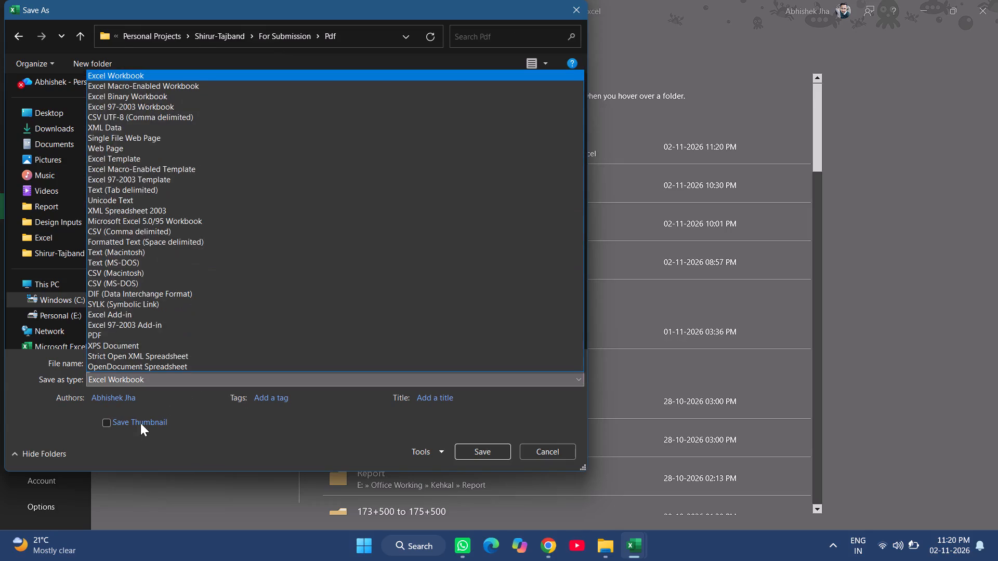
{"action": "left_click", "coordinate": [140, 338]}
{"action": "left_click", "coordinate": [270, 102]}
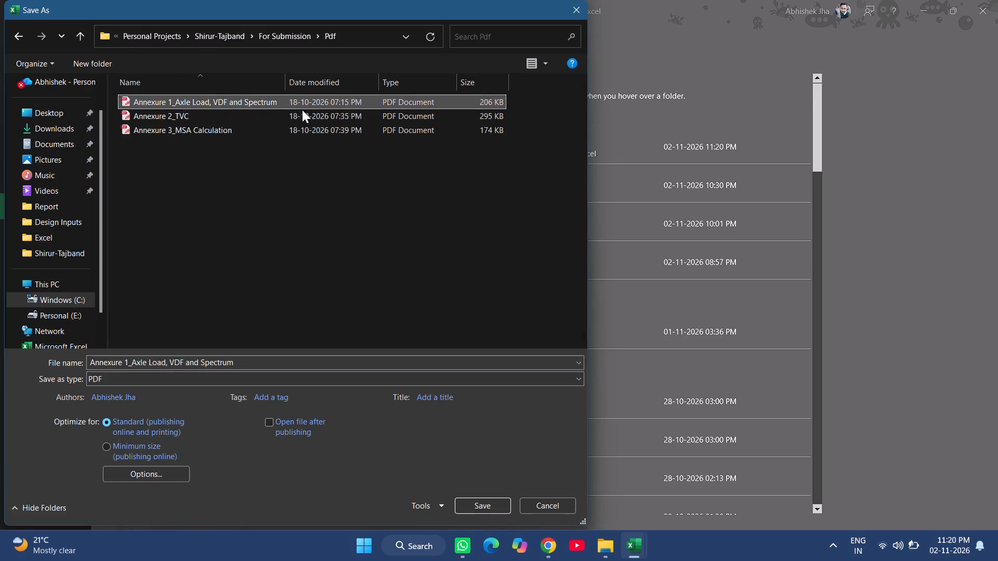
{"action": "left_click", "coordinate": [471, 507]}
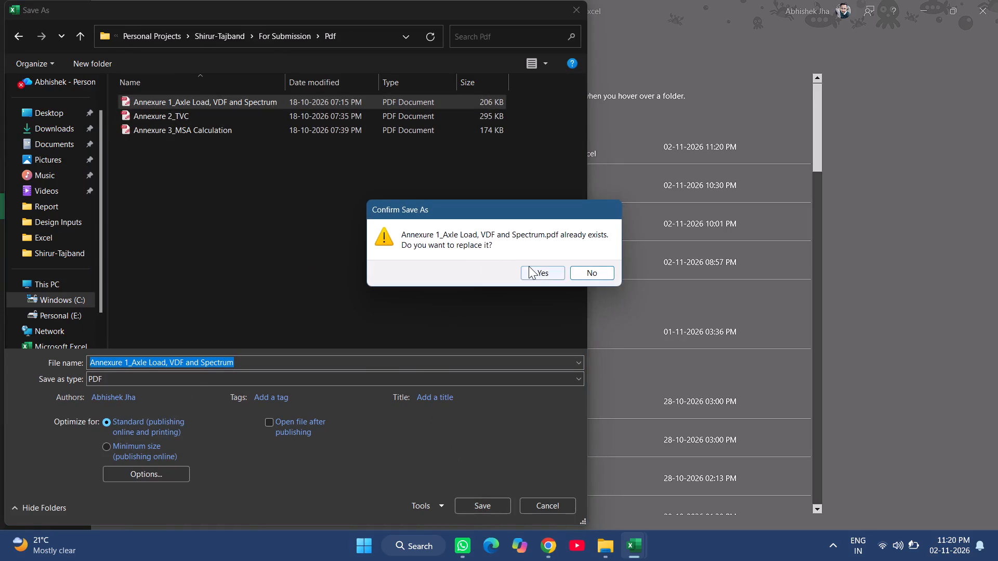
{"action": "left_click", "coordinate": [529, 266]}
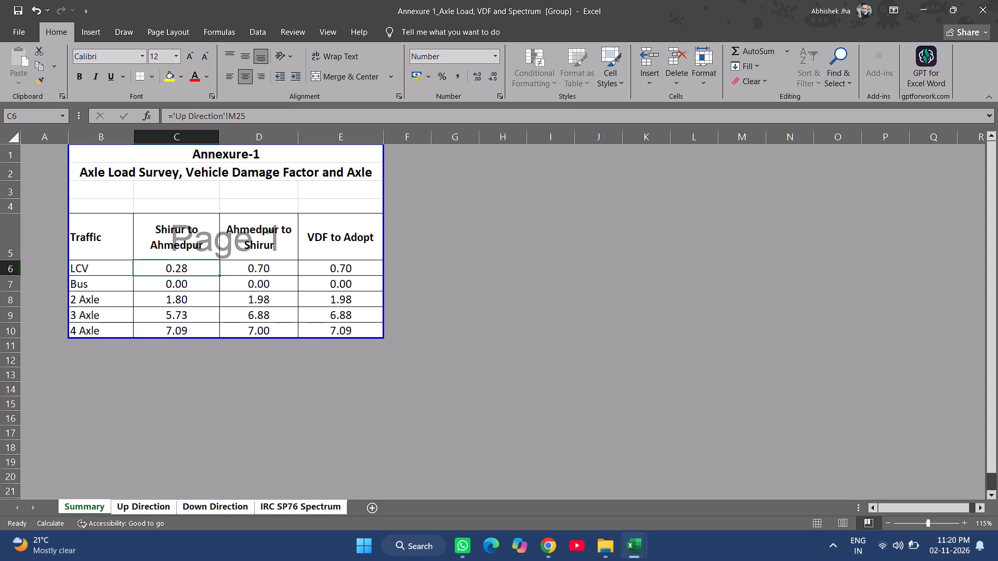
Close the Annexure 1 workbook, saving its changes in the Excel folder.
{"action": "left_click", "coordinate": [997, 0]}
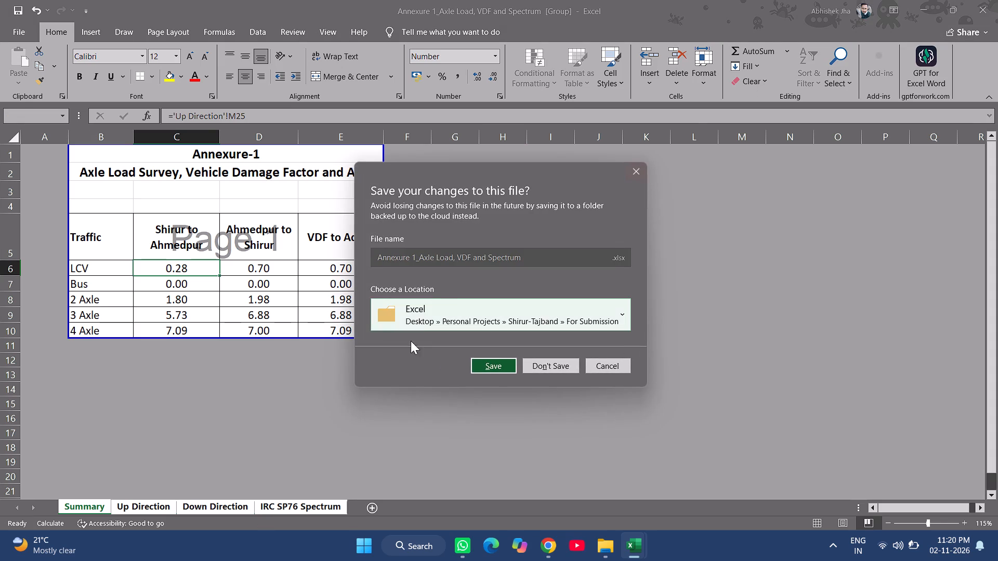
{"action": "left_click", "coordinate": [499, 358]}
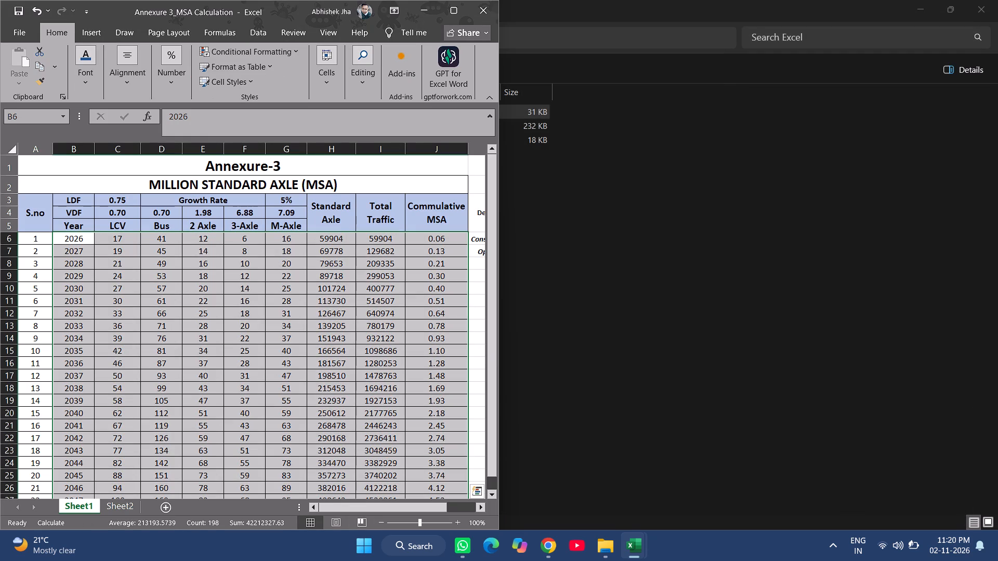
Check the print preview of the Million Standard Axle table in the Annexure 3_MSA Calculation workbook in a maximized window.
{"action": "scroll", "coordinate": [249, 244], "scroll_direction": "up", "scroll_amount": 4}
{"action": "key", "text": "ctrl+p"}
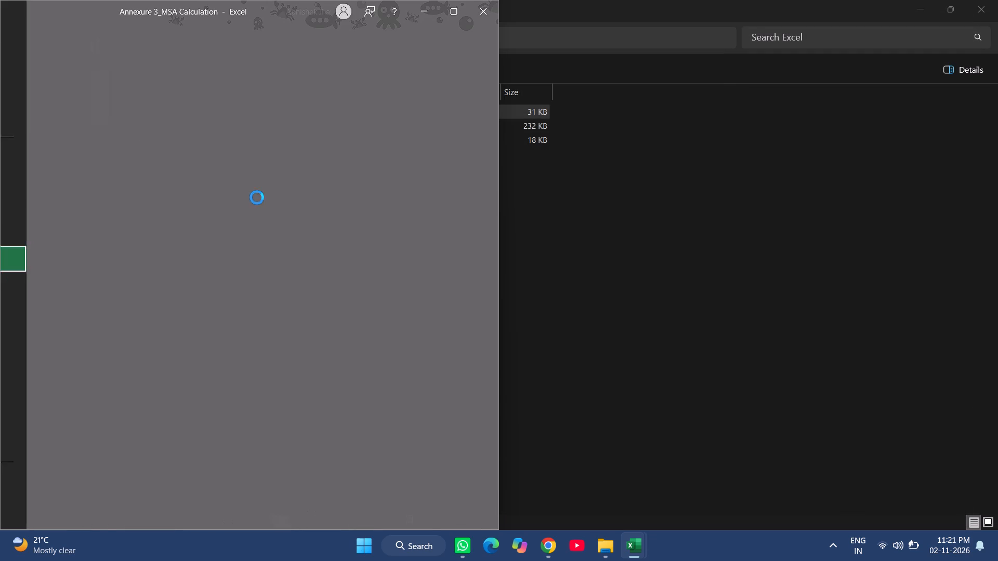
{"action": "scroll", "coordinate": [467, 322], "scroll_direction": "down", "scroll_amount": 5}
{"action": "left_click", "coordinate": [451, 16]}
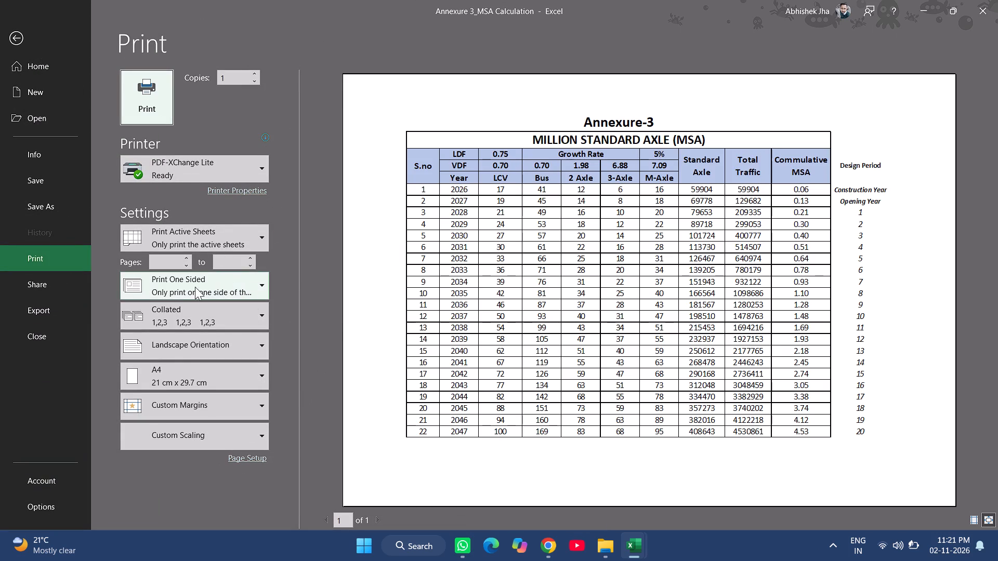
{"action": "scroll", "coordinate": [711, 323], "scroll_direction": "down", "scroll_amount": 7}
{"action": "scroll", "coordinate": [707, 328], "scroll_direction": "up", "scroll_amount": 8}
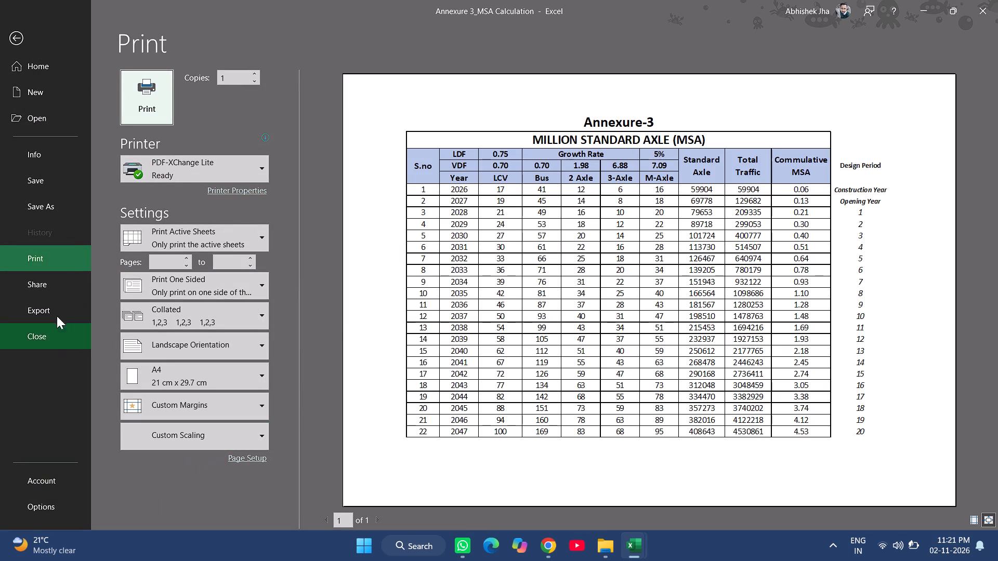
{"action": "key", "text": "Escape"}
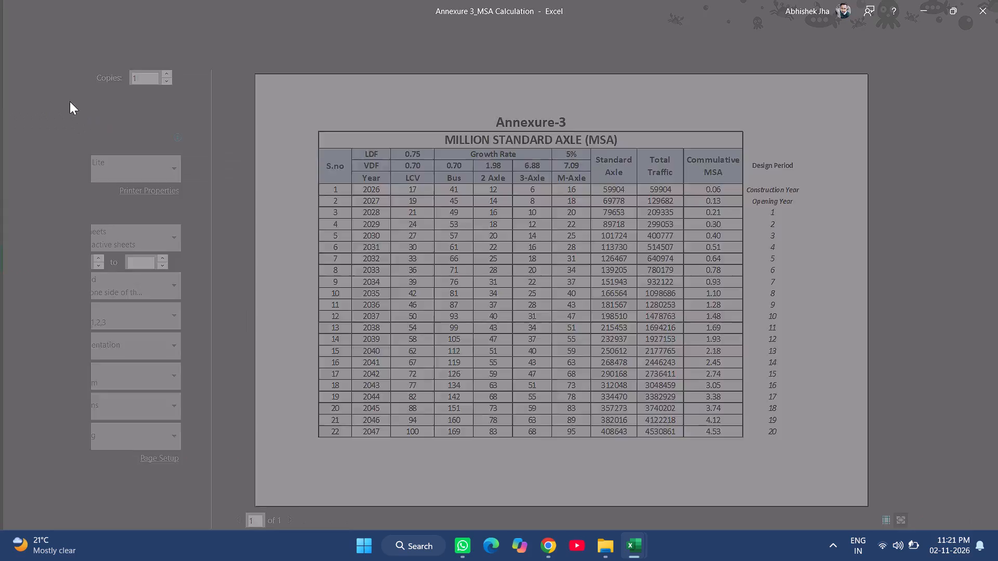
Save the MSA sheet as a PDF in For Submission's Pdf folder, replacing the existing Annexure 3_MSA Calculation file.
{"action": "left_click", "coordinate": [15, 24]}
{"action": "left_click", "coordinate": [56, 207]}
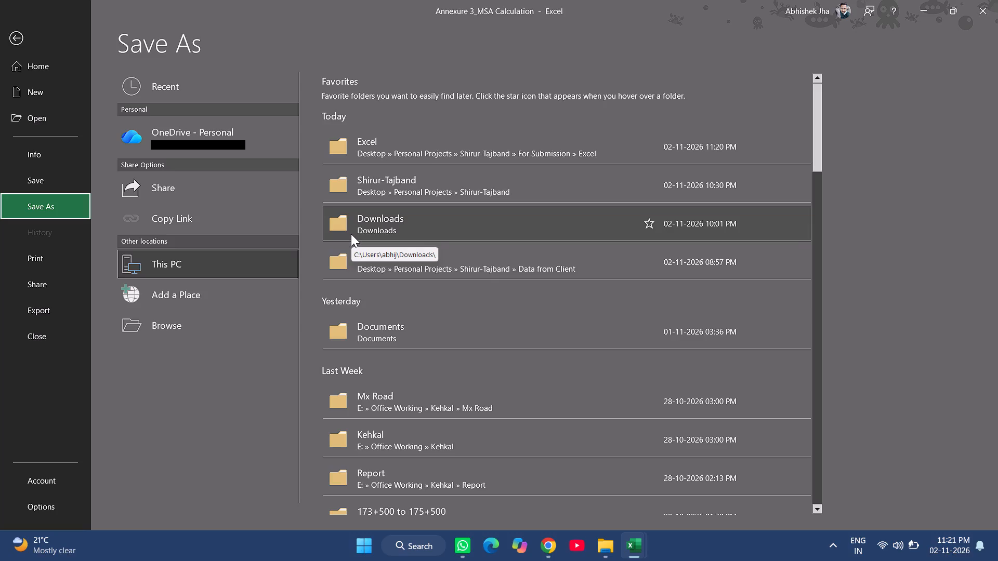
{"action": "left_click", "coordinate": [410, 150]}
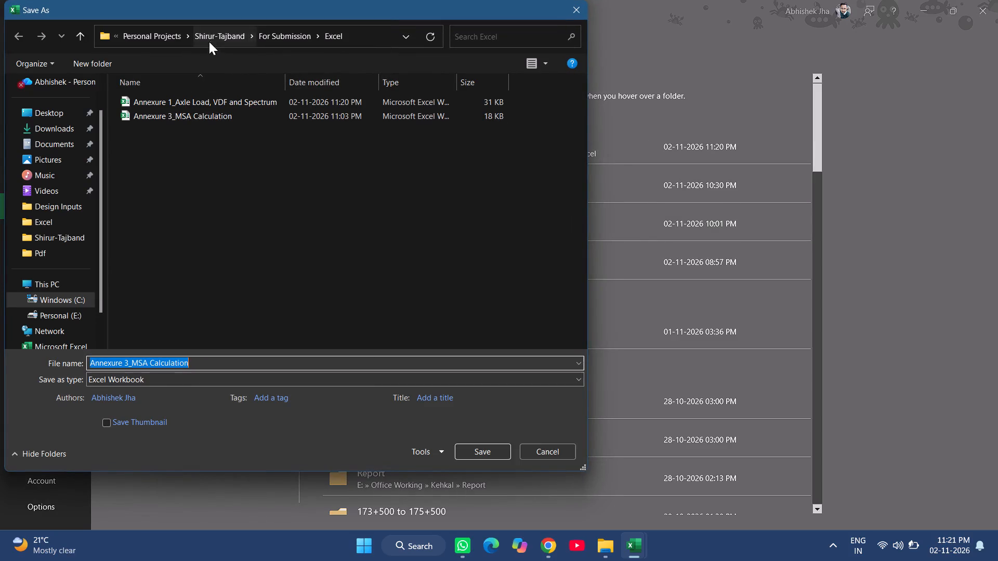
{"action": "left_click", "coordinate": [293, 34]}
{"action": "double_click", "coordinate": [170, 114]}
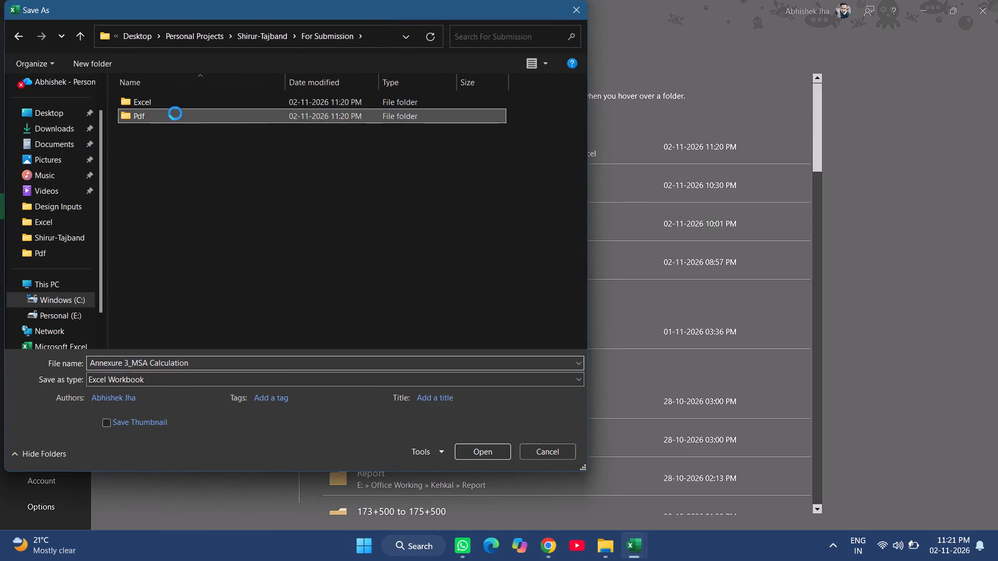
{"action": "left_click", "coordinate": [151, 376]}
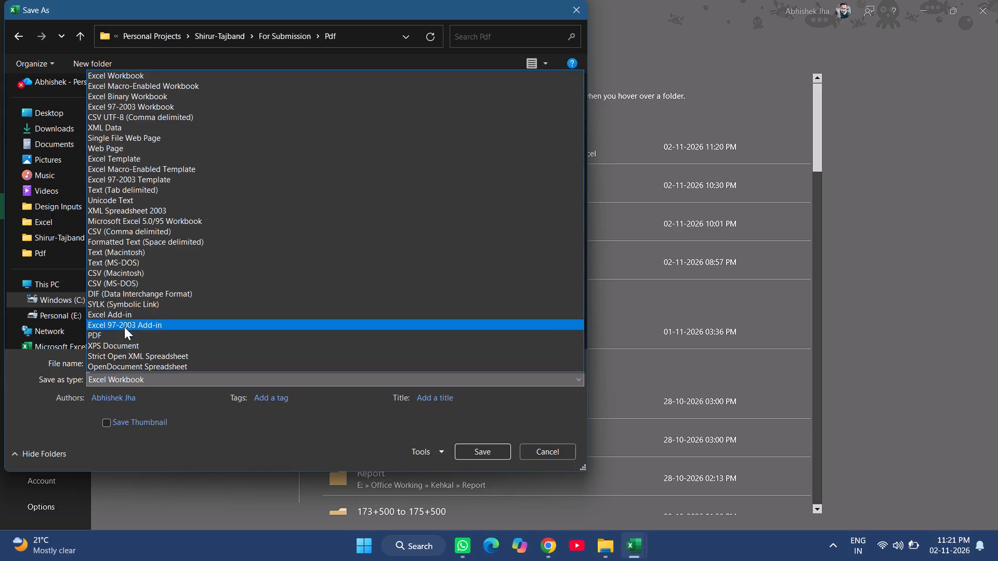
{"action": "left_click", "coordinate": [124, 330]}
{"action": "left_click", "coordinate": [198, 131]}
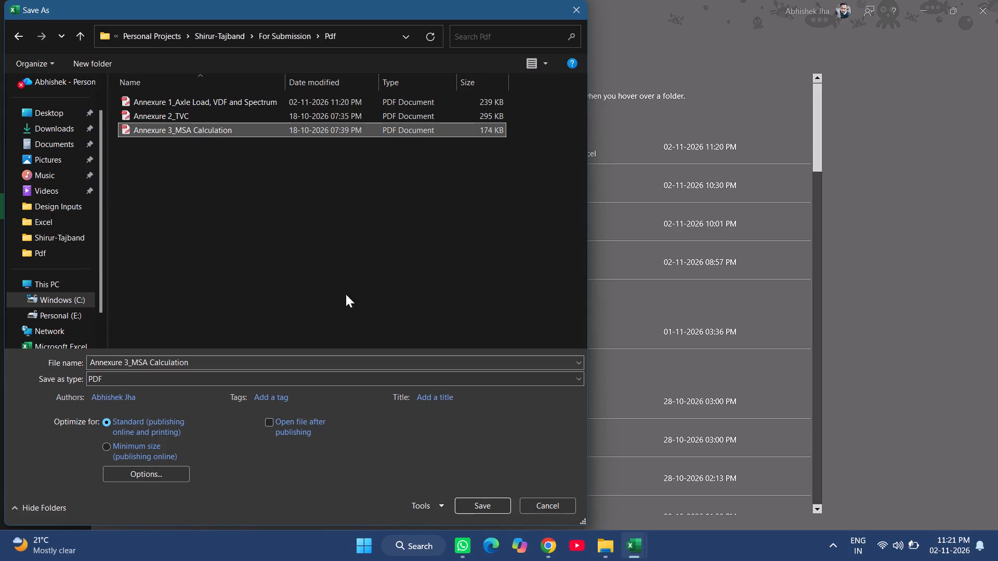
{"action": "left_click", "coordinate": [474, 506]}
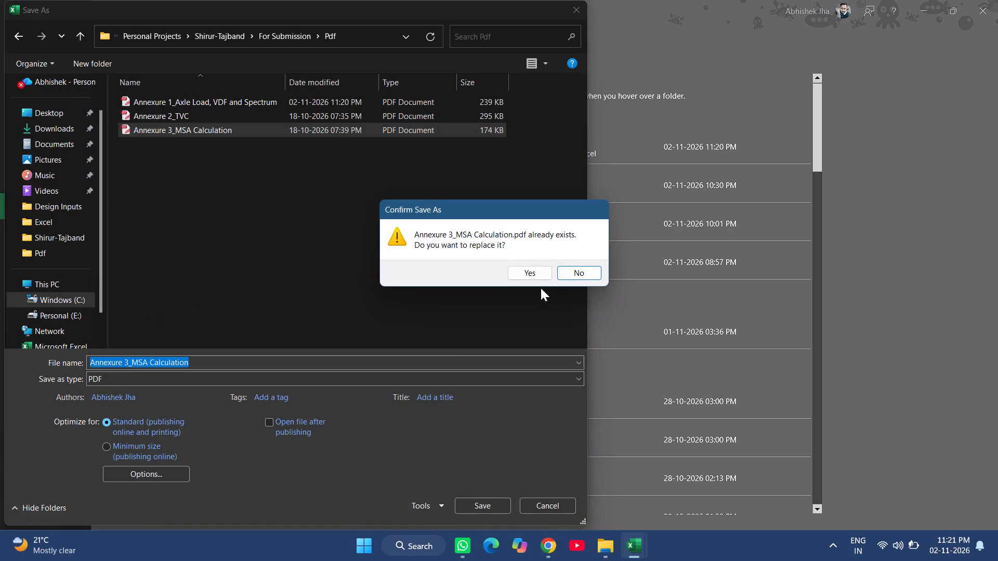
{"action": "left_click", "coordinate": [540, 272]}
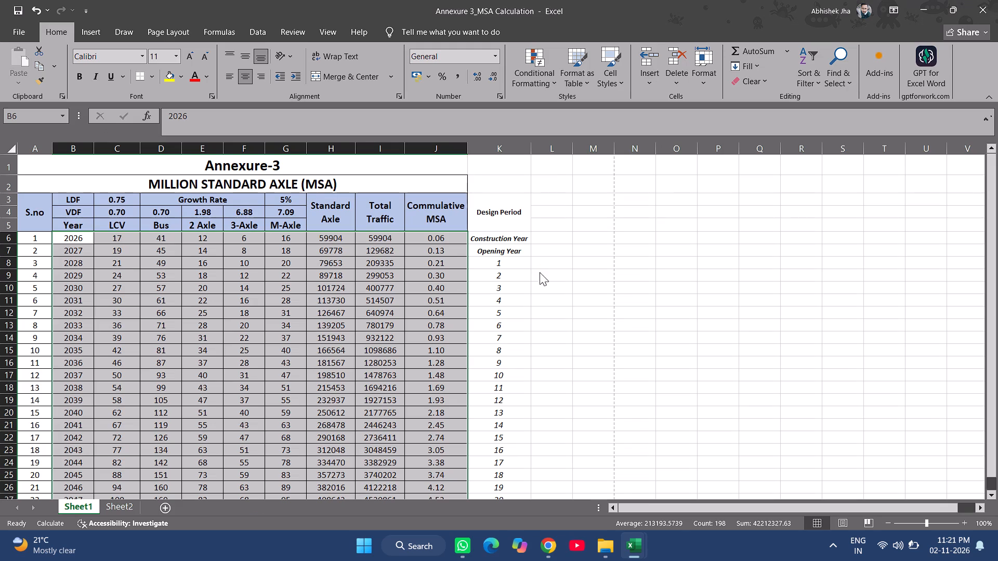
Close the Annexure 3_MSA Calculation workbook, saving its changes.
{"action": "left_click", "coordinate": [988, 8]}
{"action": "left_click", "coordinate": [509, 367]}
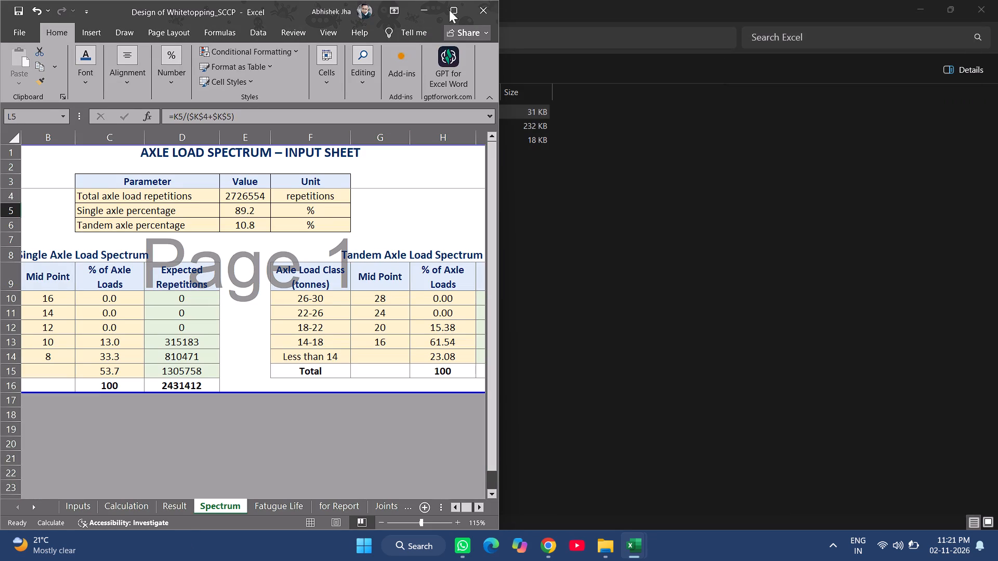
Maximize the Design of Whitetopping_SCCP workbook and look over its Spectrum and Inputs sheets.
{"action": "left_click", "coordinate": [443, 2]}
{"action": "scroll", "coordinate": [203, 400], "scroll_direction": "up", "scroll_amount": 4}
{"action": "left_click", "coordinate": [85, 513]}
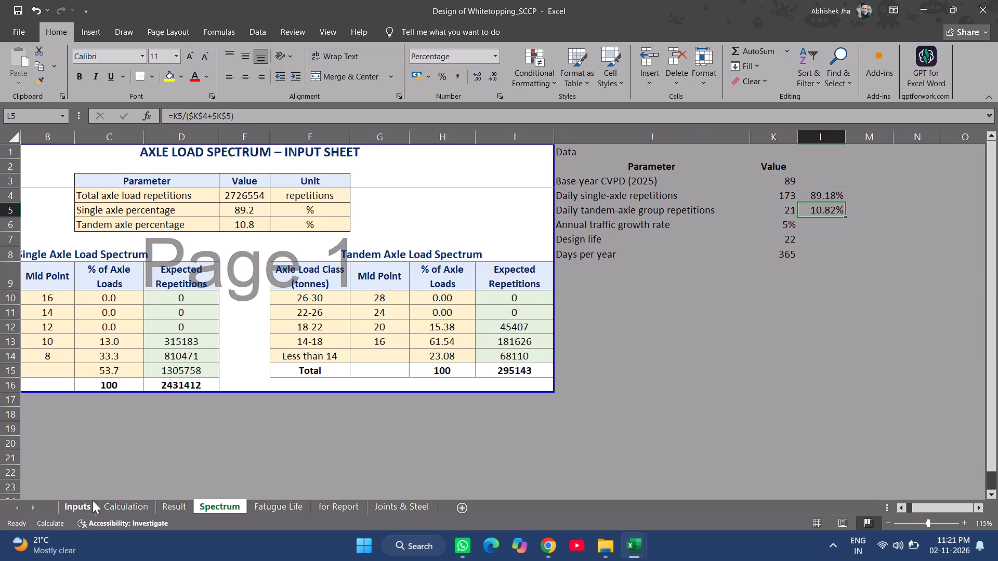
{"action": "scroll", "coordinate": [160, 427], "scroll_direction": "up", "scroll_amount": 6}
Switch to File Explorer and go up to the For Submission folder.
{"action": "key", "text": "alt+Tab"}
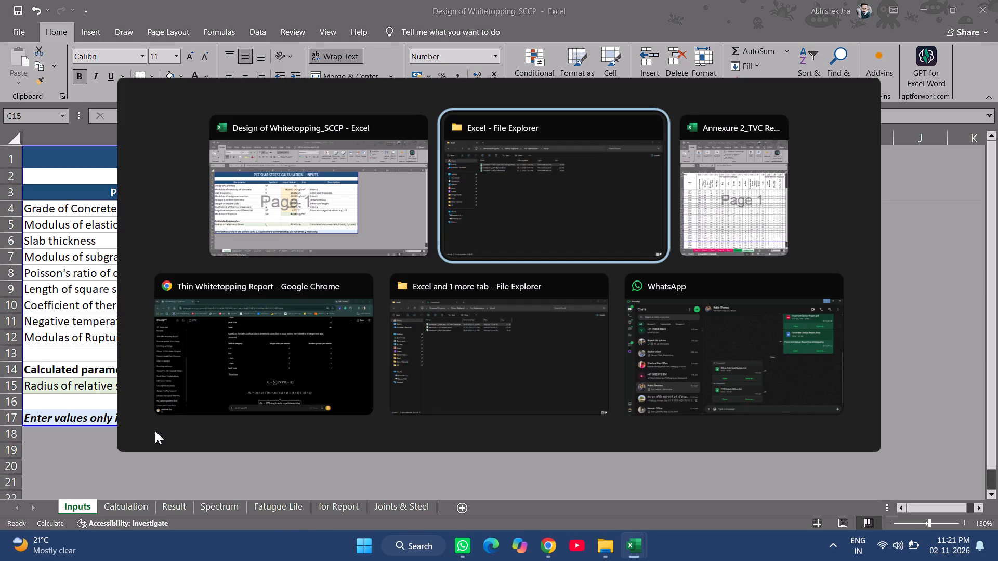
{"action": "left_click", "coordinate": [412, 41]}
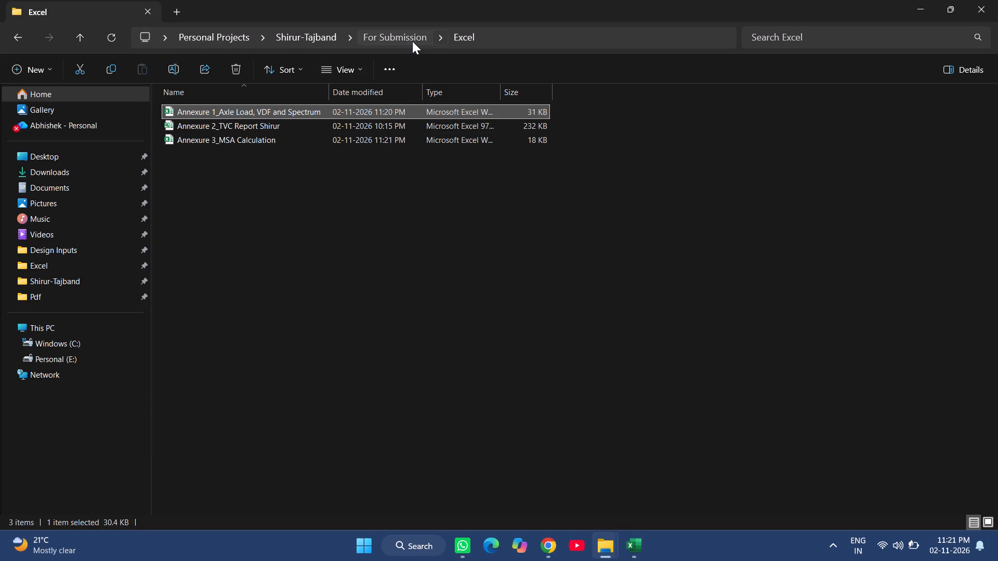